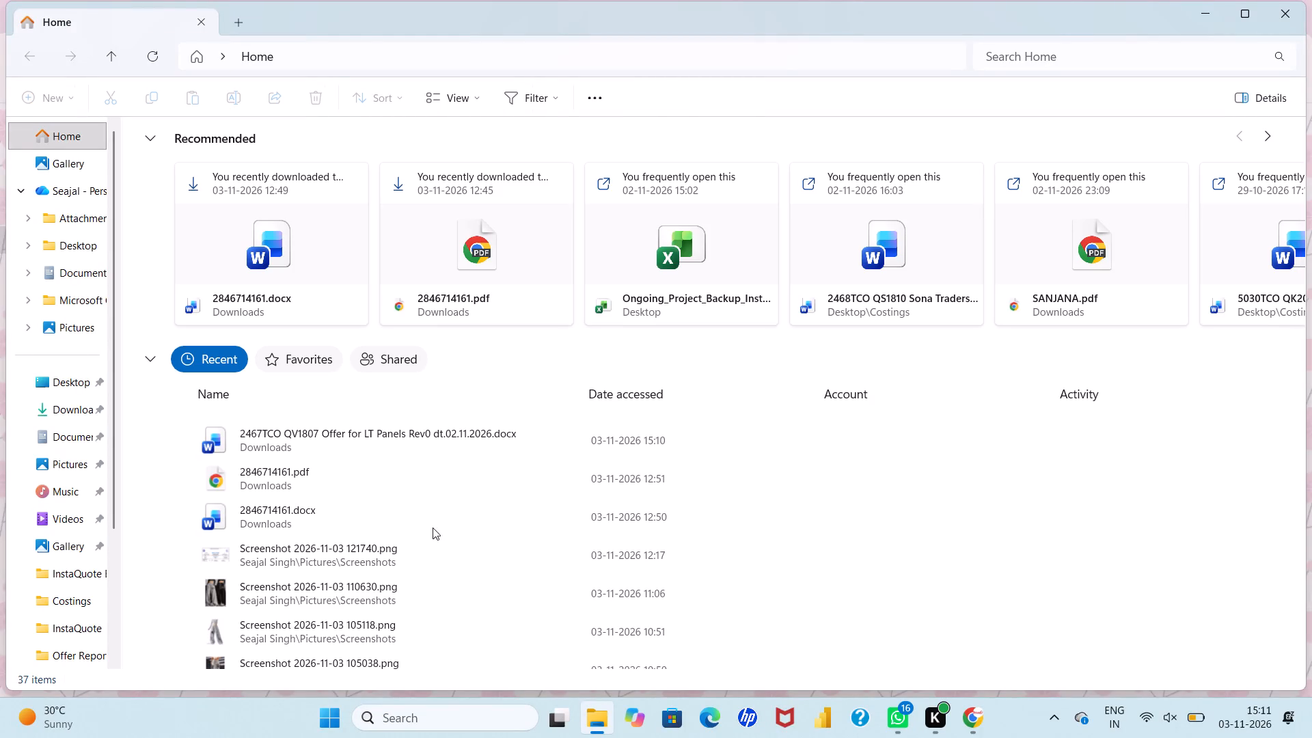
Open "2467TCO QV1807 Offer for LT Panels Rev0 dt.02.11.2026.docx" from the Downloads folder and enable editing.
double_click(89, 407)
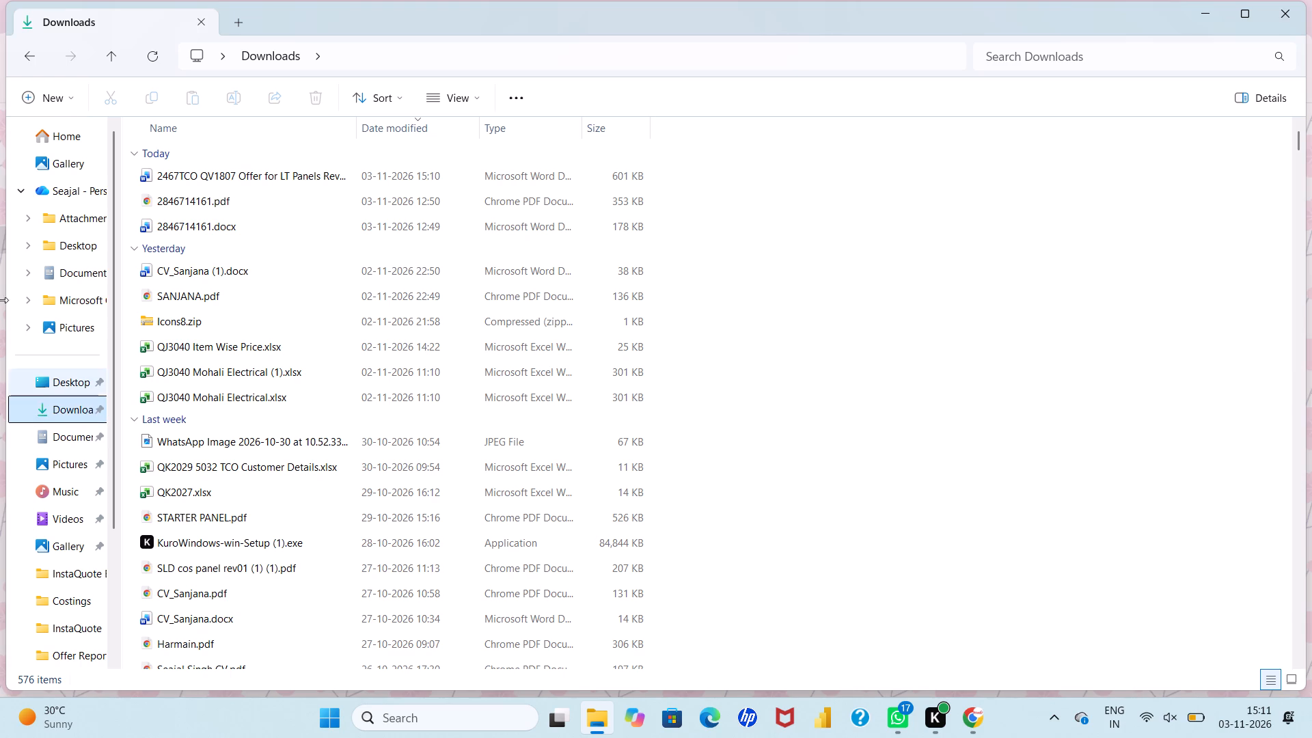
double_click(193, 167)
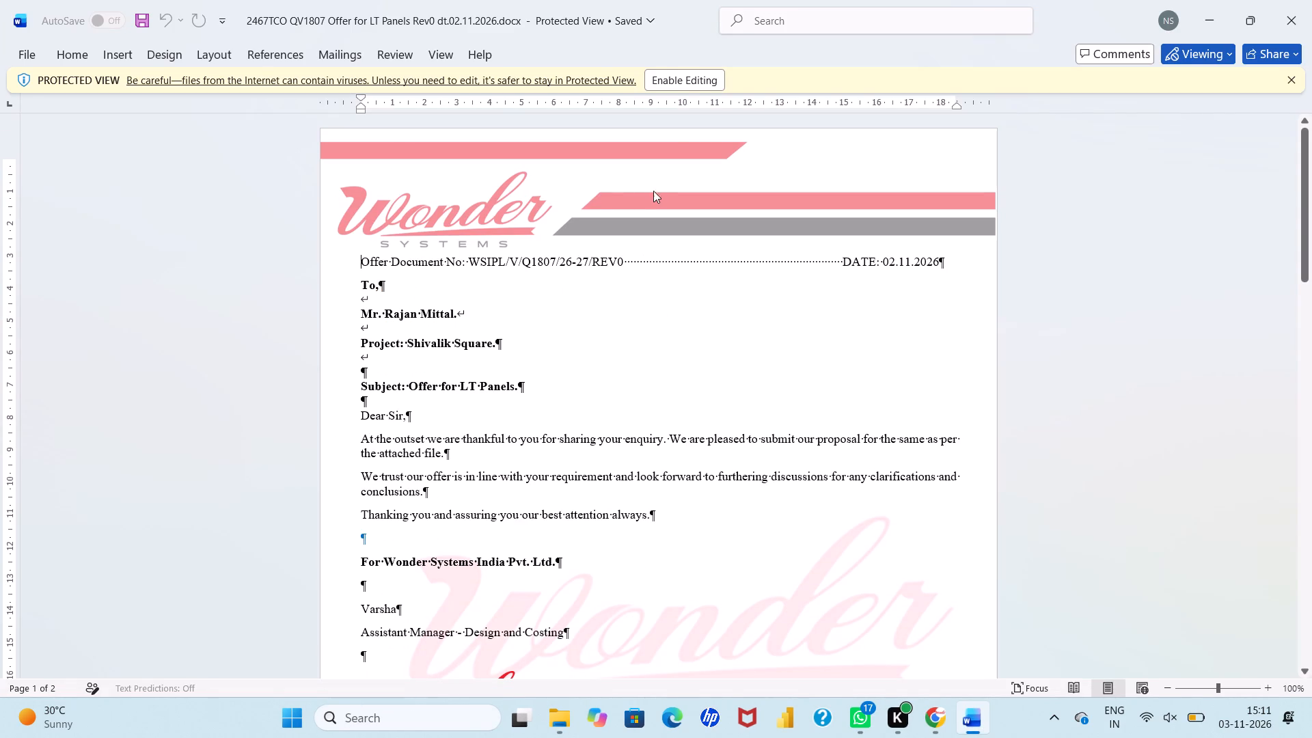
click(683, 84)
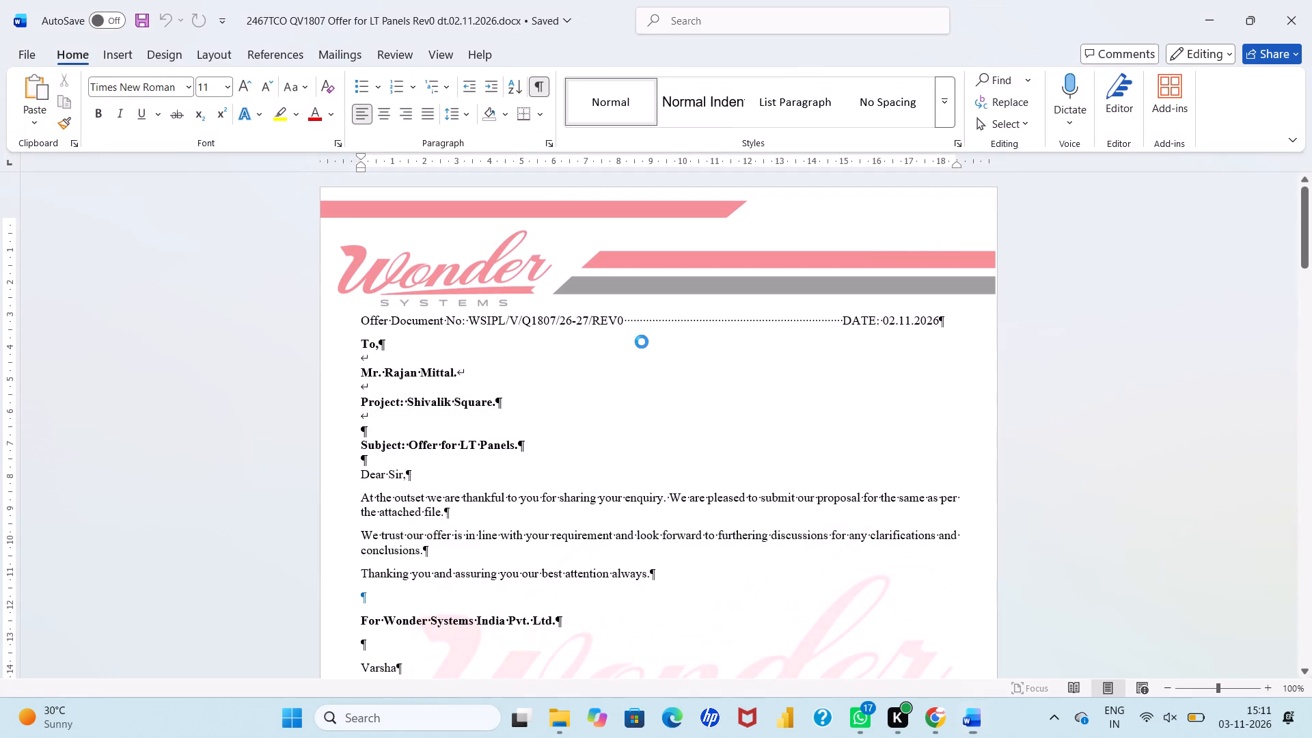
Hide the paragraph and formatting marks in the offer document.
click(639, 381)
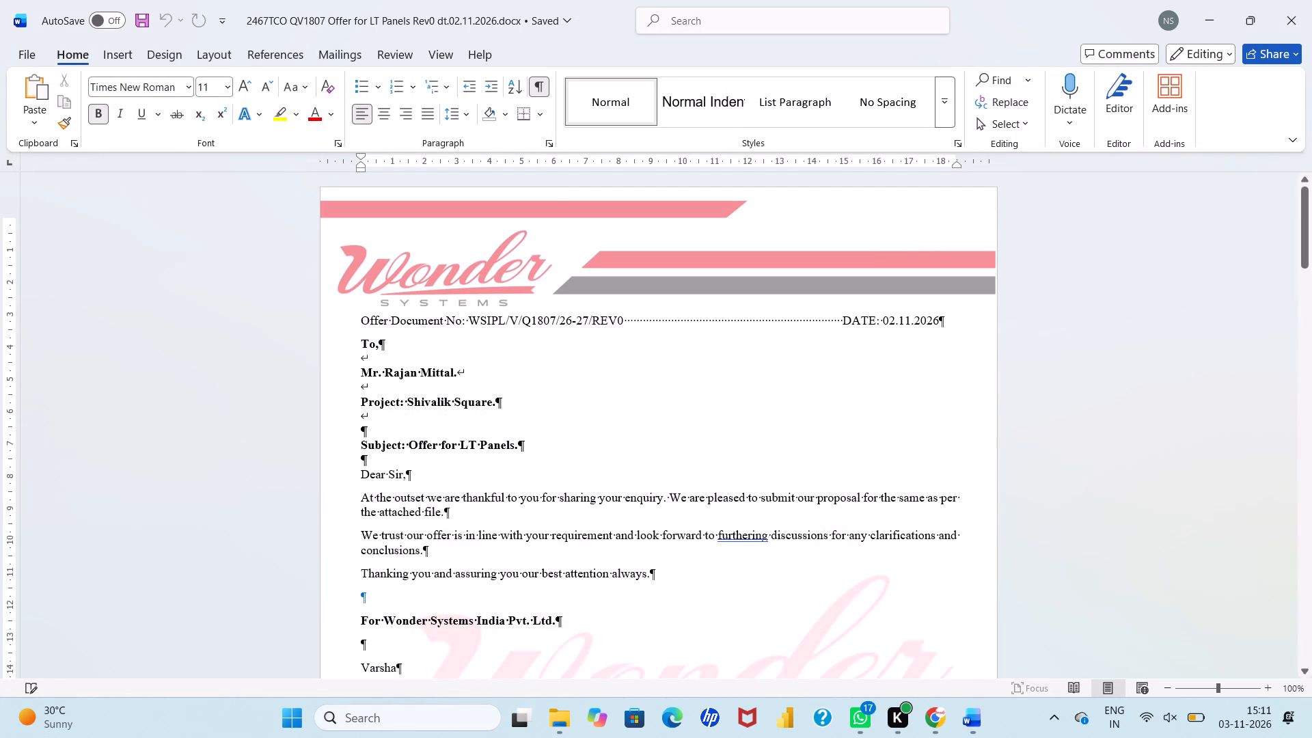
key(ctrl+shift+8)
Look through the offer's cover letter, panel component tables, scope notes and price and delivery schedule.
scroll(639, 381, down, 20)
scroll(639, 381, down, 20)
scroll(639, 381, down, 20)
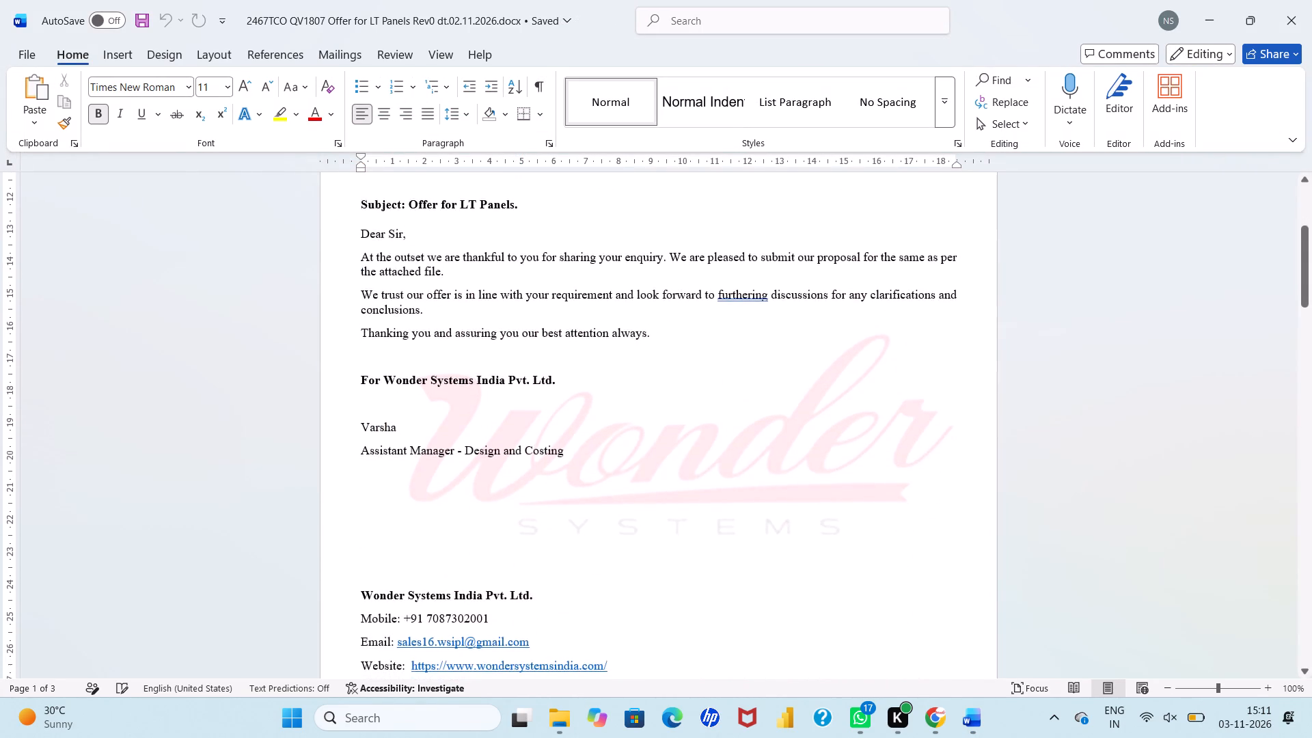
scroll(639, 381, down, 20)
scroll(639, 381, down, 20)
scroll(639, 381, down, 20)
scroll(639, 381, down, 20)
scroll(639, 381, down, 20)
scroll(639, 381, down, 20)
scroll(639, 381, down, 20)
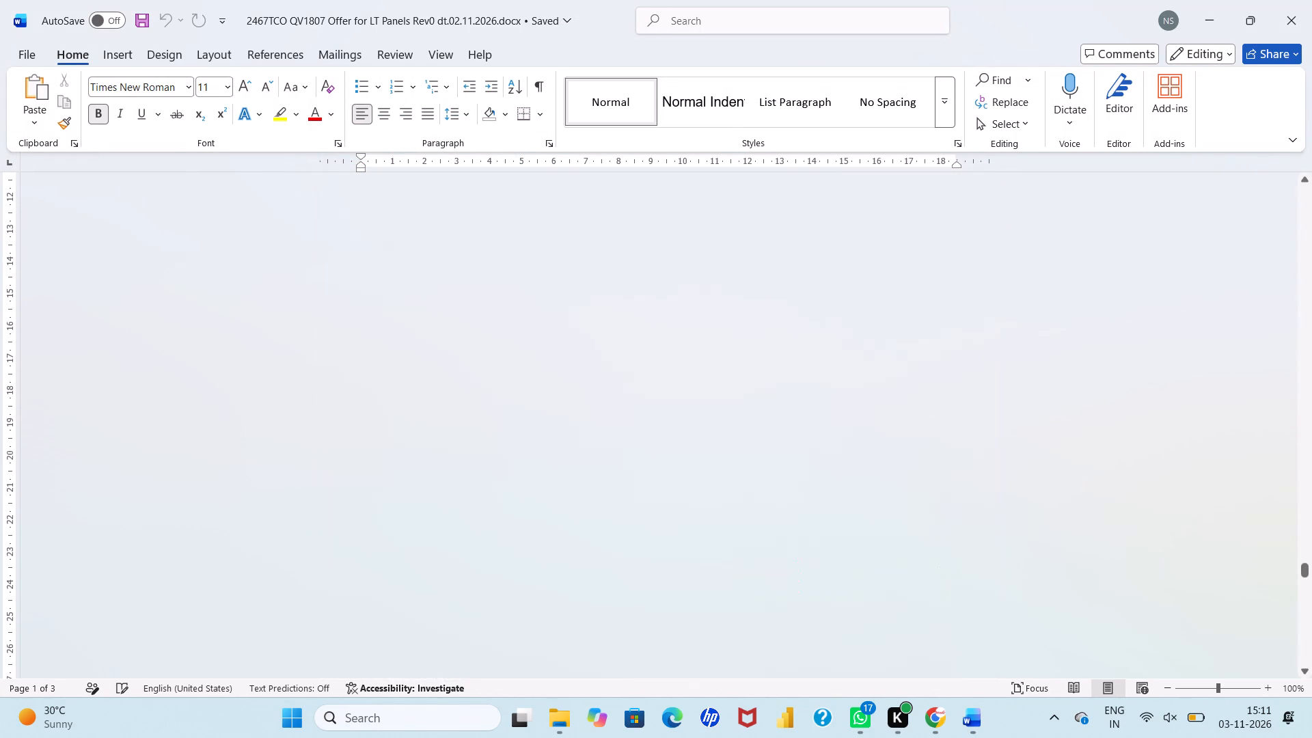
scroll(639, 381, down, 7)
scroll(639, 381, down, 20)
scroll(639, 381, down, 20)
scroll(639, 381, down, 20)
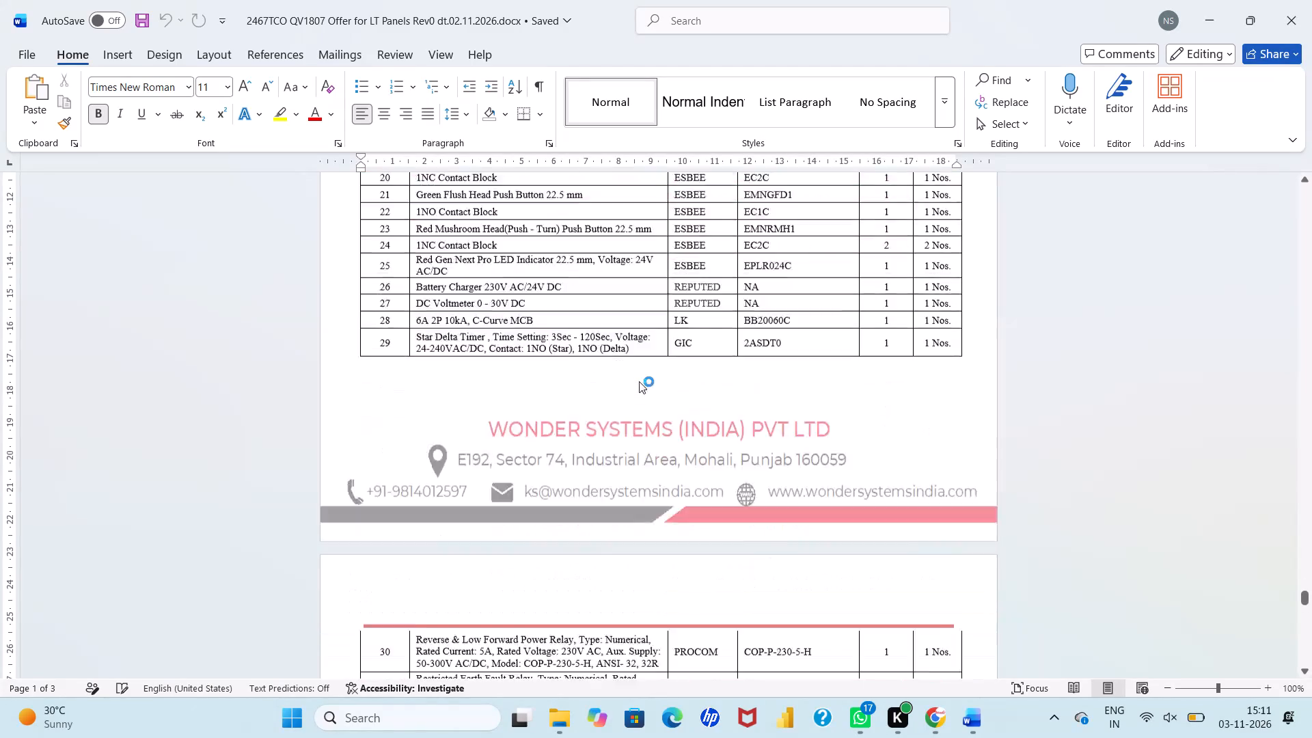
scroll(639, 381, down, 20)
scroll(639, 381, down, 20)
scroll(639, 381, down, 1)
scroll(639, 381, down, 20)
scroll(639, 381, down, 11)
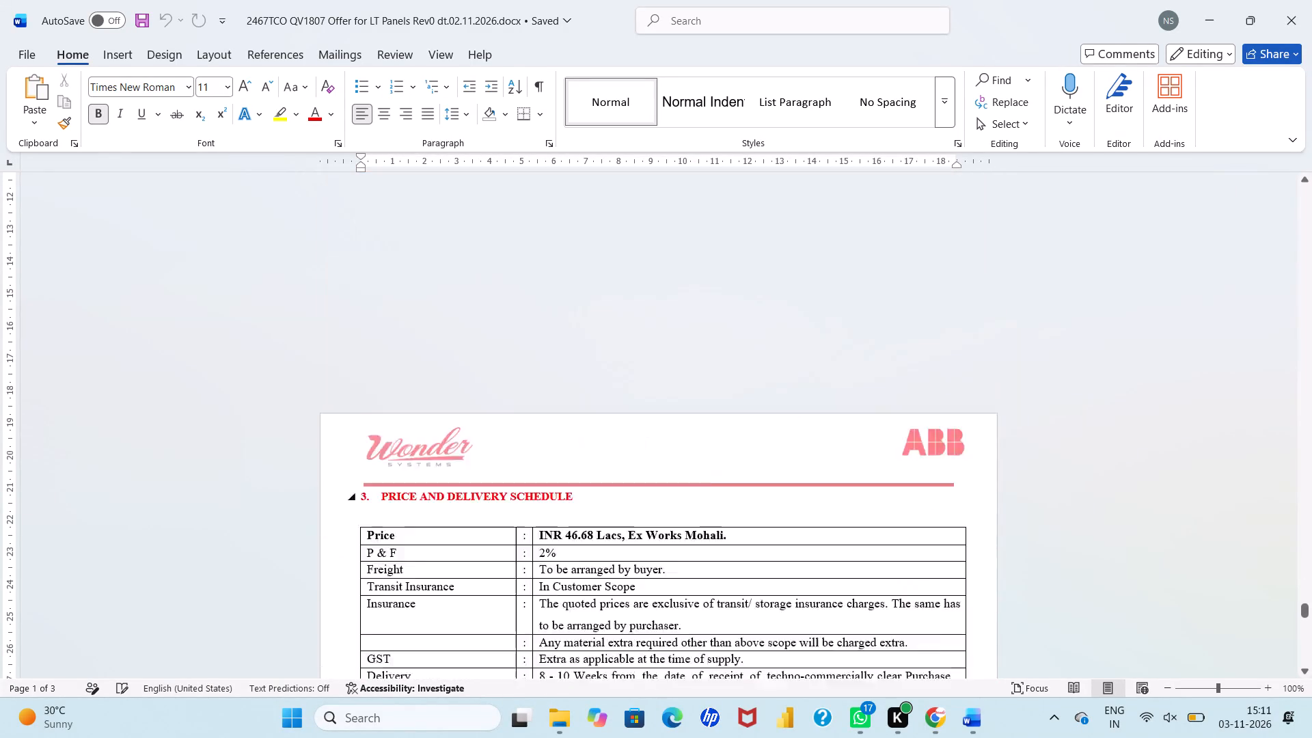
scroll(639, 381, down, 10)
scroll(639, 381, up, 14)
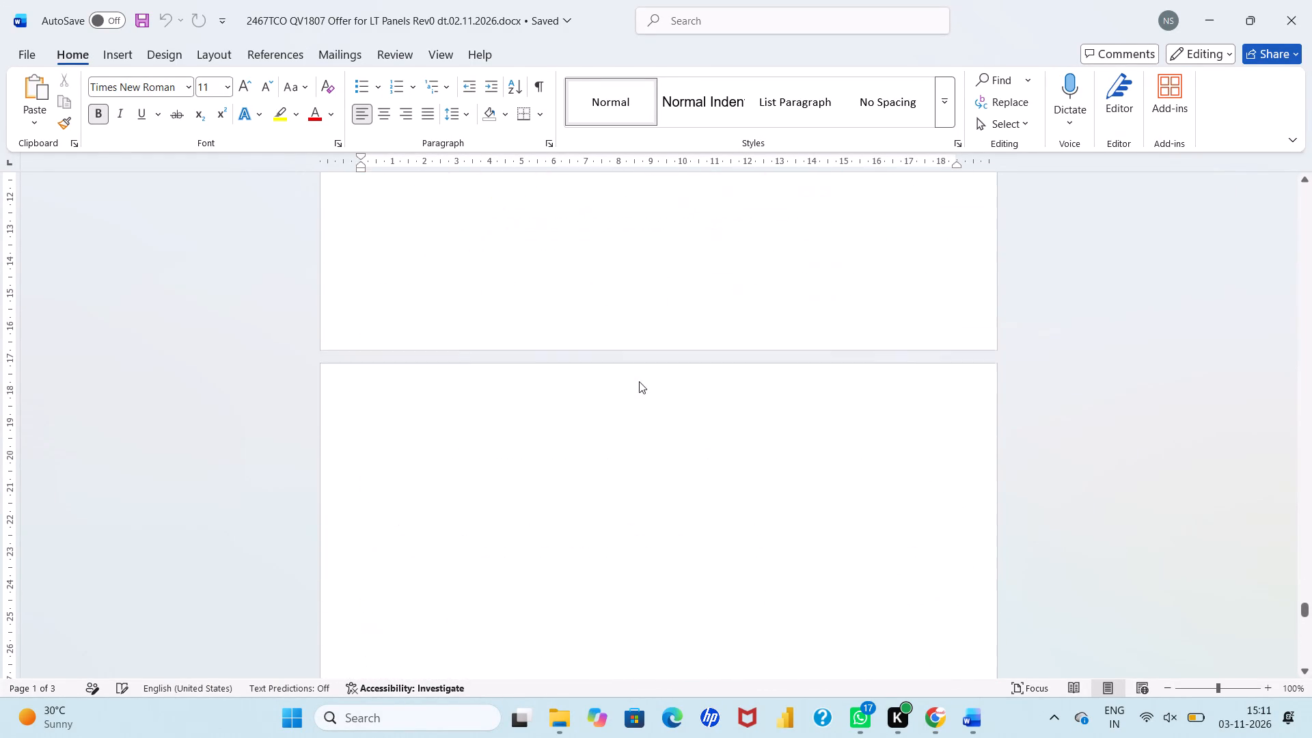
scroll(639, 381, up, 3)
scroll(639, 381, down, 2)
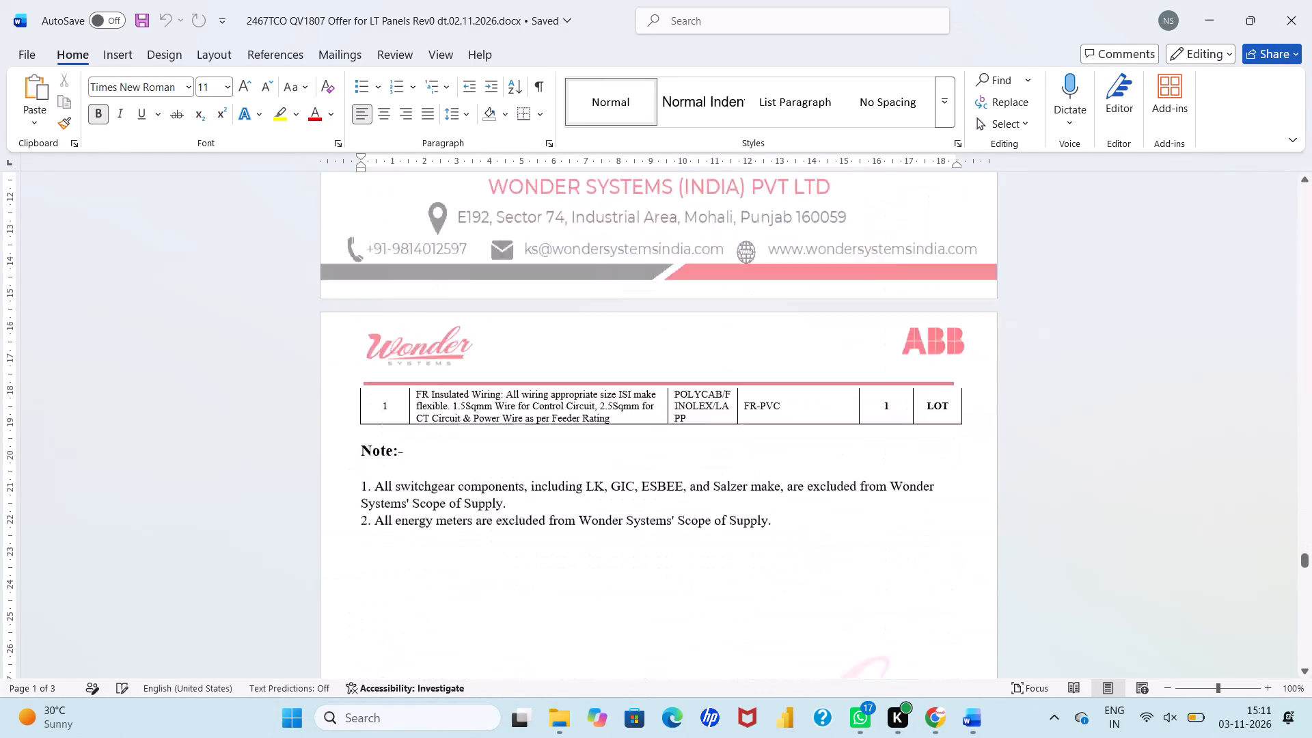
scroll(639, 381, down, 2)
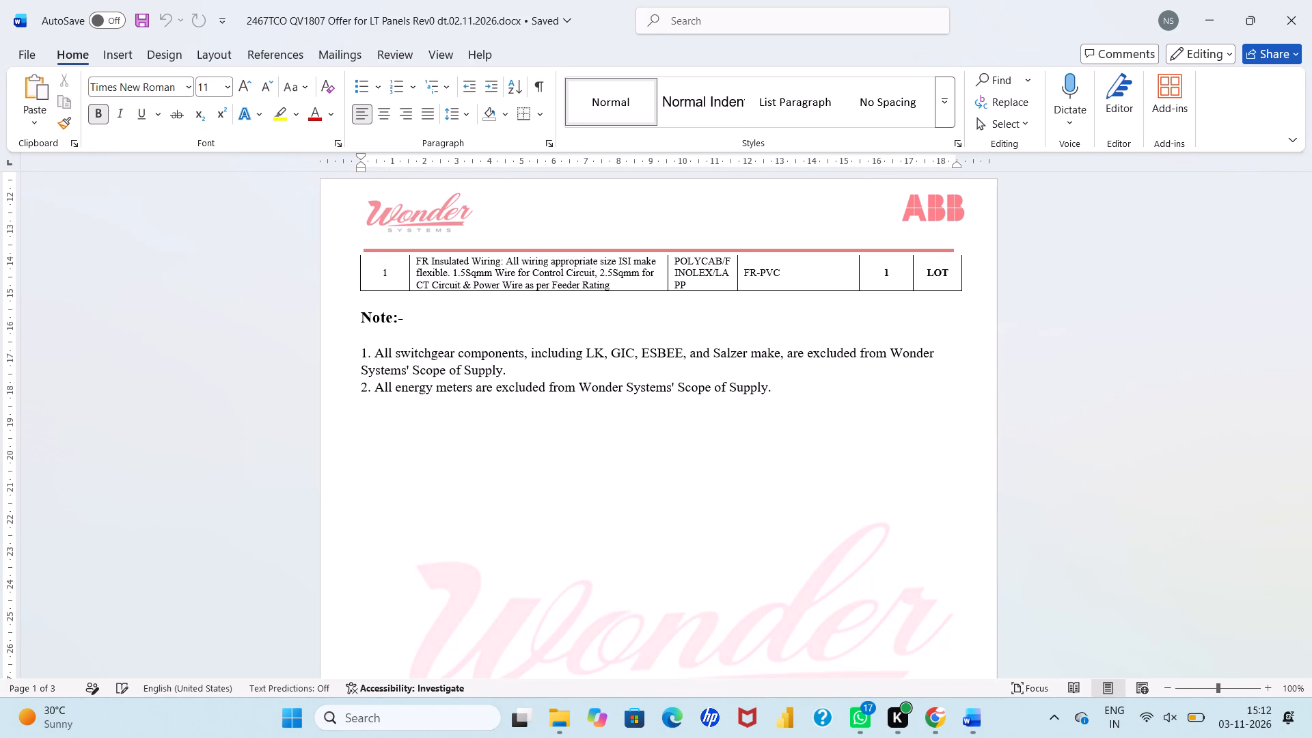
Display the document's page thumbnails and browse the pages around the scope-of-supply notes.
click(32, 694)
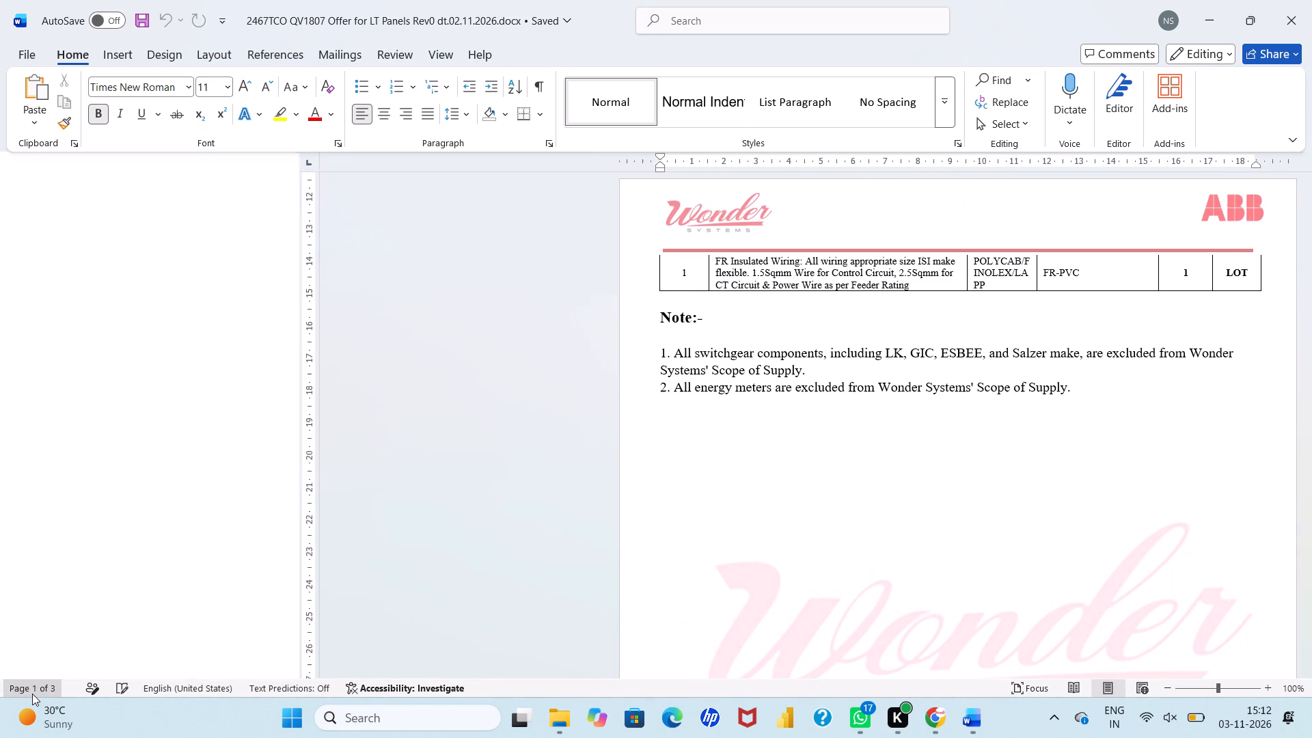
scroll(159, 520, down, 8)
scroll(159, 520, up, 1)
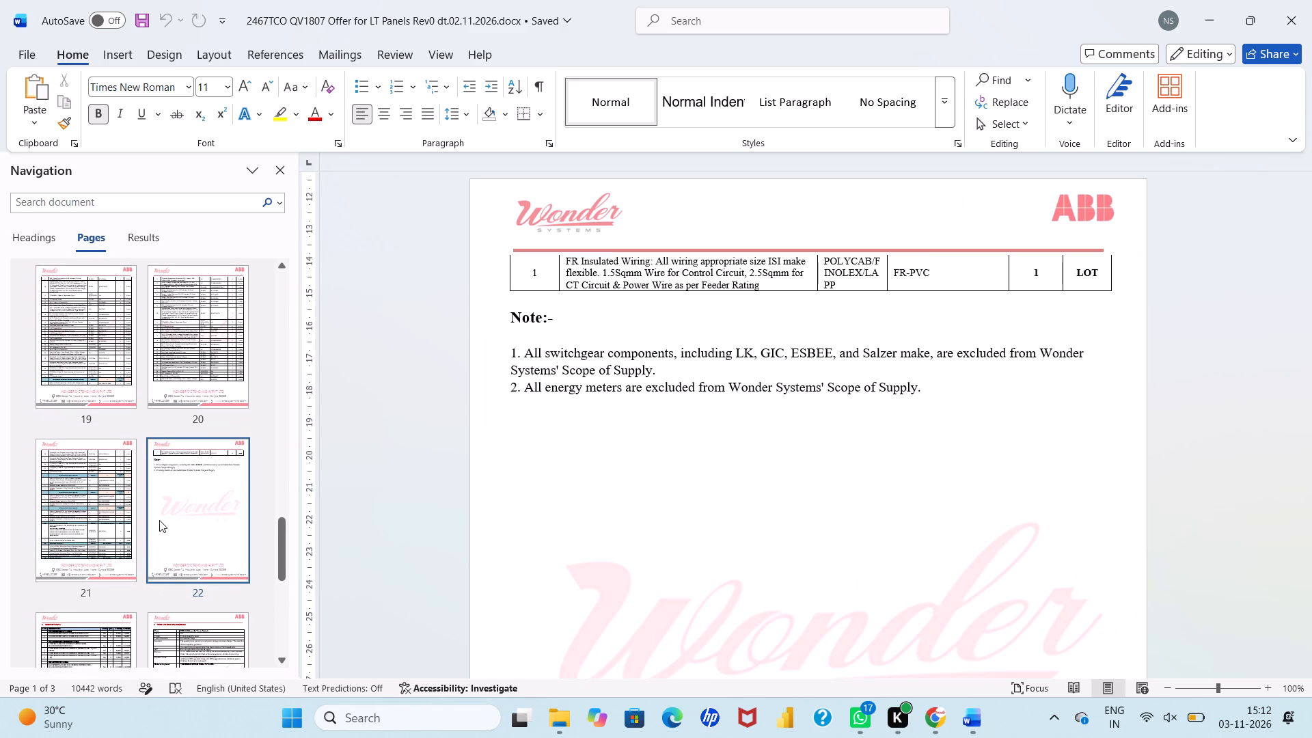
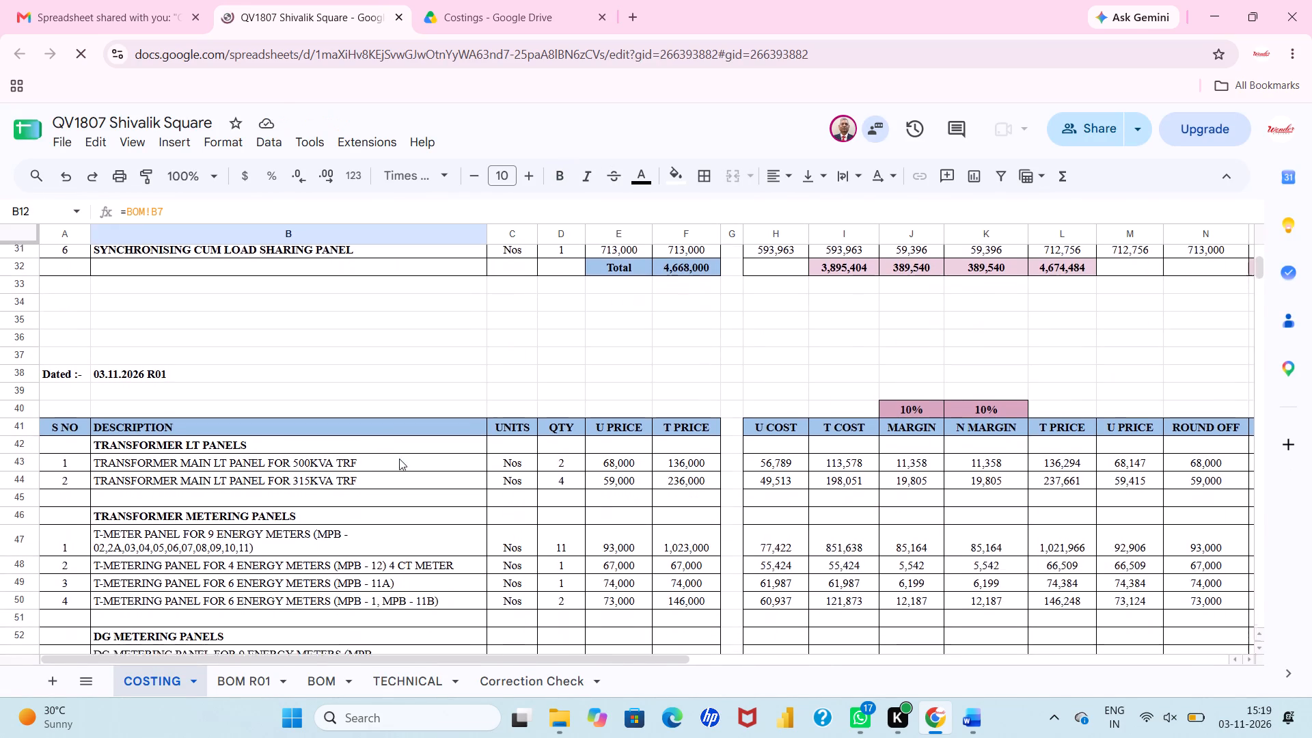
Snap the browser window showing the QV1807 Shivalik Square costing sheet's 03.11.2026 R01 table to the left half of the screen.
scroll(399, 459, down, 3)
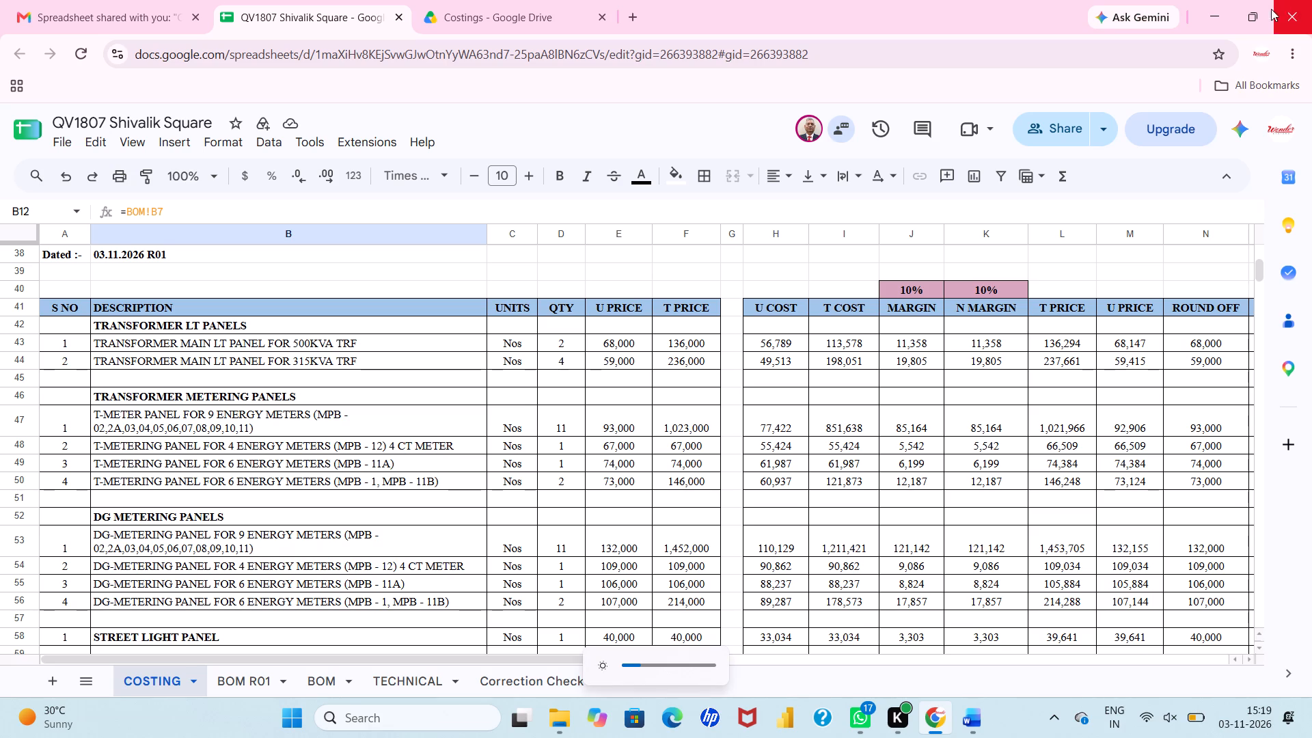
click(1203, 137)
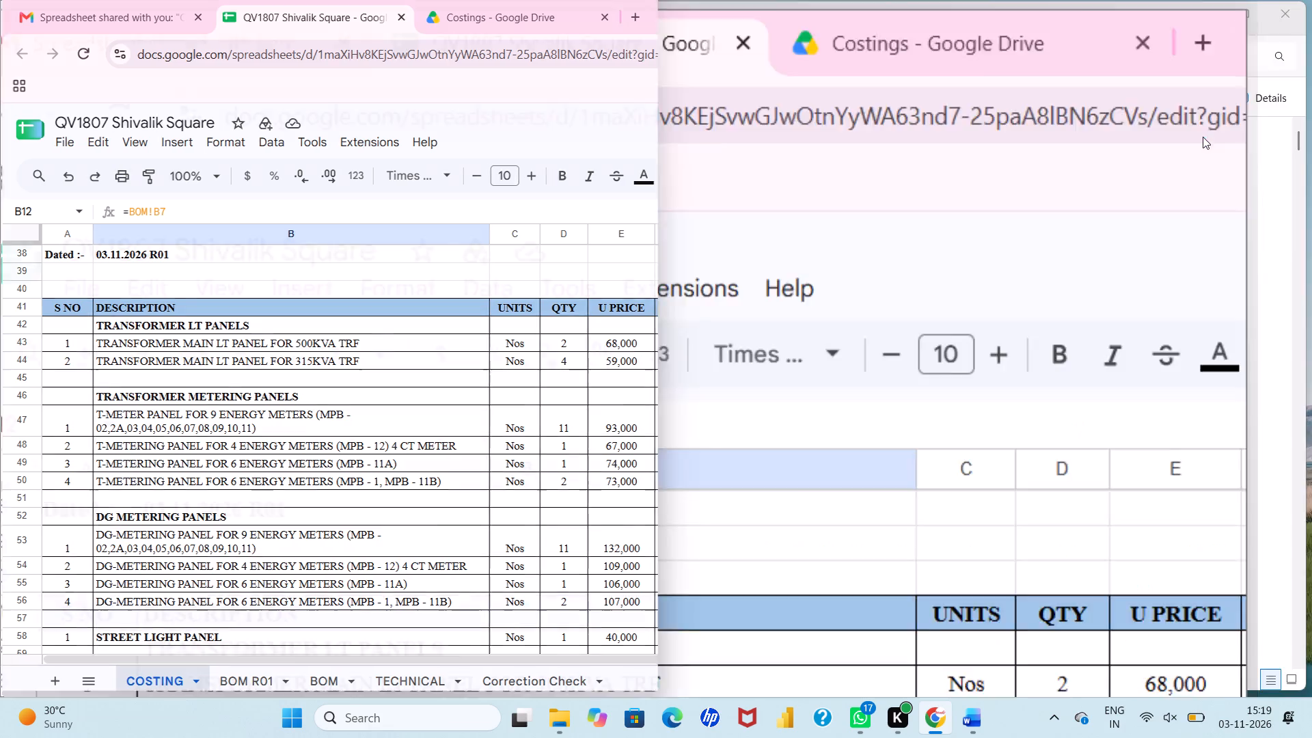
In the Word offer's price table, set the 500KVA transformer main LT panel's unit price to 68,000 and total price to 136,000.
scroll(897, 409, left, 2)
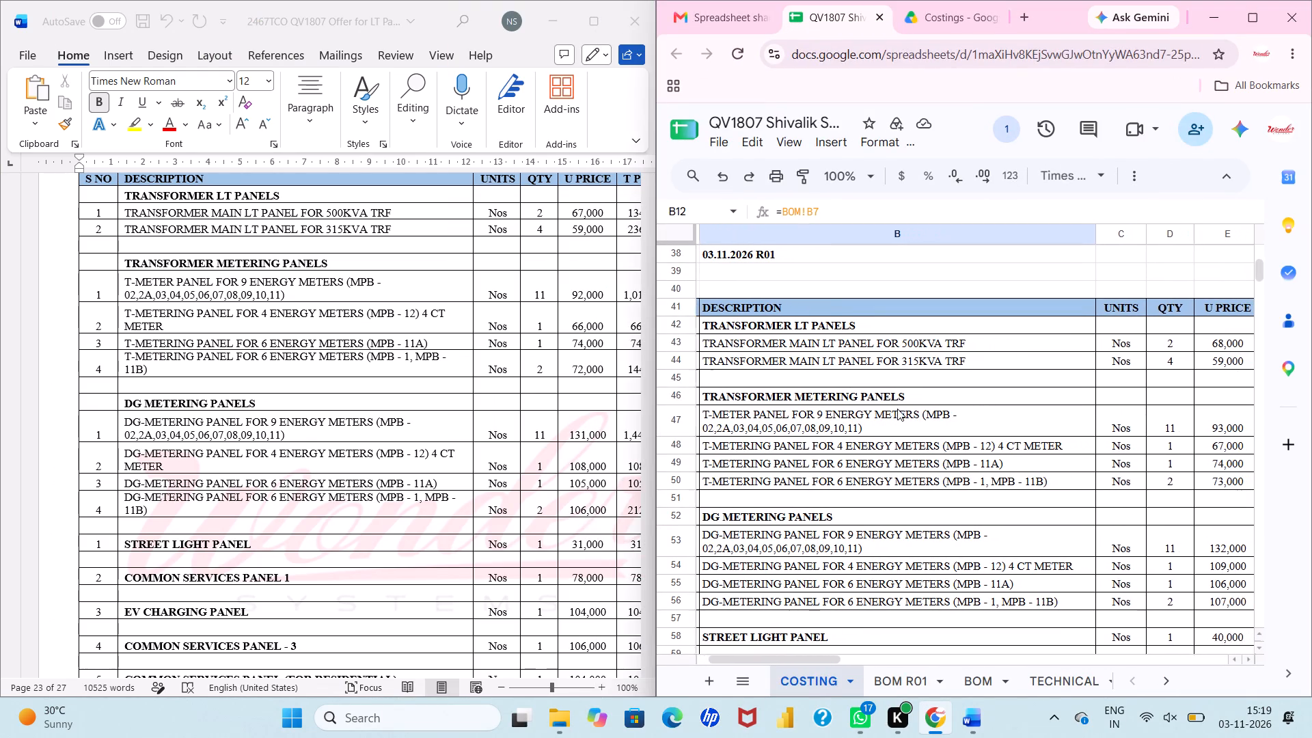
scroll(897, 409, left, 3)
scroll(897, 409, down, 1)
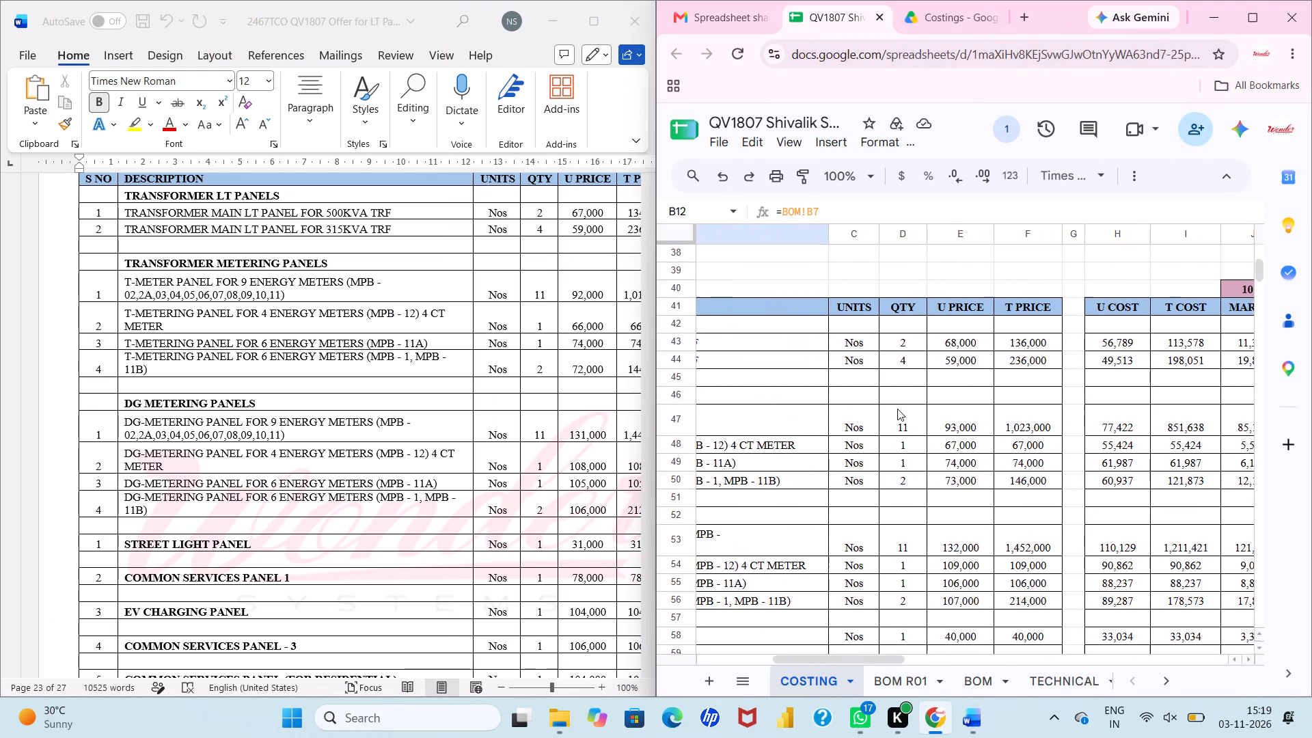
scroll(897, 409, down, 1)
scroll(493, 358, left, 1)
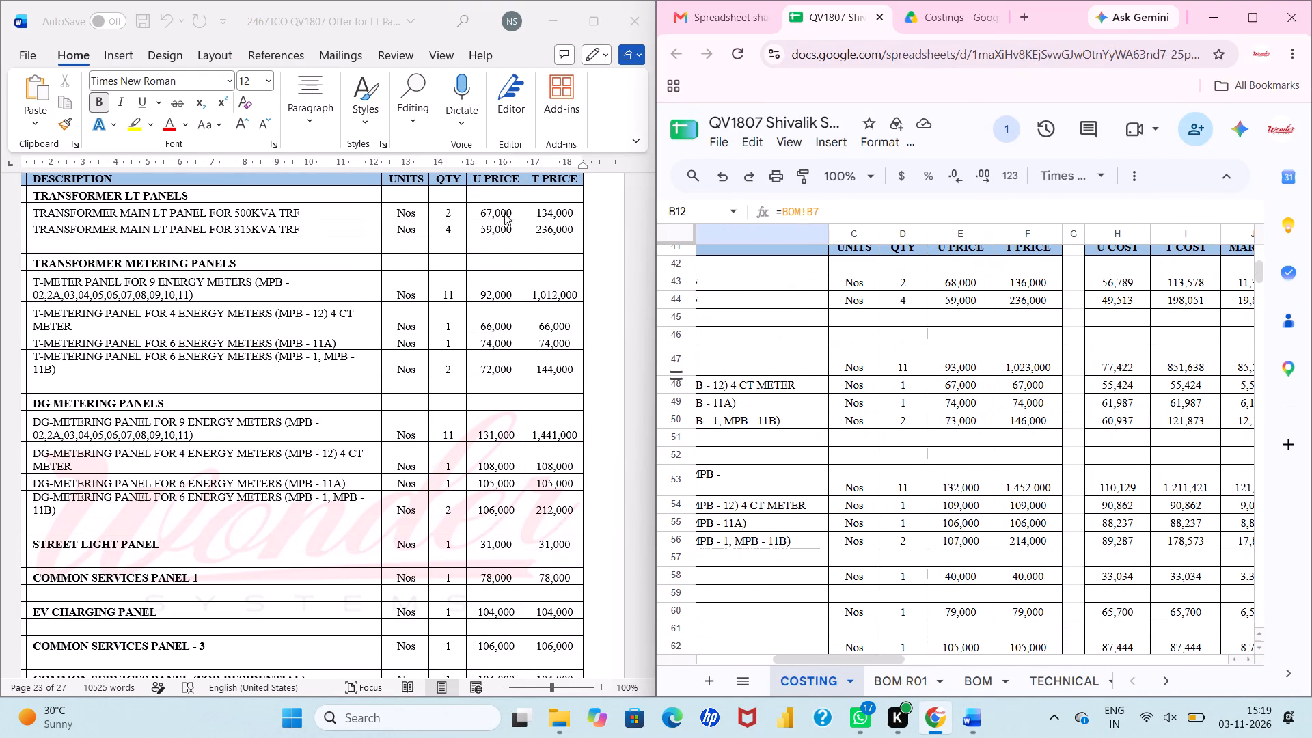
click(508, 212)
click(489, 211)
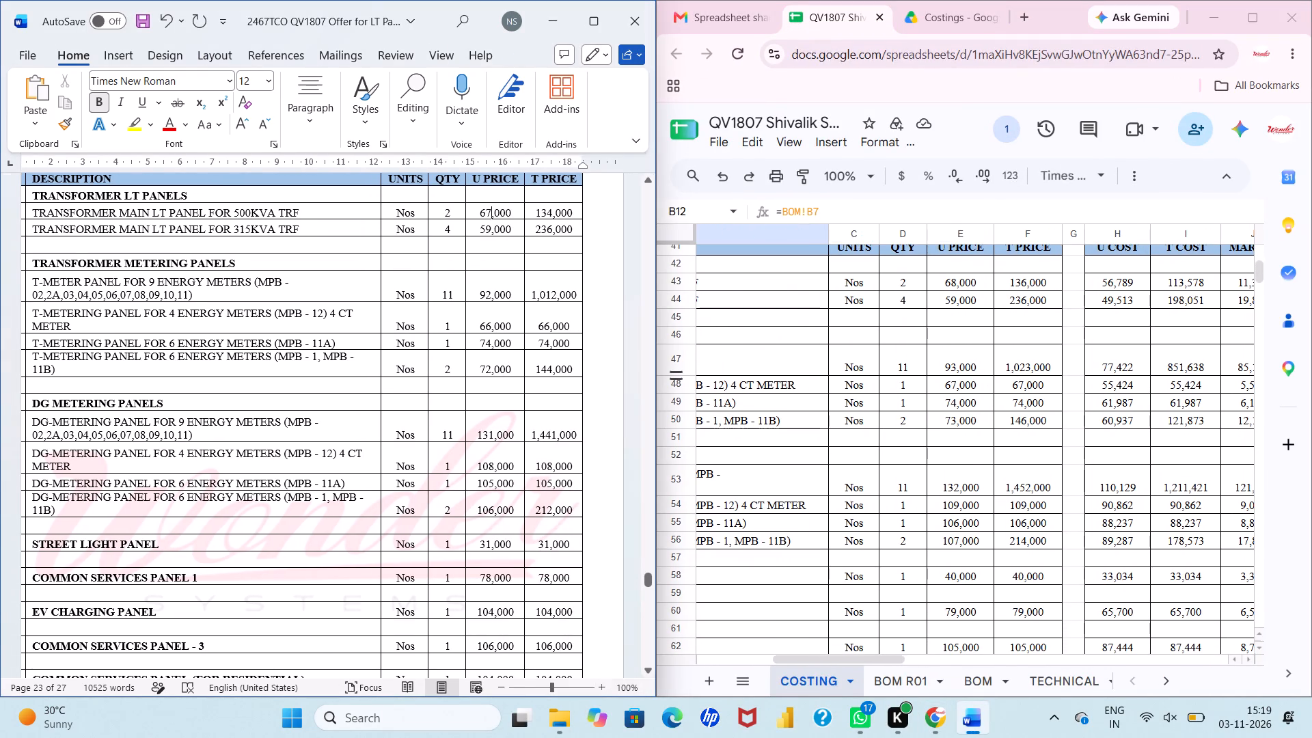
key(BackSpace)
key(8)
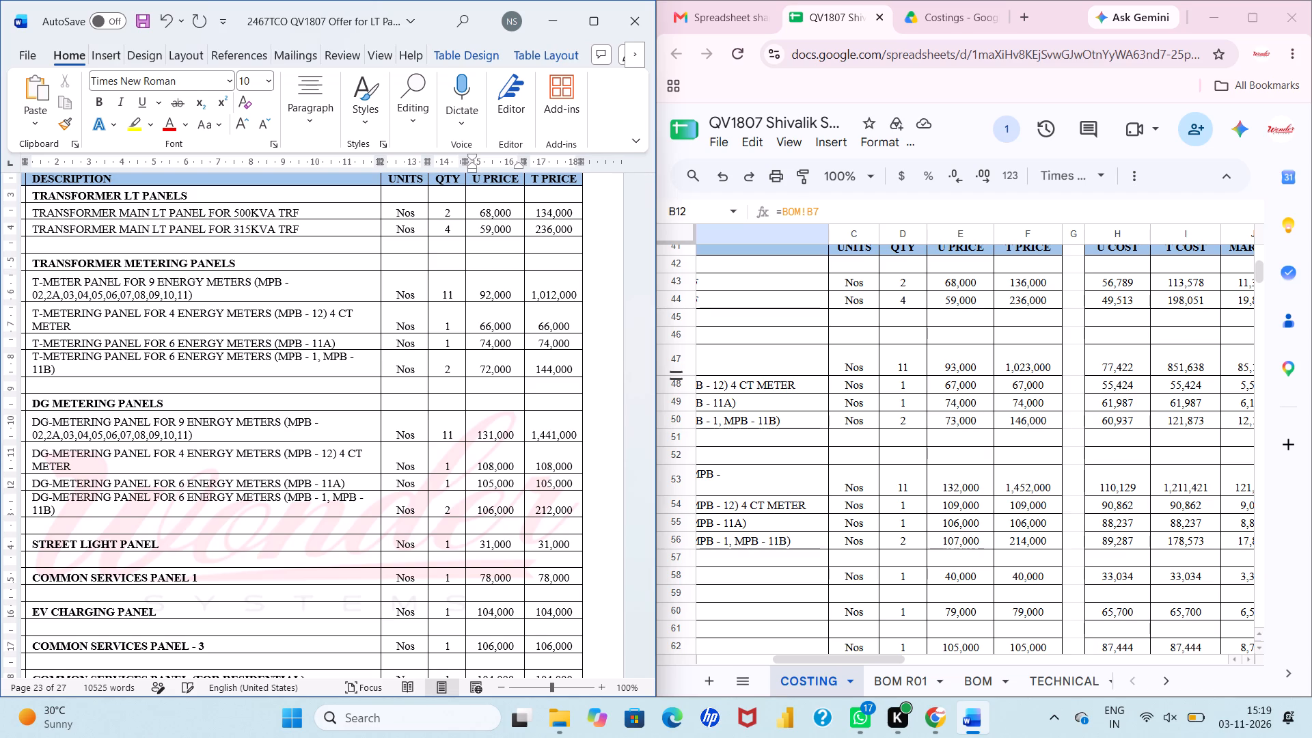
click(552, 210)
key(BackSpace)
key(6)
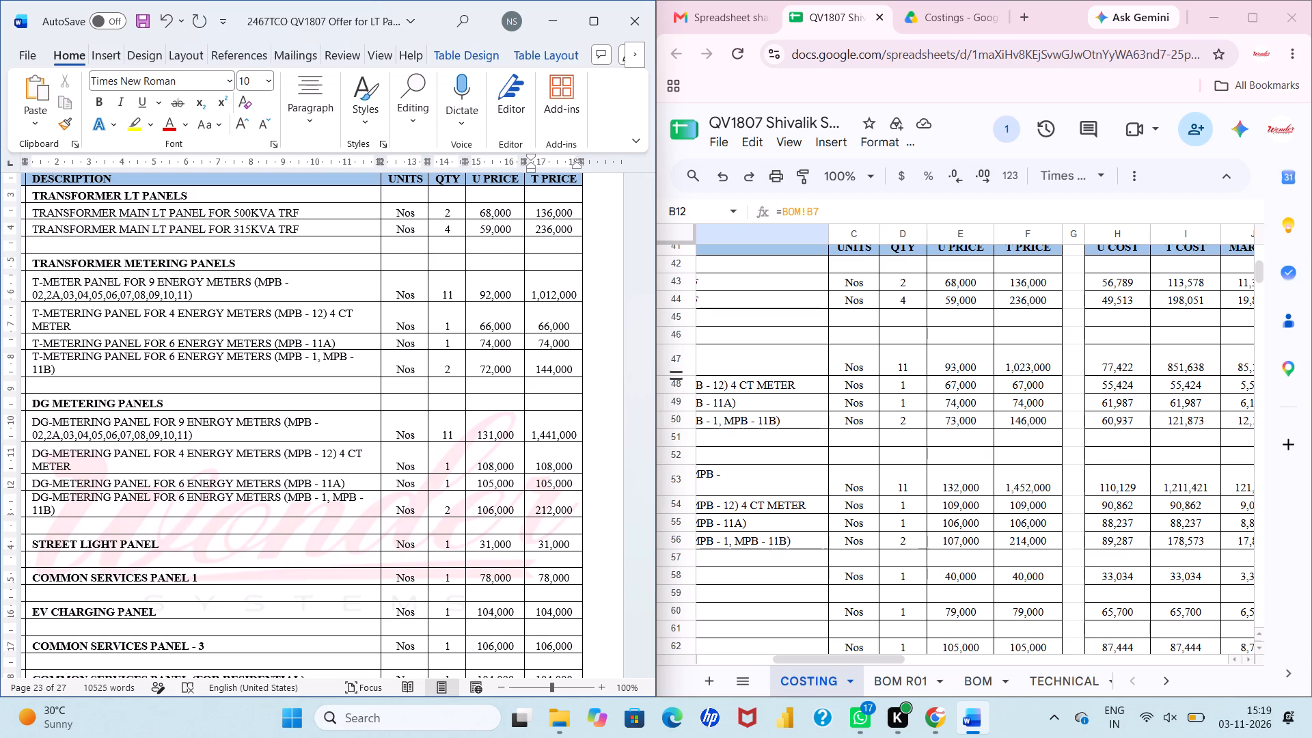
Set the T-meter panel for 9 energy meters to a unit price of 93,000 and a total price of 1,023,000.
click(489, 300)
key(BackSpace)
key(3)
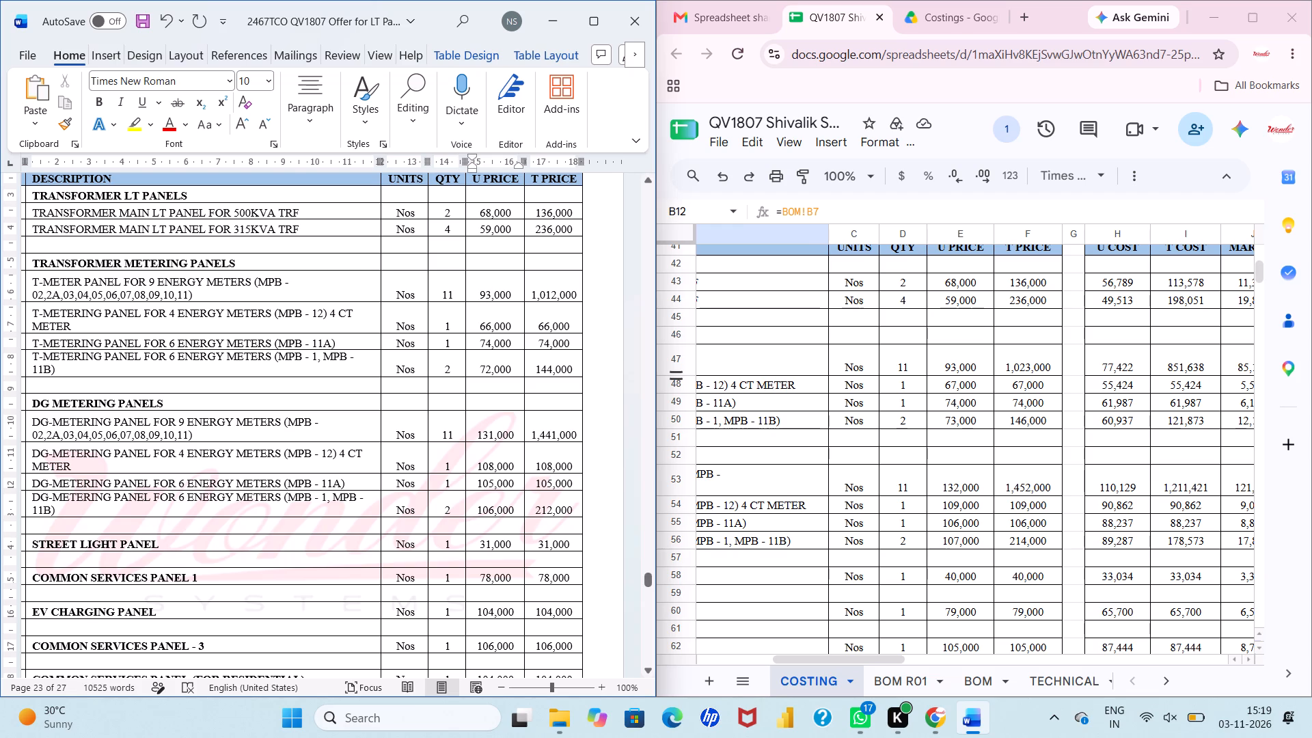
click(553, 295)
key(Delete)
key(3)
key(Left)
key(BackSpace)
key(2)
Set both the unit and total price of the T-metering panel for 4 energy meters (MPB - 12) to 67,000.
click(489, 327)
key(BackSpace)
key(7)
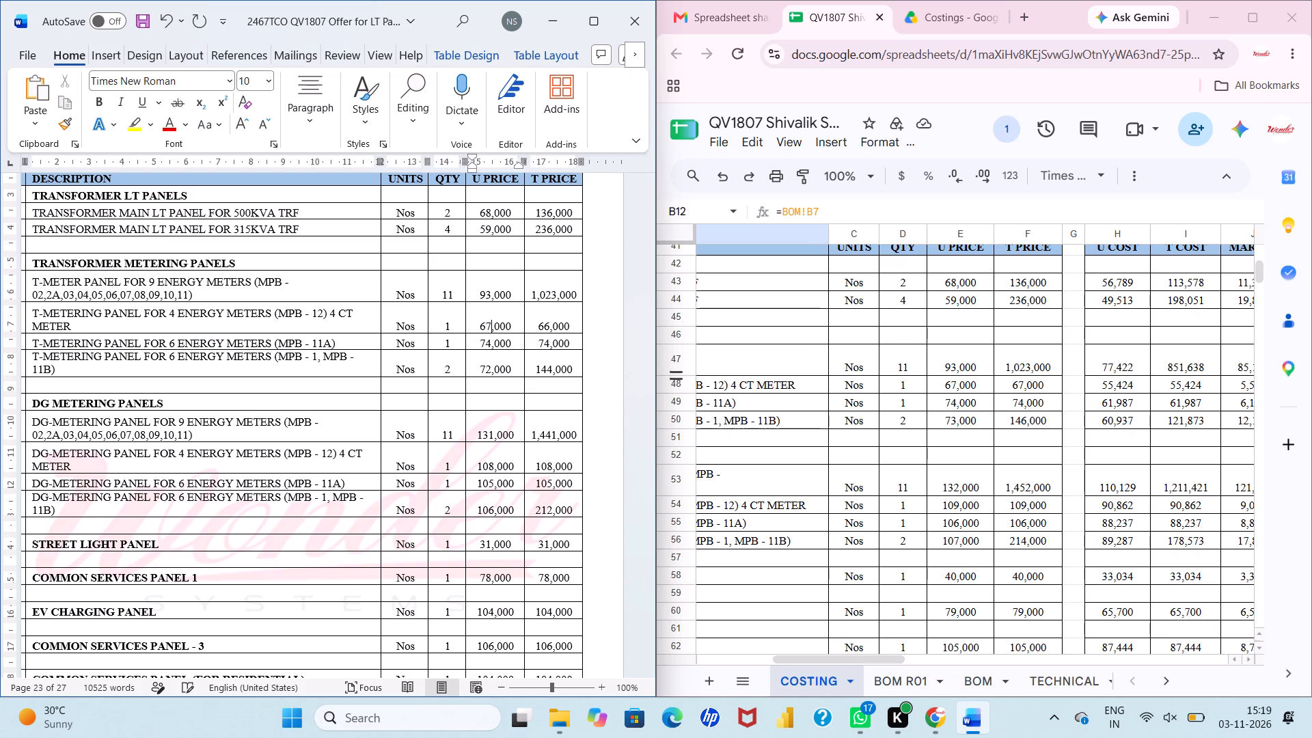
click(547, 326)
key(BackSpace)
key(7)
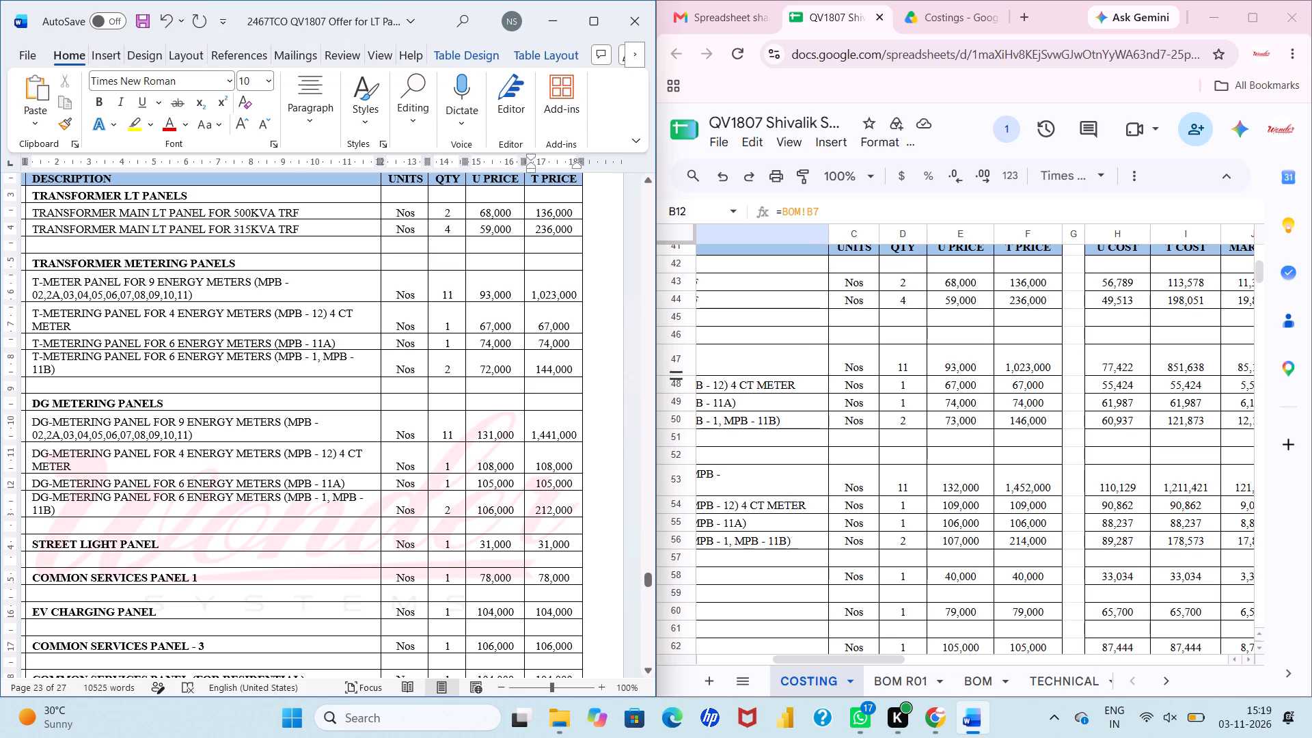
Set the T-metering panel for 6 energy meters (MPB - 1, MPB - 11B) to total price 146,000 and unit price 73,000.
click(552, 371)
key(BackSpace)
key(6)
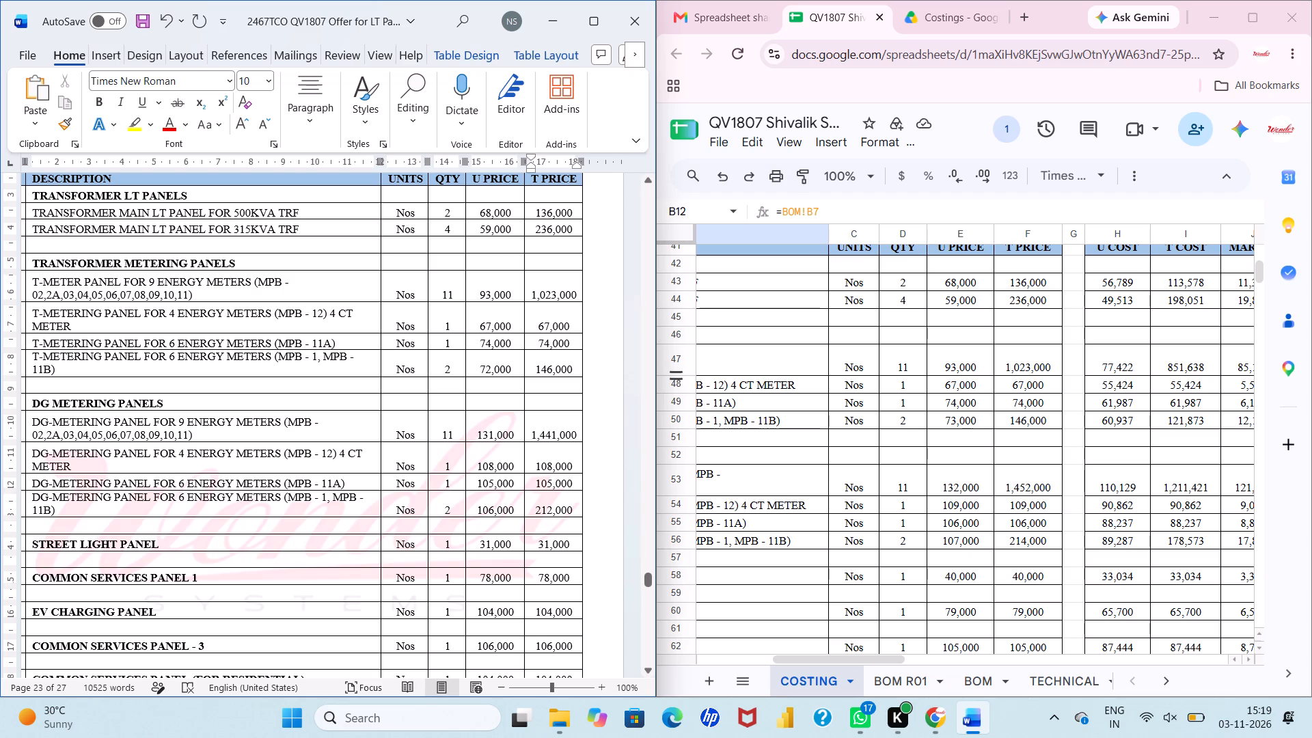
click(491, 372)
key(BackSpace)
key(3)
Set the DG-metering panel for 9 energy meters to a unit price of 132,000 and a total price of 1,452,000.
scroll(491, 372, down, 1)
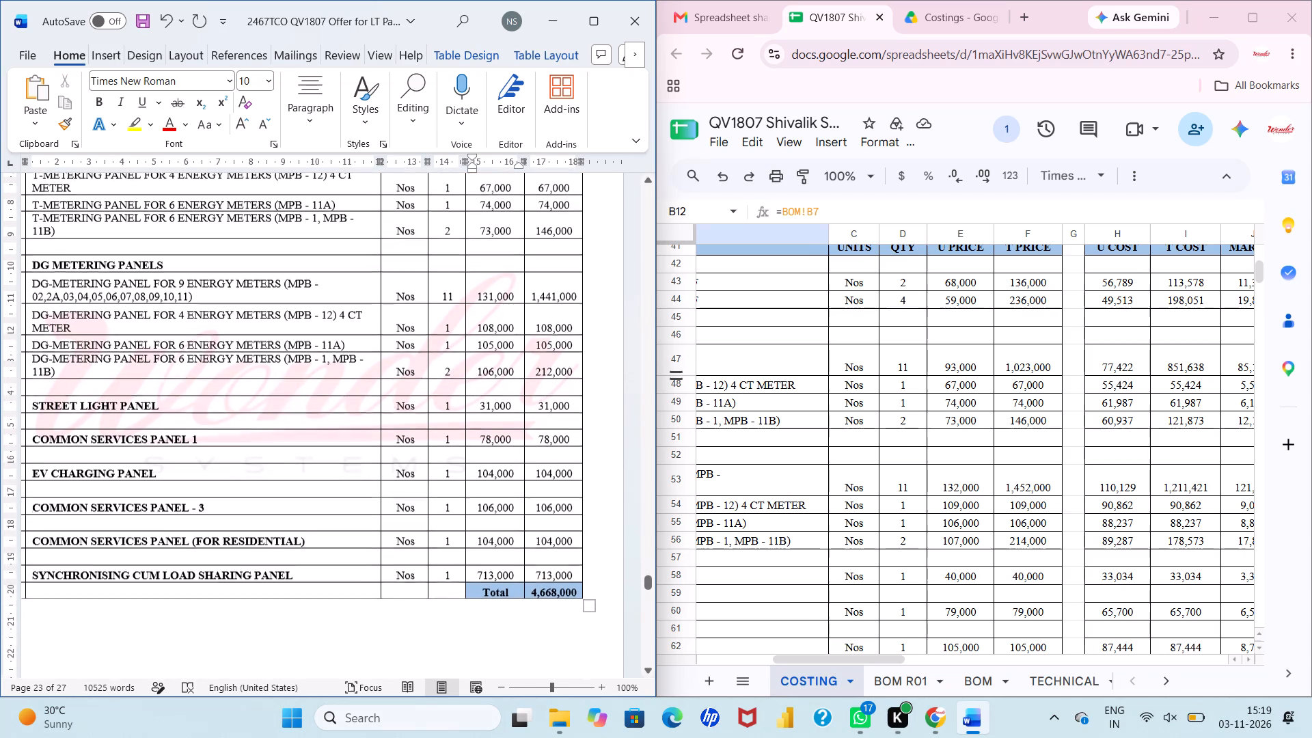
scroll(491, 372, down, 1)
click(493, 275)
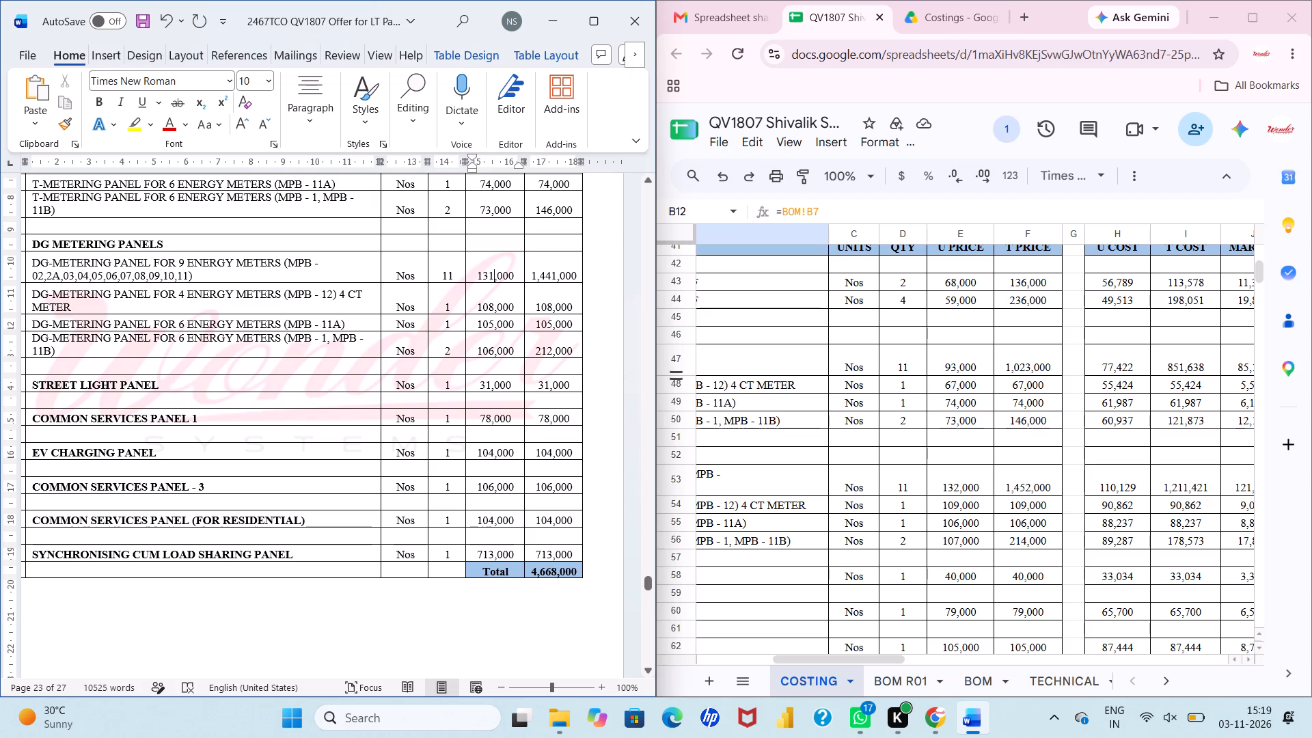
key(BackSpace)
key(2)
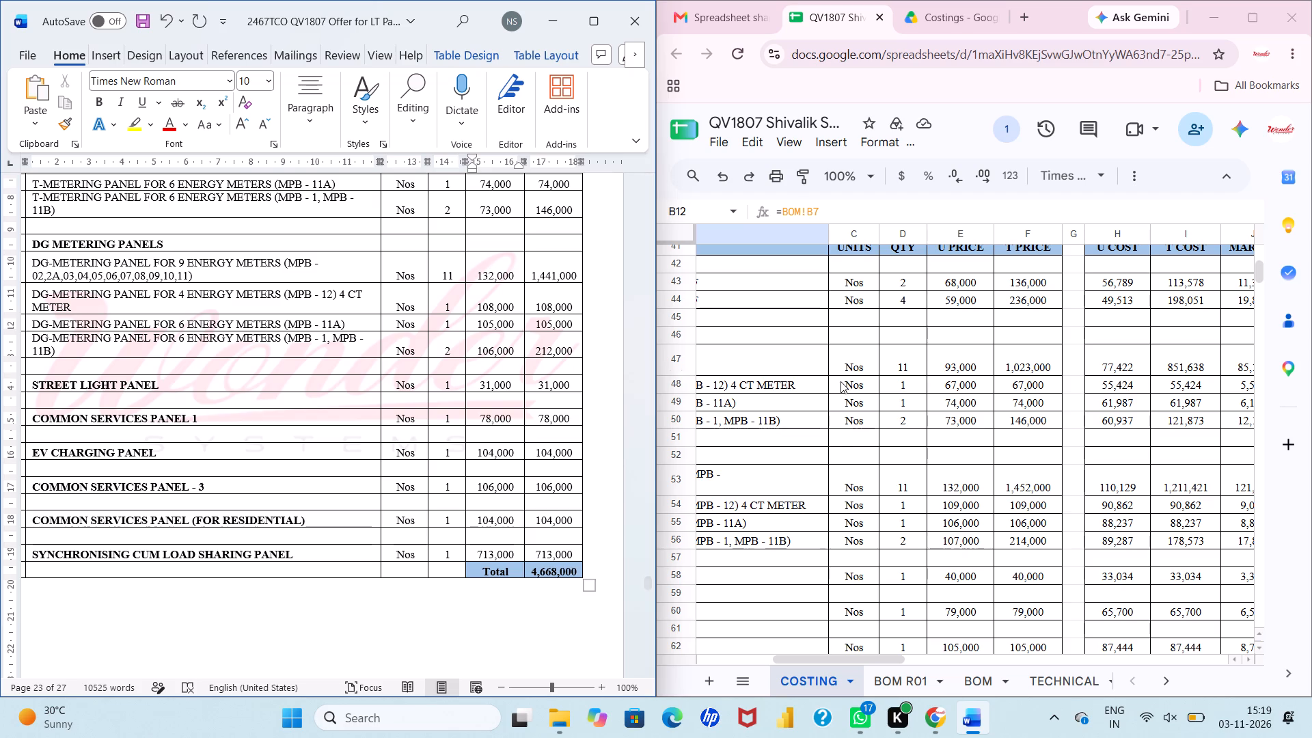
scroll(840, 381, down, 4)
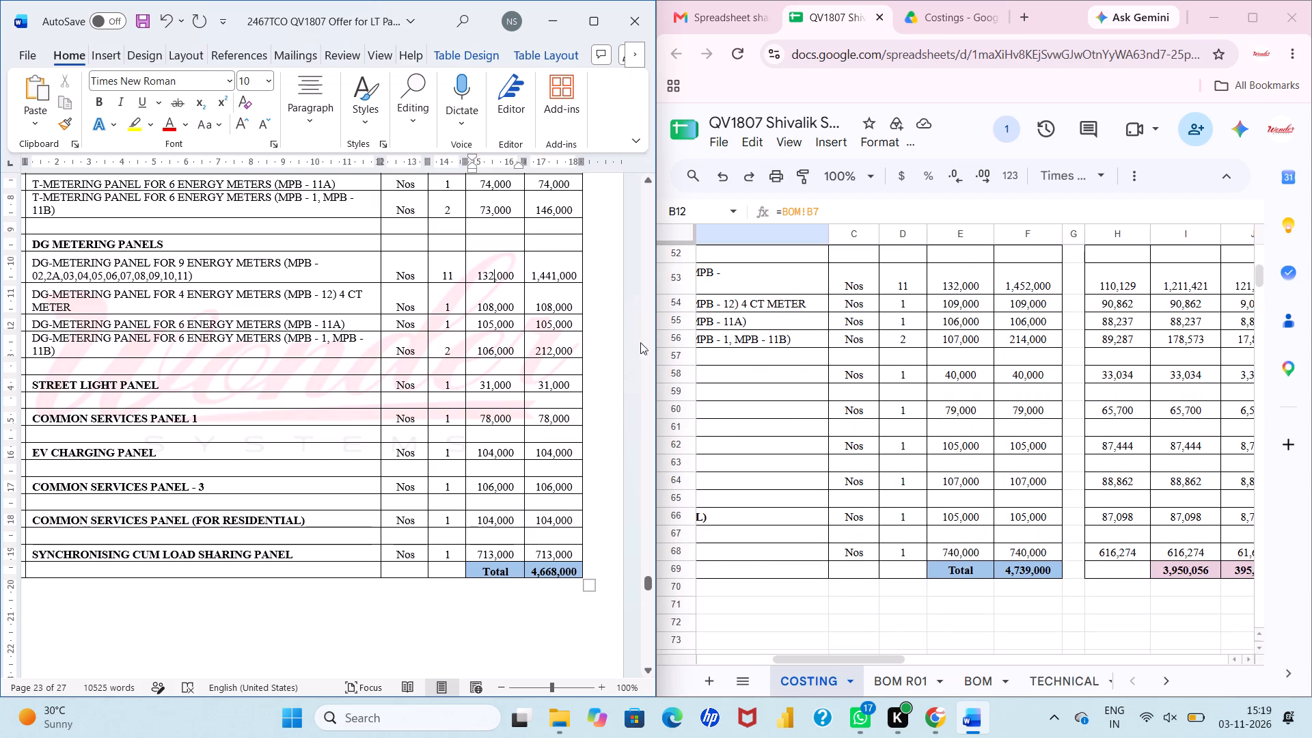
click(555, 277)
key(BackSpace)
key(BackSpace)
text(52)
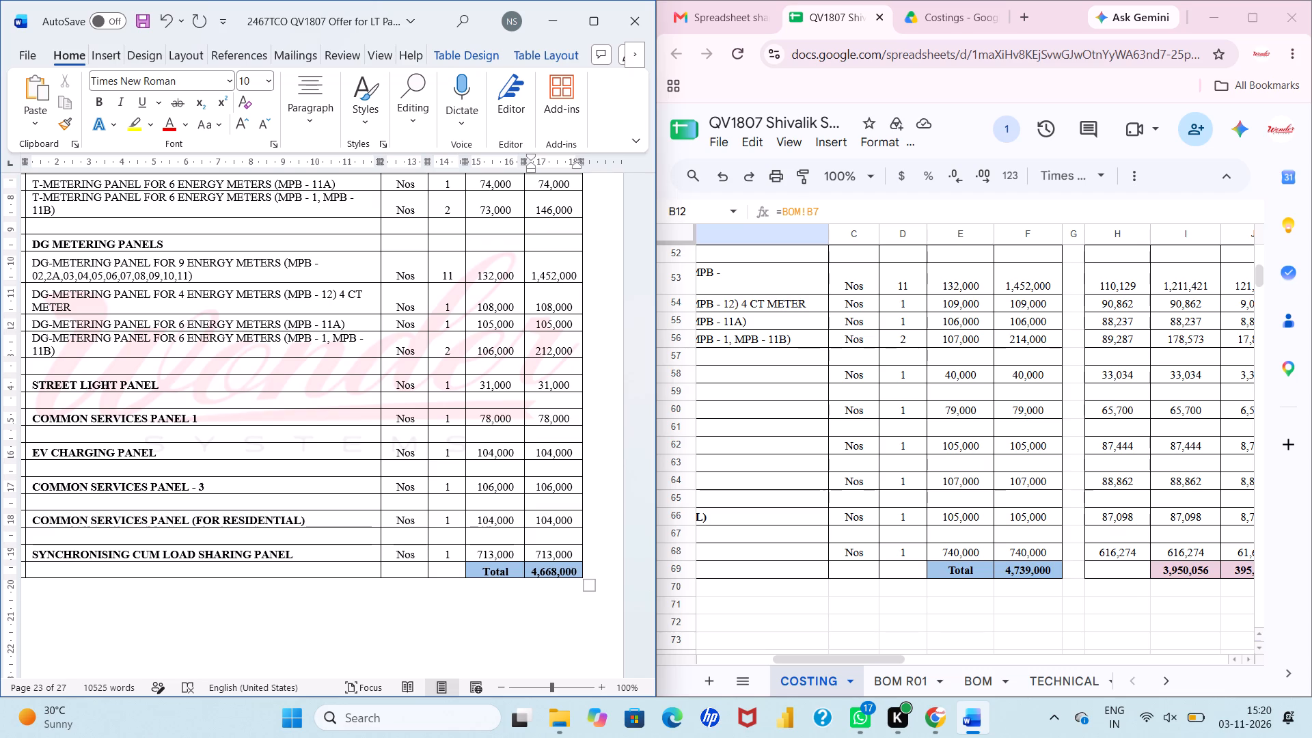
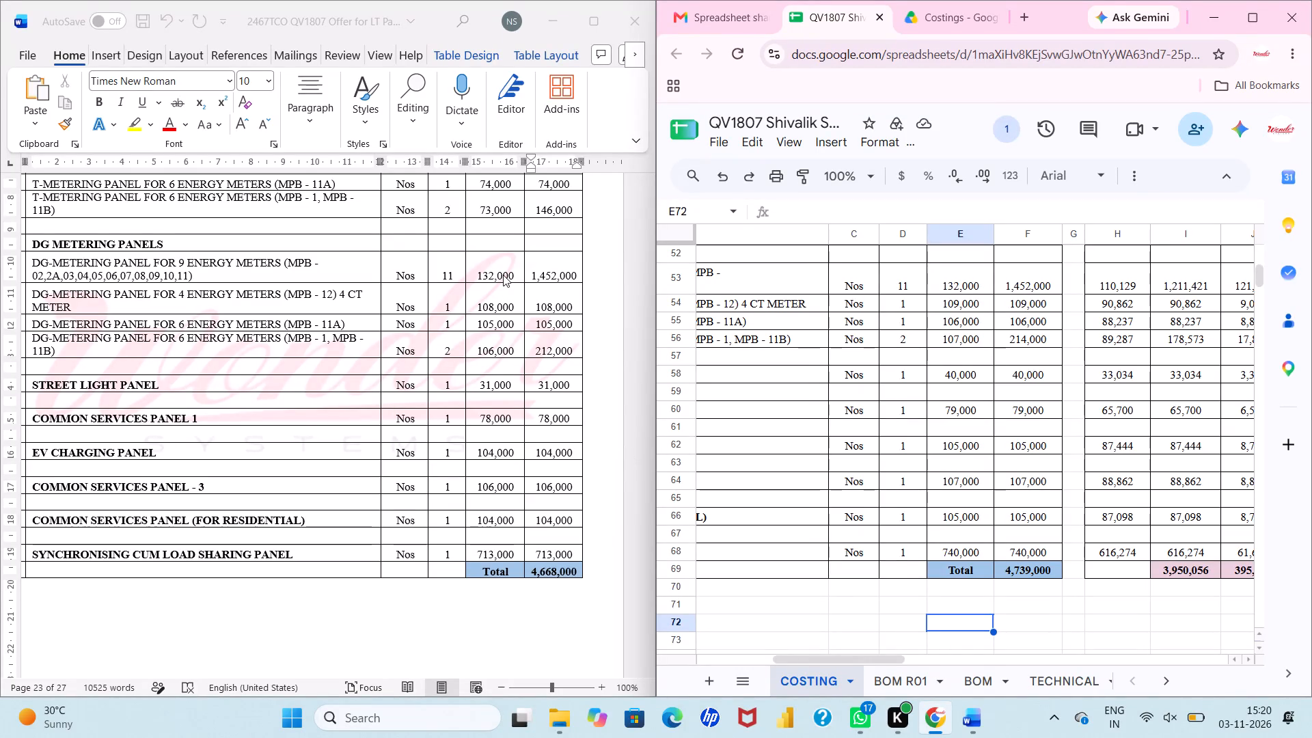
Set both the unit and total price of the DG-metering panel for 4 energy meters (MPB - 12) to 109,000.
double_click(491, 311)
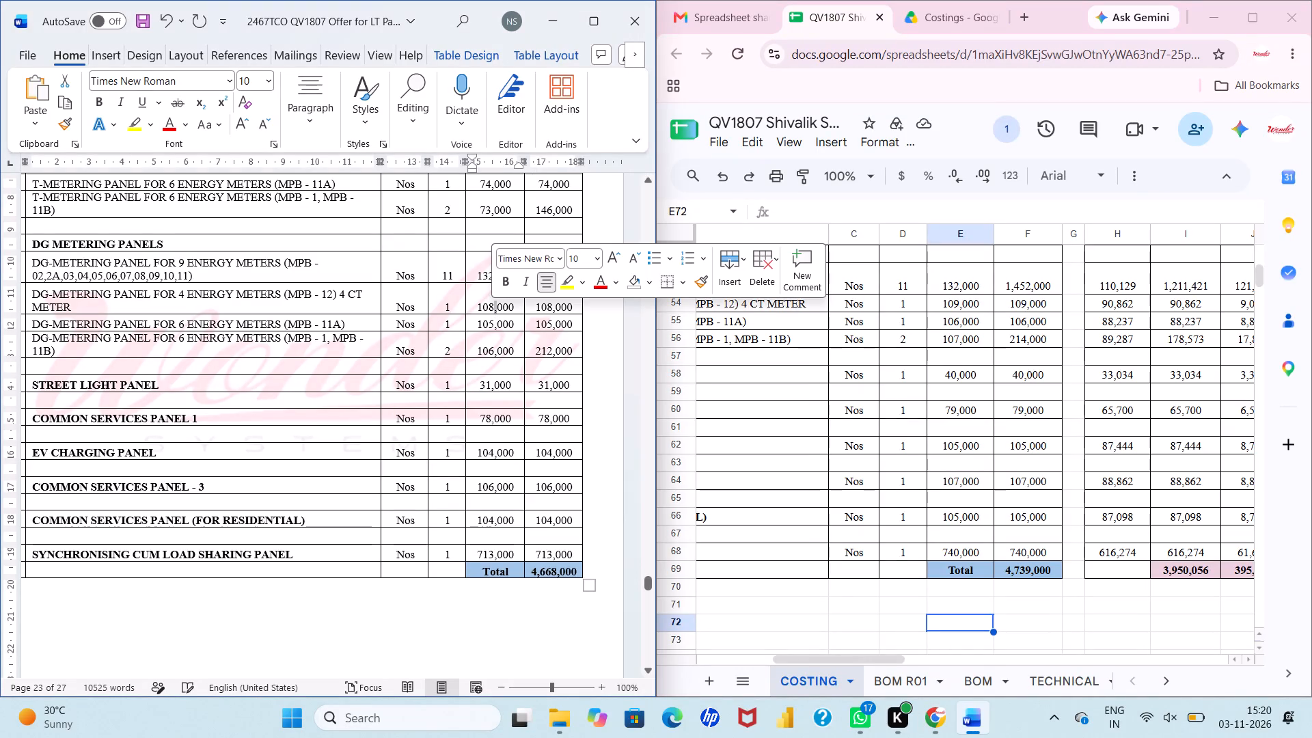
click(491, 310)
key(BackSpace)
key(9)
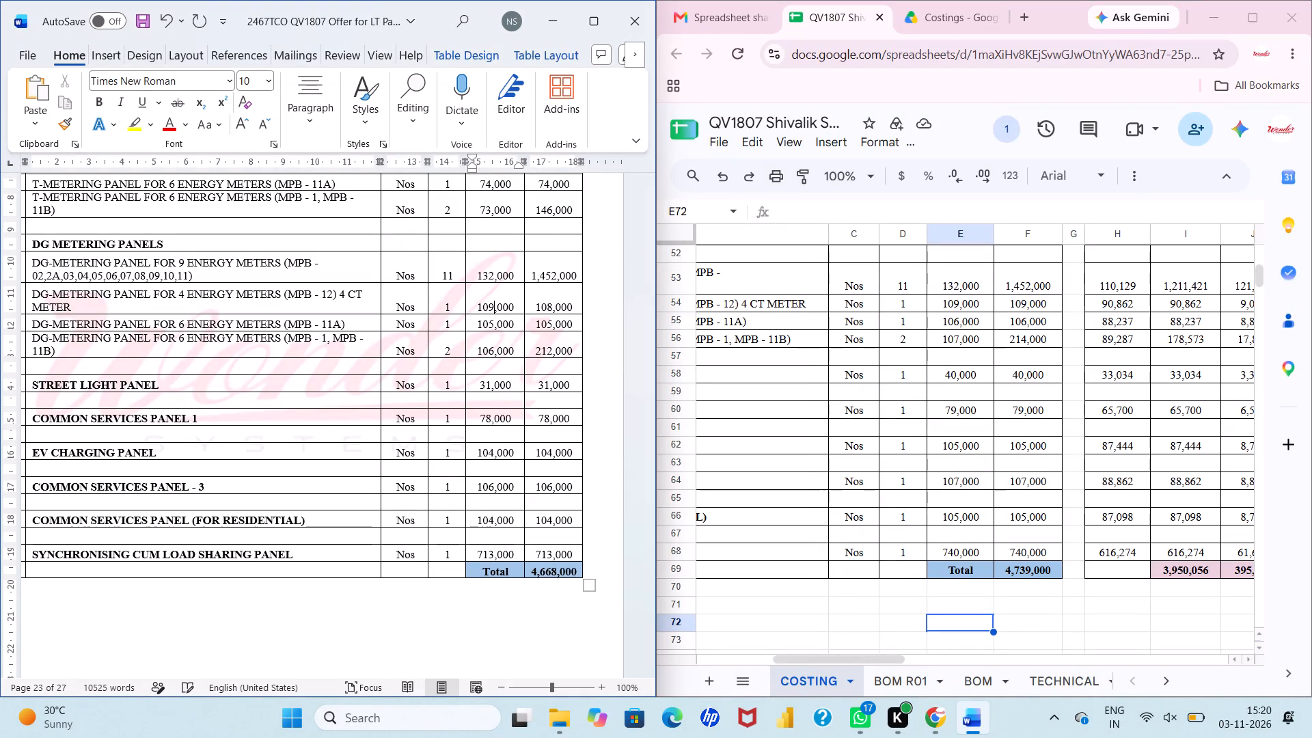
click(550, 309)
key(BackSpace)
key(9)
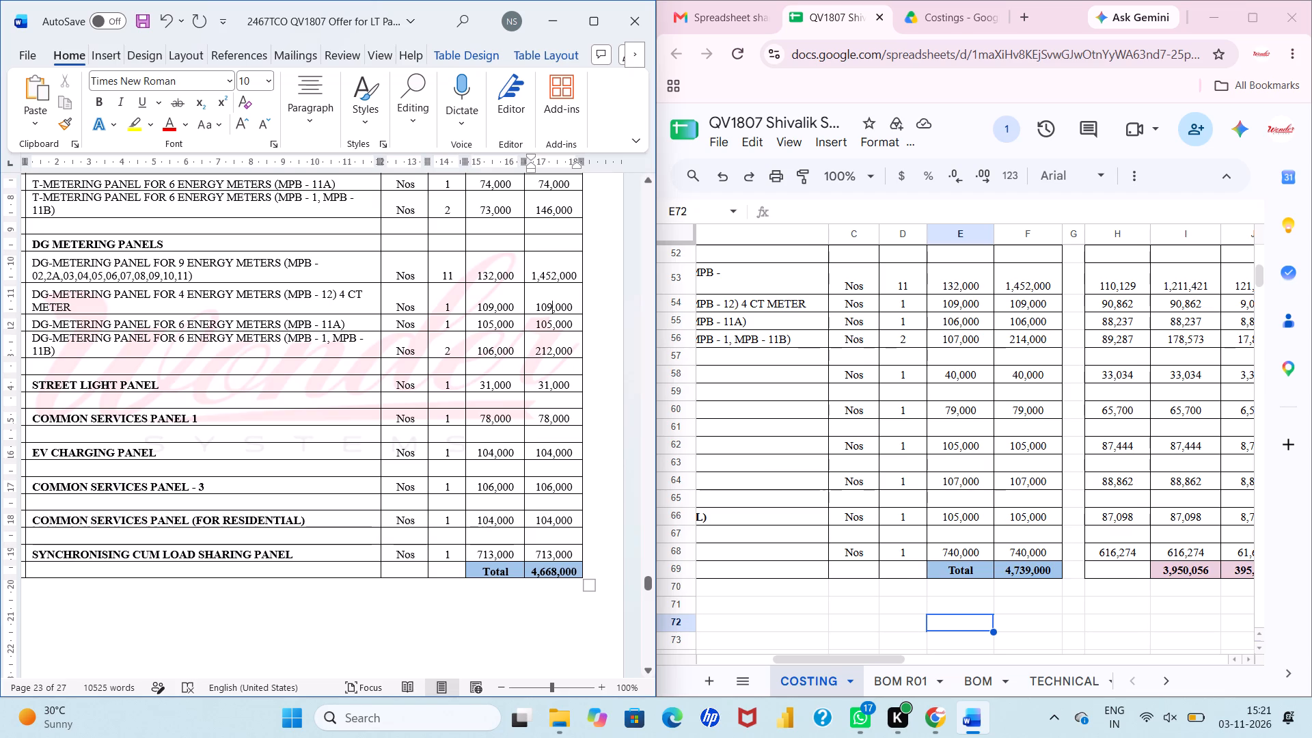
Set both the unit and total price of the DG-metering panel for 6 energy meters (MPB - 11A) to 106,000.
click(490, 323)
key(Delete)
key(6)
key(Right)
key(Right)
key(Right)
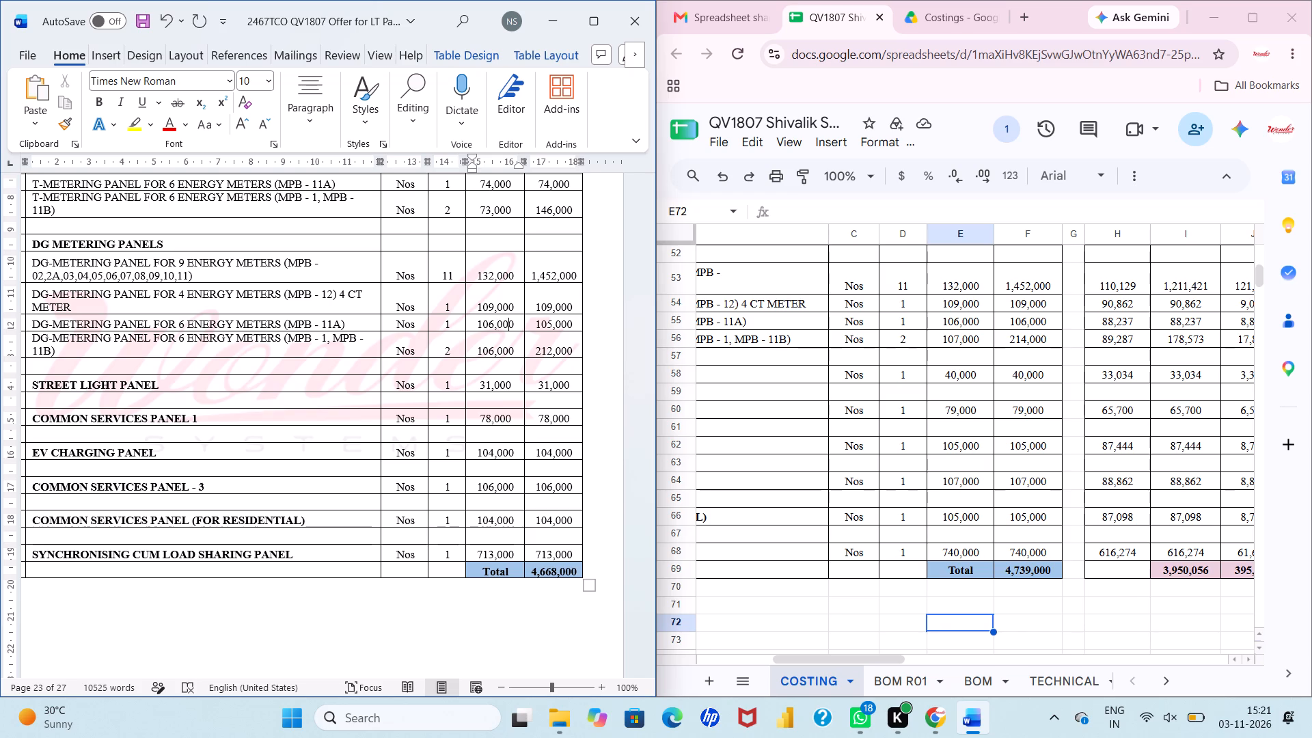
key(Right)
key(Right)
key(Right)
key(Right)
key(Delete)
key(6)
Set the DG-metering panel for 6 energy meters (MPB - 1, MPB - 11B) to unit price 107,000 and total price 214,000.
click(493, 349)
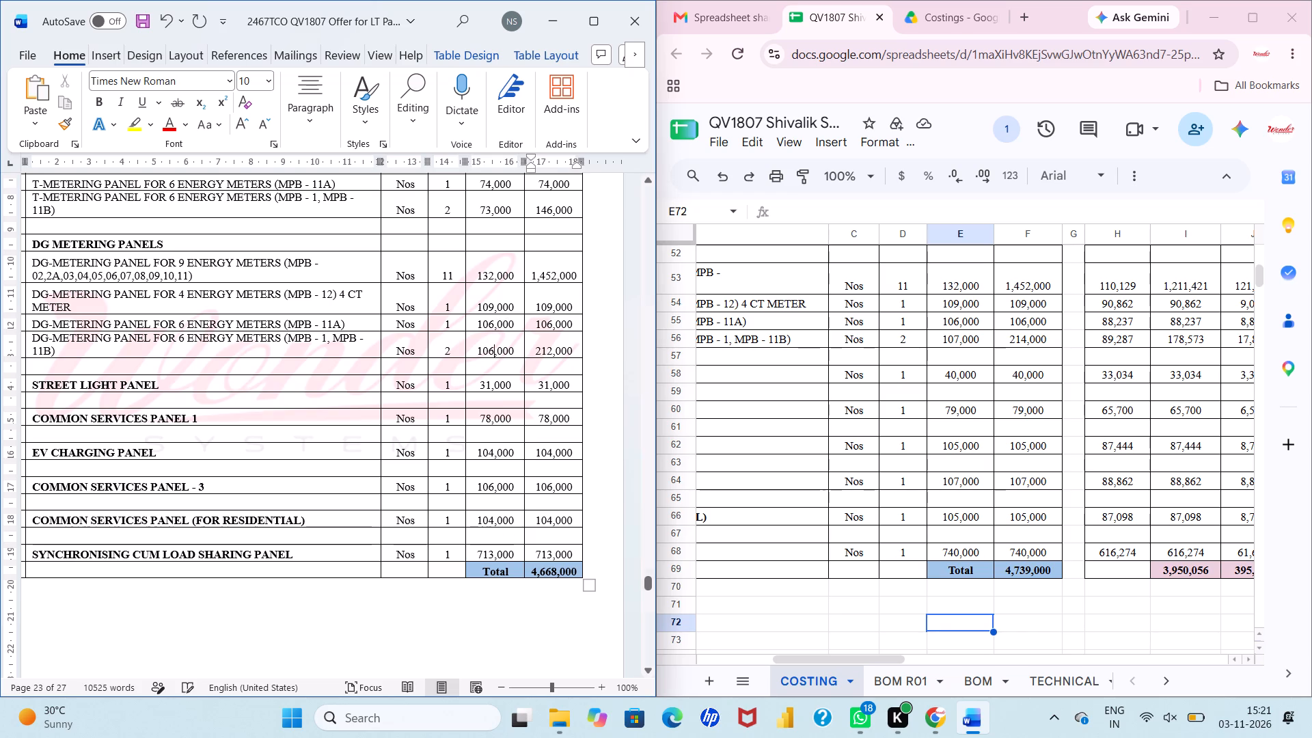
key(BackSpace)
key(7)
click(552, 351)
key(BackSpace)
key(5)
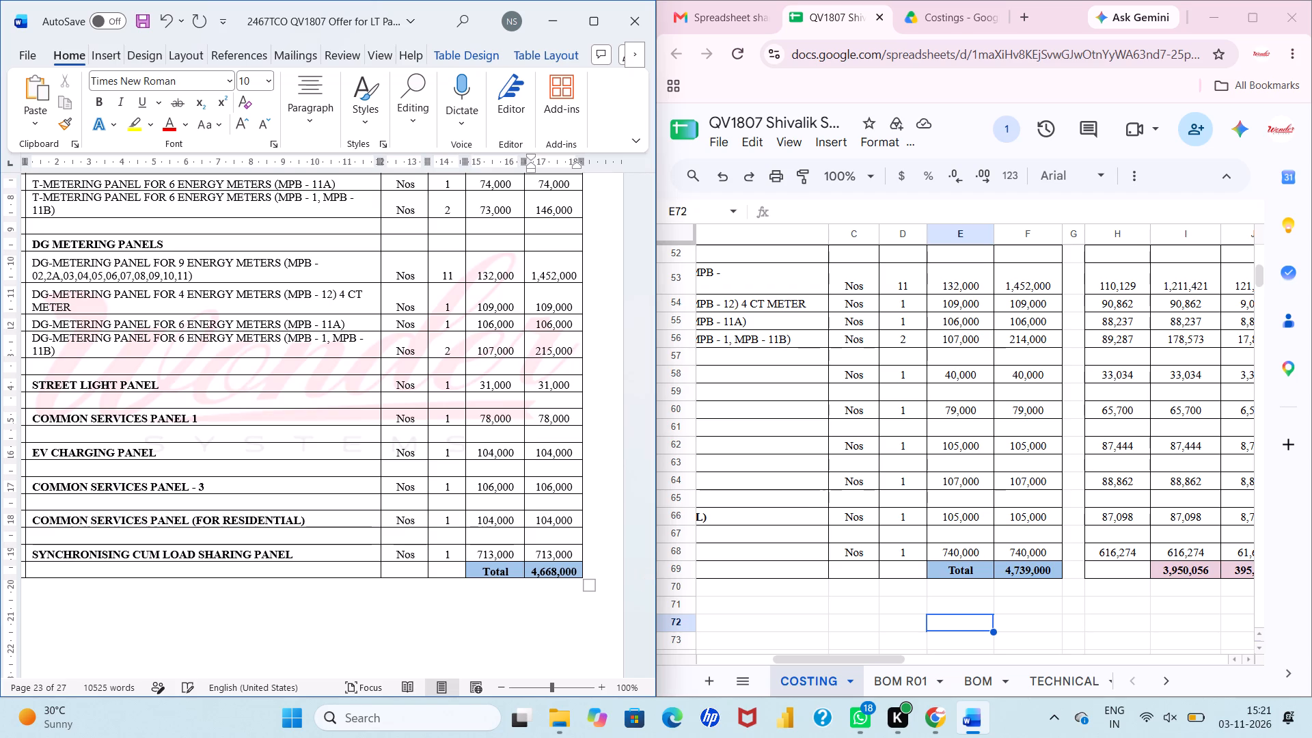
key(BackSpace)
key(4)
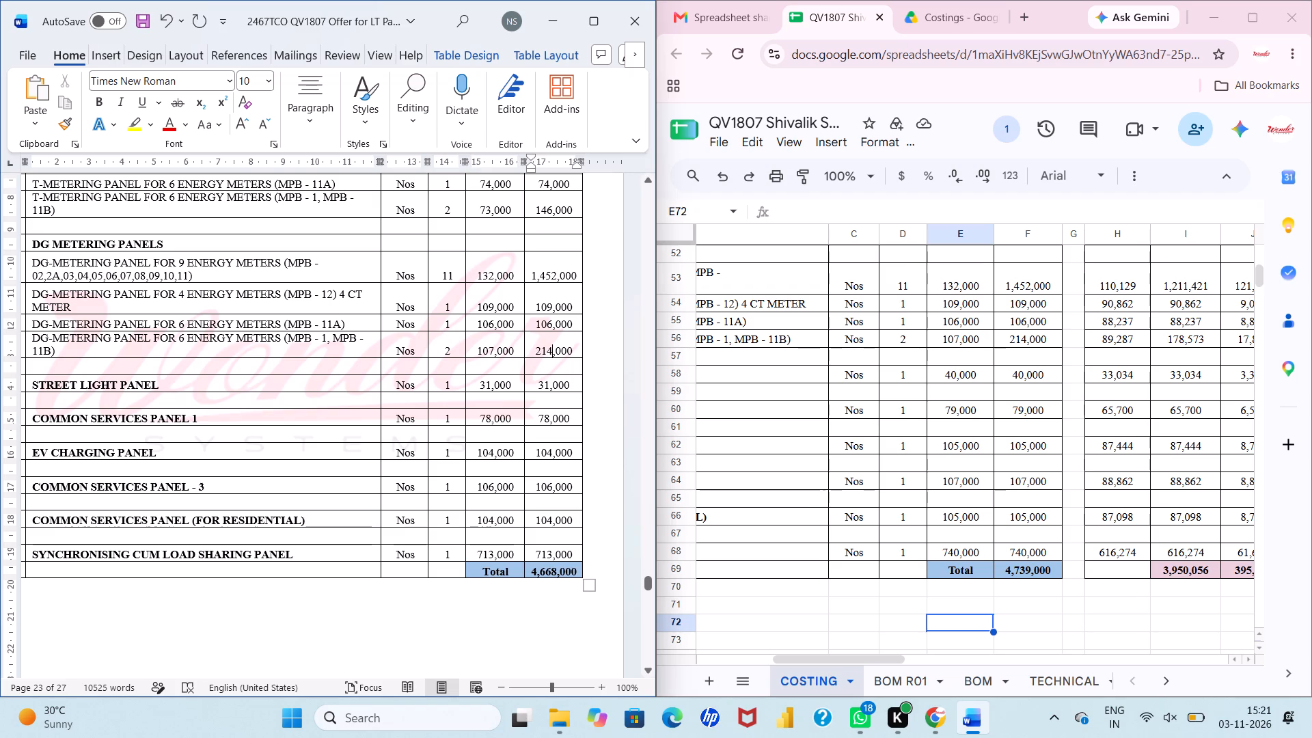
Set both the total and unit price of the Street Light Panel to 40,000.
click(546, 387)
key(BackSpace)
key(Delete)
text(40)
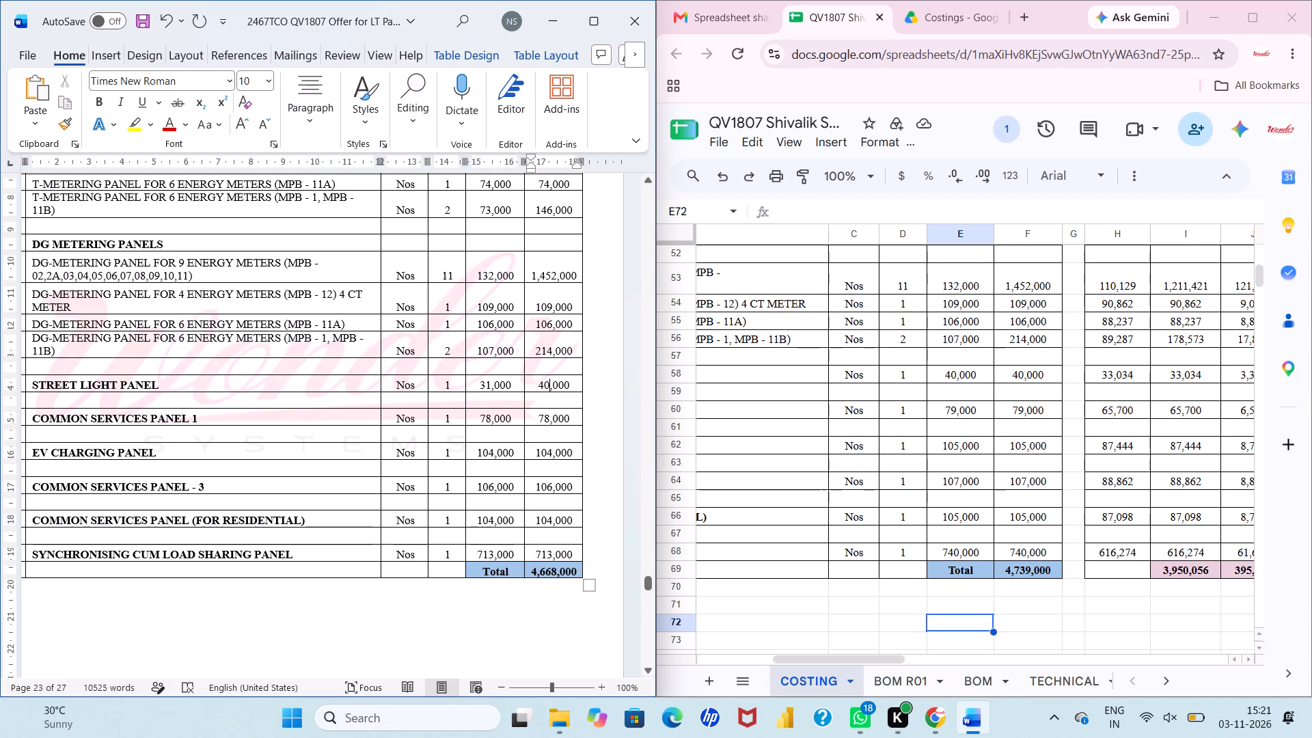
click(488, 385)
key(BackSpace)
key(Delete)
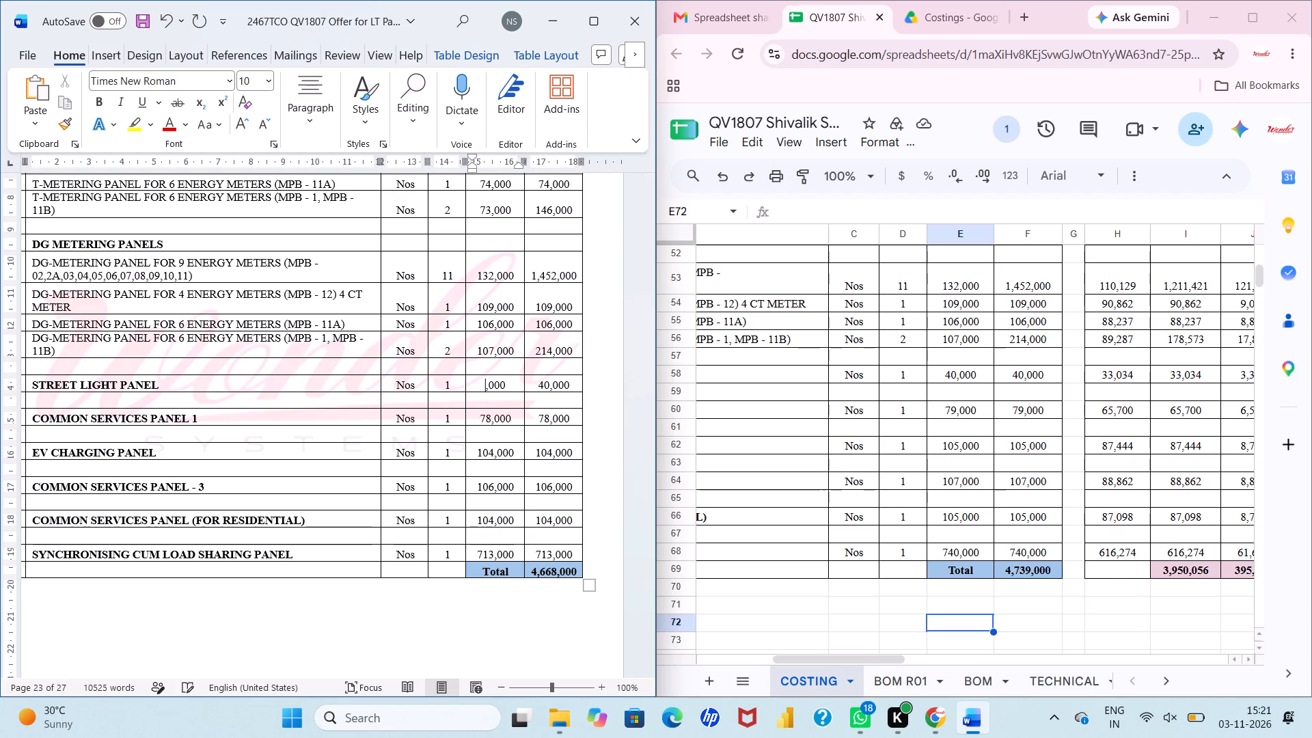
text(40)
Set both the unit and total price of Common Services Panel 1 to 79,000.
click(489, 415)
key(BackSpace)
key(0)
key(BackSpace)
key(9)
click(549, 418)
key(BackSpace)
key(9)
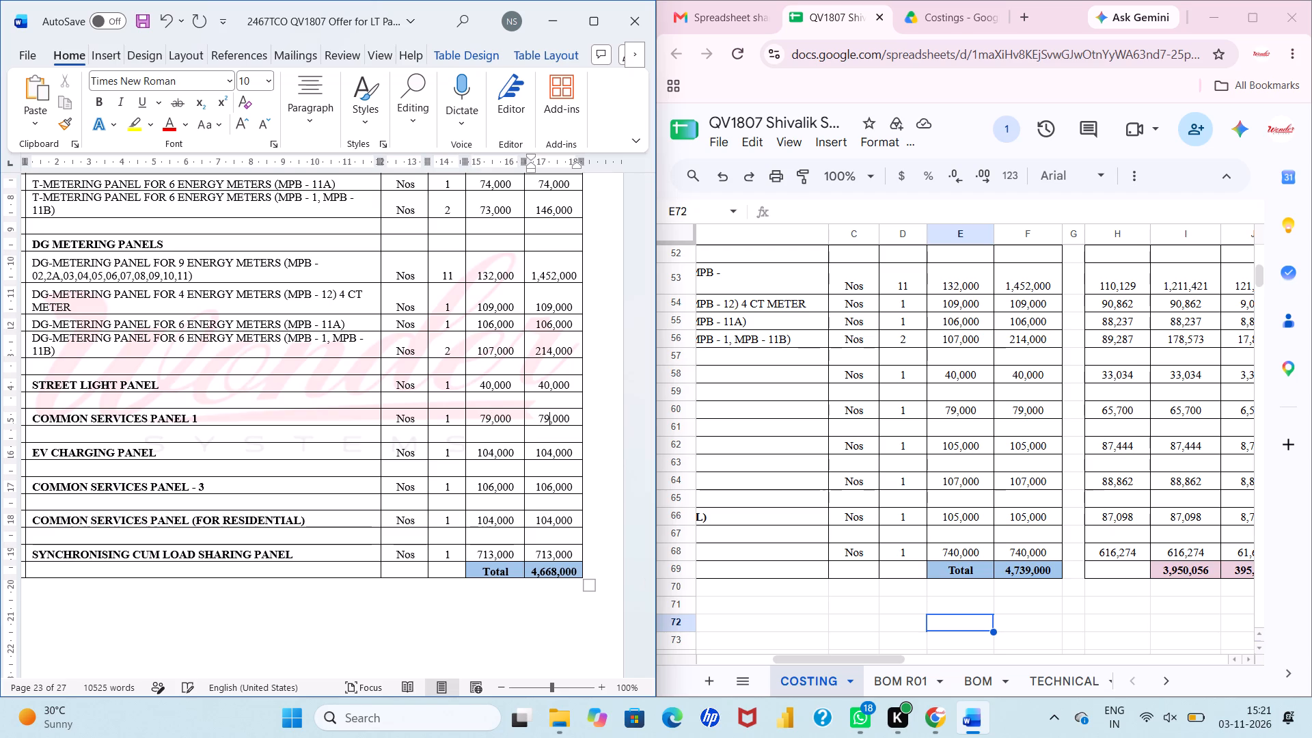
Set both the unit and total price of the EV Charging Panel to 105,000.
click(492, 455)
key(BackSpace)
key(5)
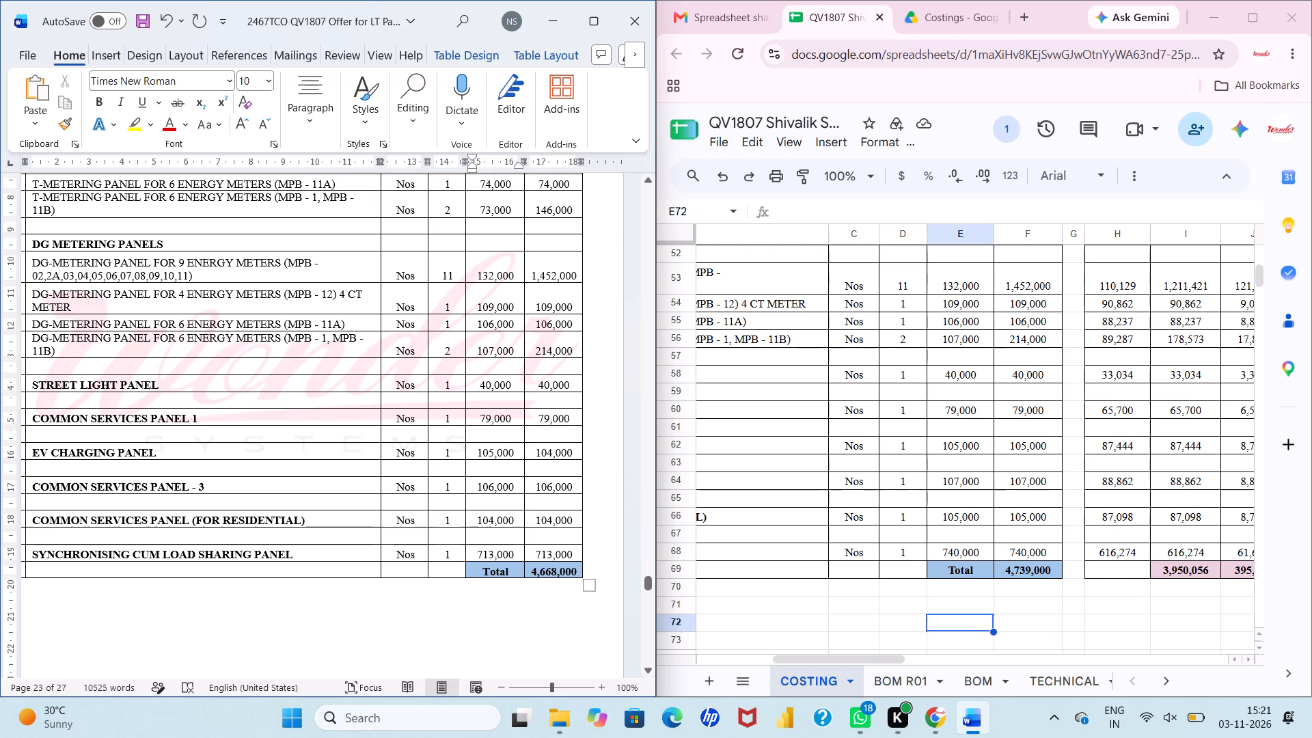
click(552, 455)
key(BackSpace)
key(5)
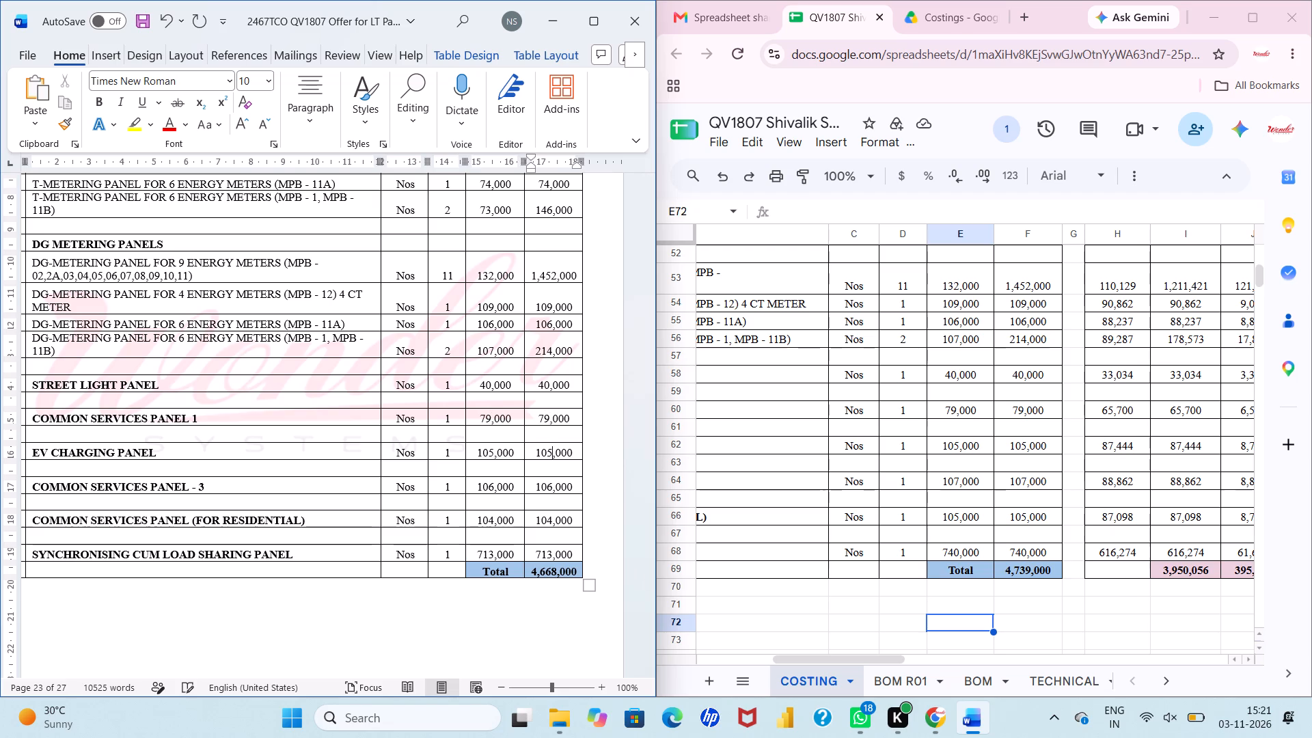
Set both the unit and total price of Common Services Panel - 3 to 107,000.
click(493, 489)
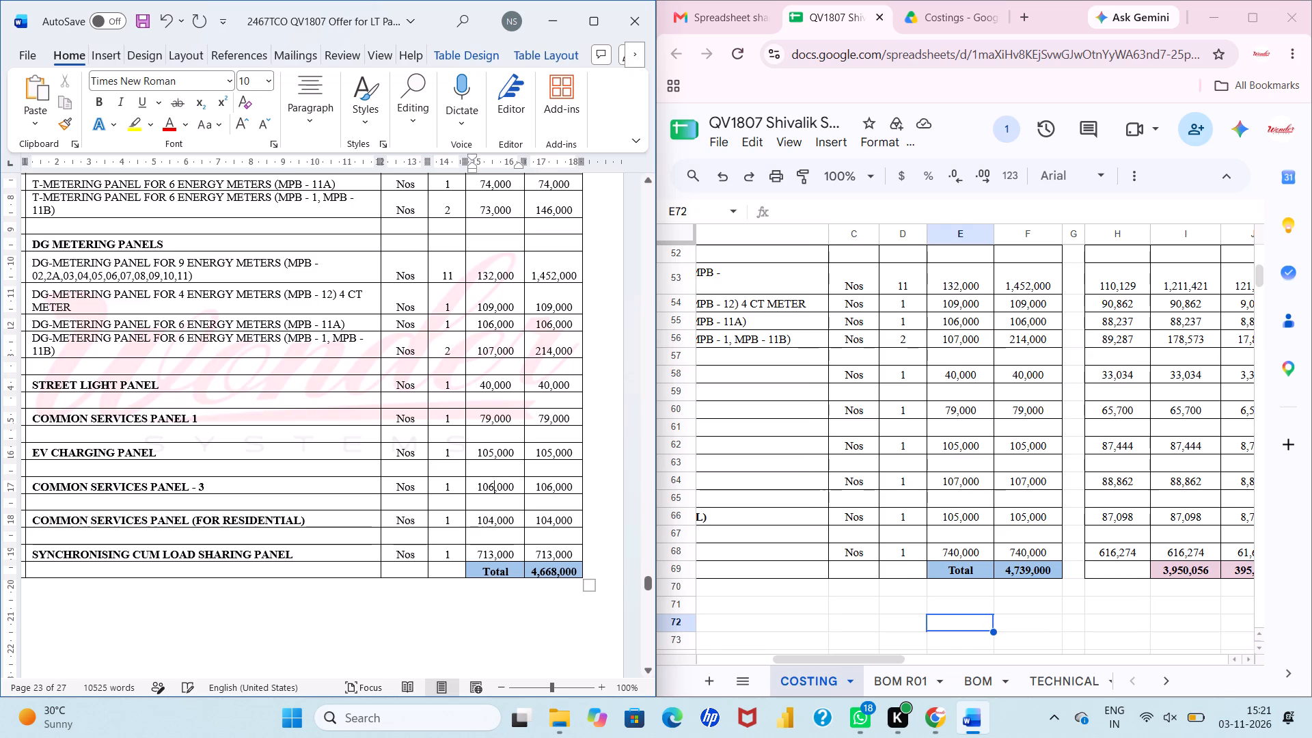
key(BackSpace)
key(7)
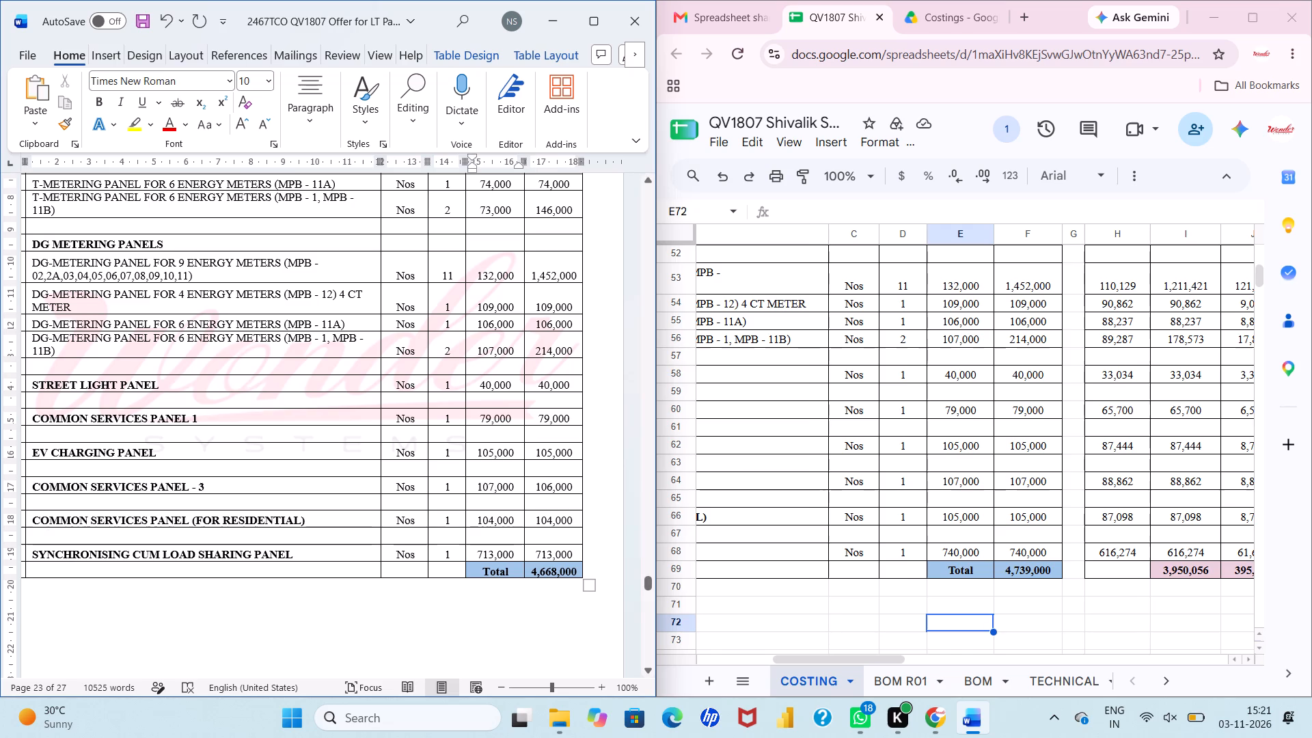
click(550, 489)
key(BackSpace)
key(7)
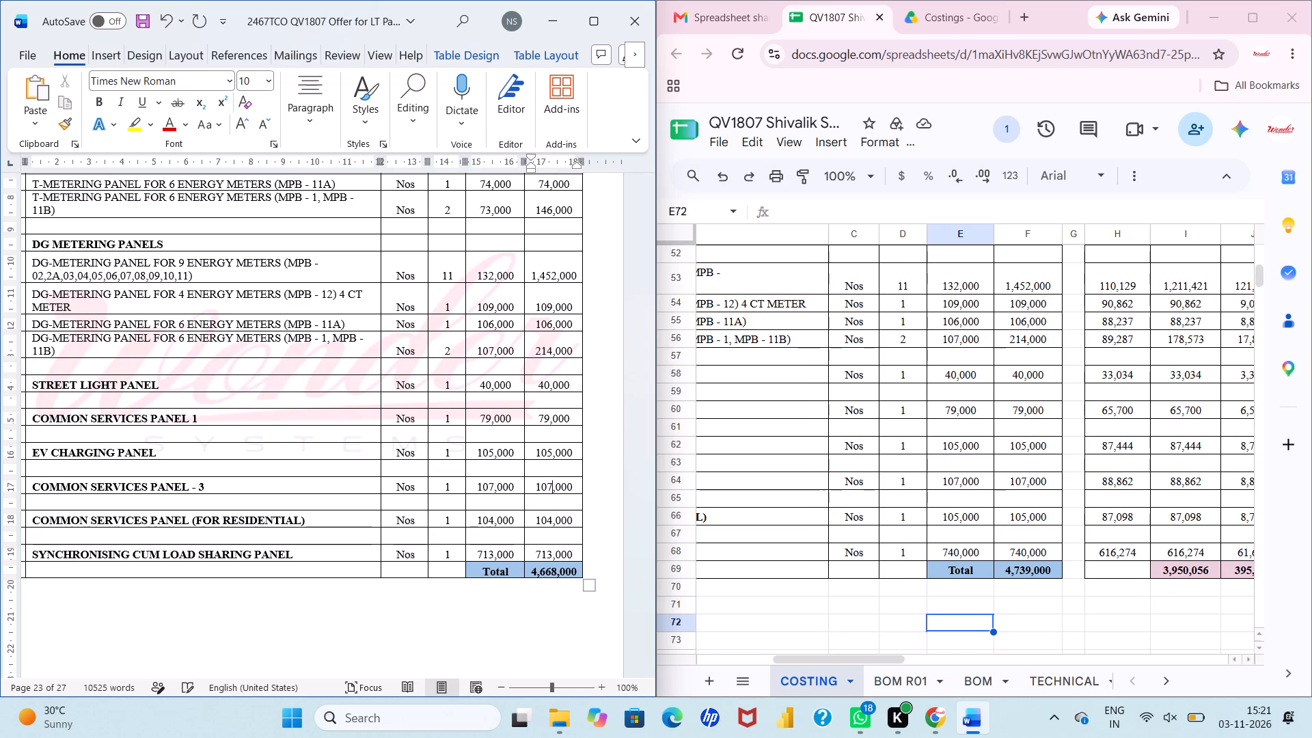
Set both the total and unit price of the Common Services Panel (for Residential) to 105,000.
click(554, 523)
key(Left)
key(BackSpace)
key(5)
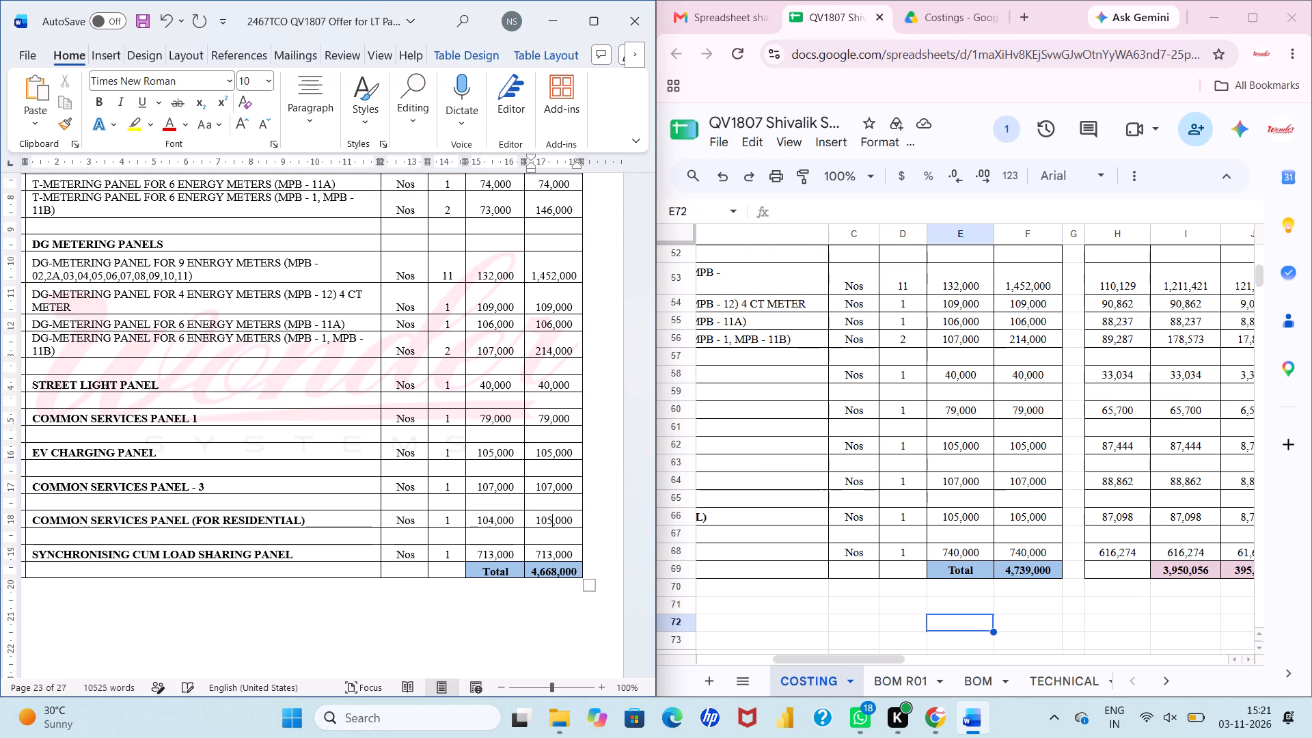
key(Left)
key(Left)
key(Left)
key(Left)
key(Left)
key(Left)
key(Left)
key(Left)
key(BackSpace)
key(5)
Set both the unit and total price of the Synchronising cum Load Sharing Panel to 740,000.
click(493, 556)
key(BackSpace)
key(BackSpace)
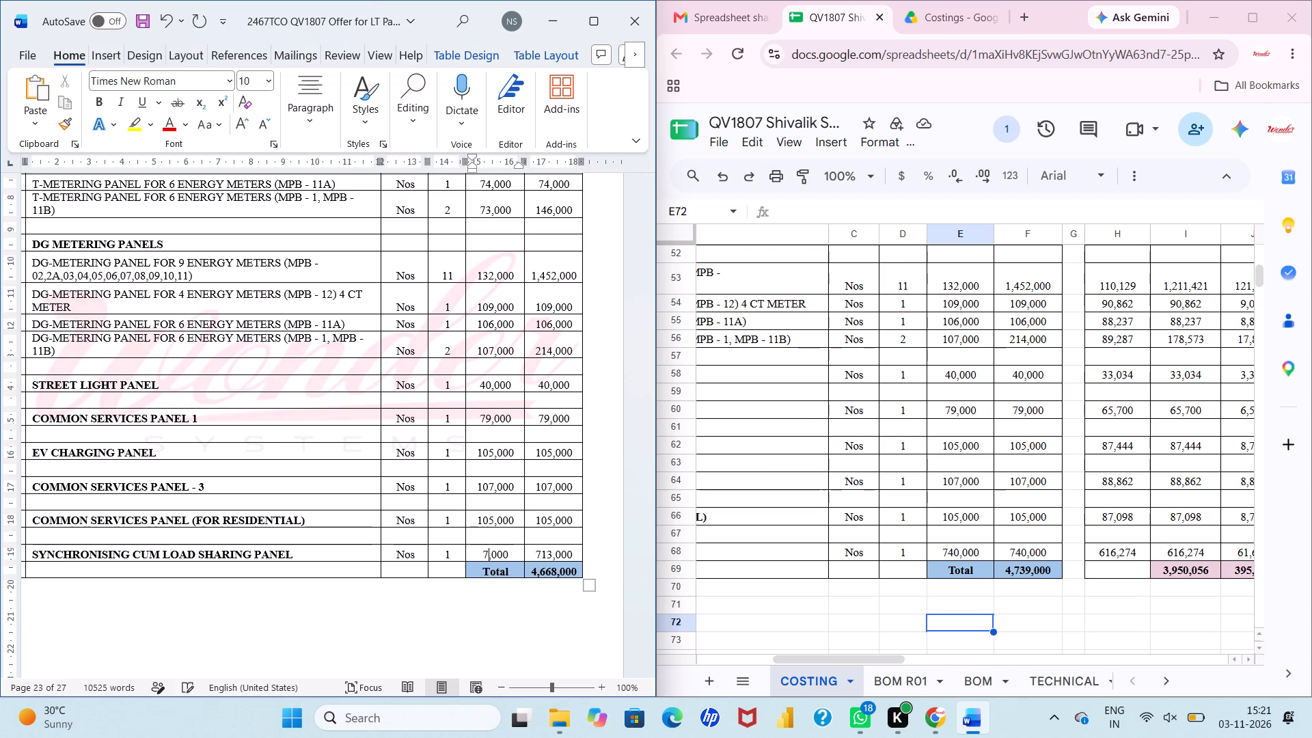
text(40)
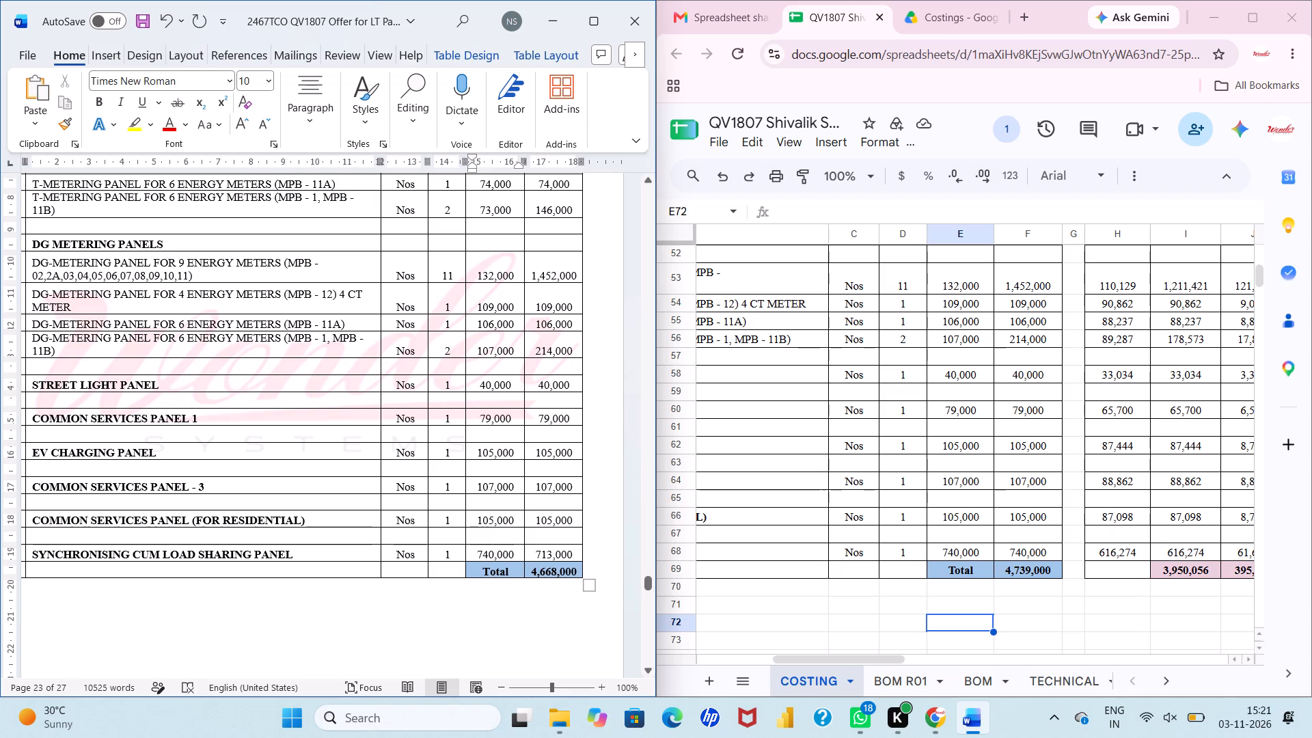
click(551, 552)
key(BackSpace)
key(BackSpace)
text(40)
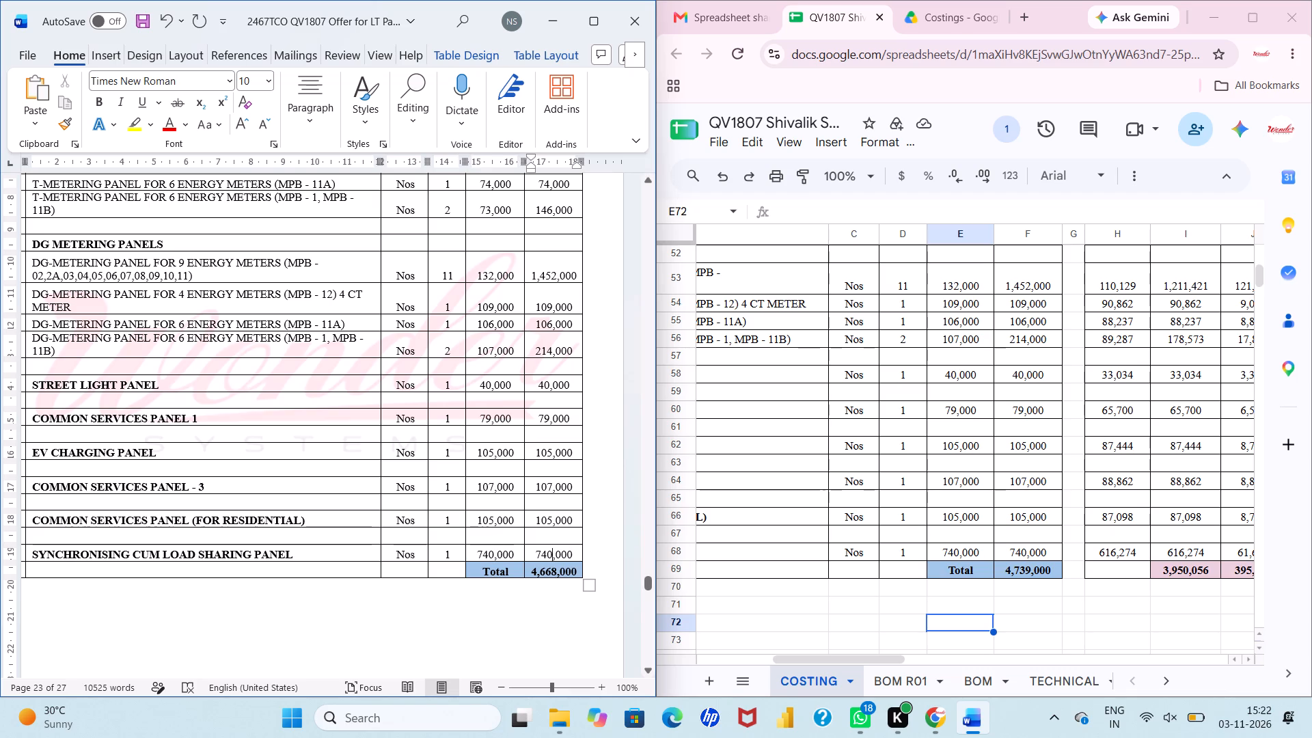
Set the grand total at the bottom of the price table to 4,739,000.
click(556, 571)
key(BackSpace)
key(BackSpace)
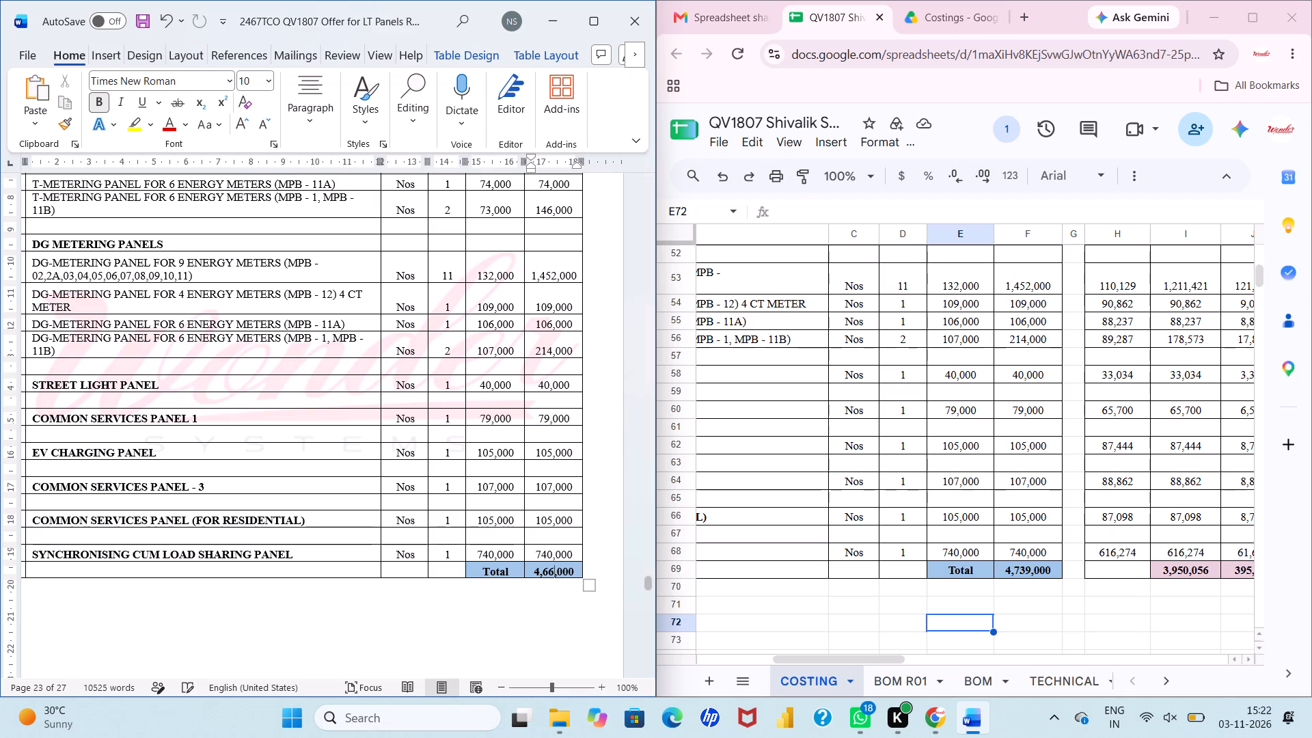
key(BackSpace)
text(739)
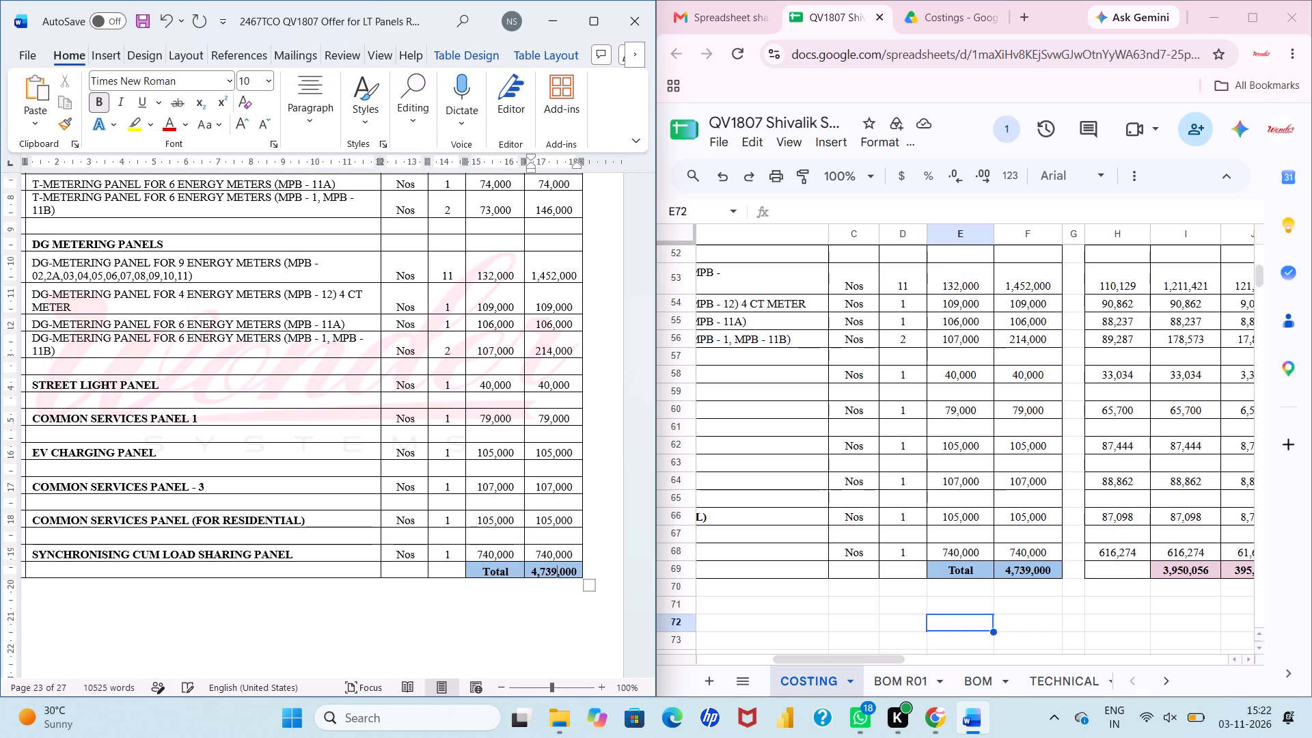
click(554, 592)
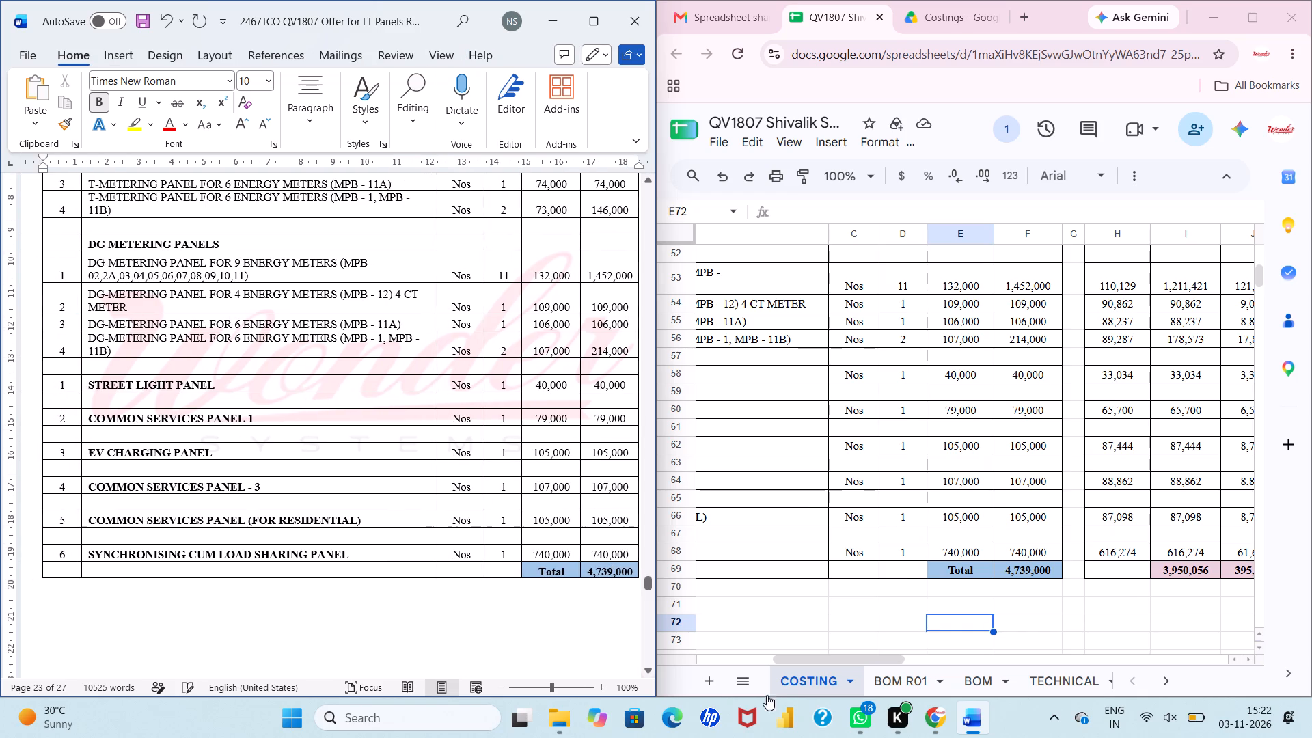
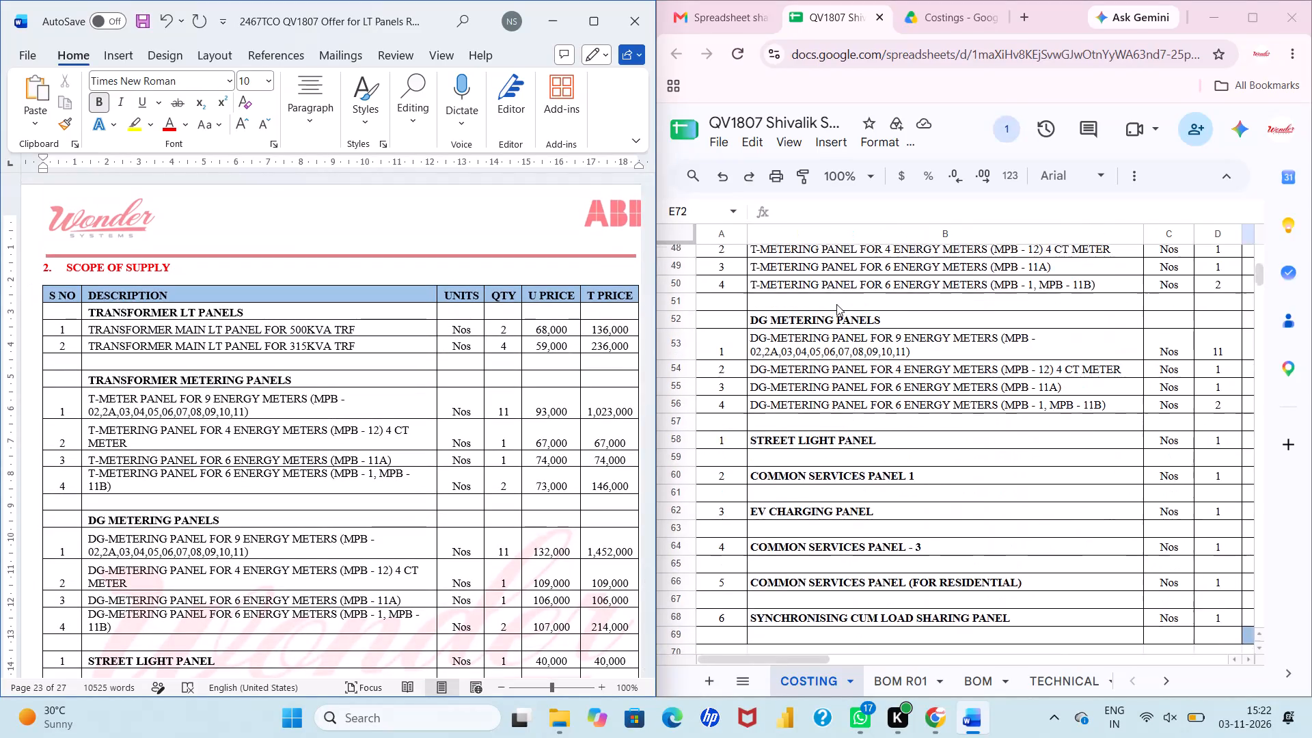
Compare the panel descriptions, units and quantities in the offer's scope-of-supply table with the COSTING sheet, row by row.
scroll(836, 304, up, 2)
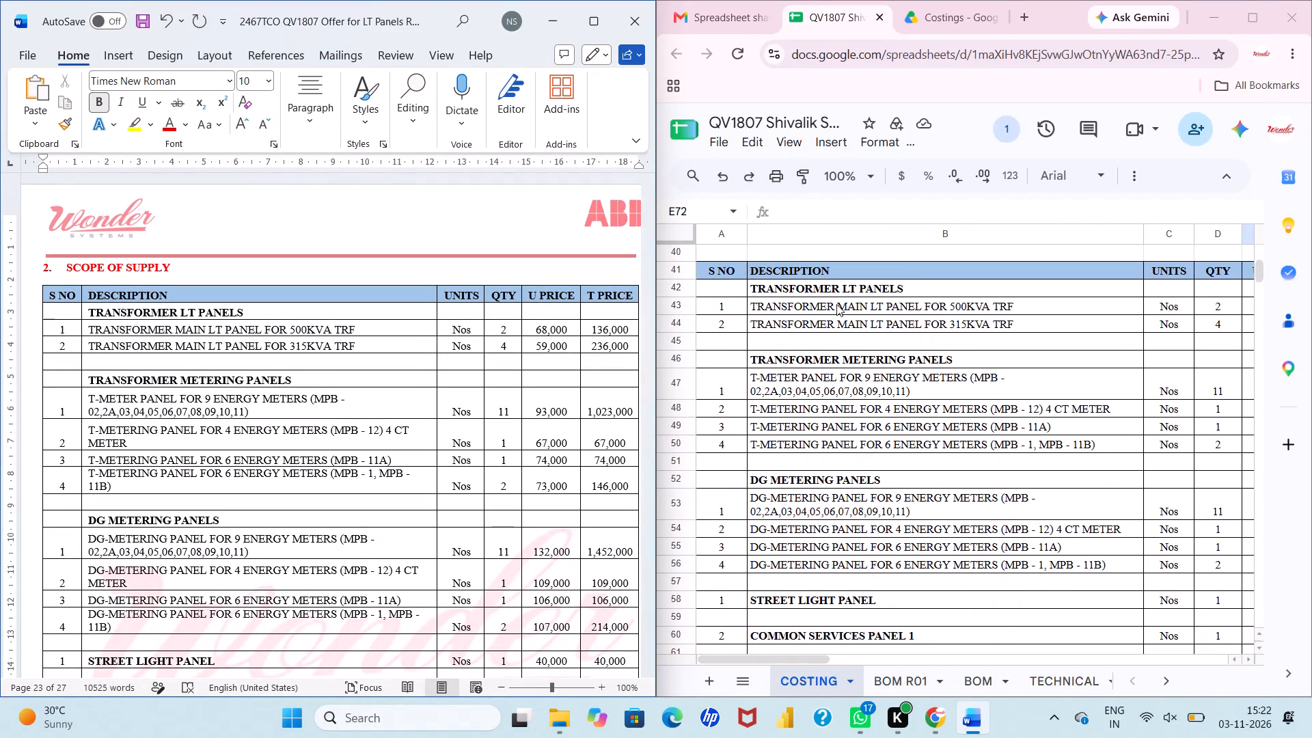
scroll(400, 437, right, 1)
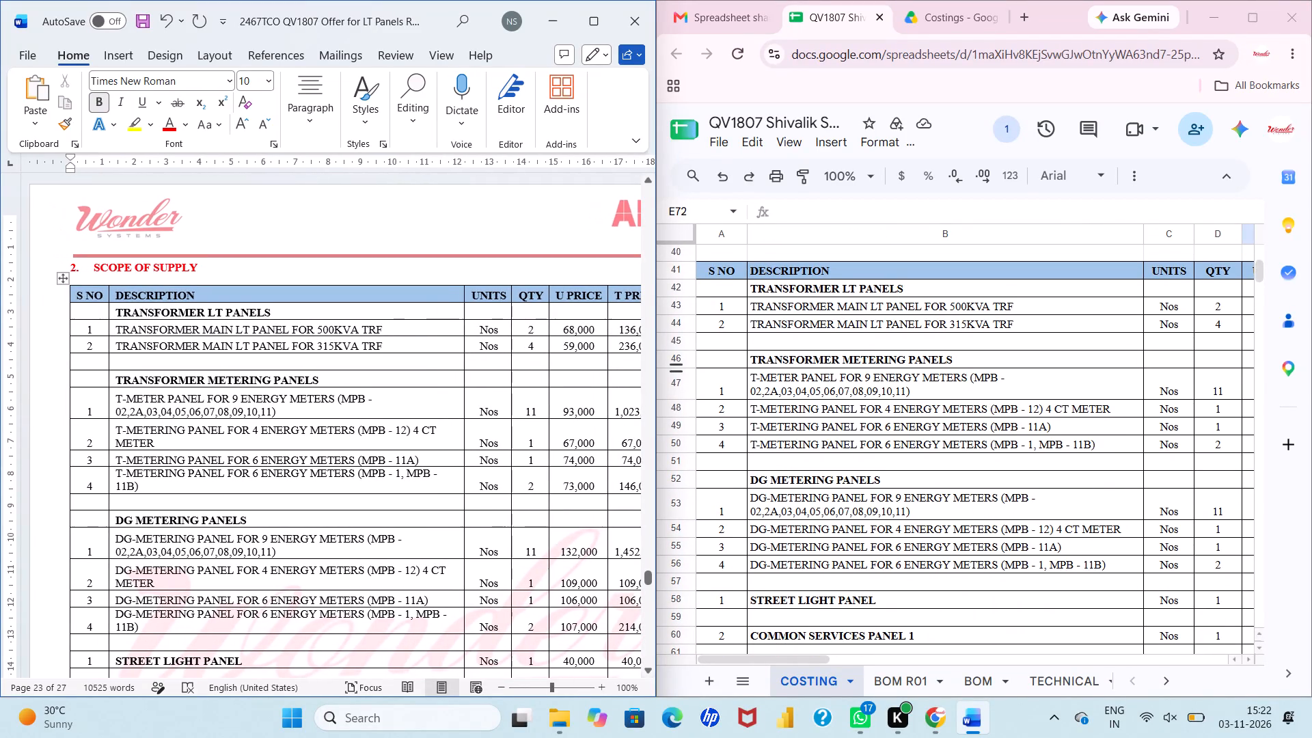
scroll(400, 437, down, 1)
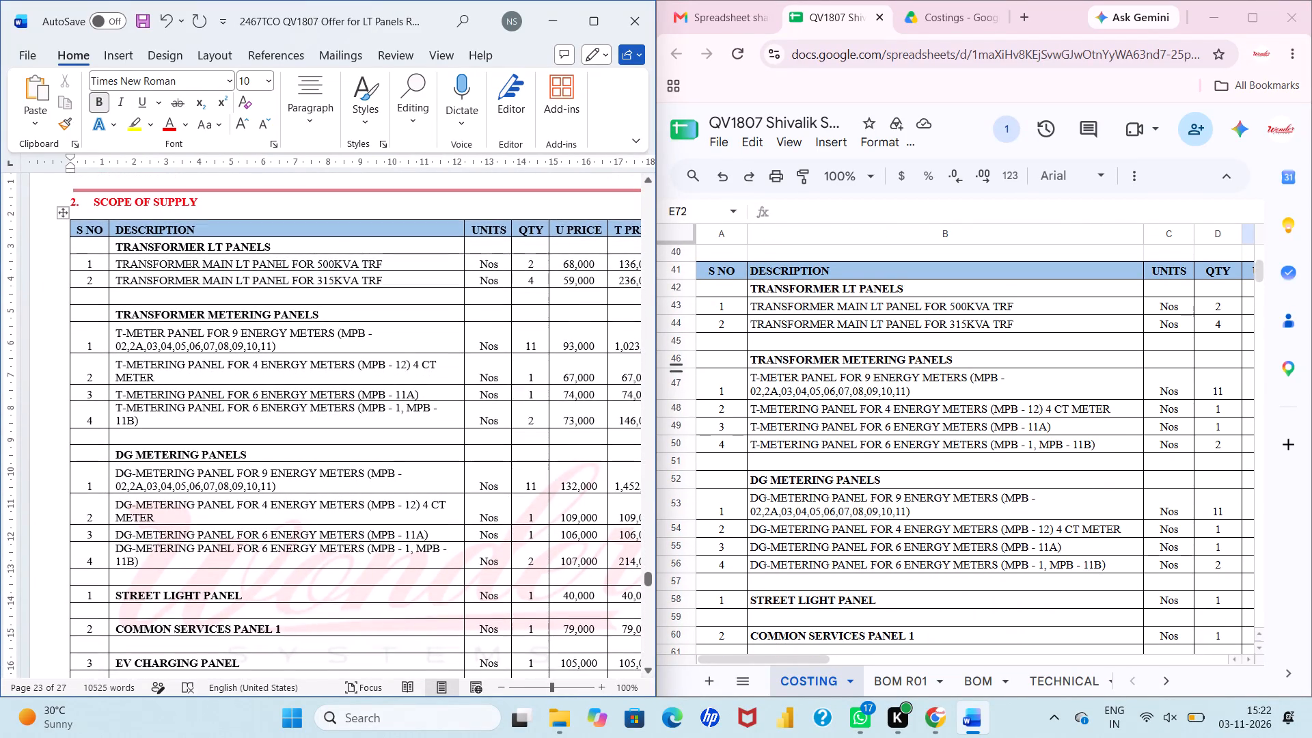
scroll(400, 437, down, 2)
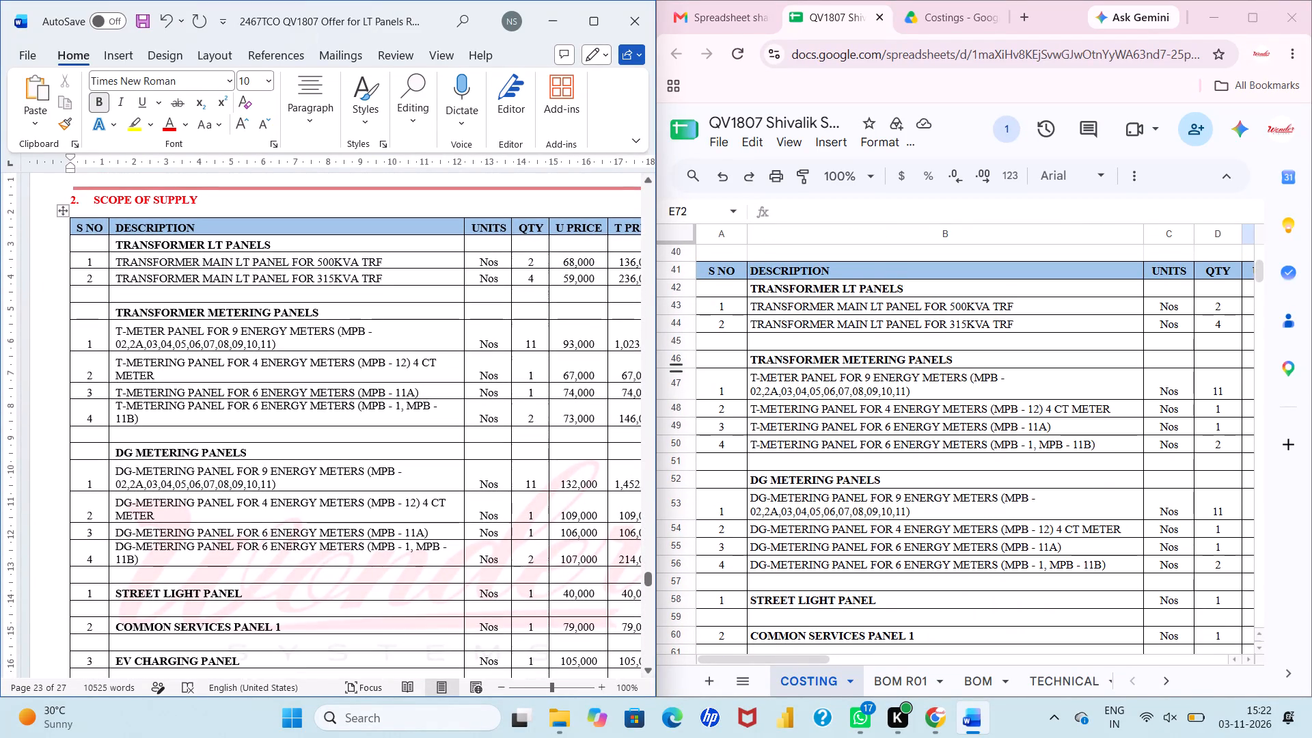
scroll(400, 437, down, 3)
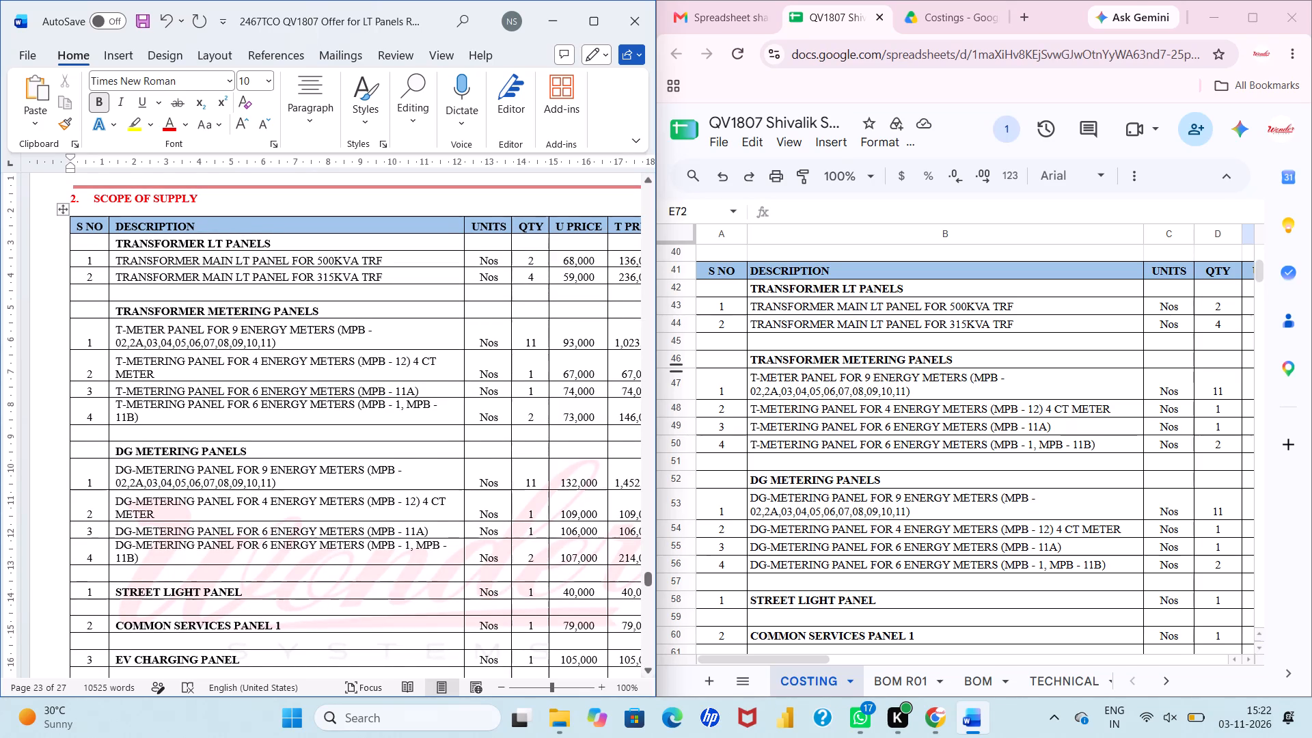
scroll(260, 479, down, 2)
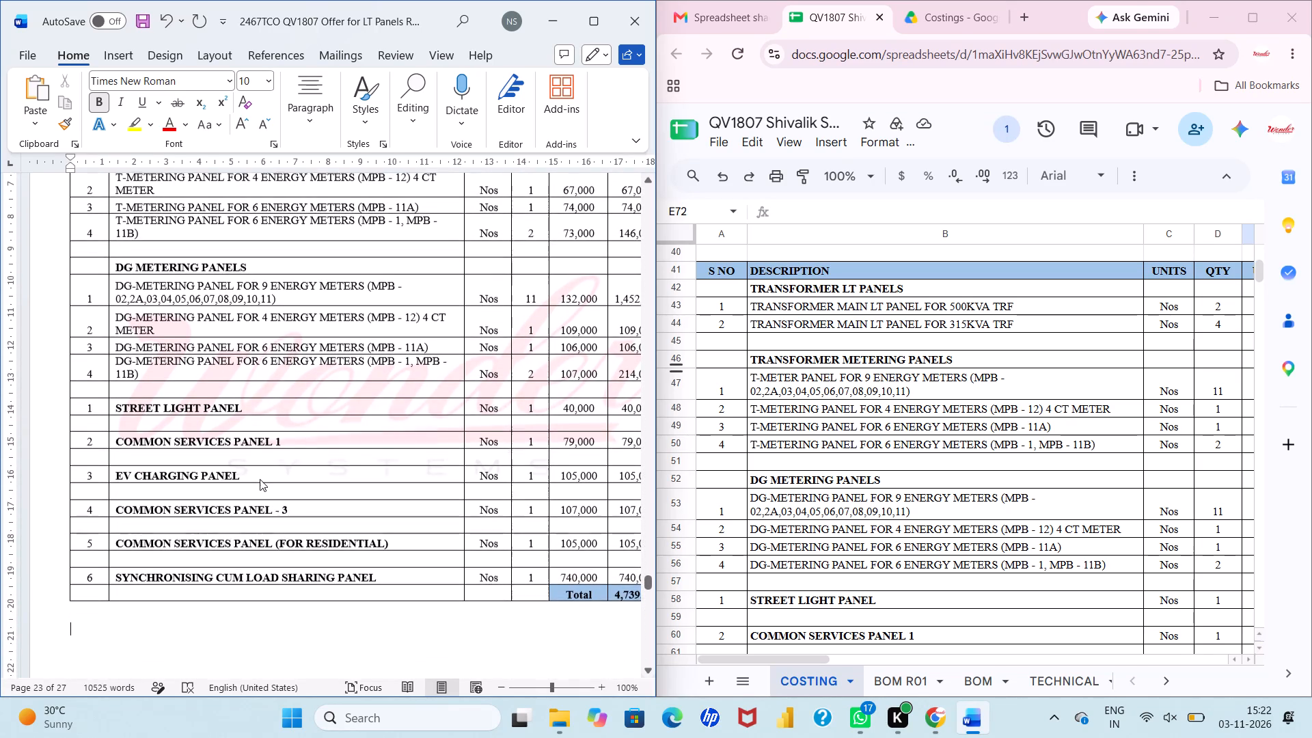
scroll(260, 479, down, 1)
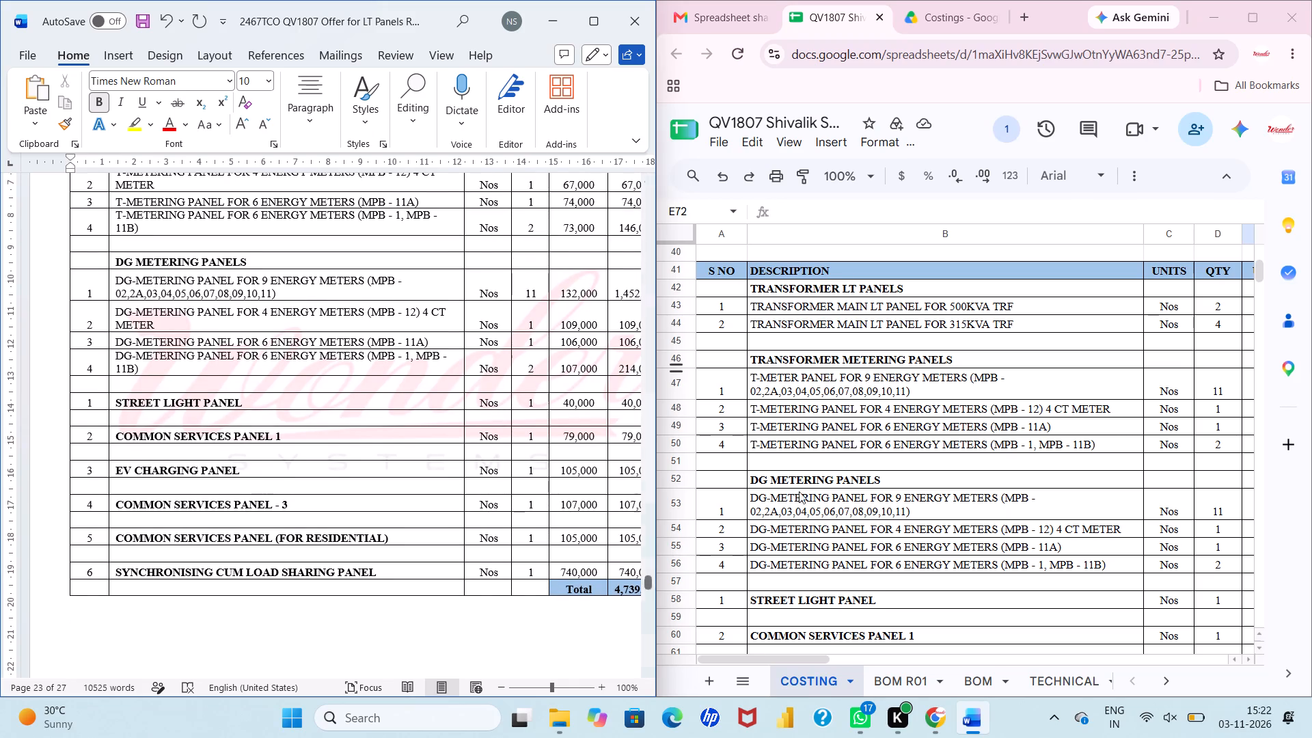
scroll(879, 527, down, 3)
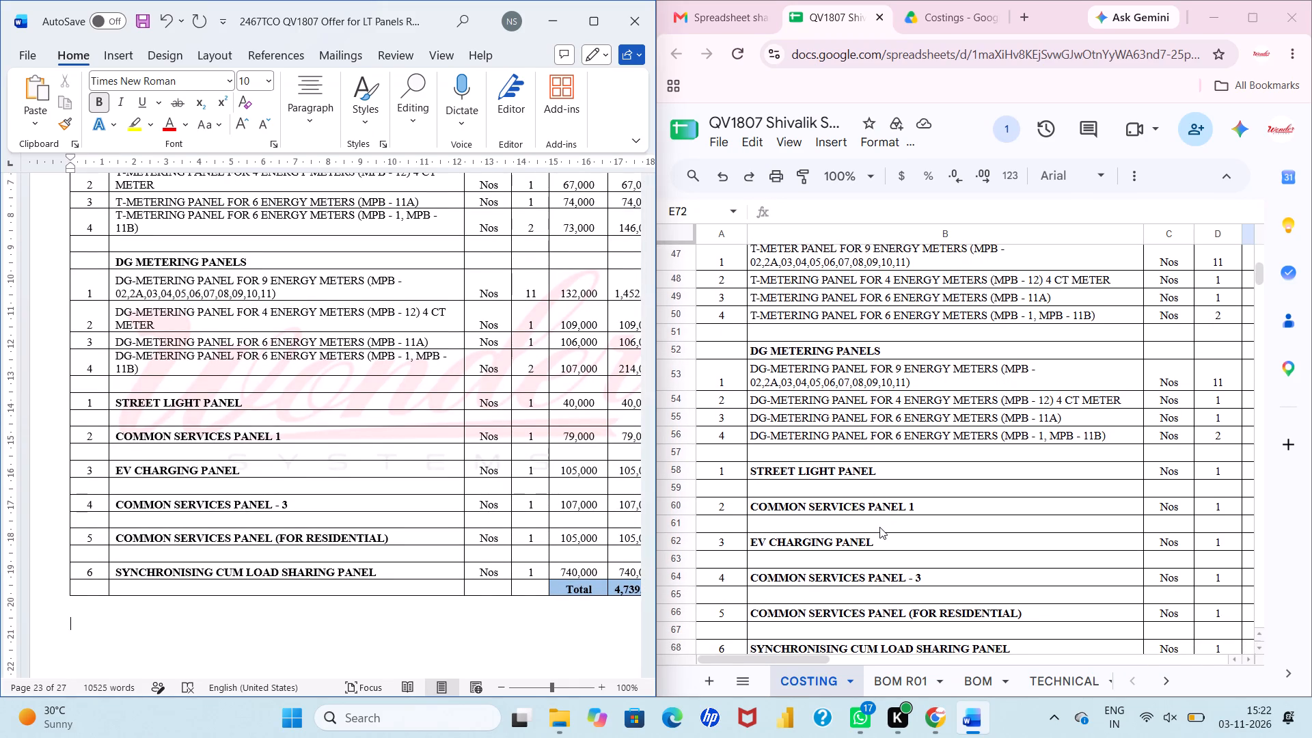
scroll(879, 527, down, 1)
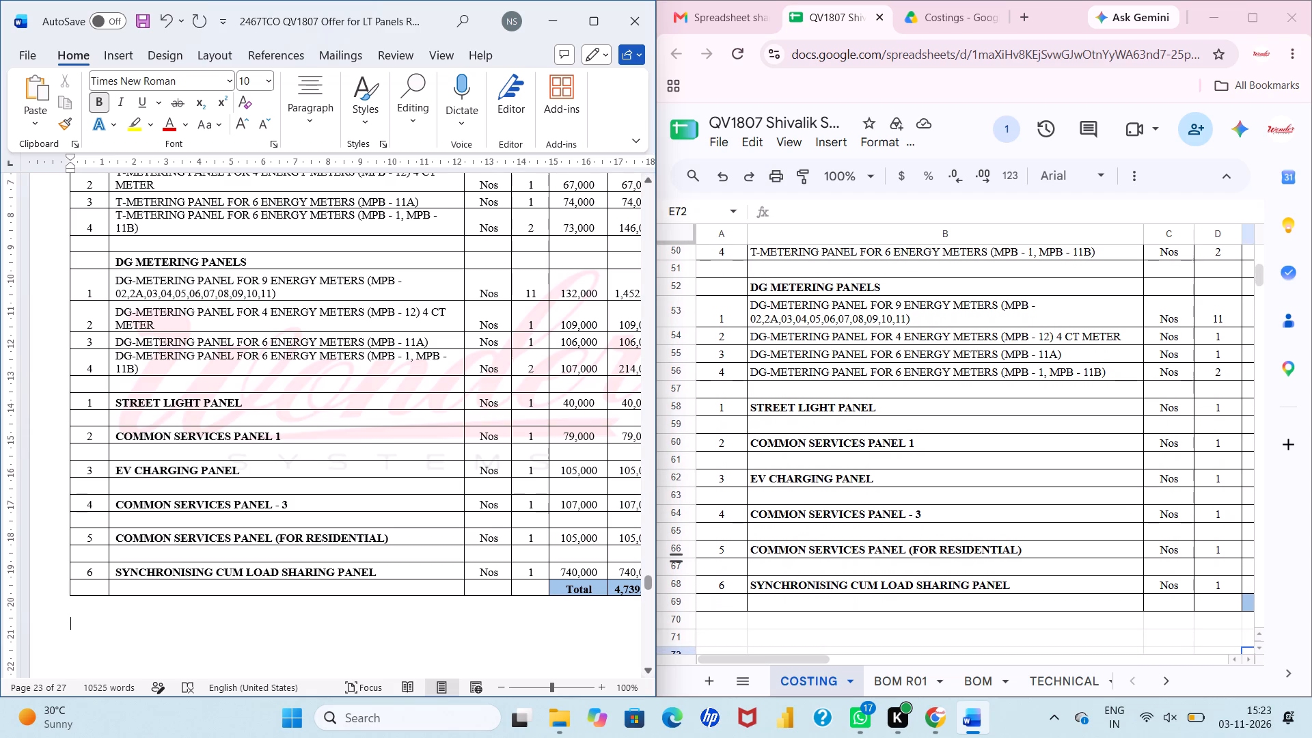
Check the unit prices, total prices and grand total in the offer's price table against the COSTING sheet.
scroll(595, 564, up, 1)
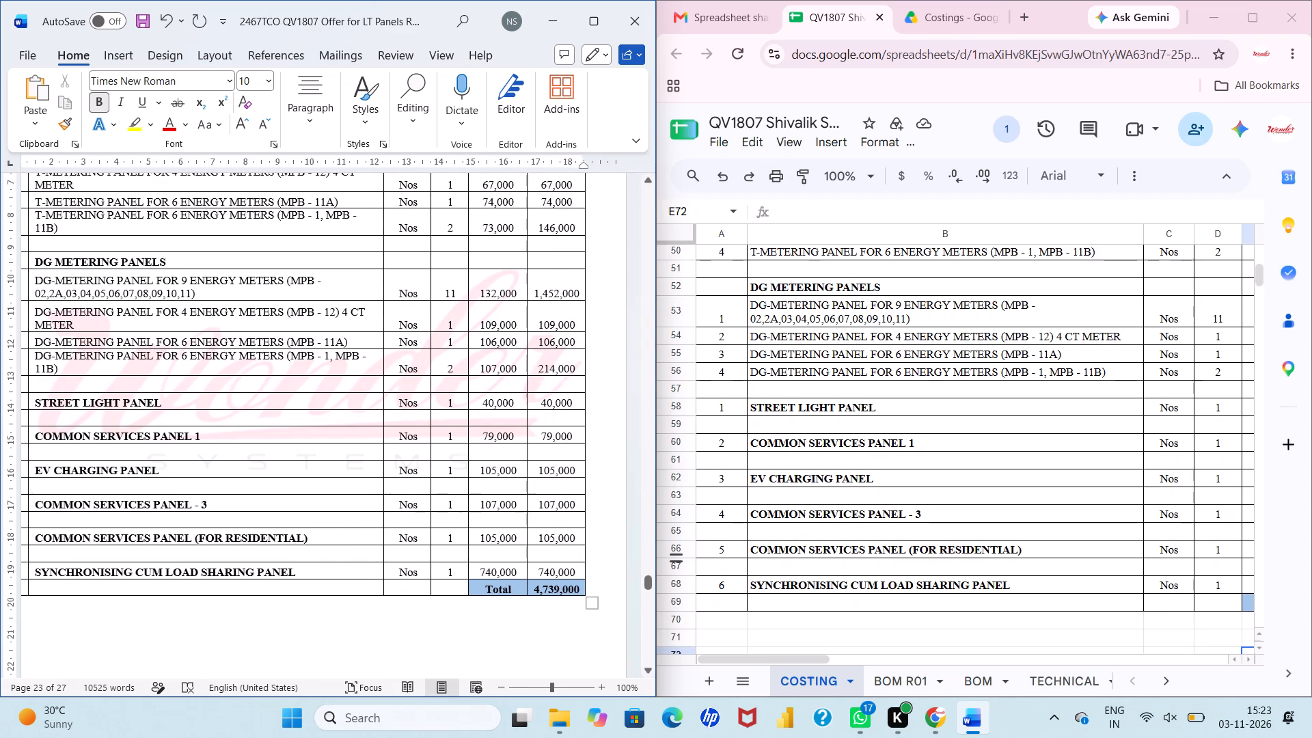
scroll(595, 564, up, 1)
scroll(974, 449, up, 1)
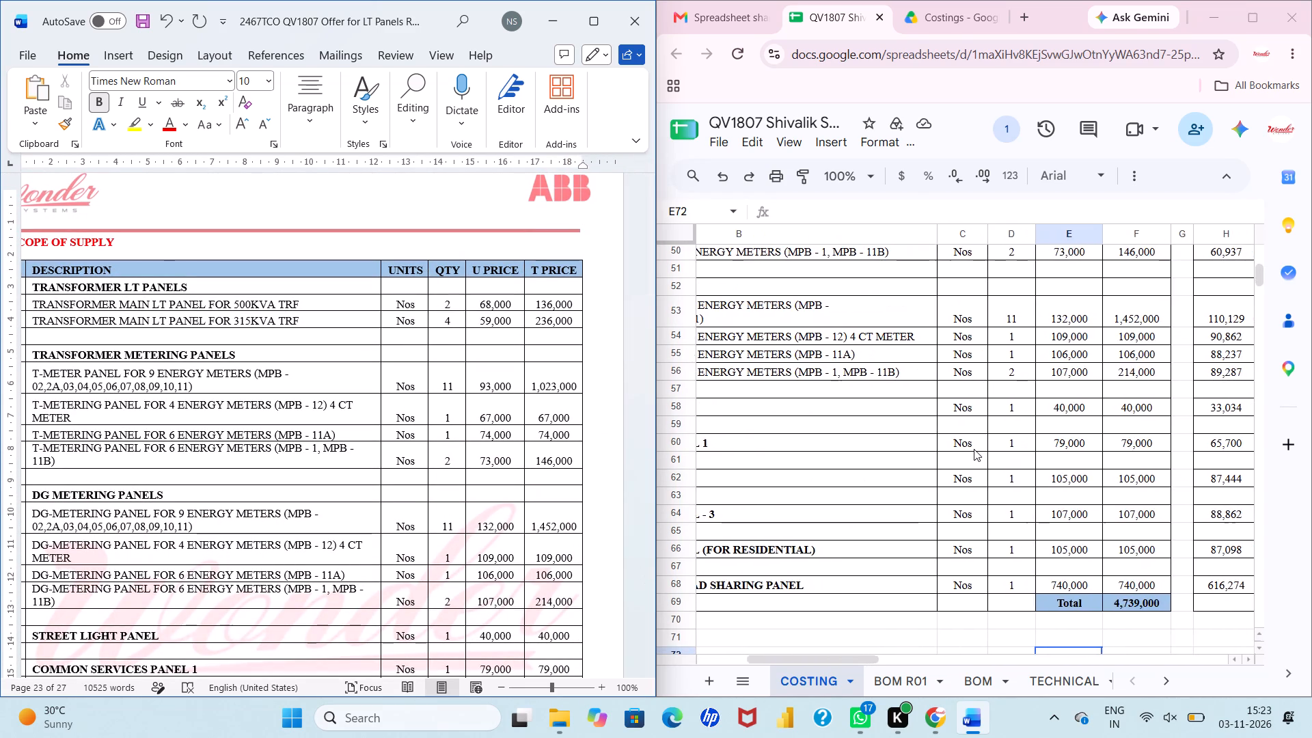
scroll(974, 449, up, 1)
scroll(974, 449, down, 1)
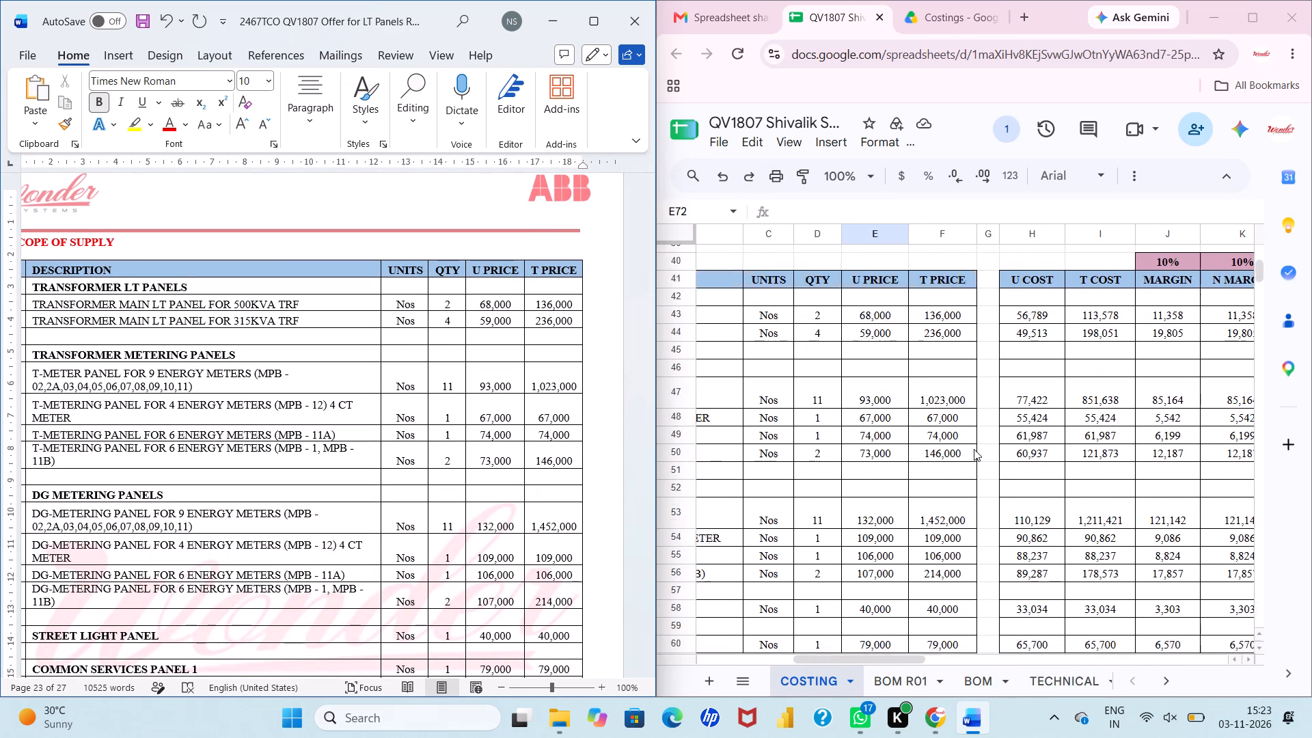
scroll(974, 449, down, 1)
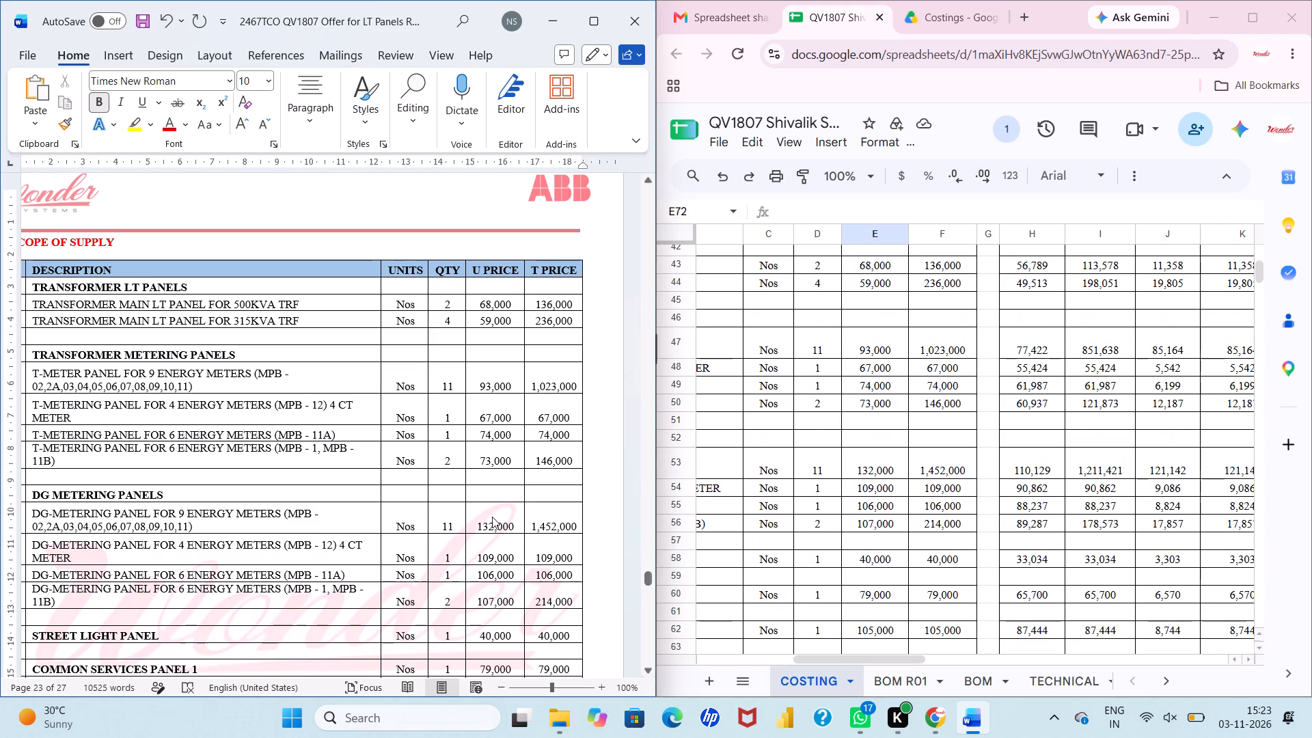
scroll(492, 517, down, 1)
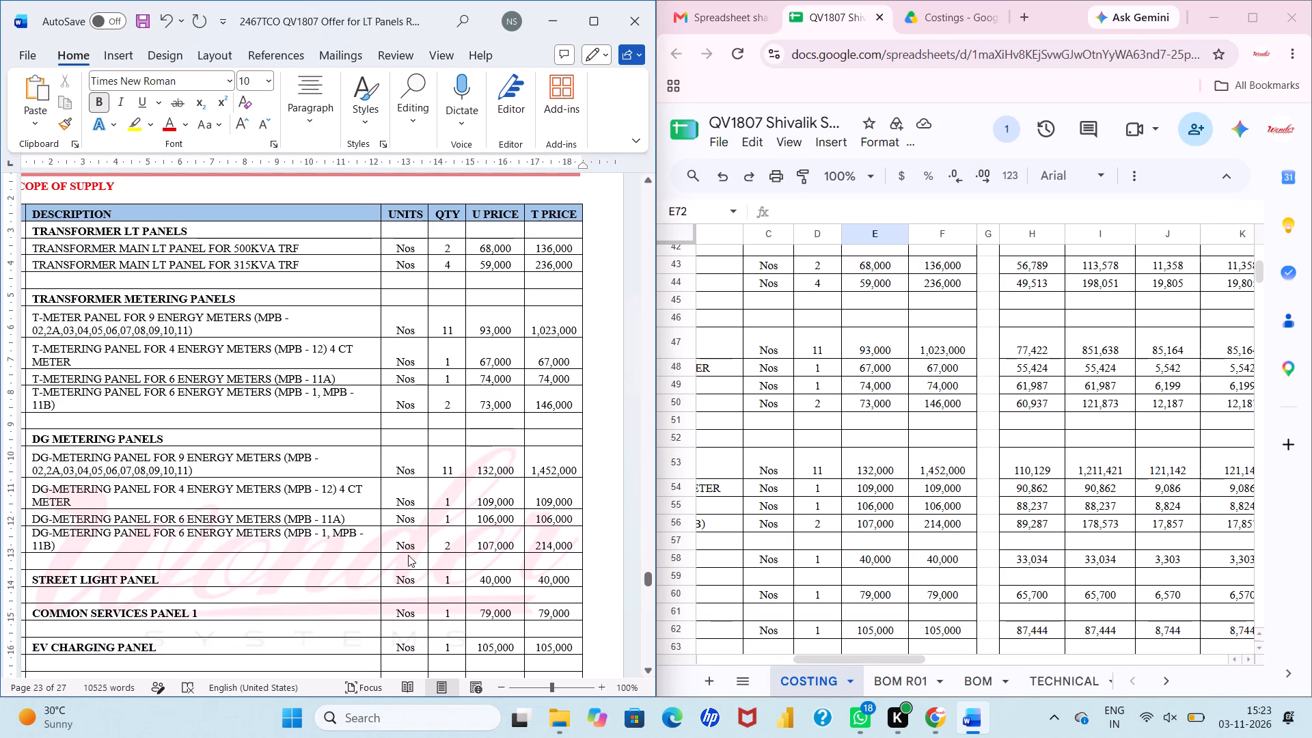
scroll(420, 369, down, 1)
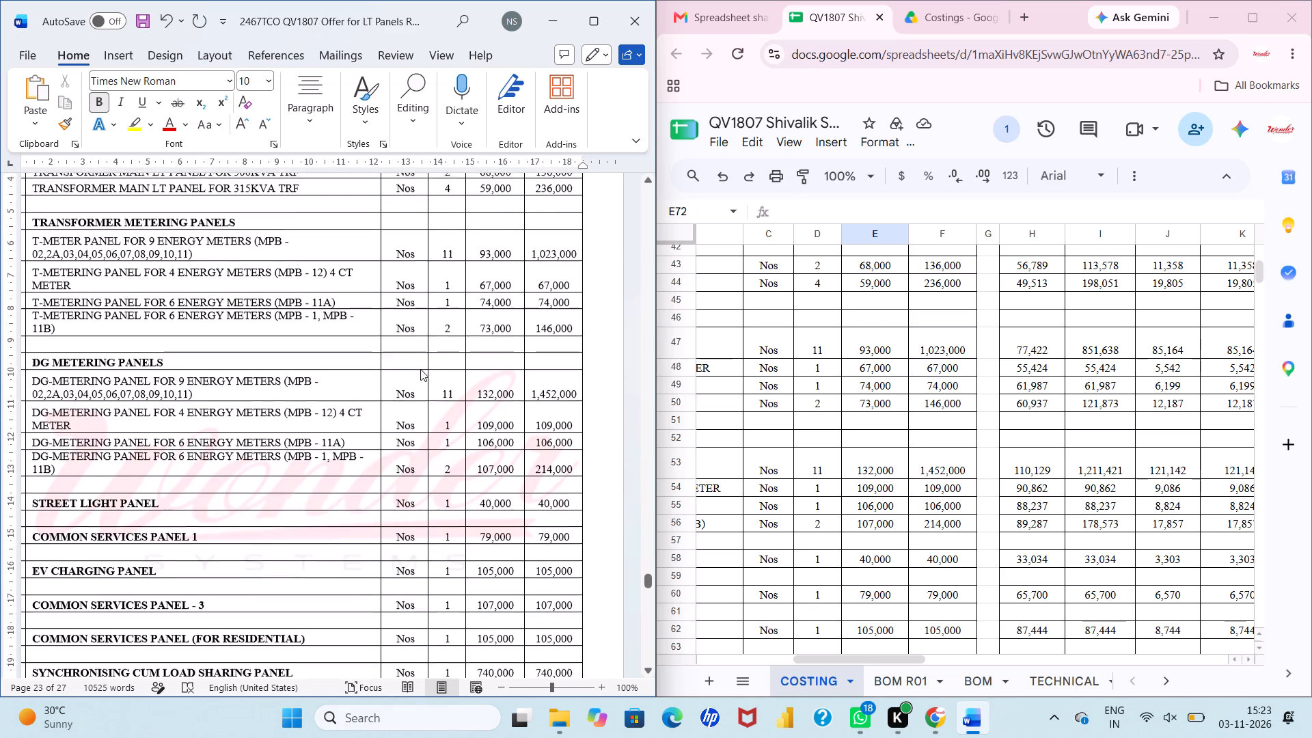
scroll(420, 369, down, 1)
scroll(818, 404, down, 1)
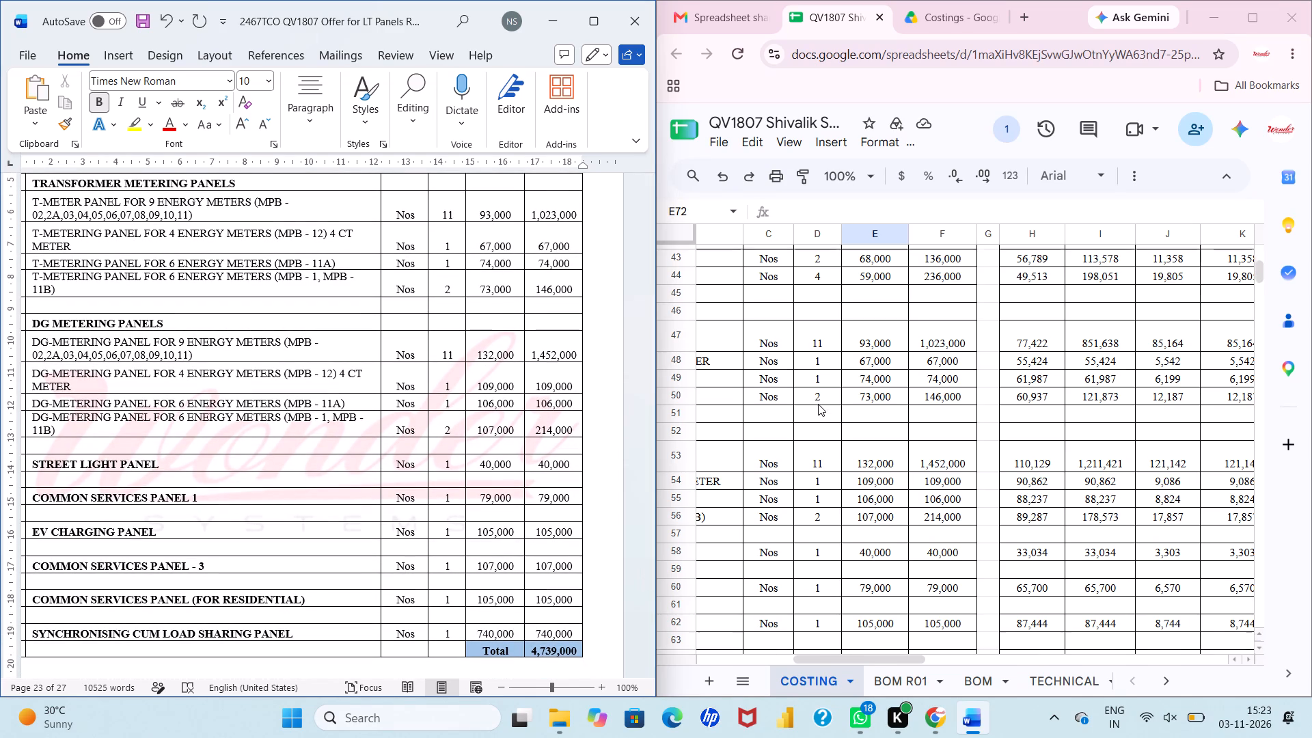
scroll(818, 404, down, 1)
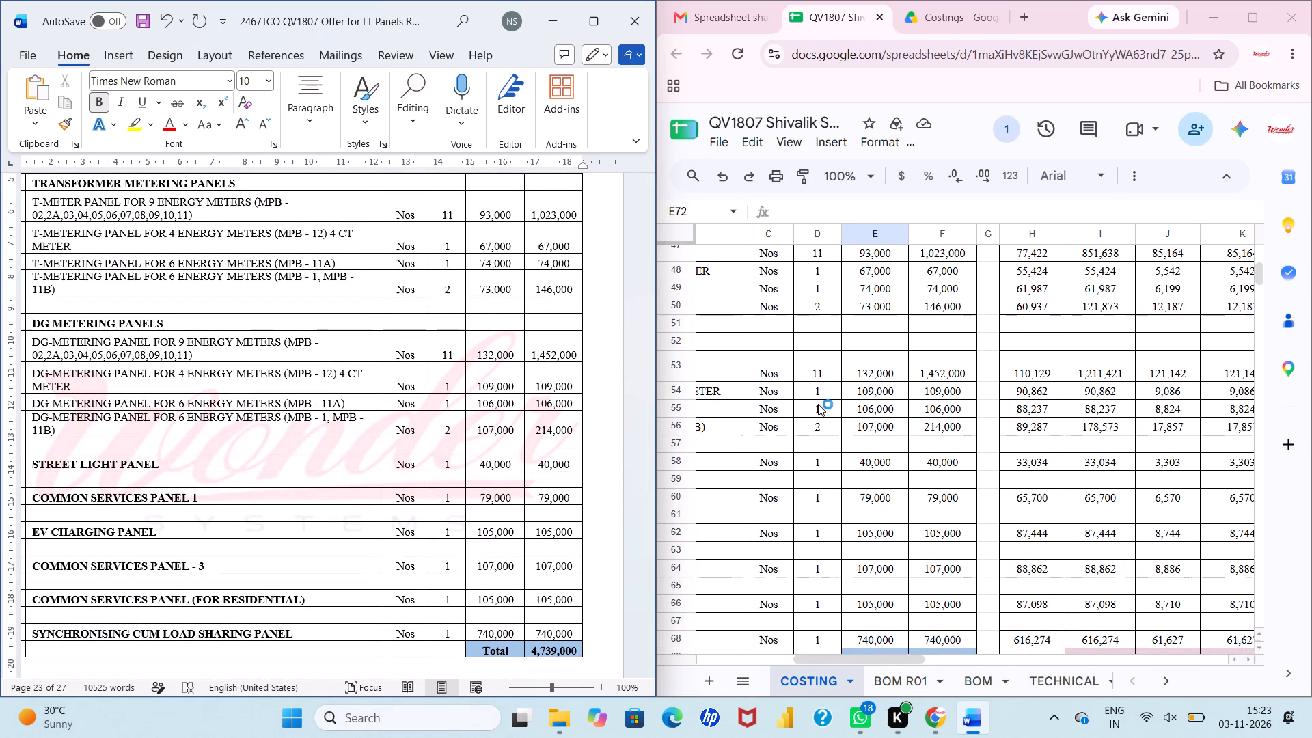
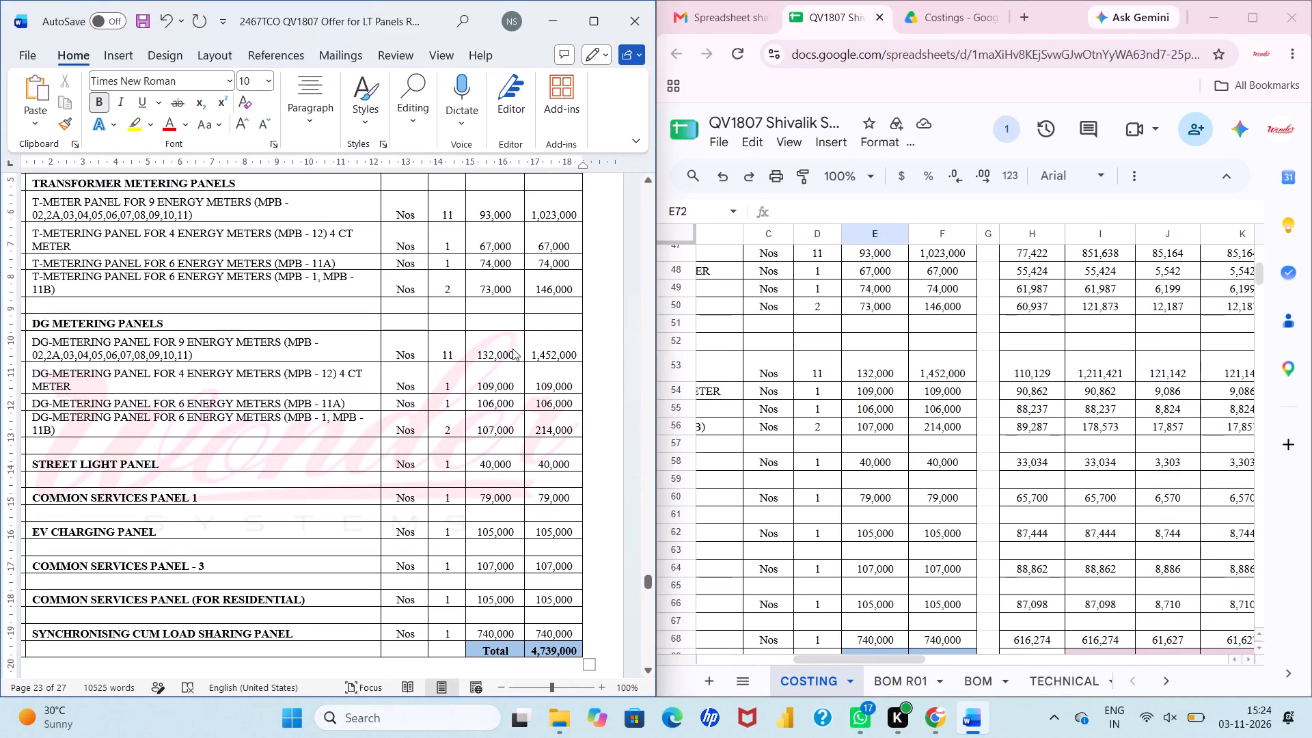
Check the remaining panel rows and the grand total of the offer's price table against the COSTING sheet.
scroll(507, 353, down, 1)
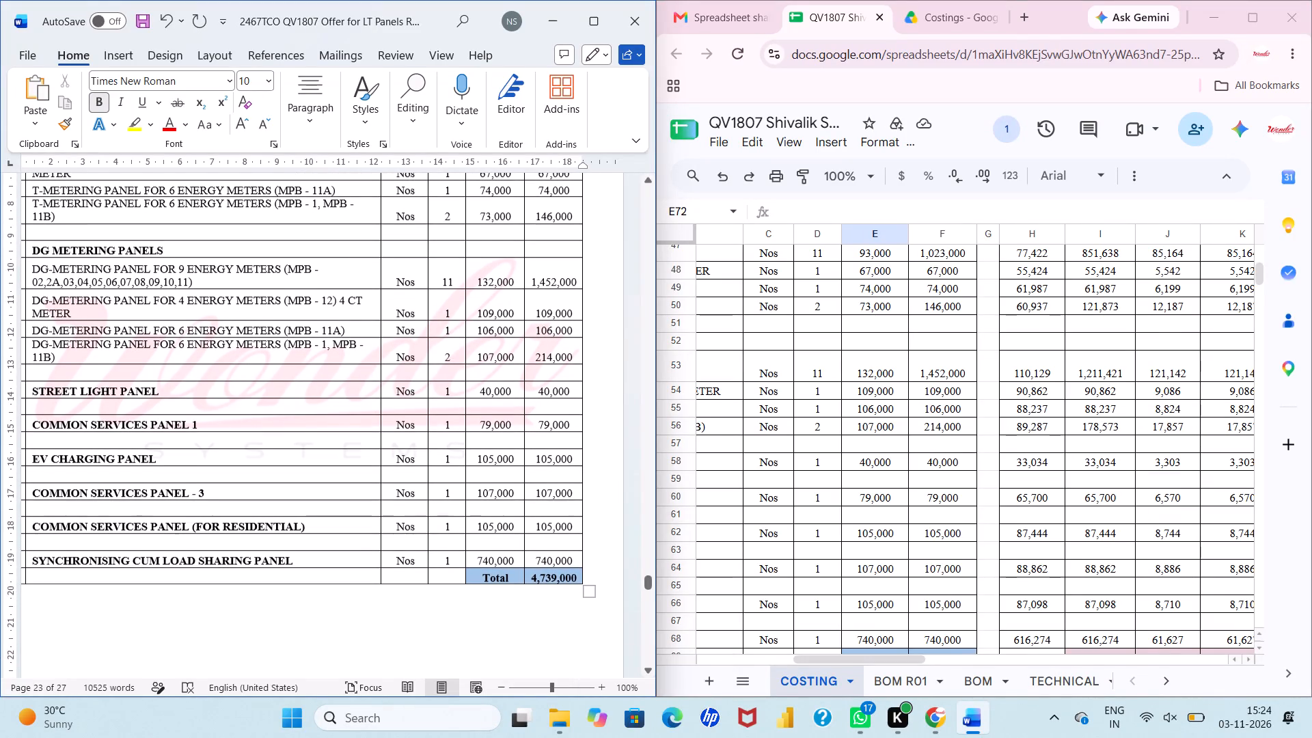
scroll(507, 353, down, 1)
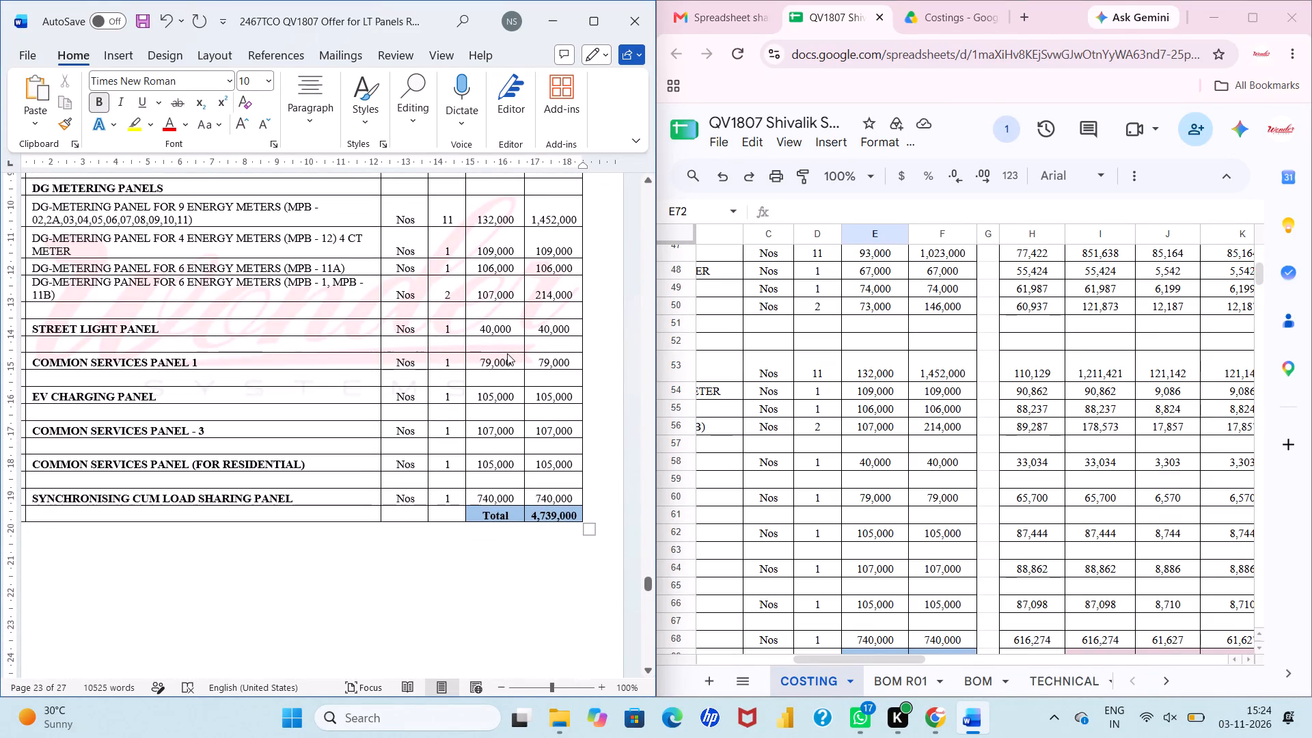
scroll(507, 353, down, 1)
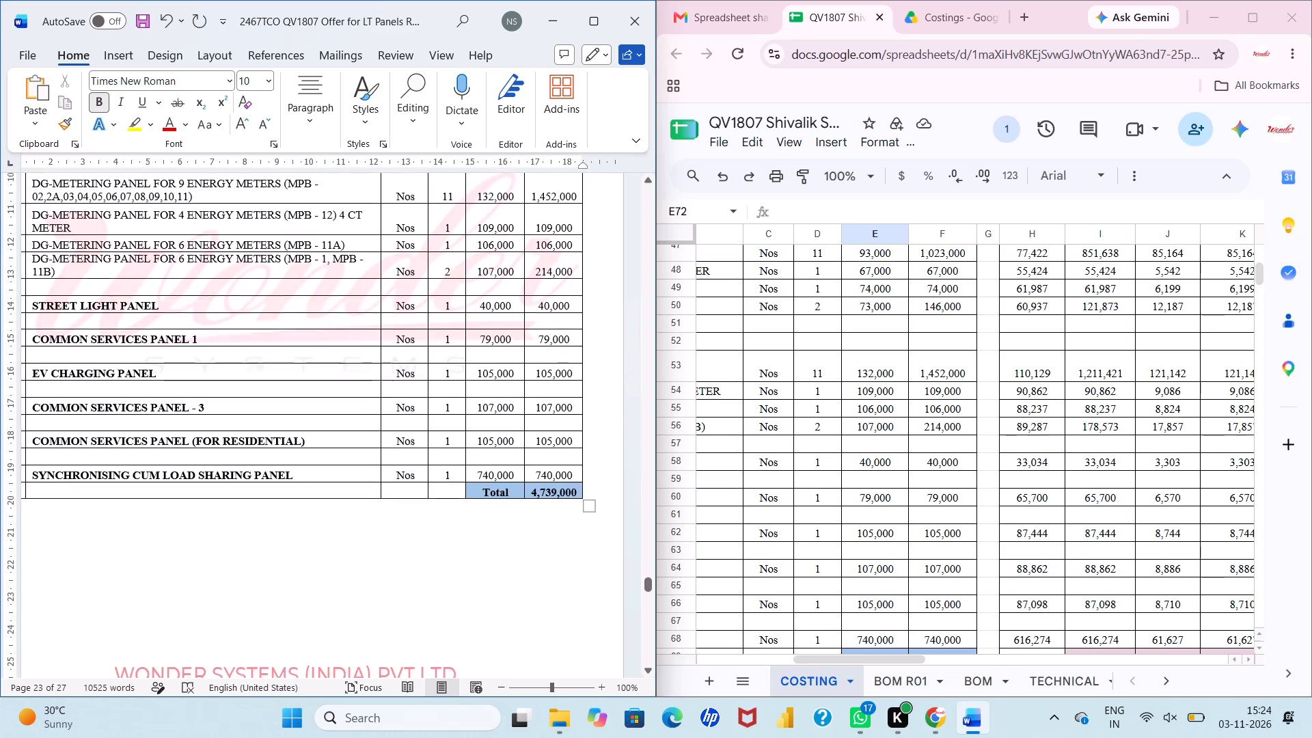
scroll(507, 353, down, 1)
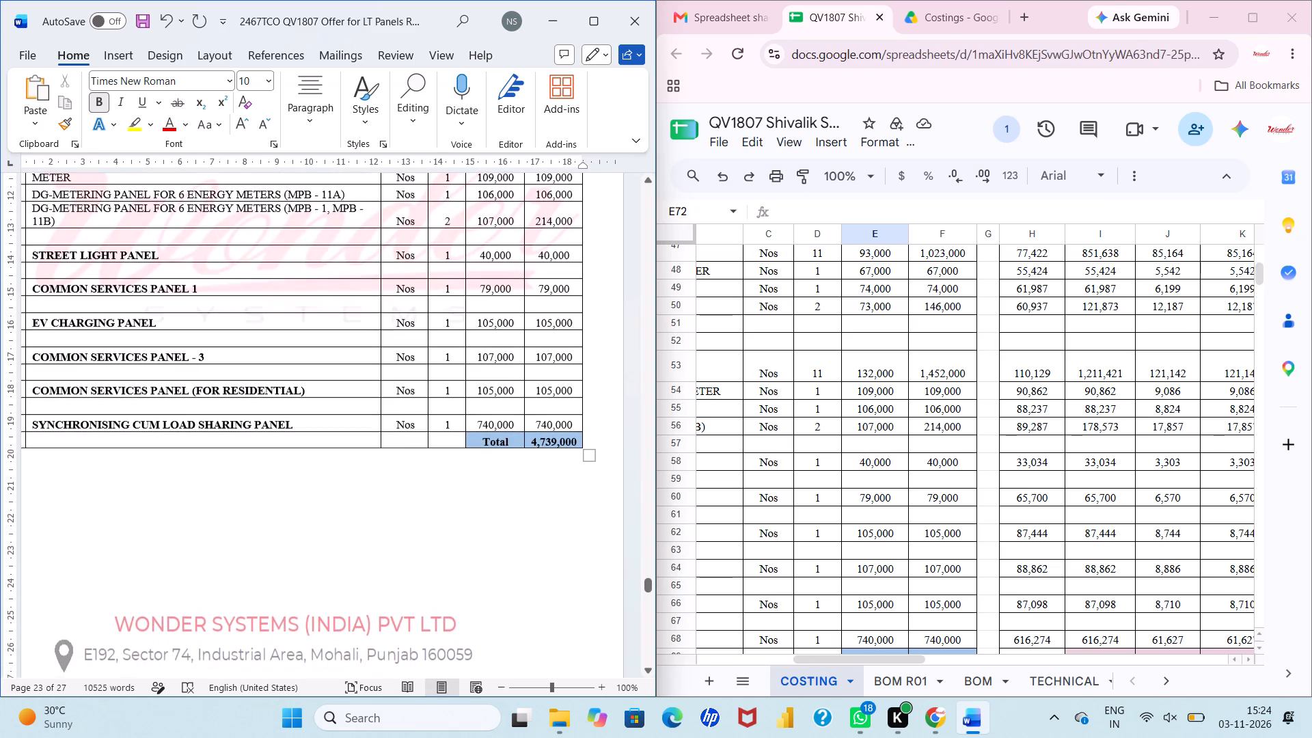
scroll(507, 353, down, 1)
scroll(729, 405, down, 2)
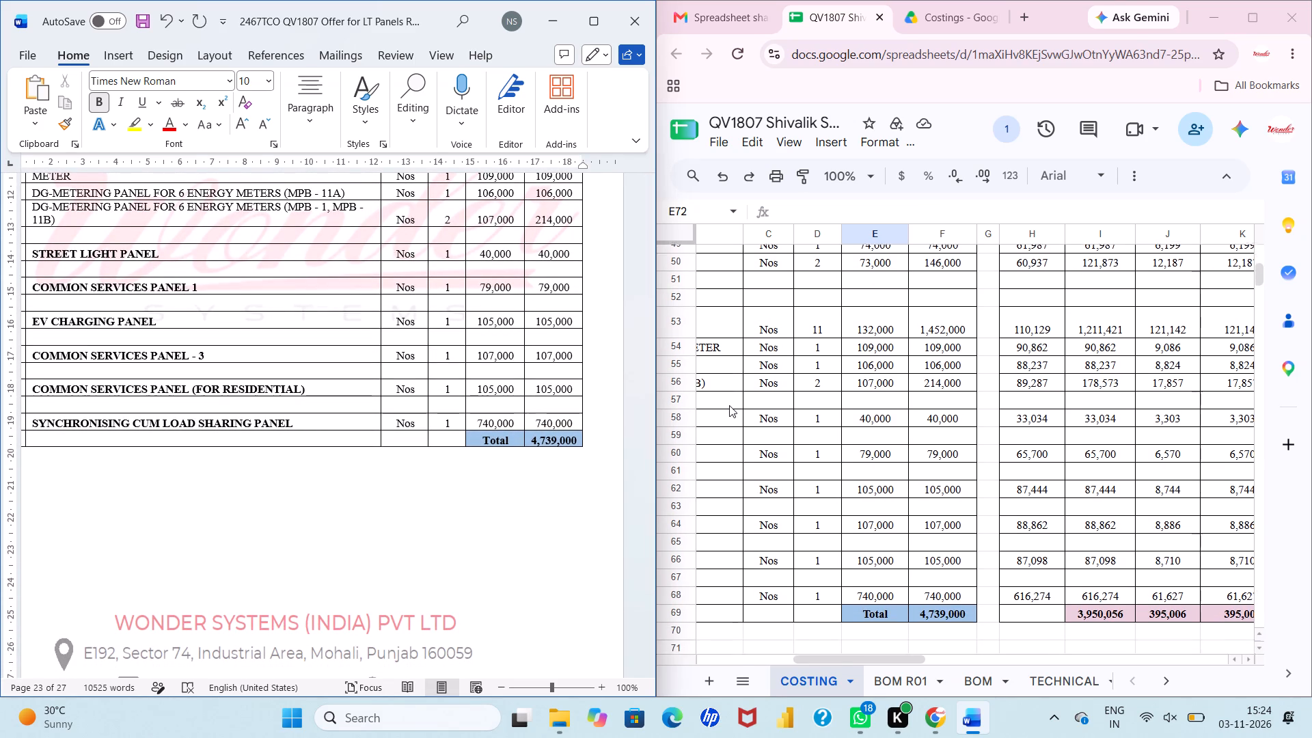
scroll(729, 405, down, 3)
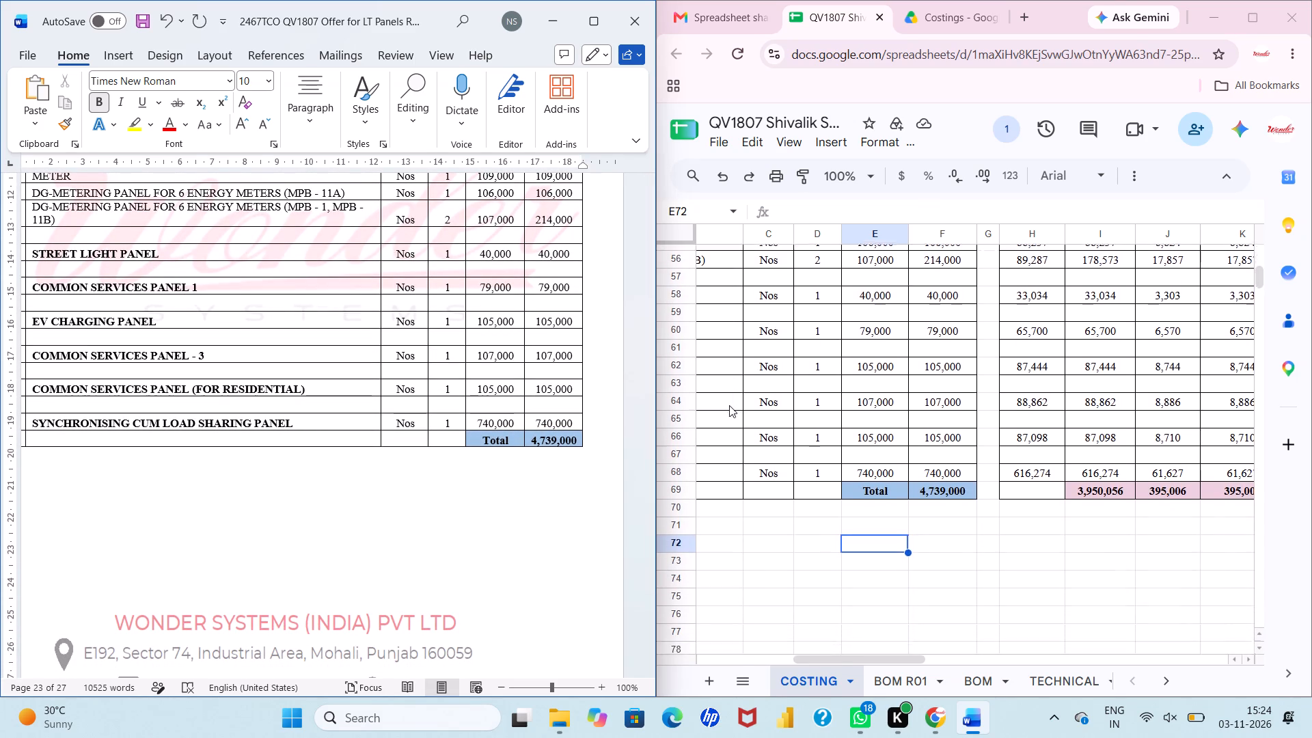
scroll(729, 405, down, 2)
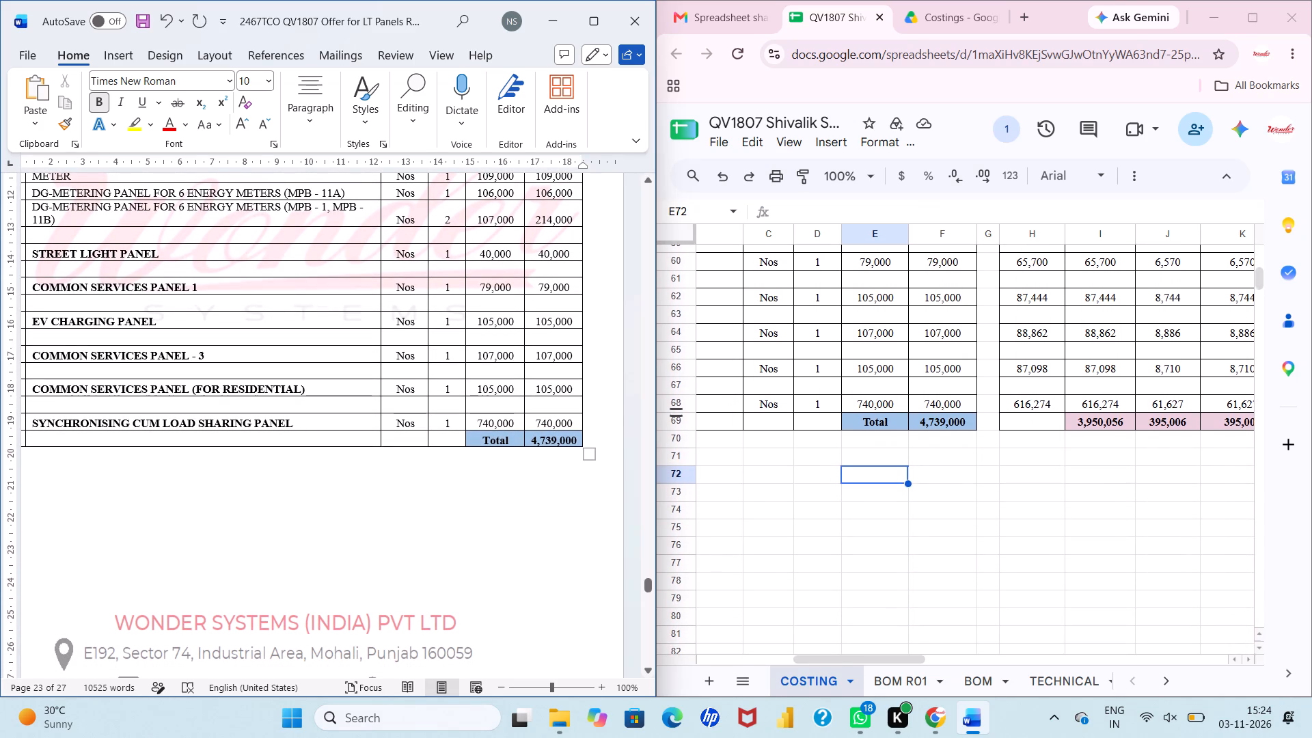
scroll(516, 439, down, 1)
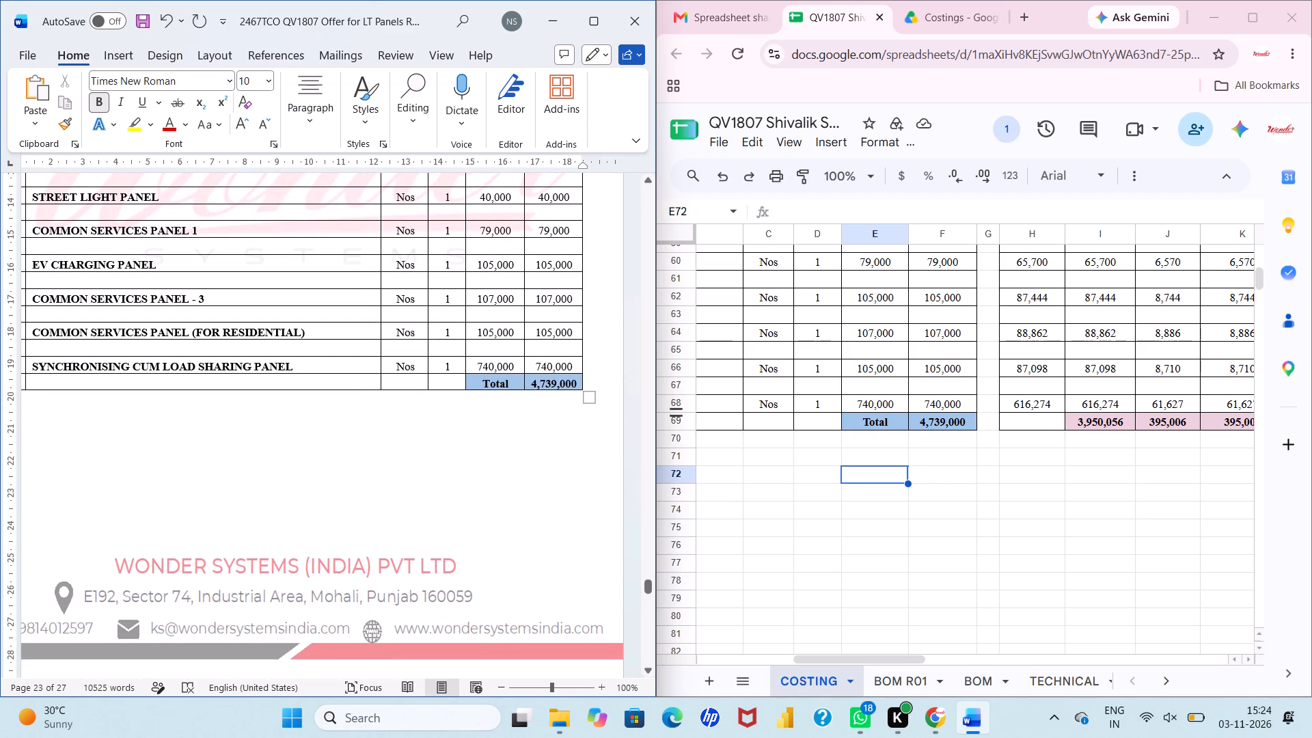
scroll(781, 507, down, 1)
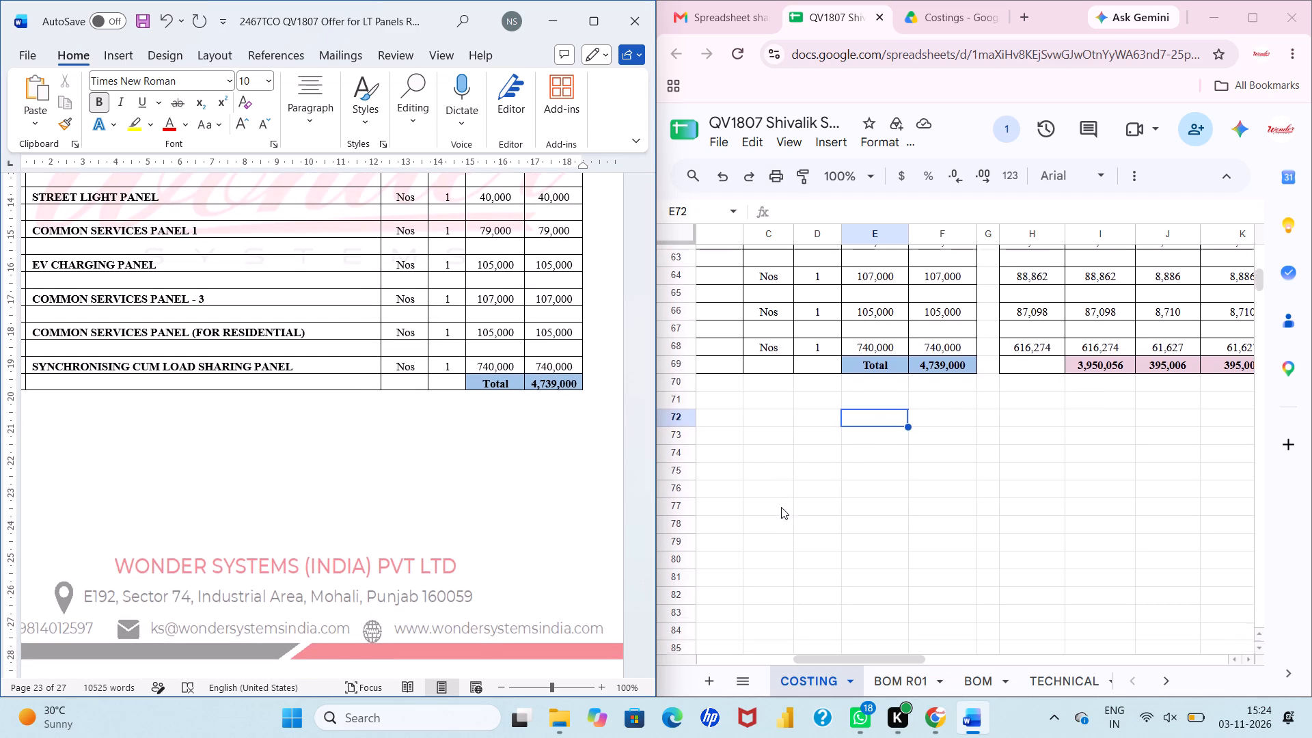
scroll(781, 507, down, 1)
scroll(781, 507, up, 6)
scroll(781, 507, right, 4)
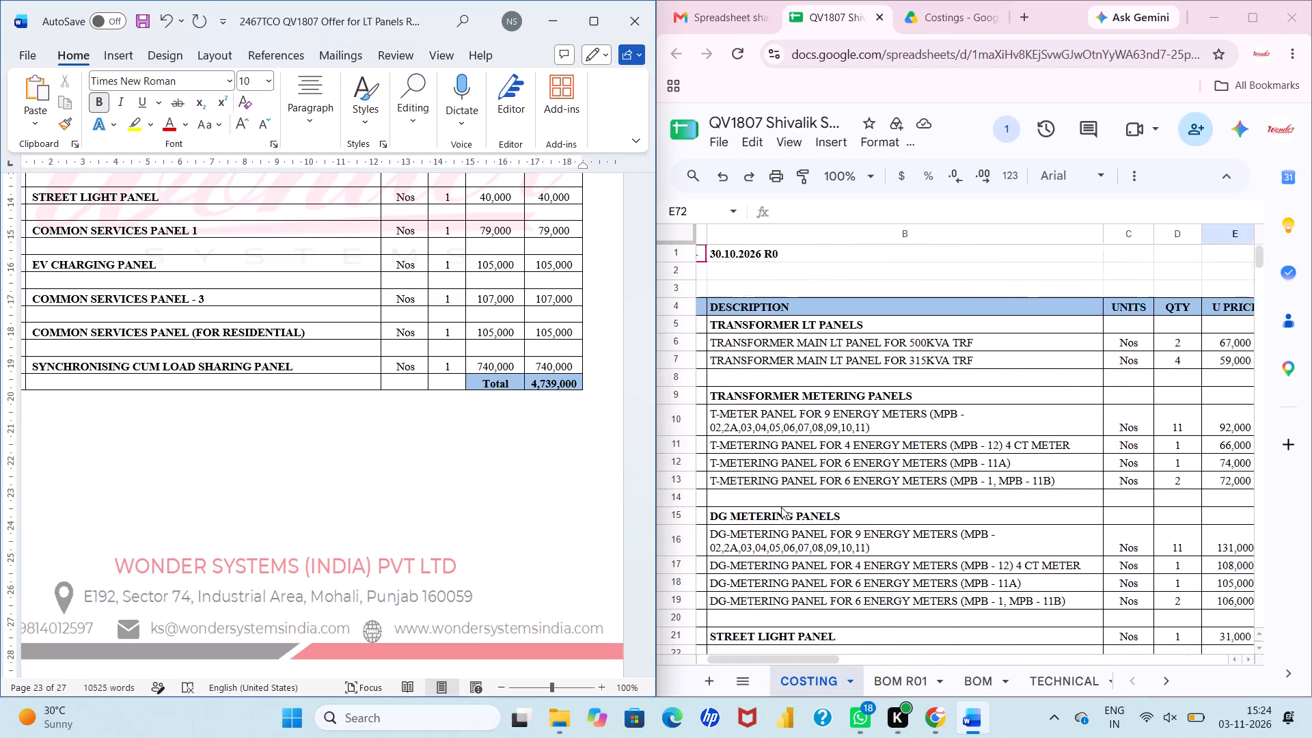
scroll(349, 496, up, 16)
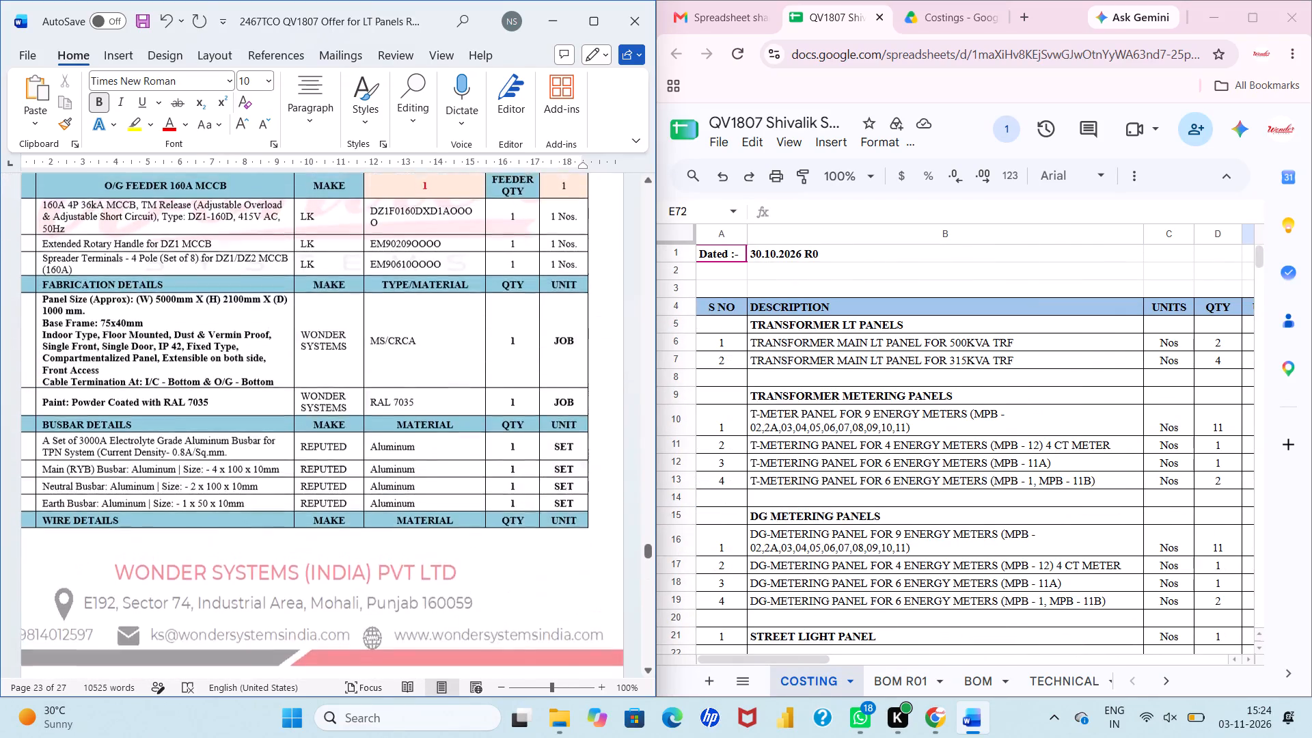
scroll(349, 496, up, 11)
Save the offer in the Downloads folder as the Word document 2467TCO QV1807 Offer for LT Panels Rev0 dt.02.11.2026.
click(28, 55)
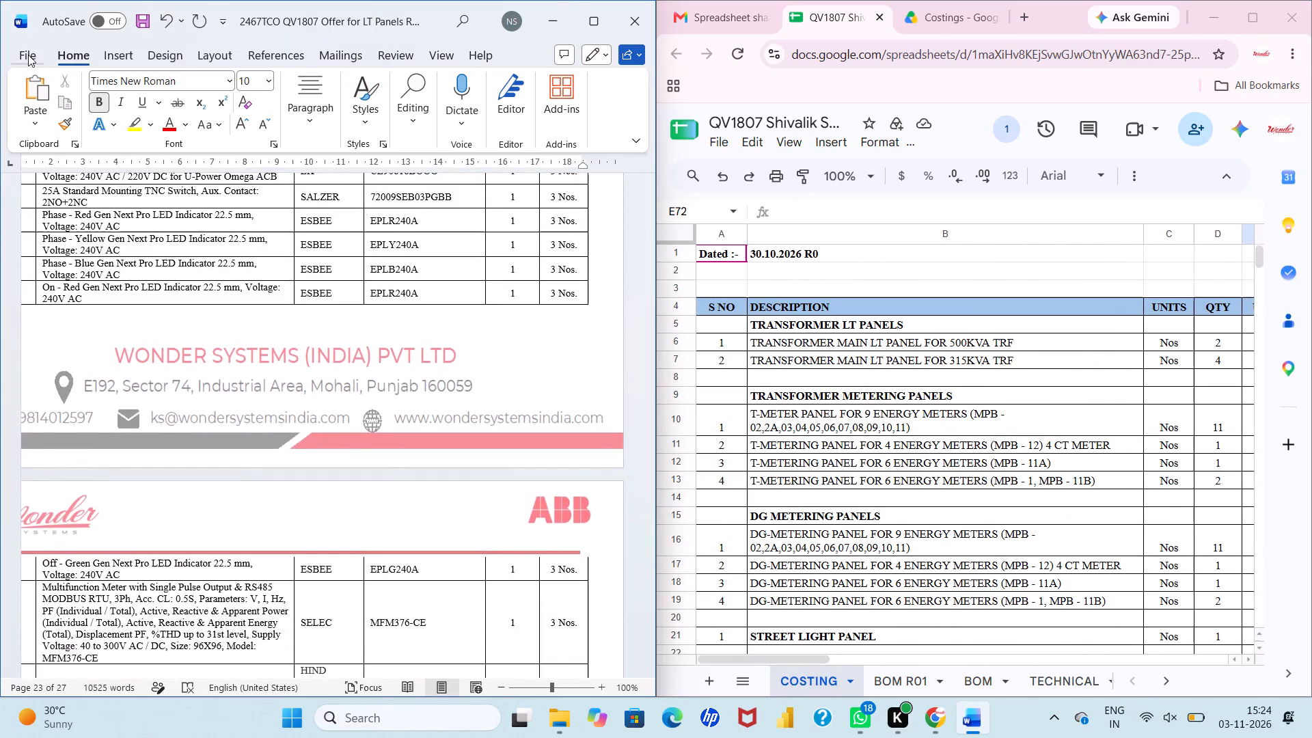
click(55, 319)
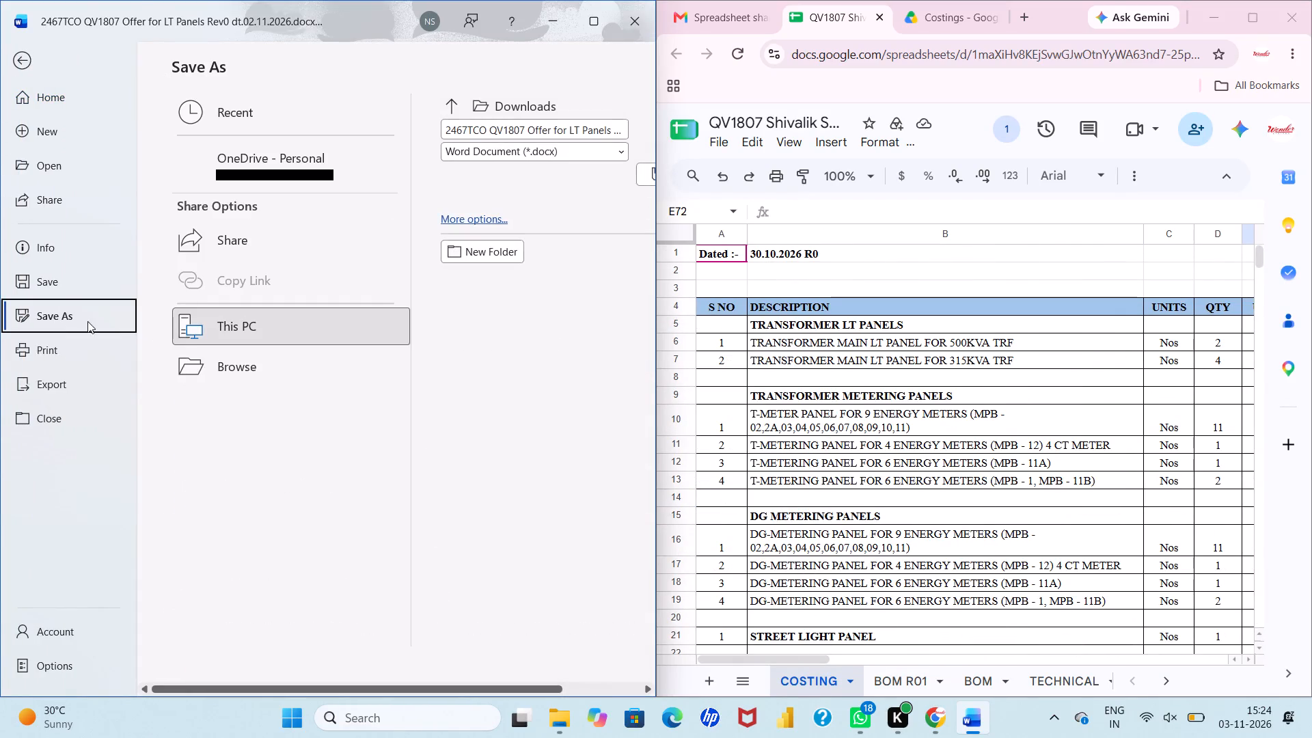
click(266, 408)
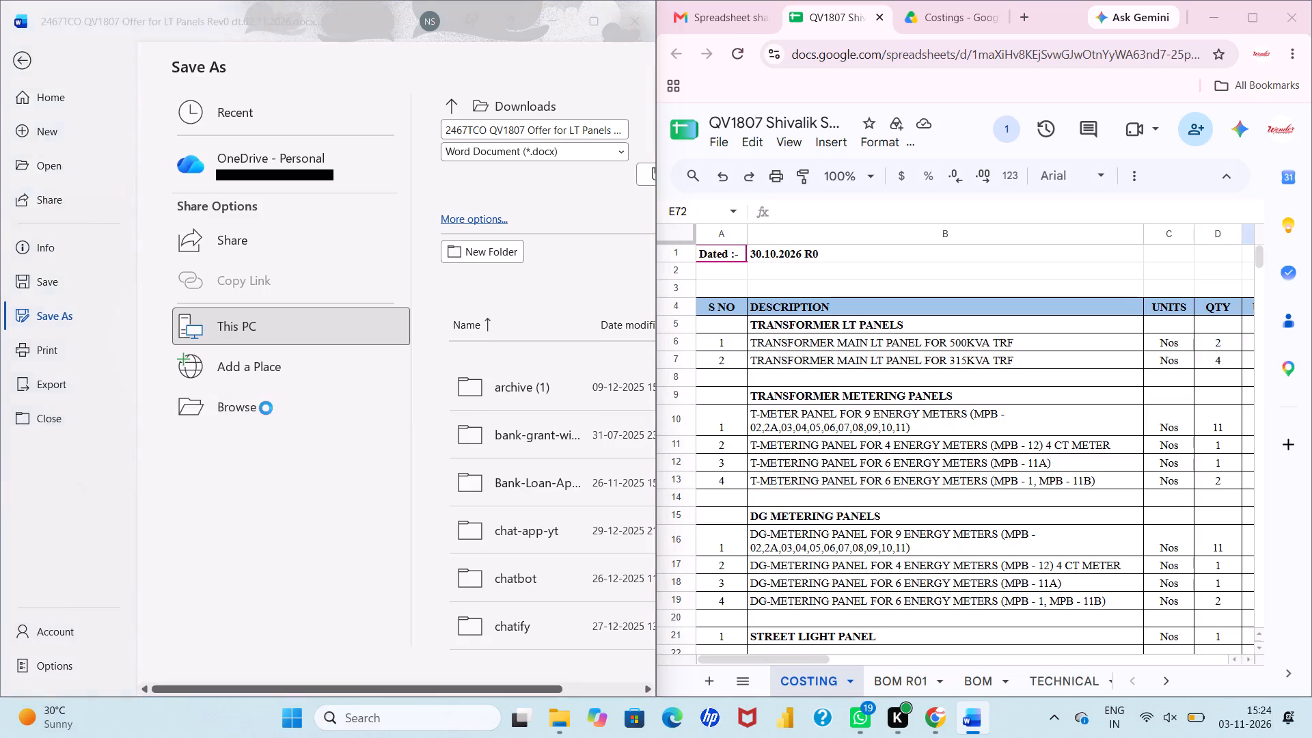
scroll(92, 137, up, 1)
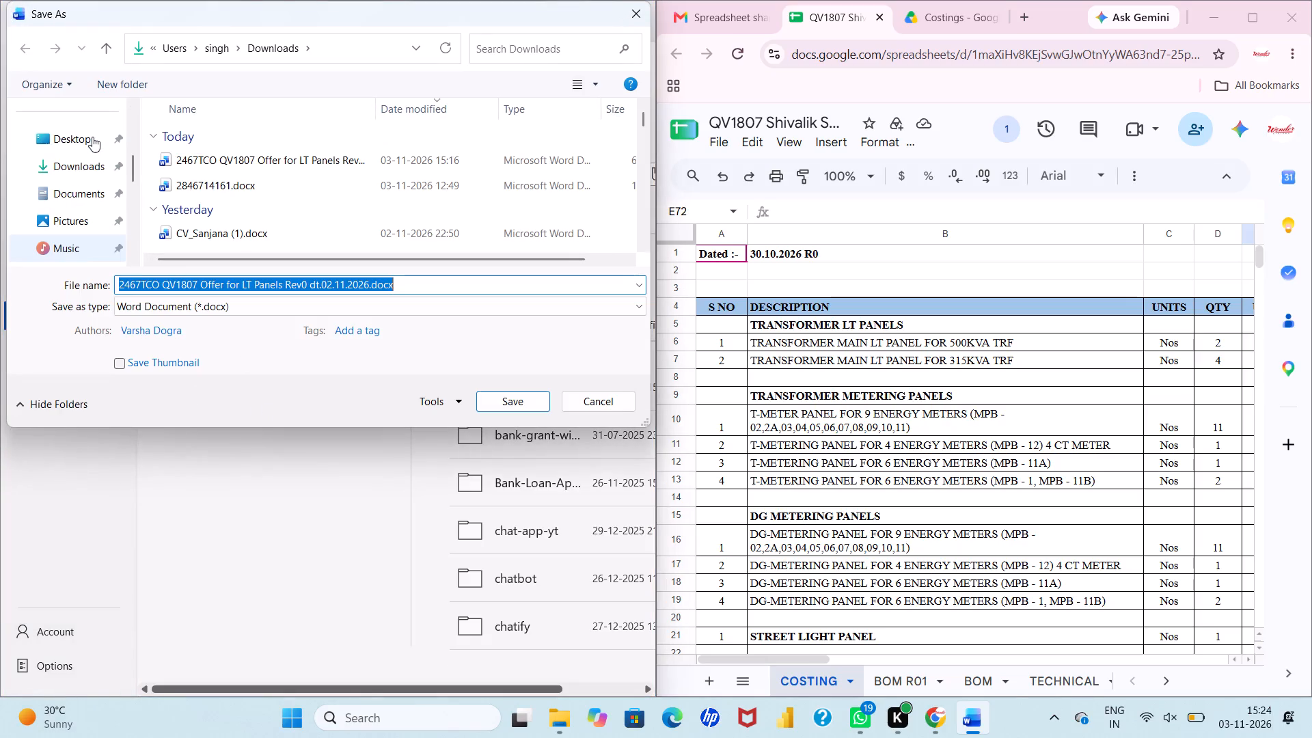
double_click(93, 161)
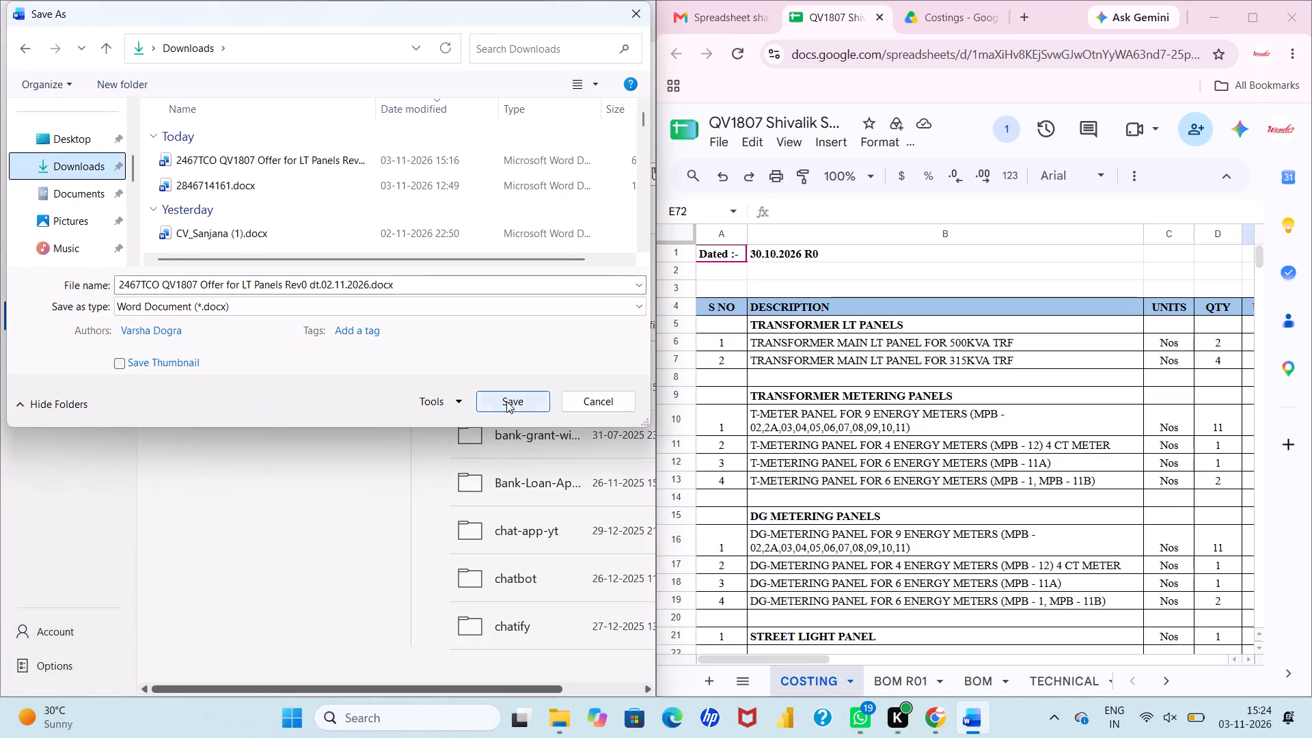
click(515, 398)
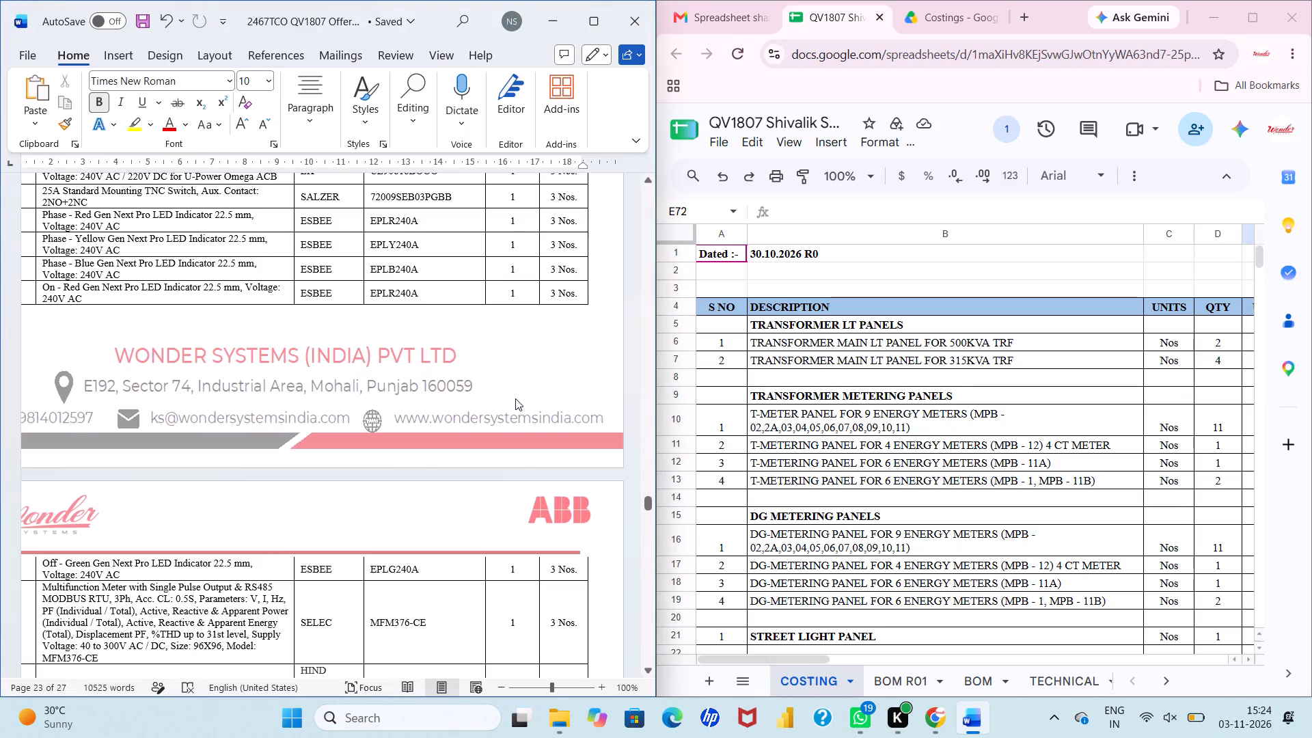
Review the offer's price table once more against the COSTING sheet's table dated 03.11.2026 R01.
scroll(515, 398, down, 6)
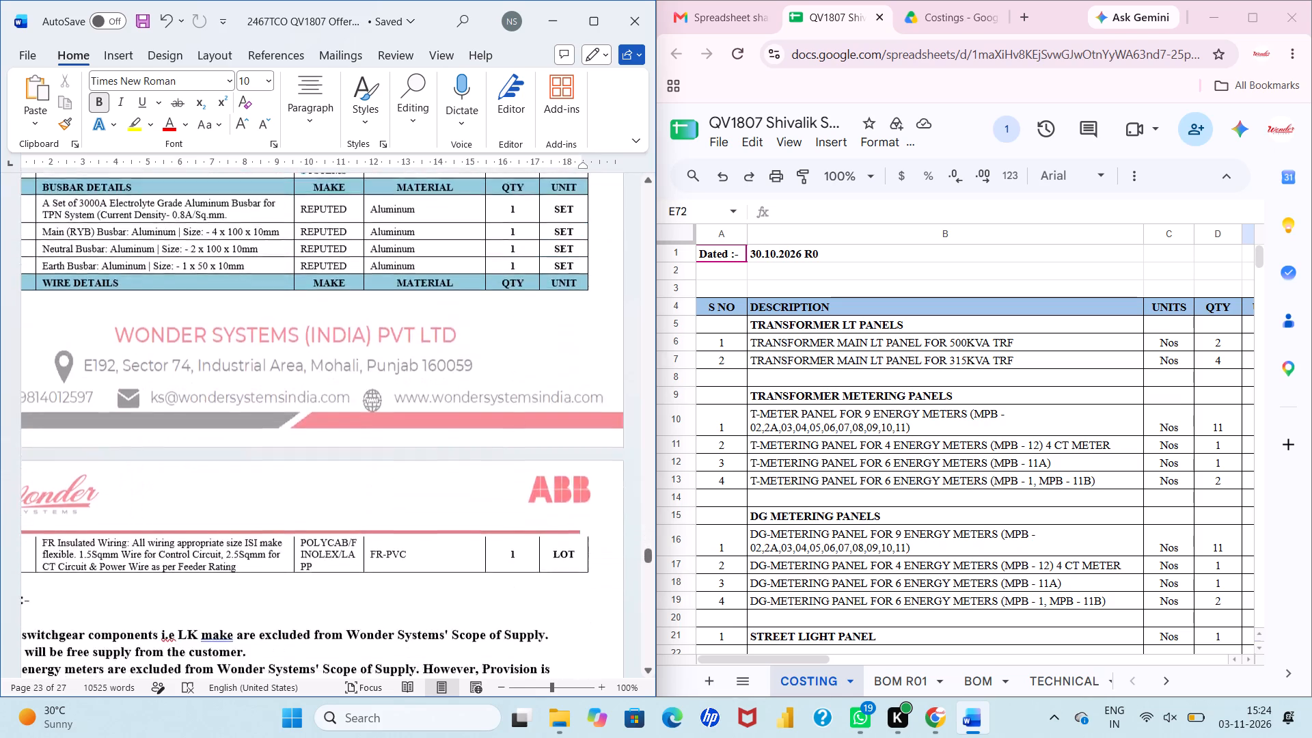
scroll(515, 398, down, 4)
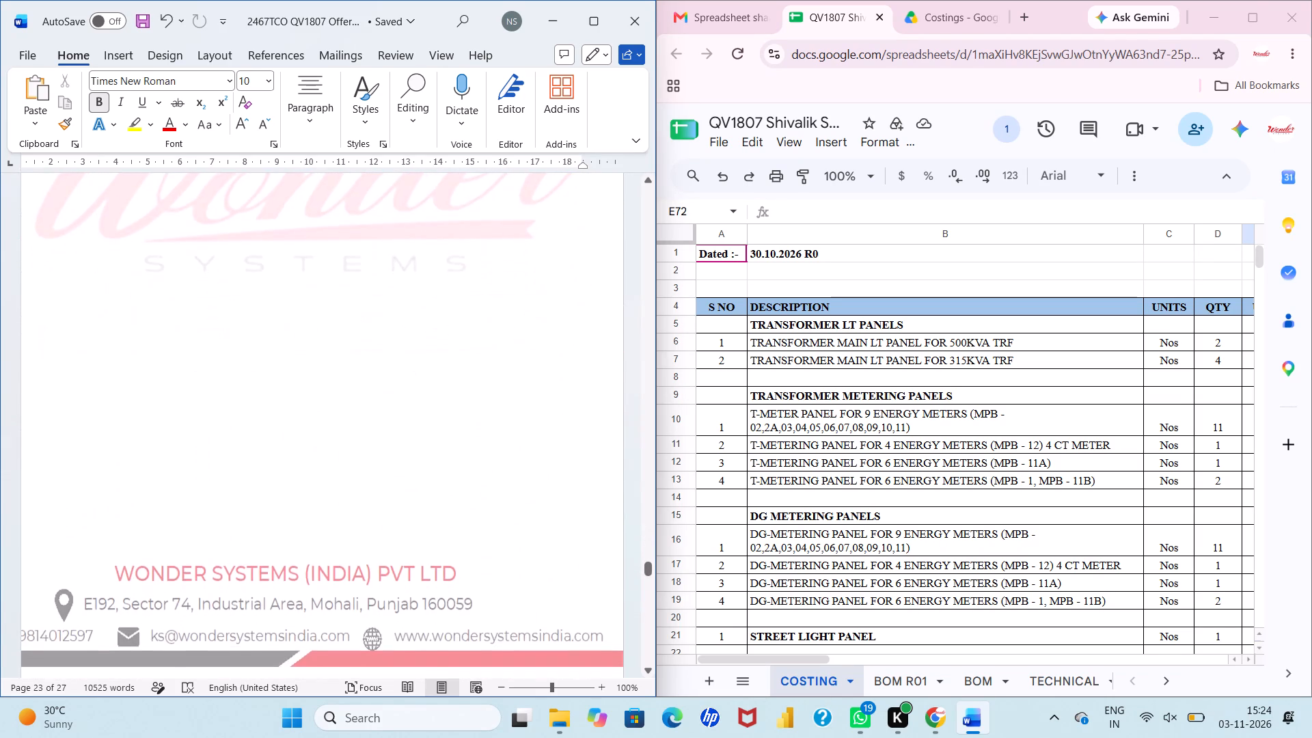
scroll(515, 398, down, 2)
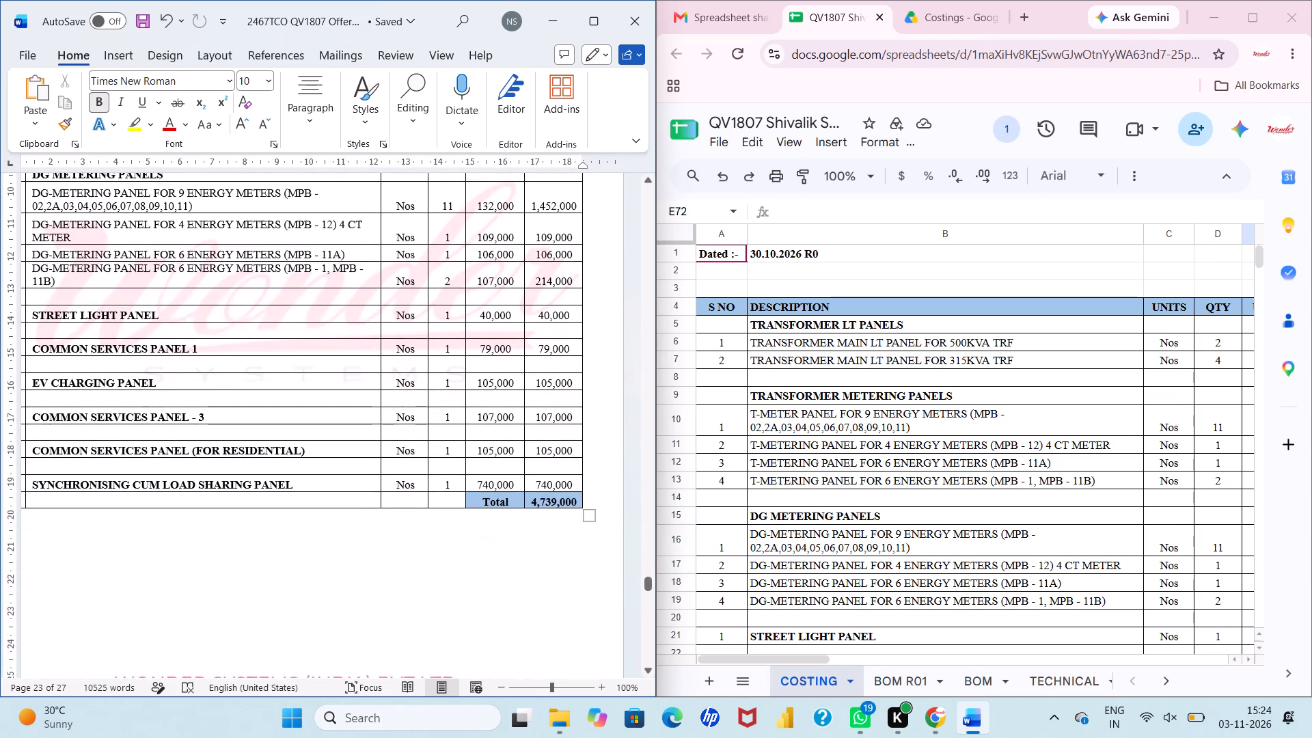
scroll(515, 398, down, 2)
scroll(924, 517, down, 3)
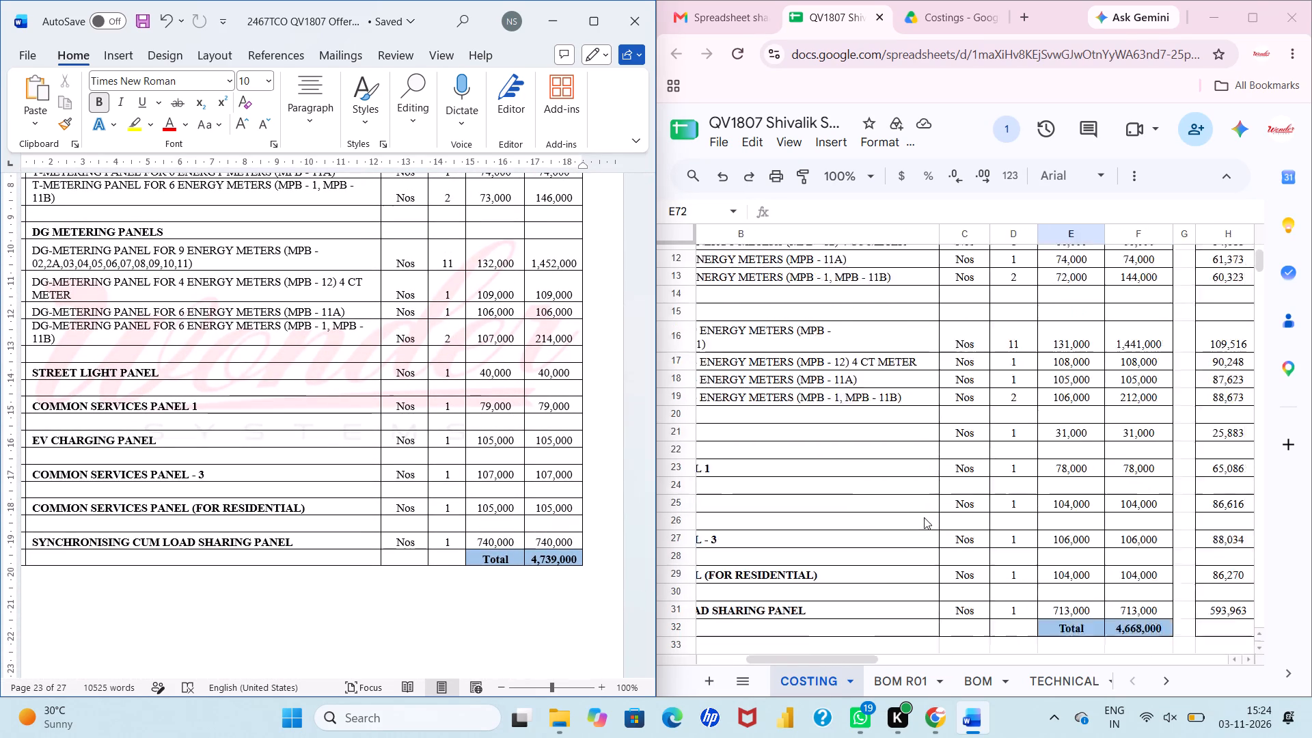
scroll(924, 517, down, 5)
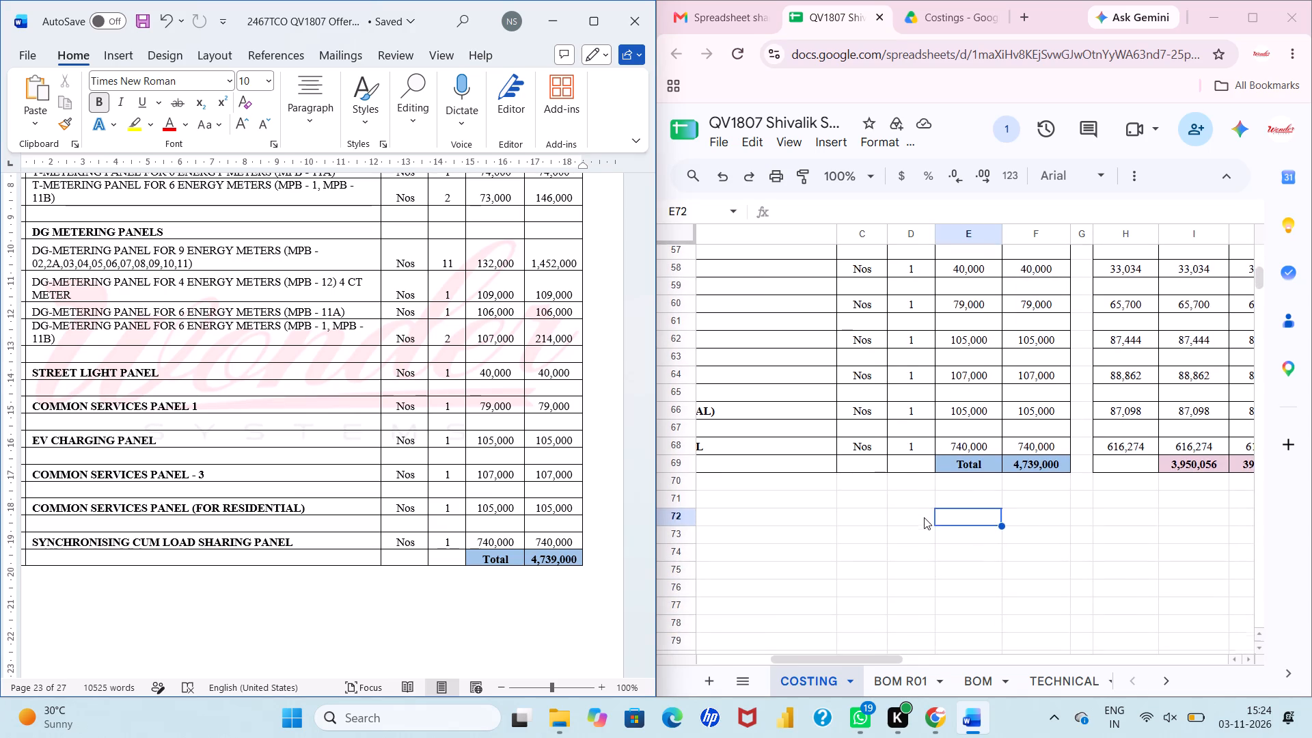
scroll(924, 517, down, 2)
scroll(924, 517, up, 2)
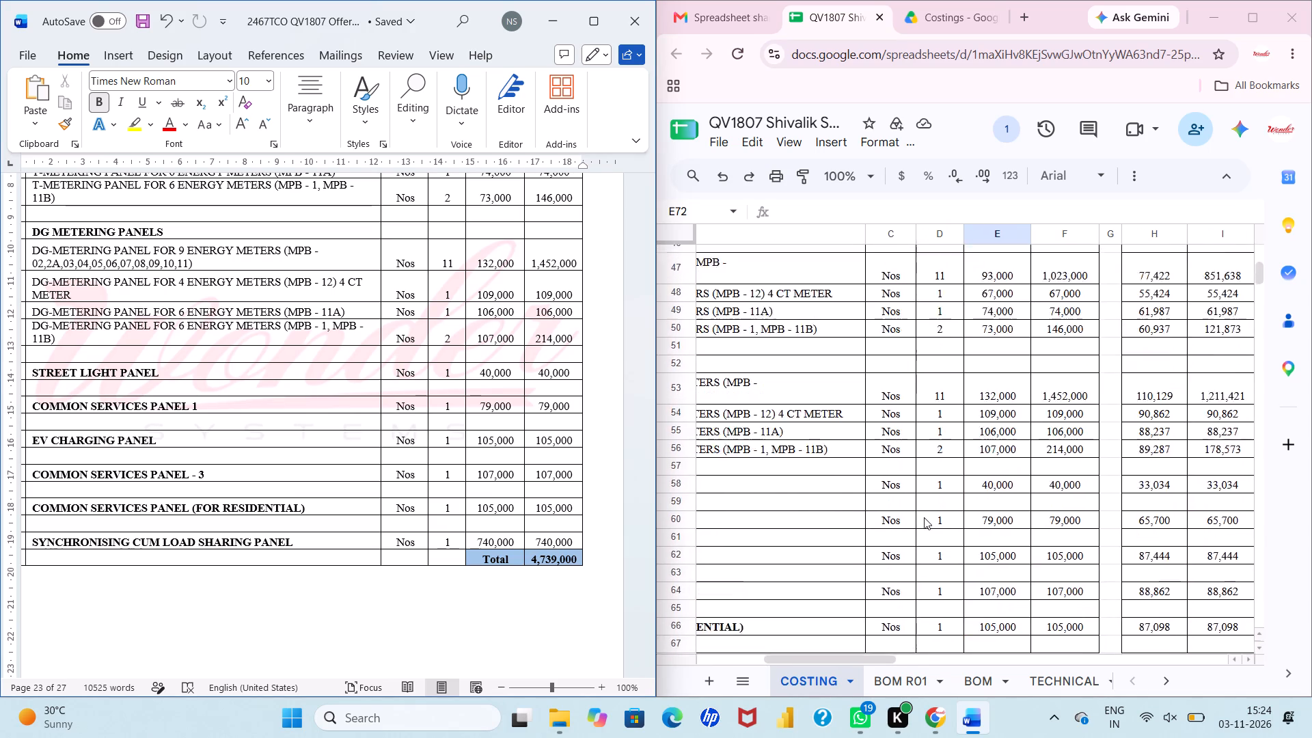
scroll(924, 517, up, 2)
scroll(924, 517, right, 3)
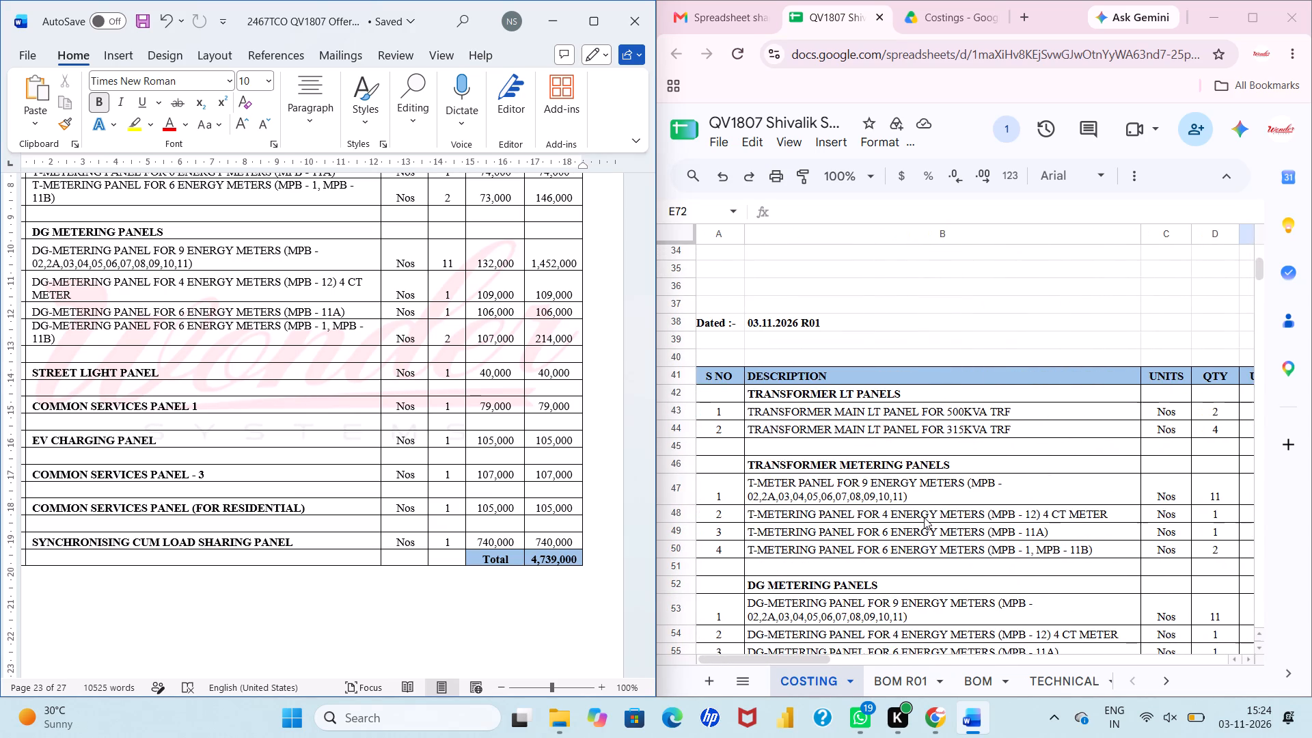
Change the revision in the cover letter's offer document number to REV1.
scroll(443, 439, up, 1)
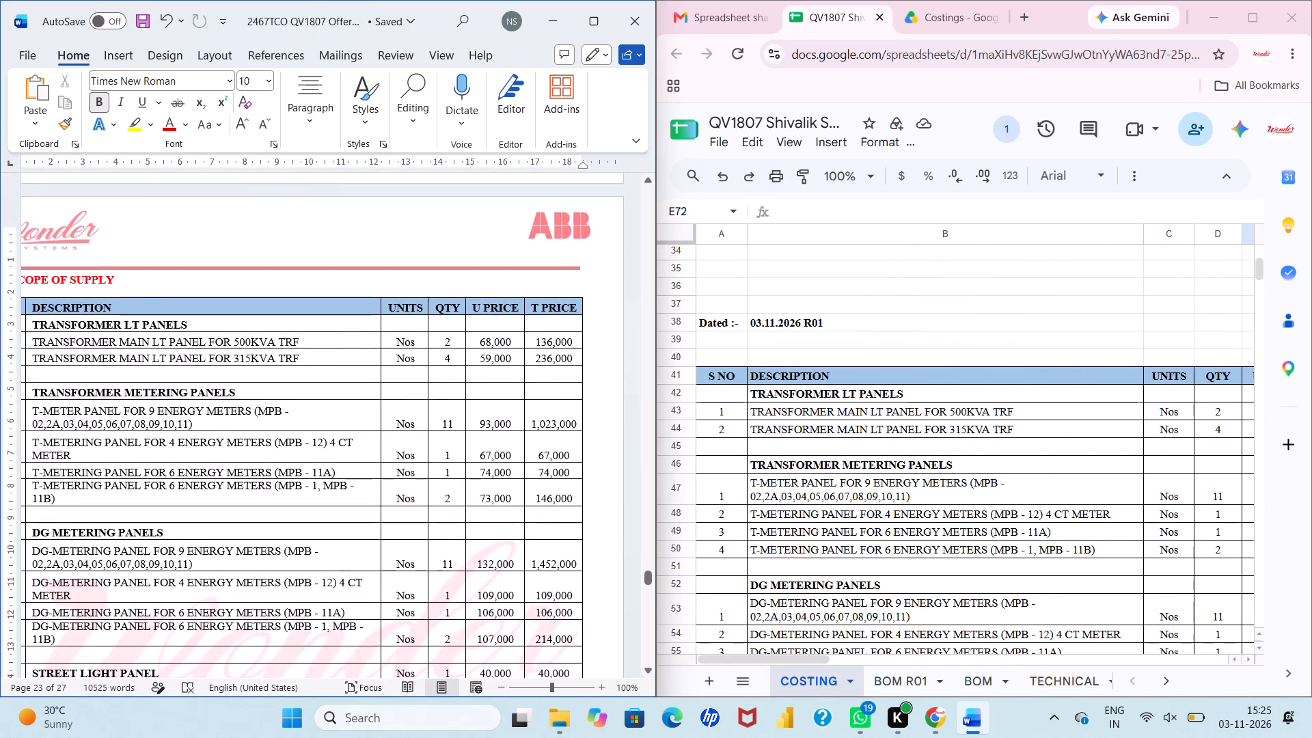
scroll(443, 439, right, 1)
scroll(415, 381, up, 20)
scroll(415, 381, up, 20)
scroll(415, 381, up, 20)
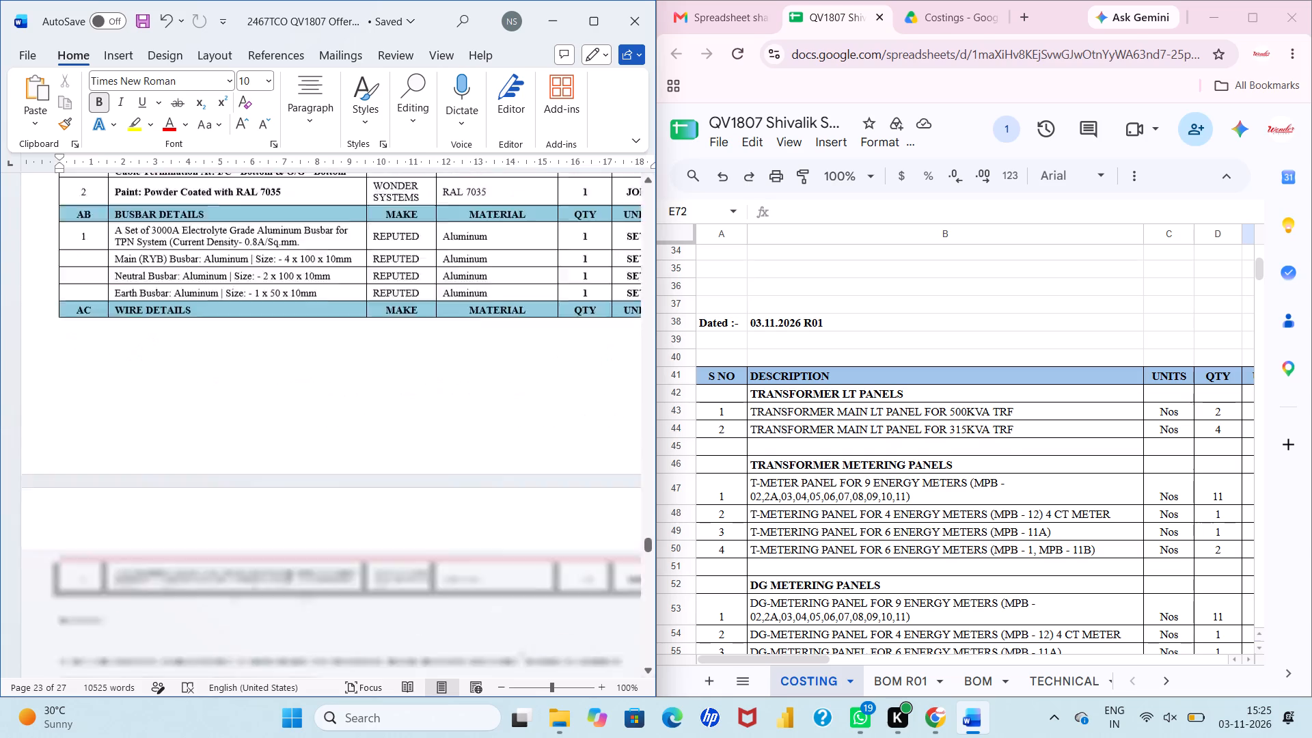
scroll(415, 381, up, 20)
scroll(415, 381, up, 20)
scroll(415, 381, up, 20)
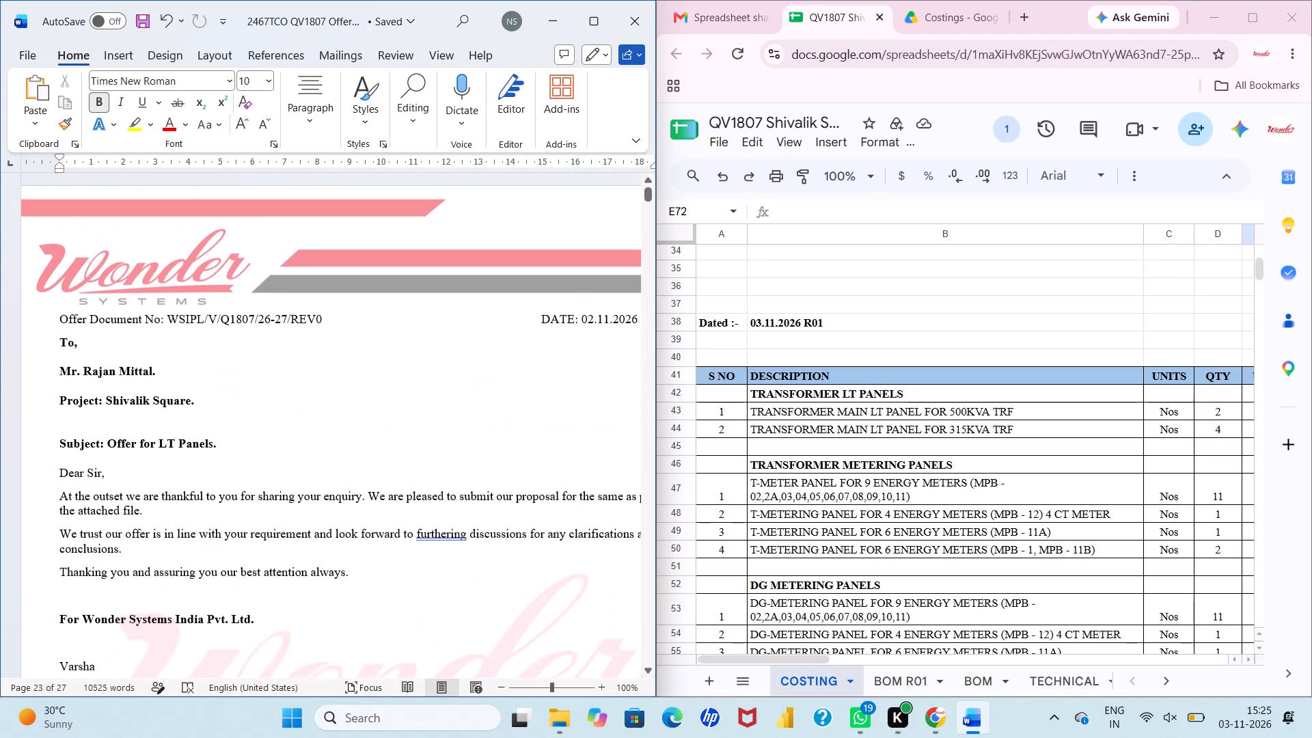
click(322, 323)
key(BackSpace)
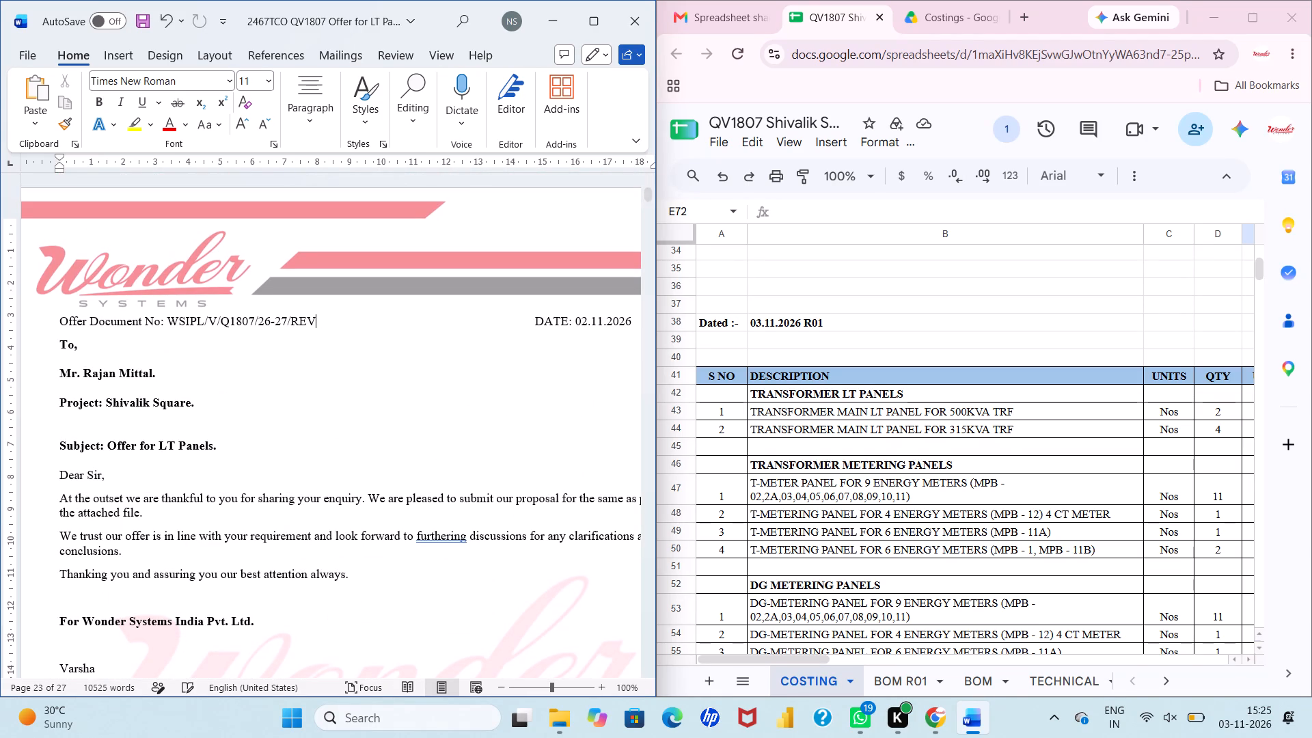
key(1)
Set the cover letter's date to 03.11.2026.
key(Right)
key(Right)
key(Right)
key(Right)
key(Right)
key(Right)
key(Right)
key(Right)
key(Right)
key(Right)
key(Right)
key(Right)
key(Right)
key(Right)
key(Right)
key(Right)
key(Right)
key(Right)
key(Right)
key(Right)
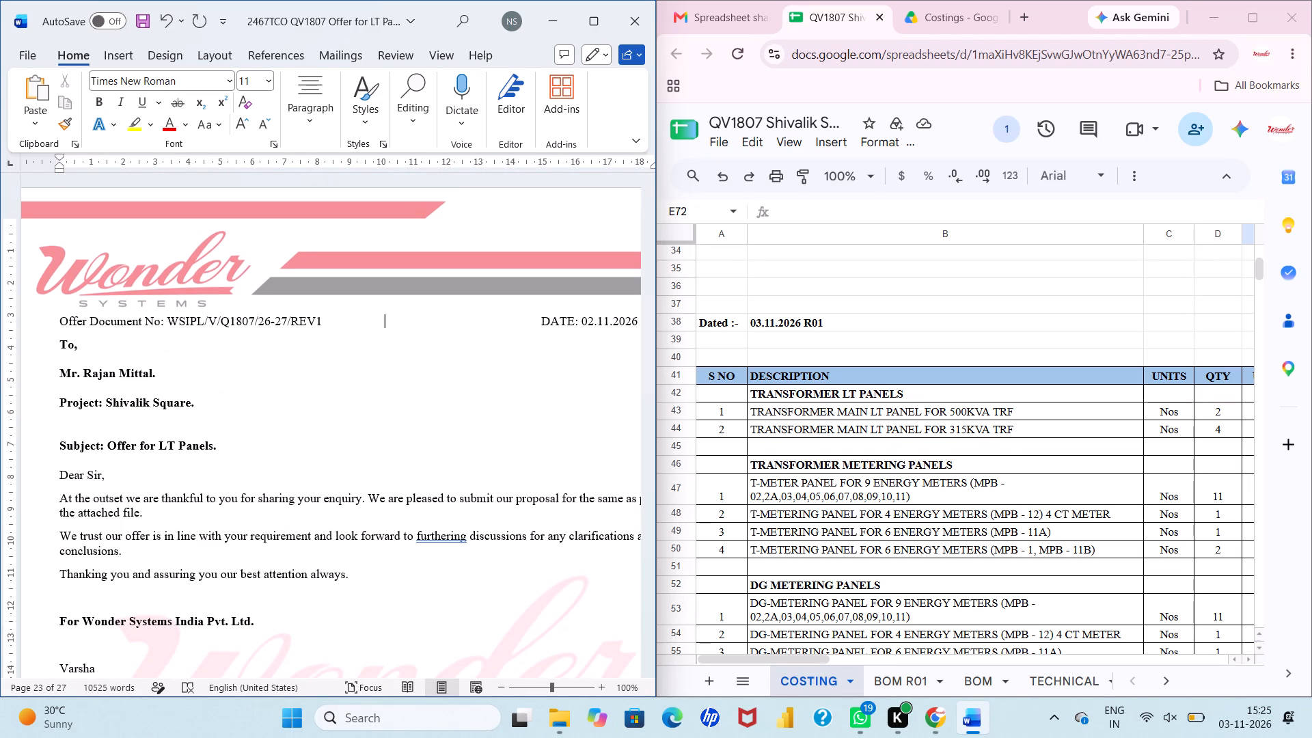
key(Right)
key(Right)
key(Right)
key(Right)
key(Right)
key(Delete)
key(3)
Add spaces before DATE in the cover letter to shift the date towards the right margin, keeping it on one line.
scroll(322, 323, left, 1)
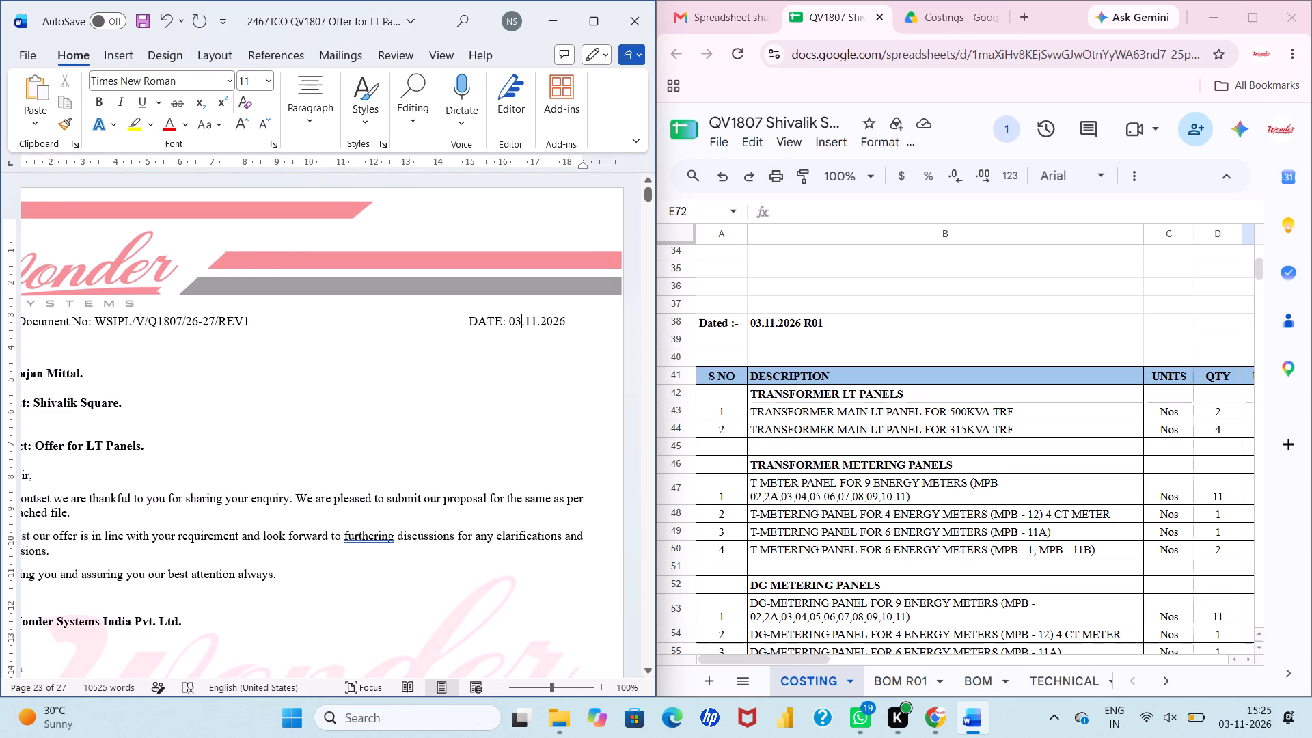
click(465, 328)
key(space)
key(space)
key(space)
key(space)
key(space)
key(space)
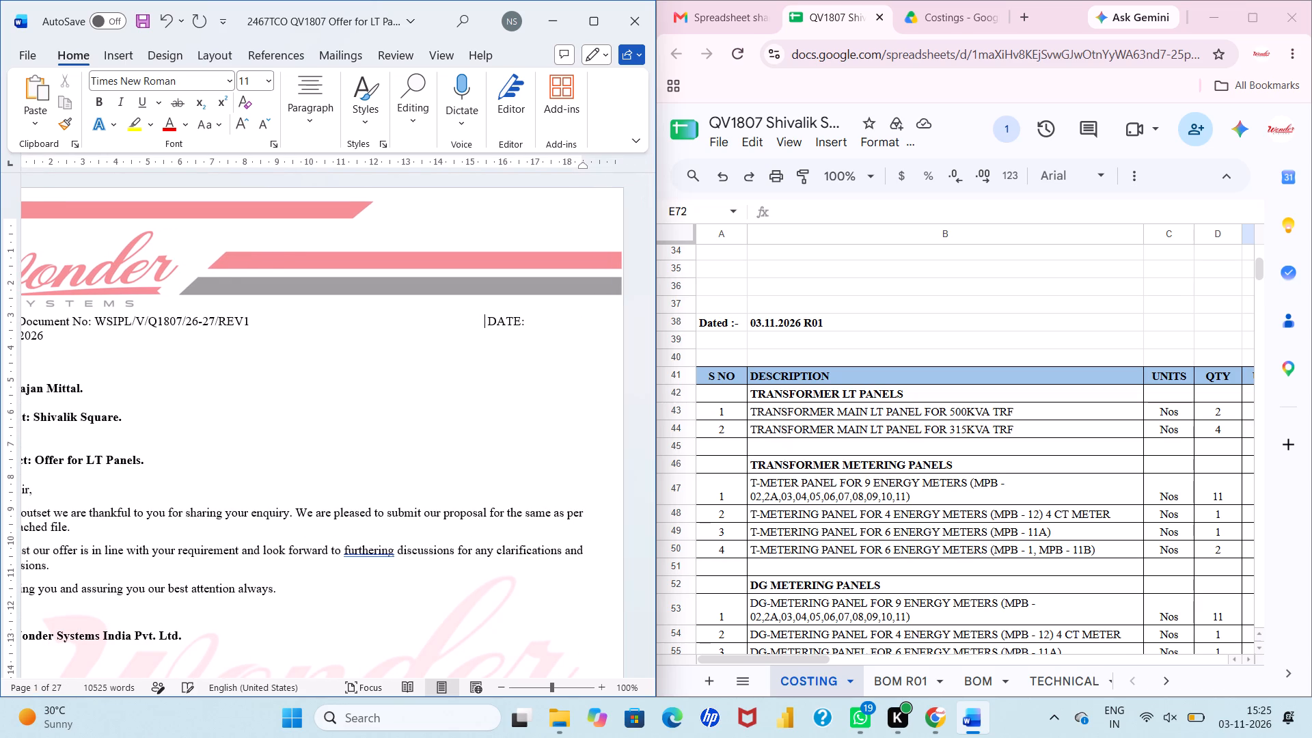
key(BackSpace)
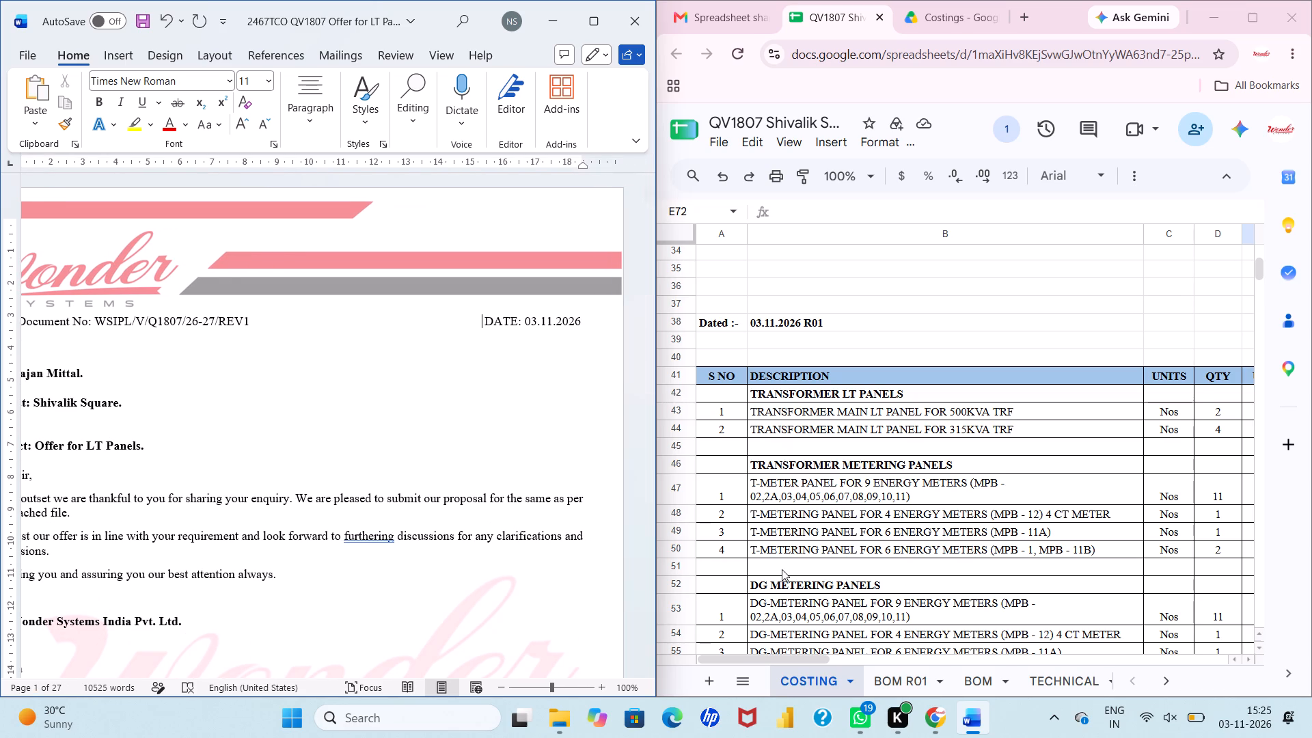
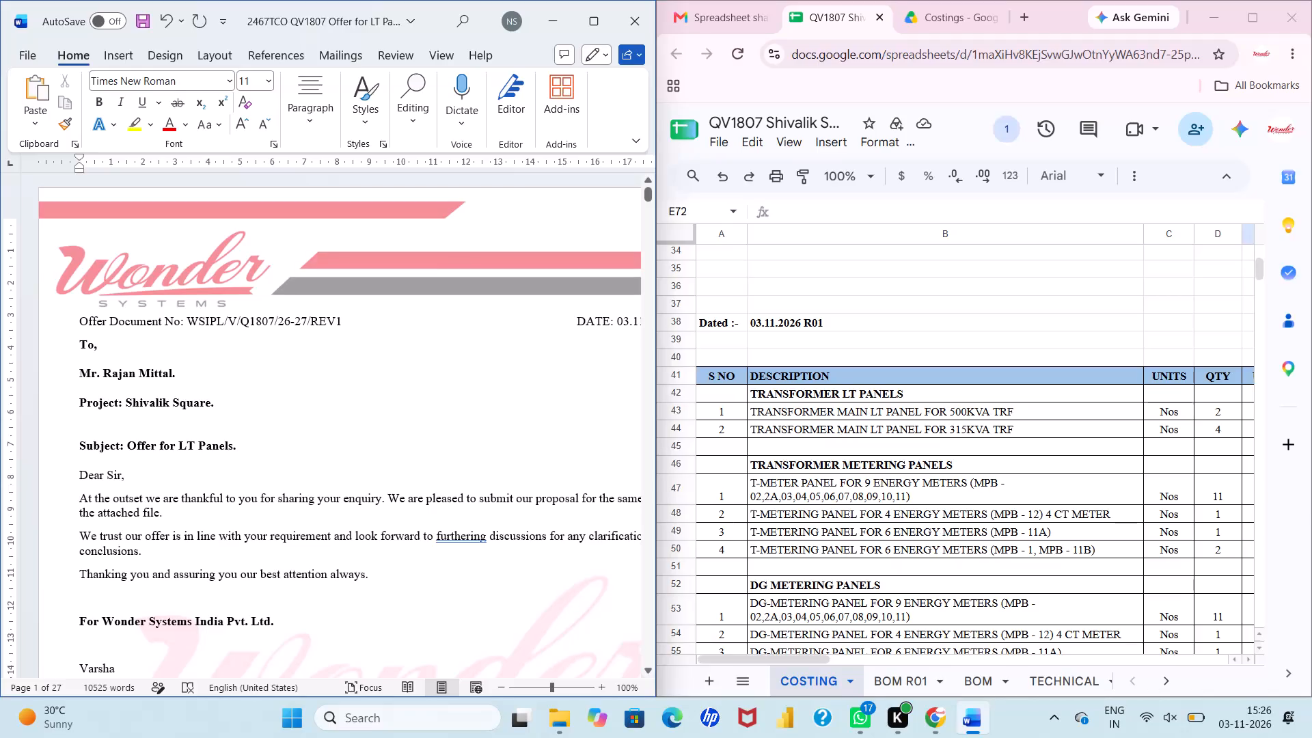
Compare the offer's incomer feeder items for the 500KVA transformer main LT panel with the BOM R01 sheet, including catalog numbers and quantities.
scroll(524, 474, down, 1)
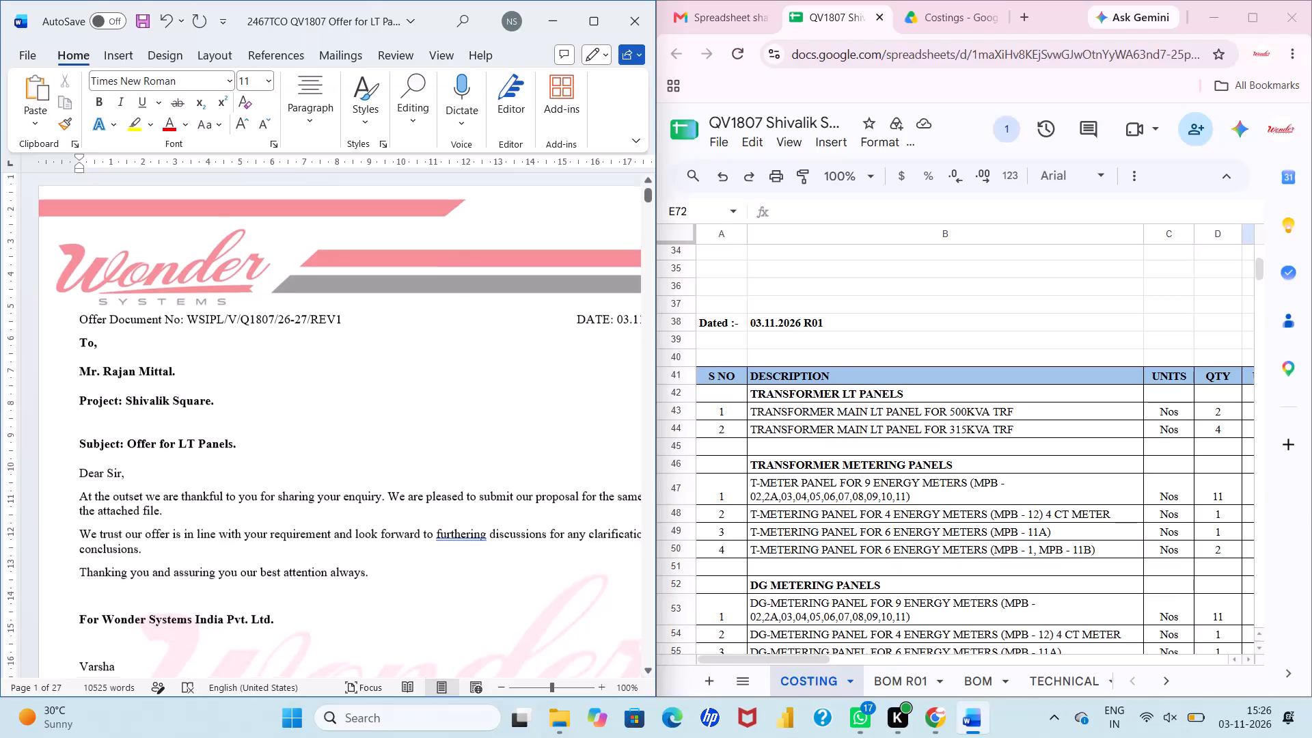
scroll(524, 474, down, 3)
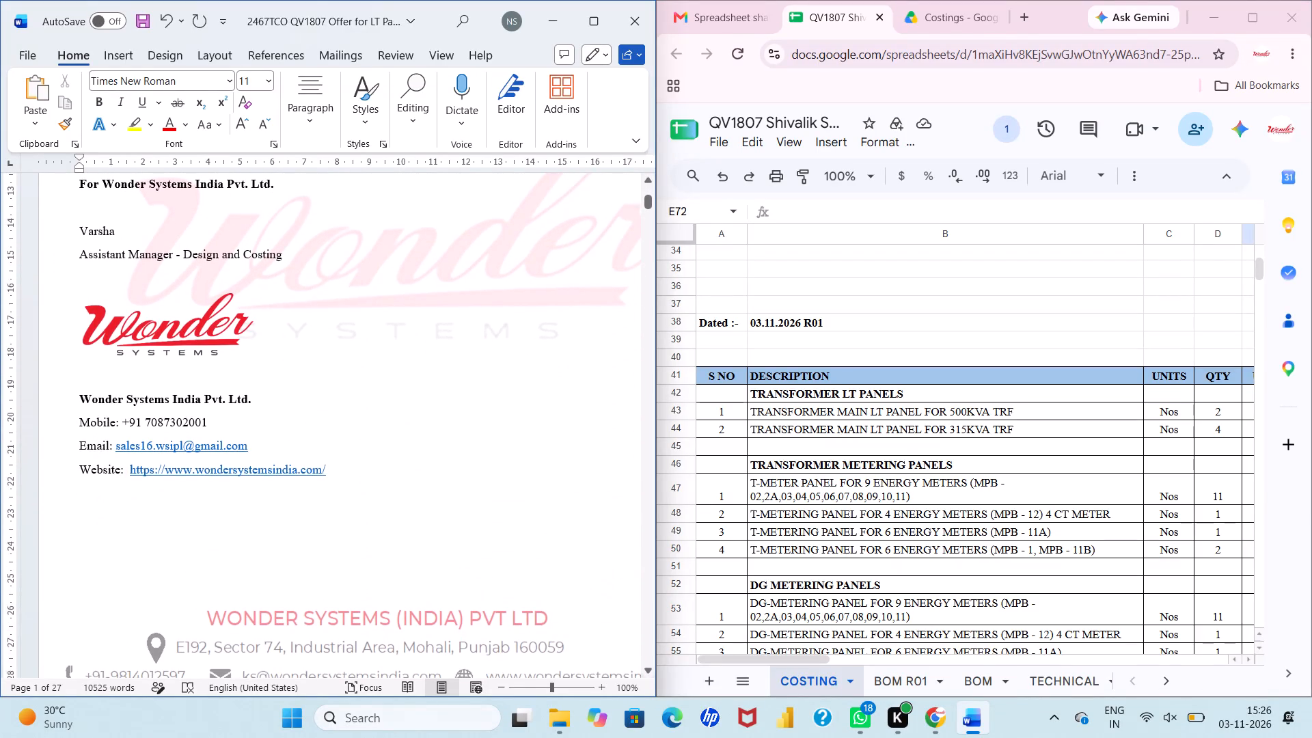
scroll(524, 474, down, 6)
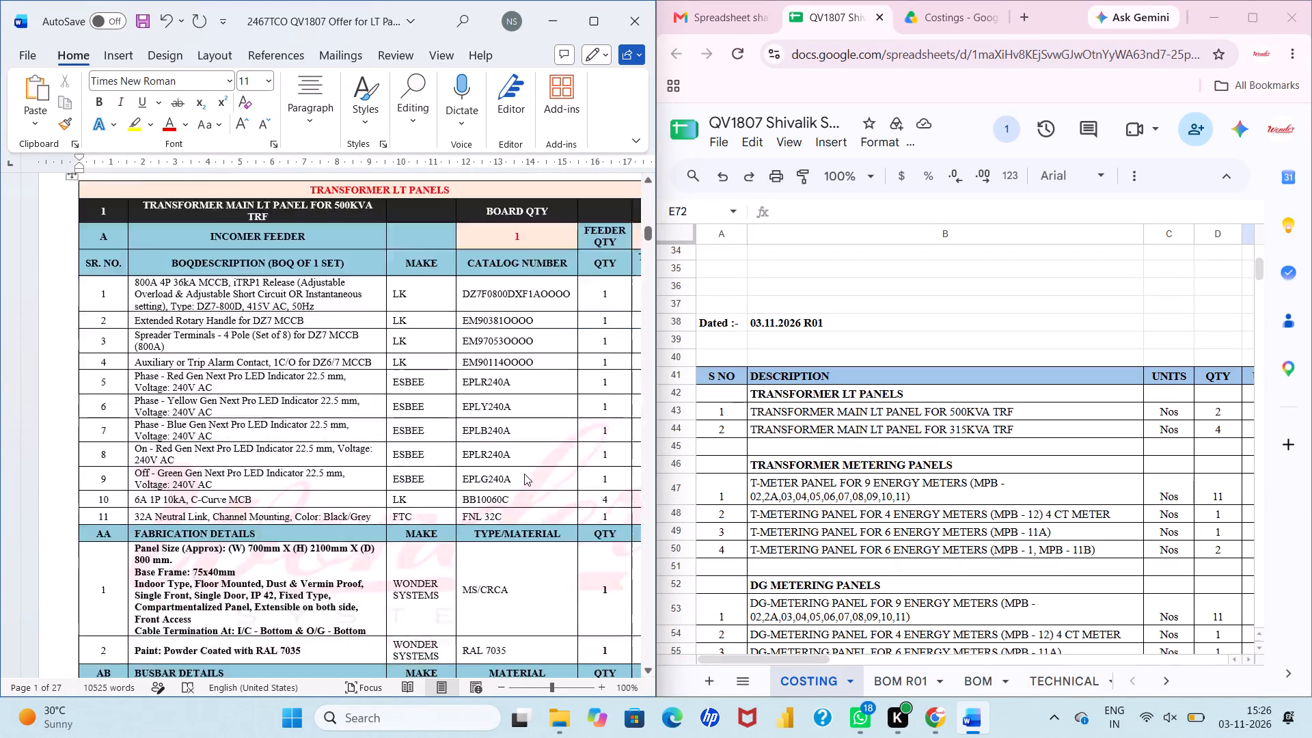
scroll(524, 474, down, 1)
scroll(524, 474, left, 1)
scroll(524, 474, down, 2)
scroll(946, 549, down, 1)
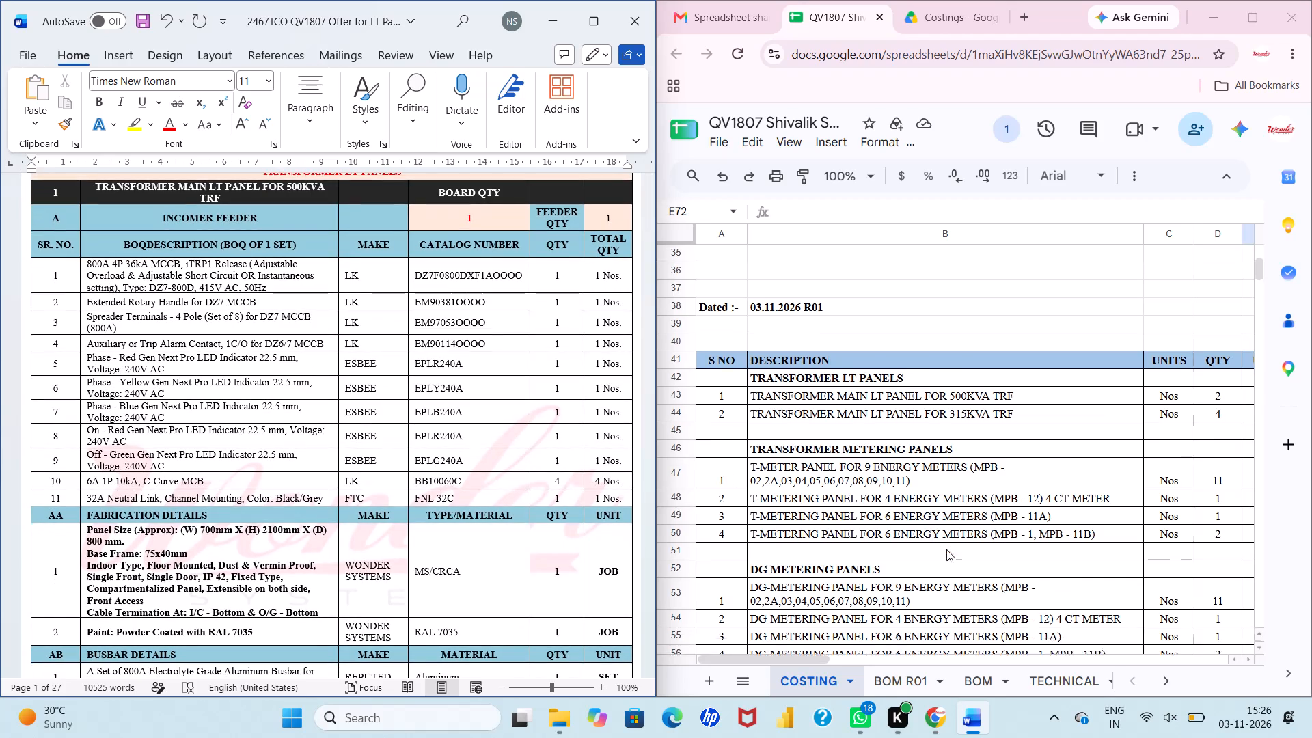
scroll(946, 549, down, 1)
click(920, 679)
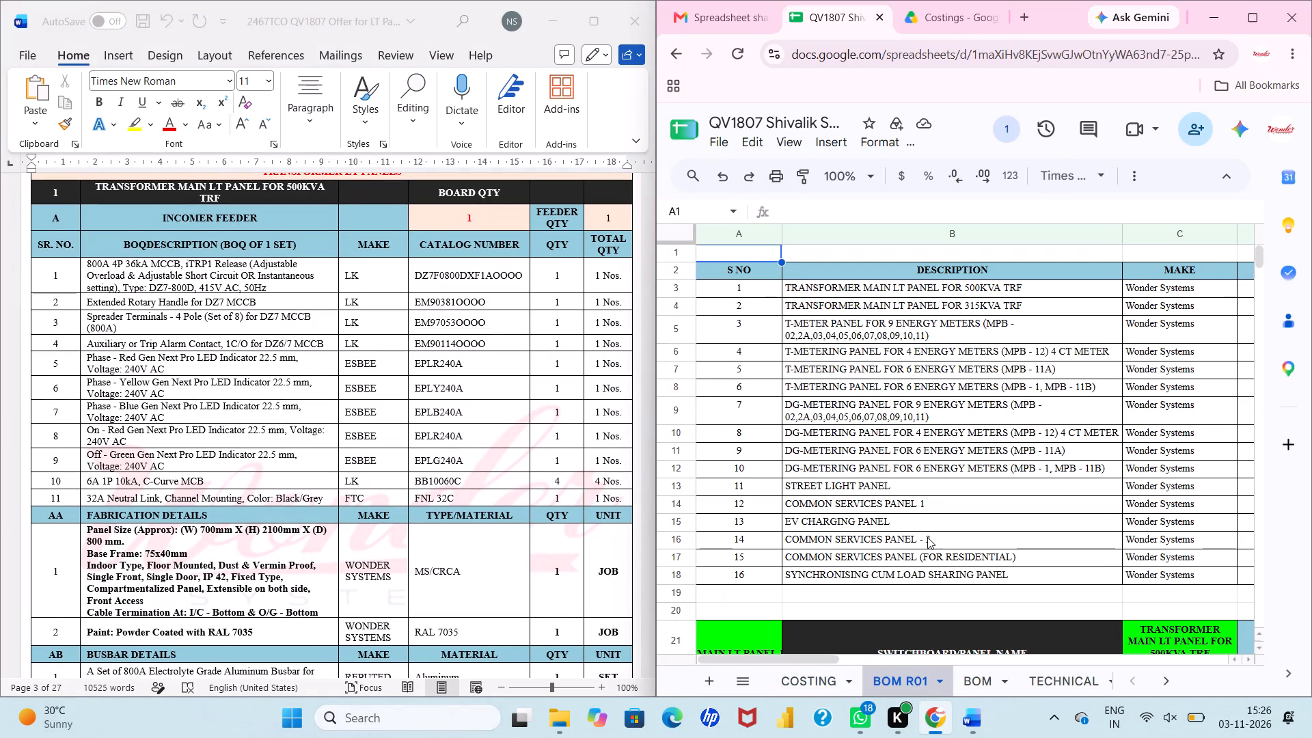
scroll(927, 537, down, 4)
scroll(927, 537, up, 1)
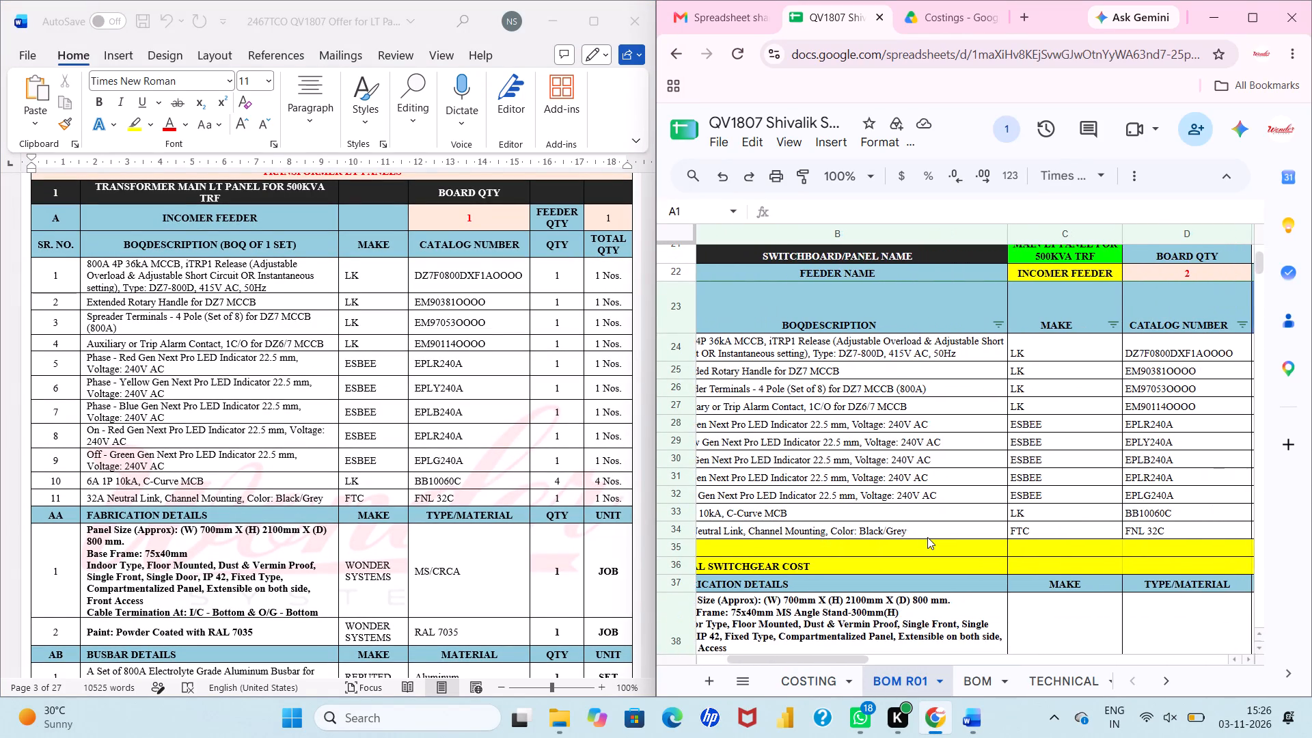
scroll(927, 537, up, 1)
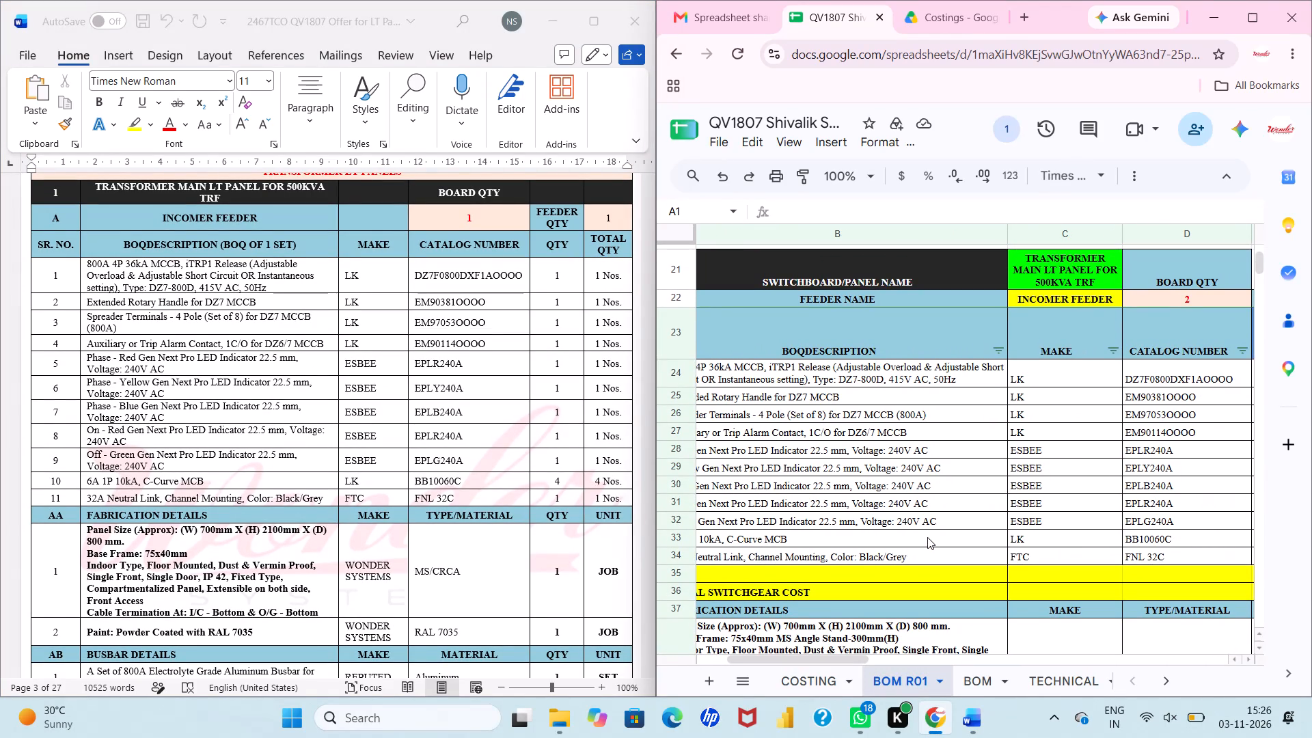
scroll(927, 537, right, 1)
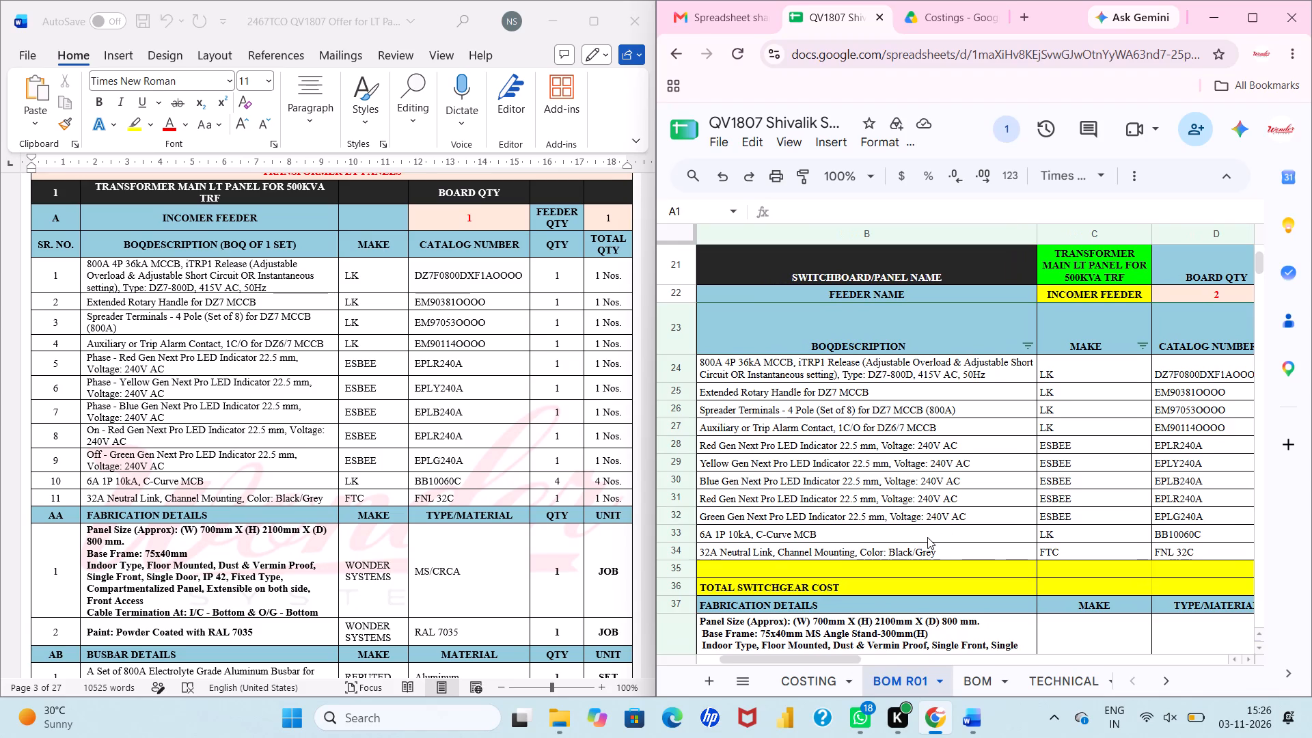
scroll(927, 537, left, 5)
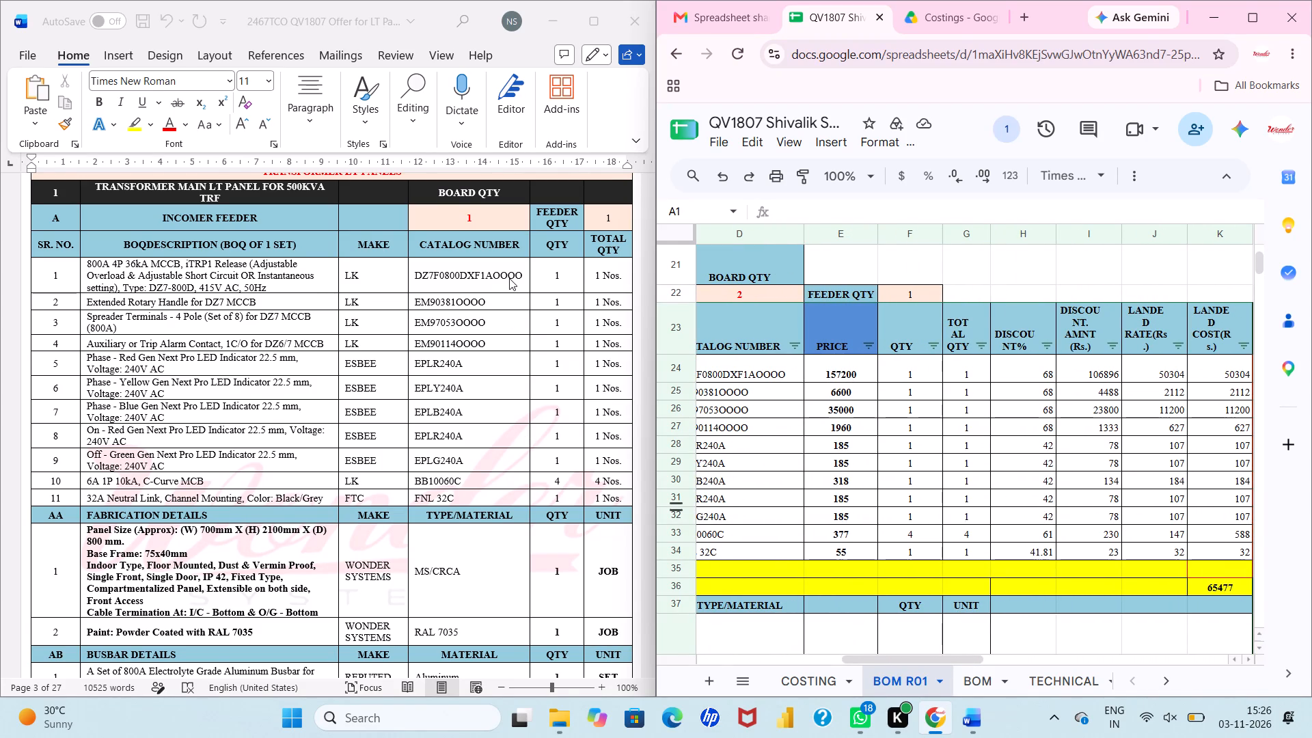
scroll(847, 400, right, 1)
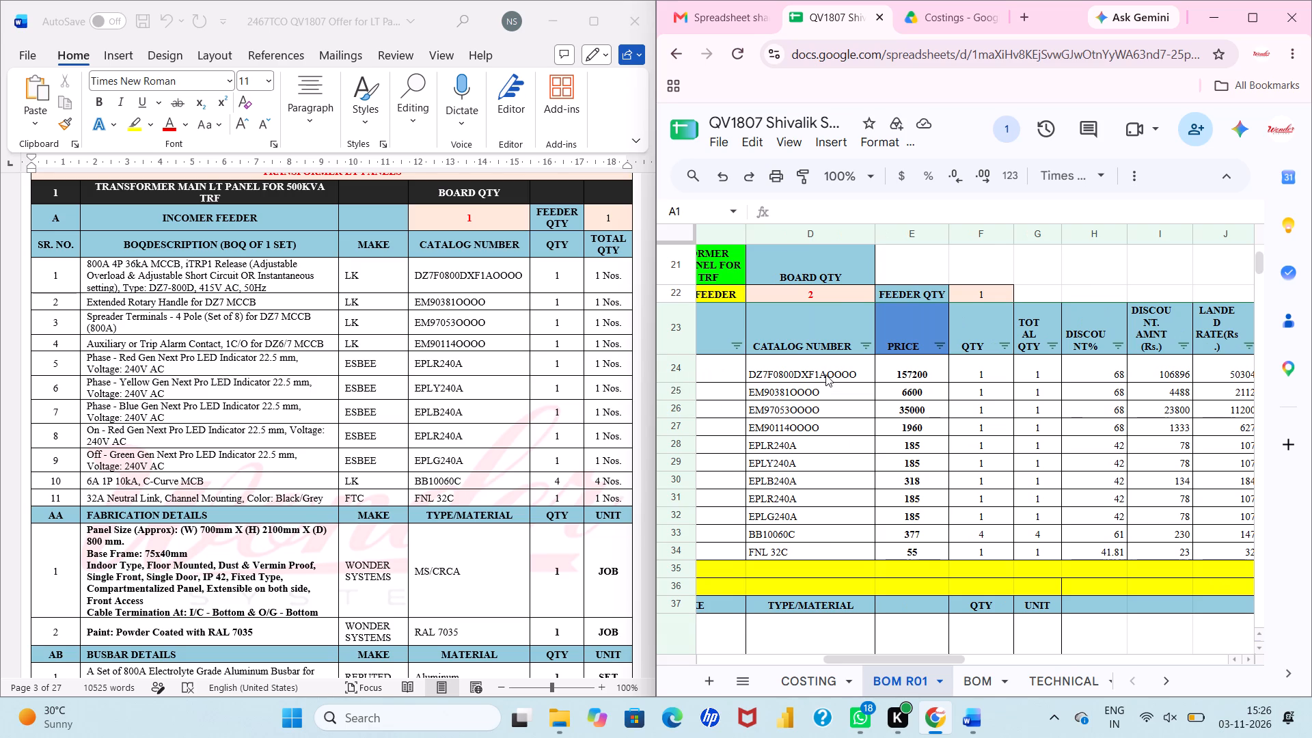
scroll(825, 374, down, 1)
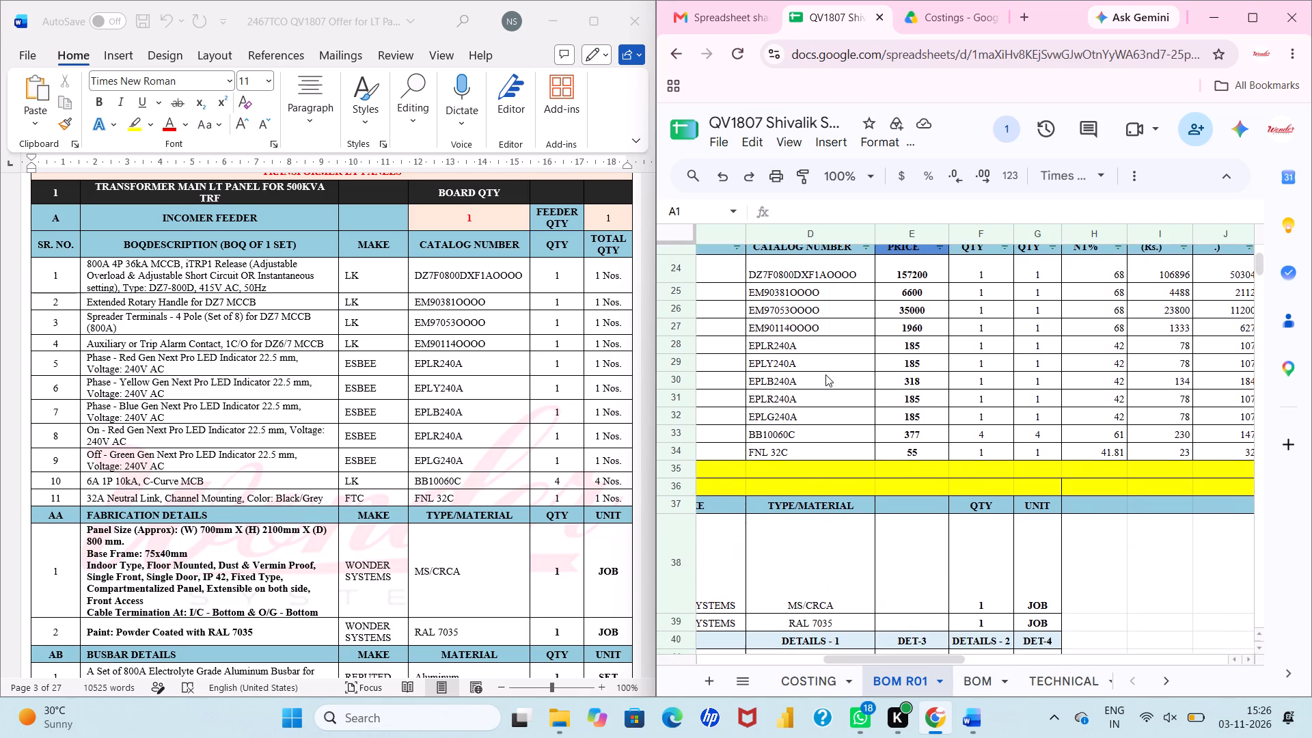
scroll(825, 374, down, 1)
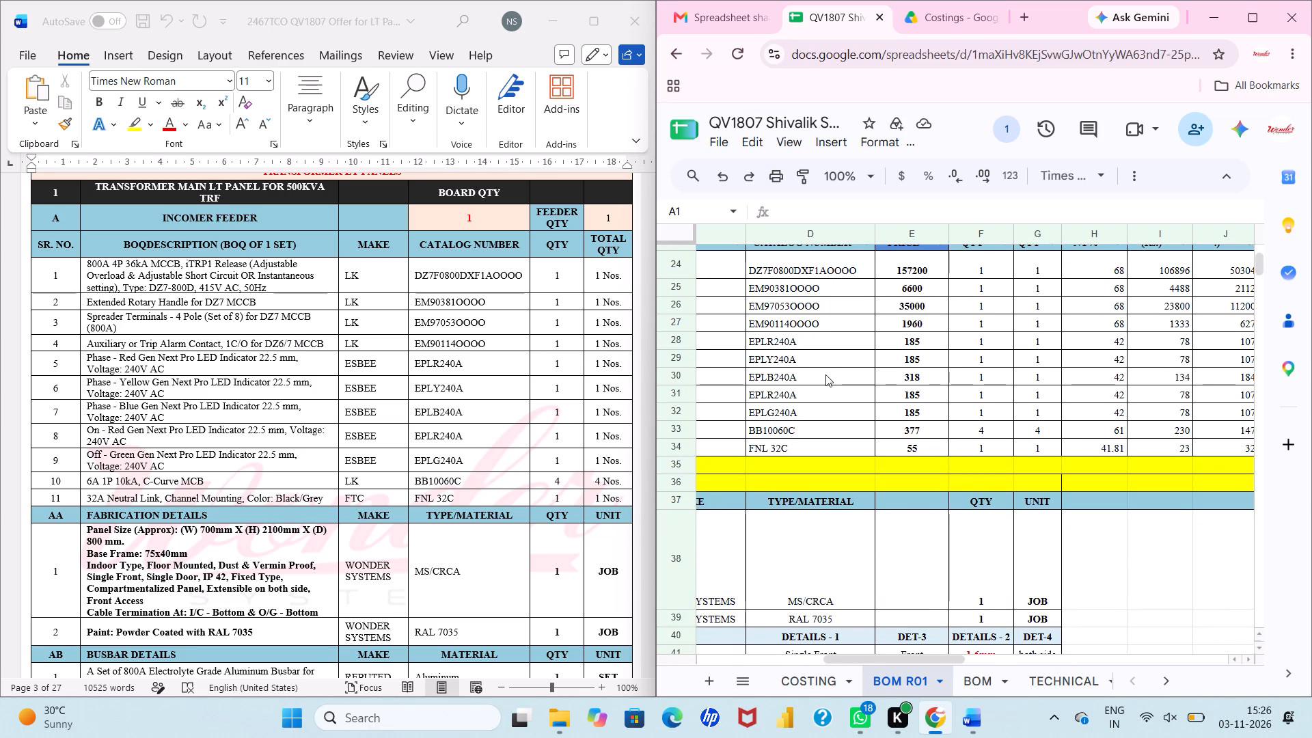
Compare the 500KVA panel's fabrication, busbar and wire details in the offer with those in BOM R01.
scroll(825, 374, down, 3)
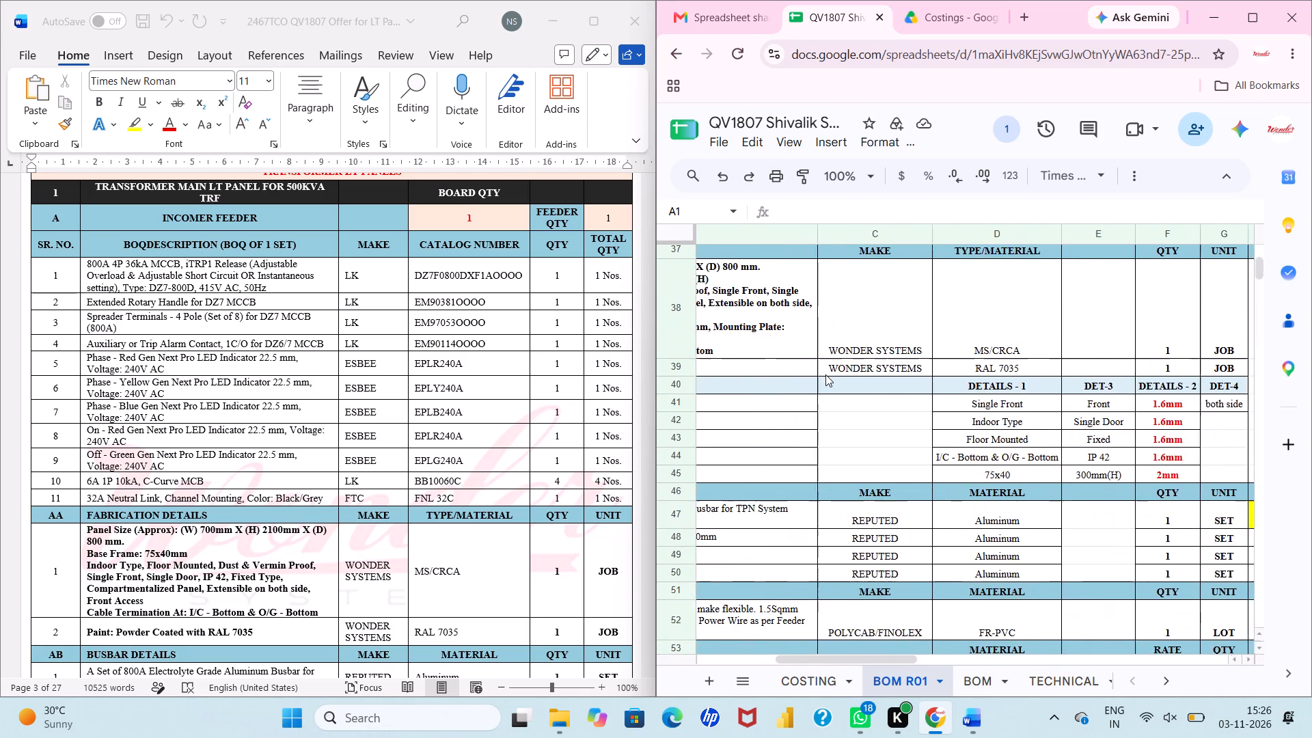
scroll(825, 374, down, 1)
scroll(825, 374, right, 2)
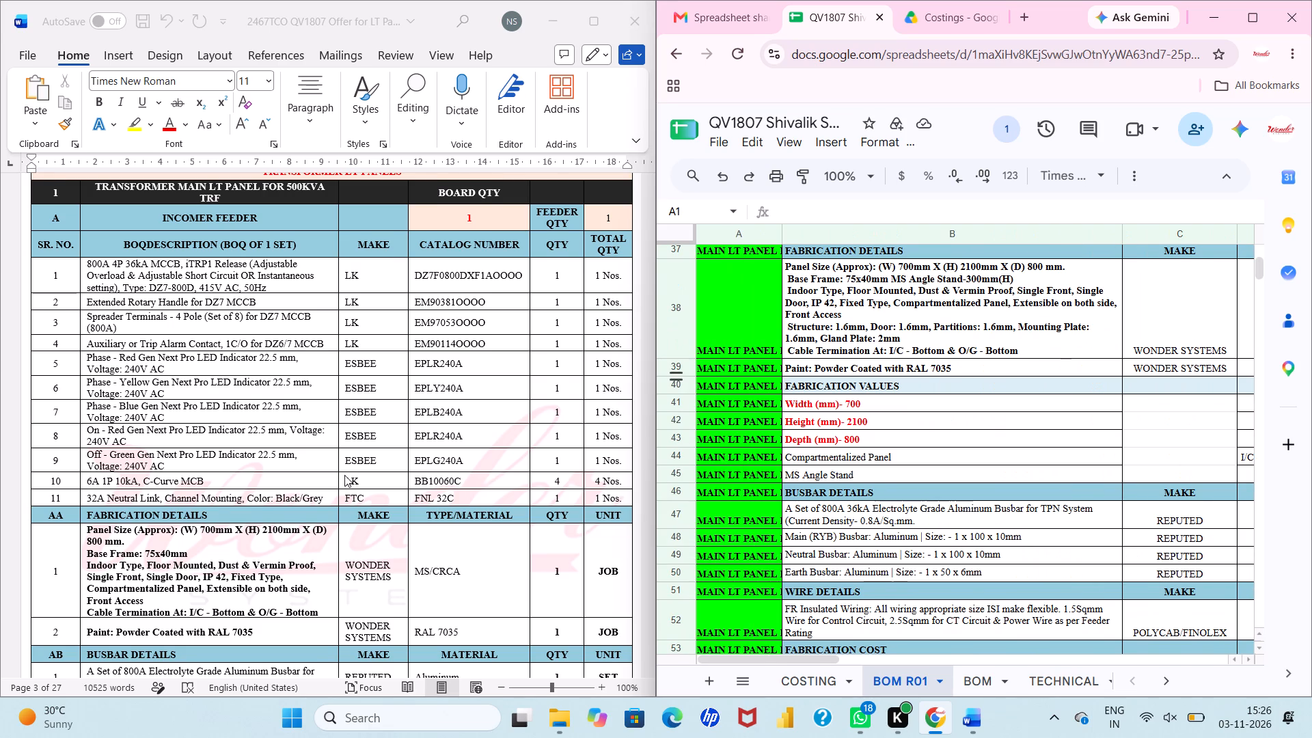
scroll(344, 475, down, 4)
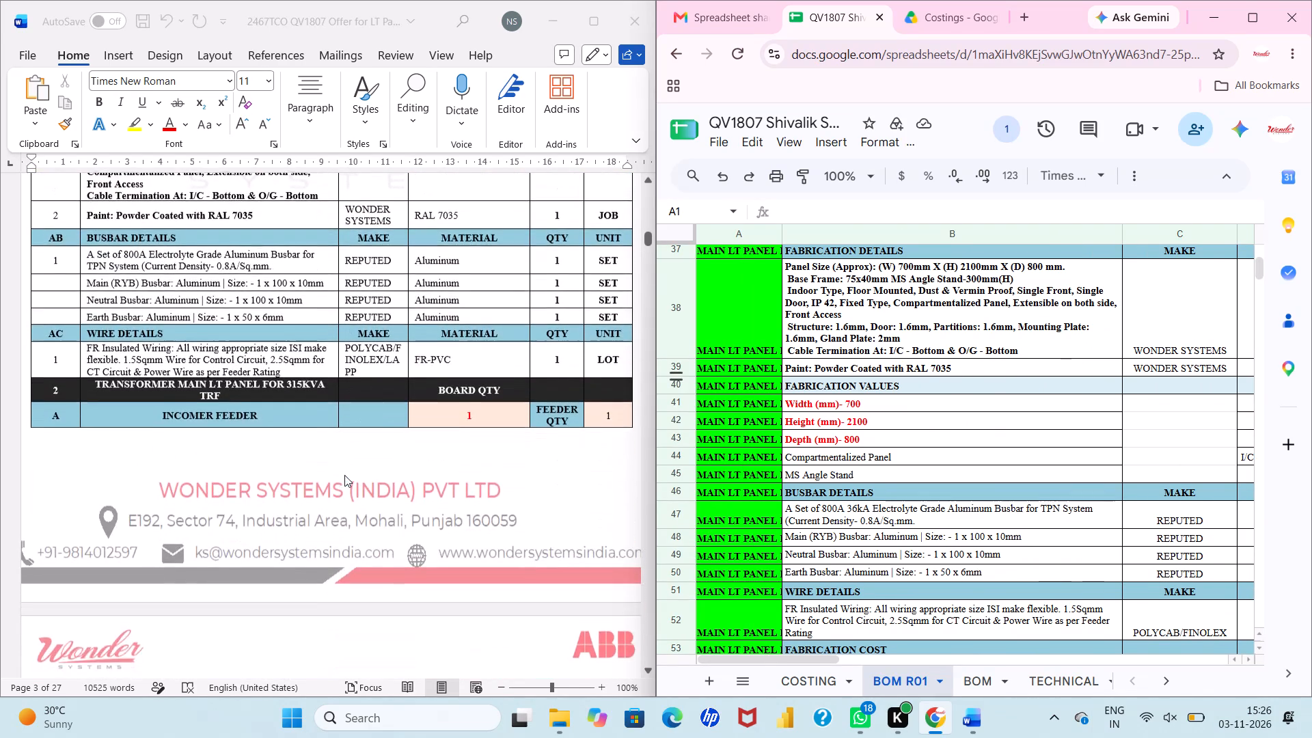
Compare the offer's incomer feeder items and fabrication details for the 315KVA transformer main LT panel with BOM R01.
scroll(344, 475, down, 3)
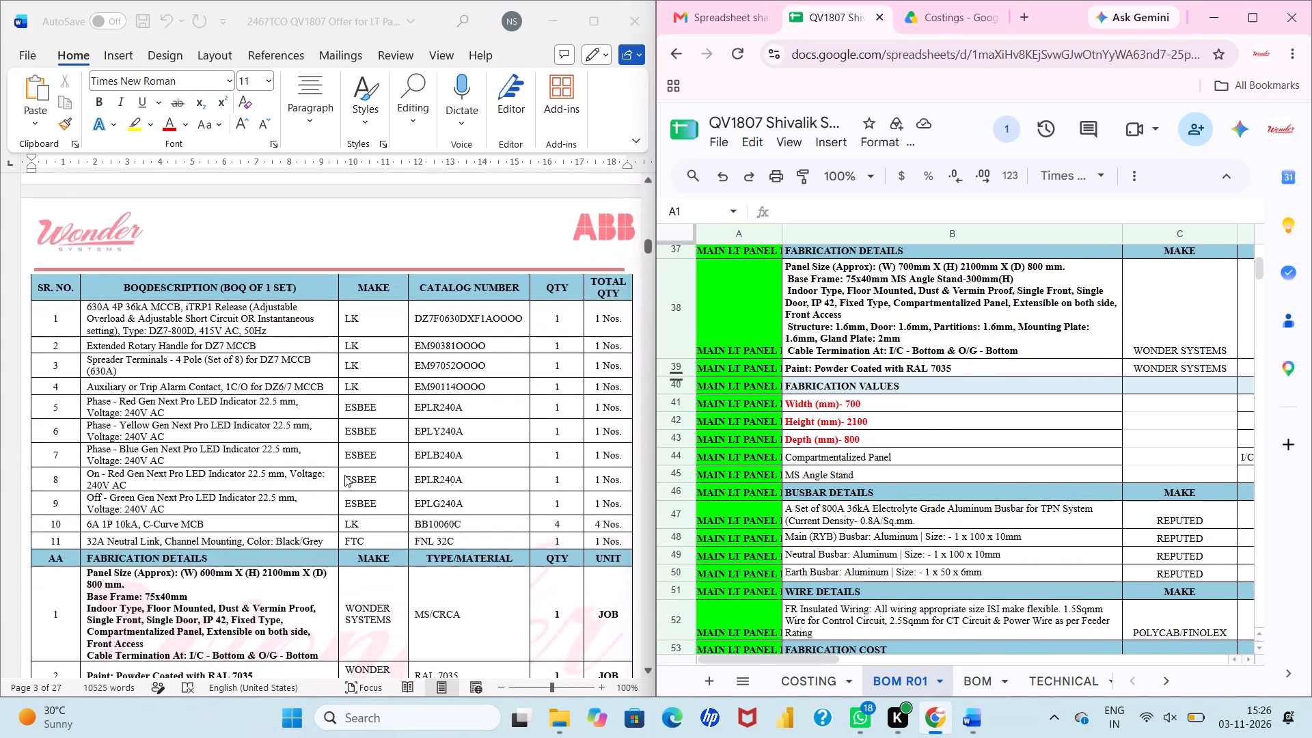
scroll(344, 475, down, 2)
scroll(362, 497, up, 1)
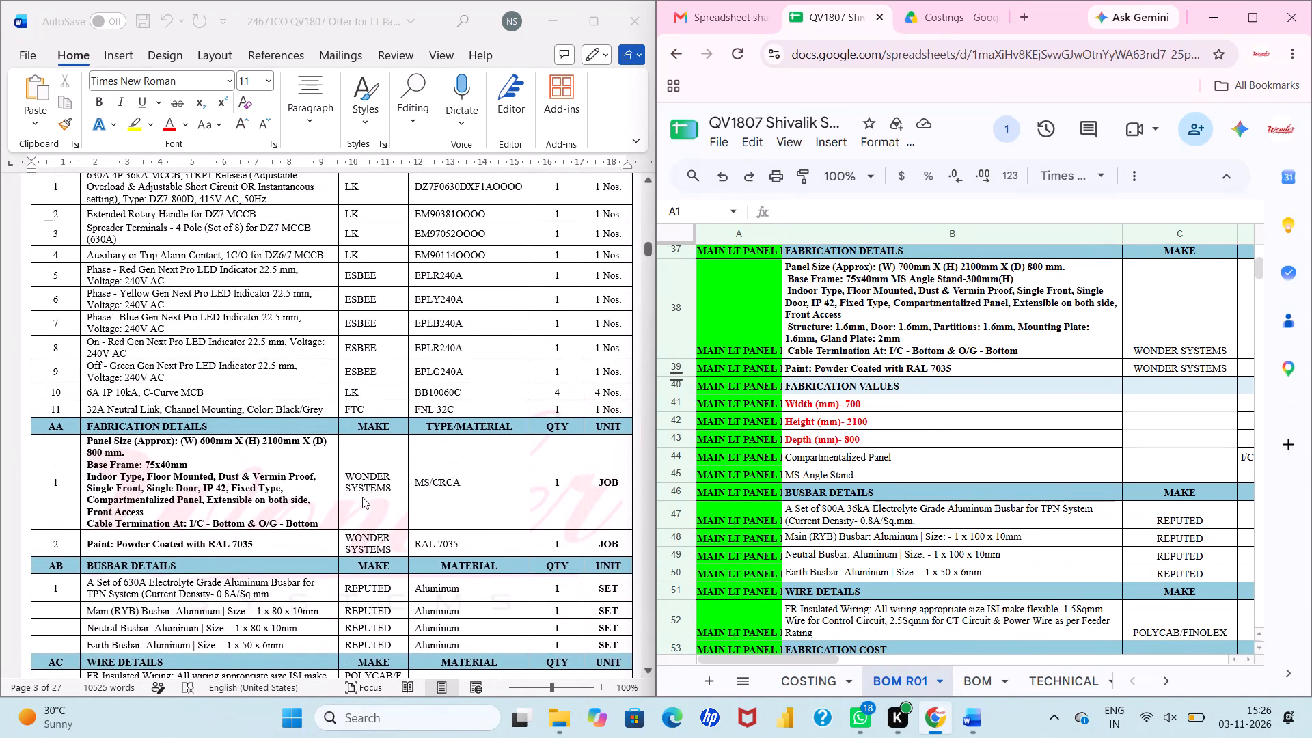
scroll(362, 497, up, 1)
scroll(819, 429, down, 3)
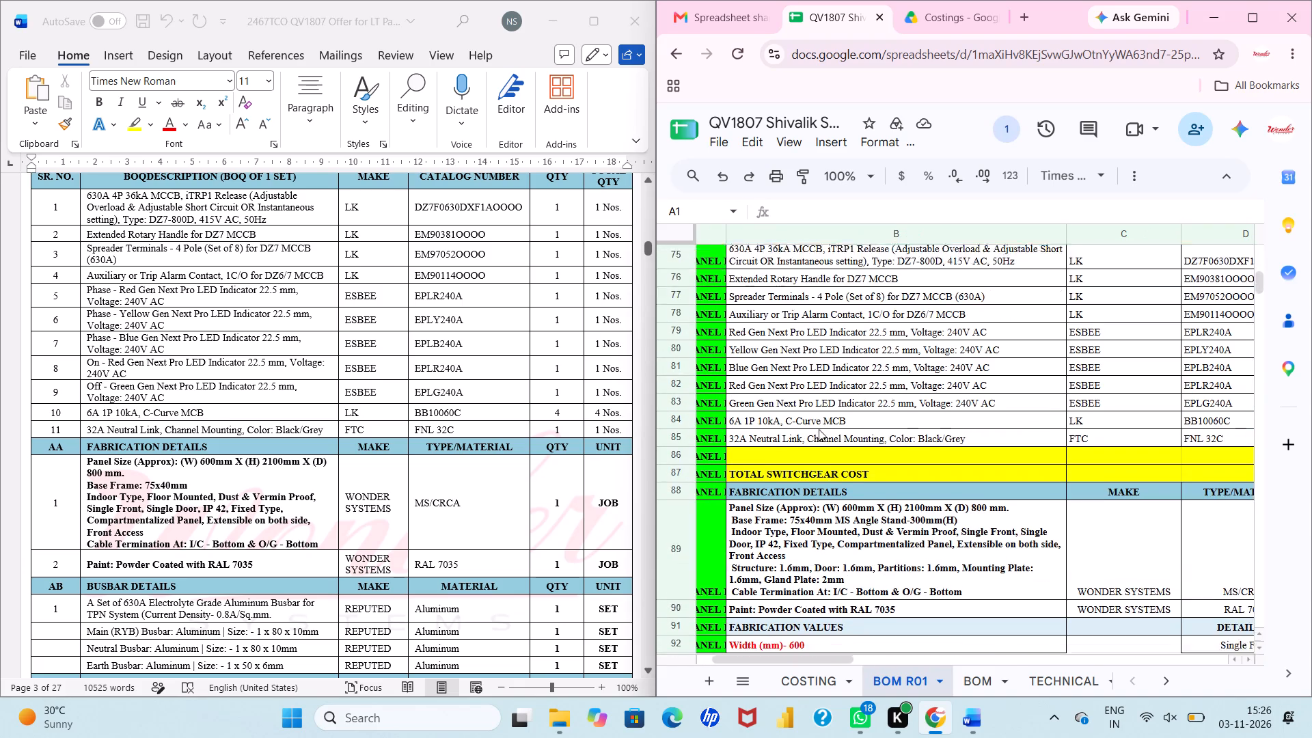
scroll(819, 429, down, 3)
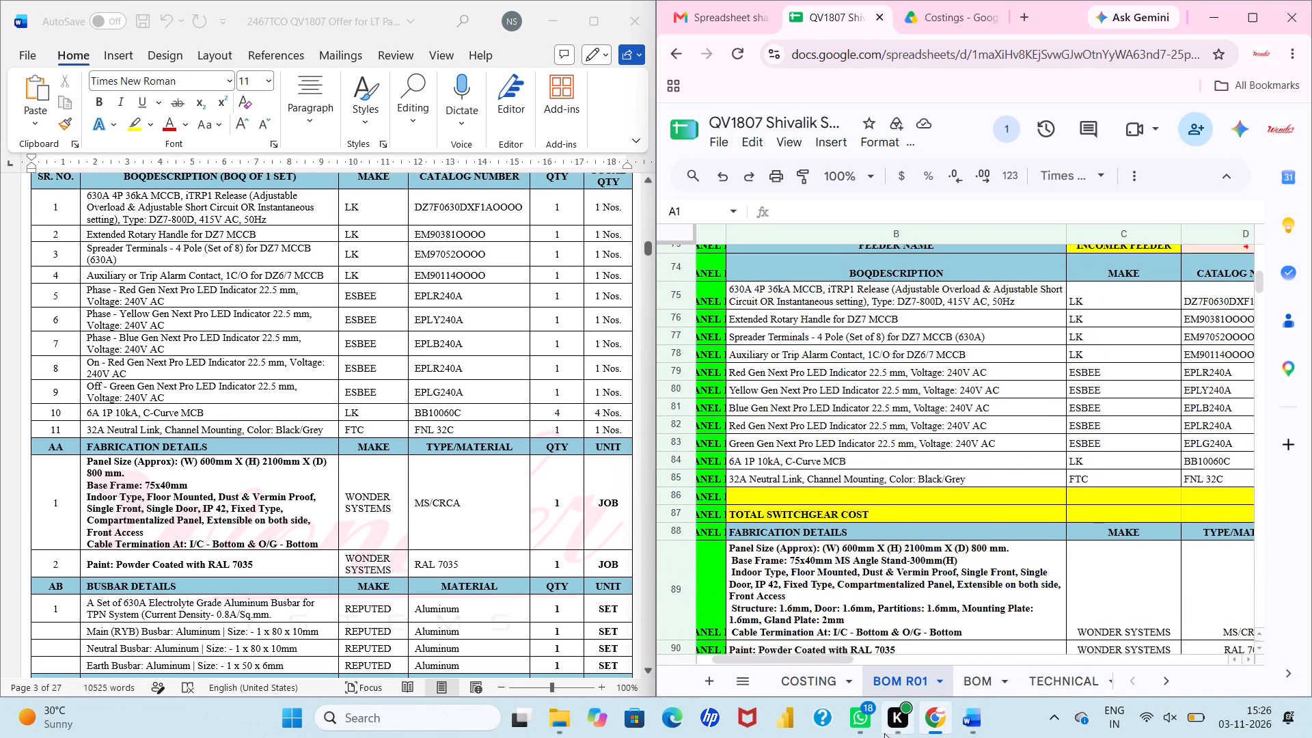
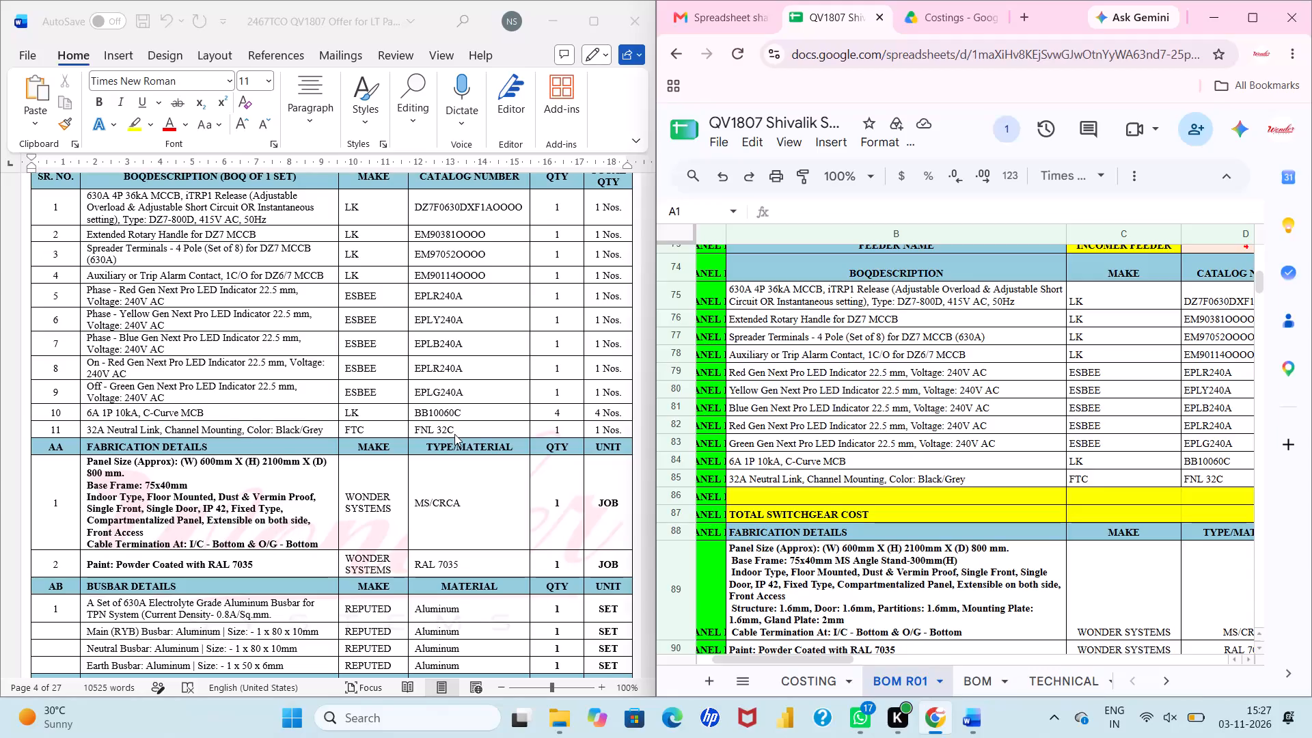
Compare the offer's incomer feeder items for the meter panel for 9 energy meters with BOM R01, including makes and catalog numbers.
scroll(454, 434, down, 2)
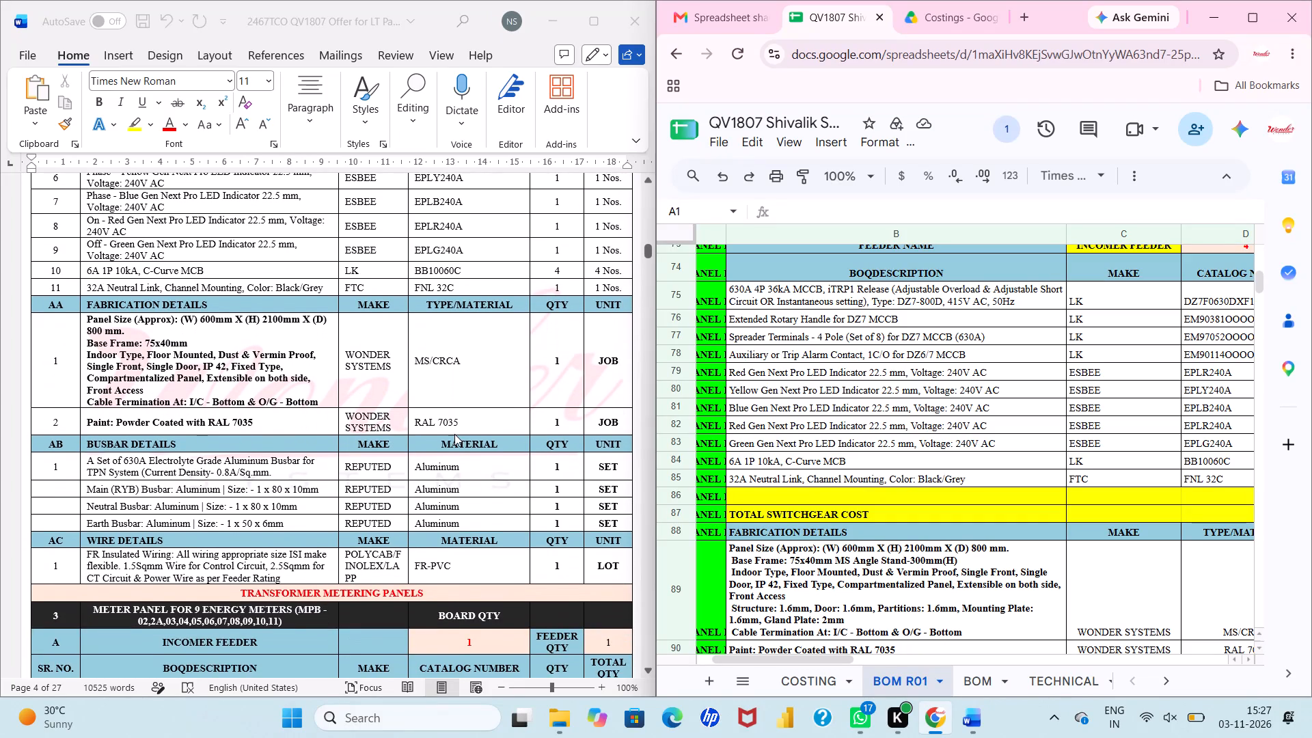
scroll(454, 434, down, 4)
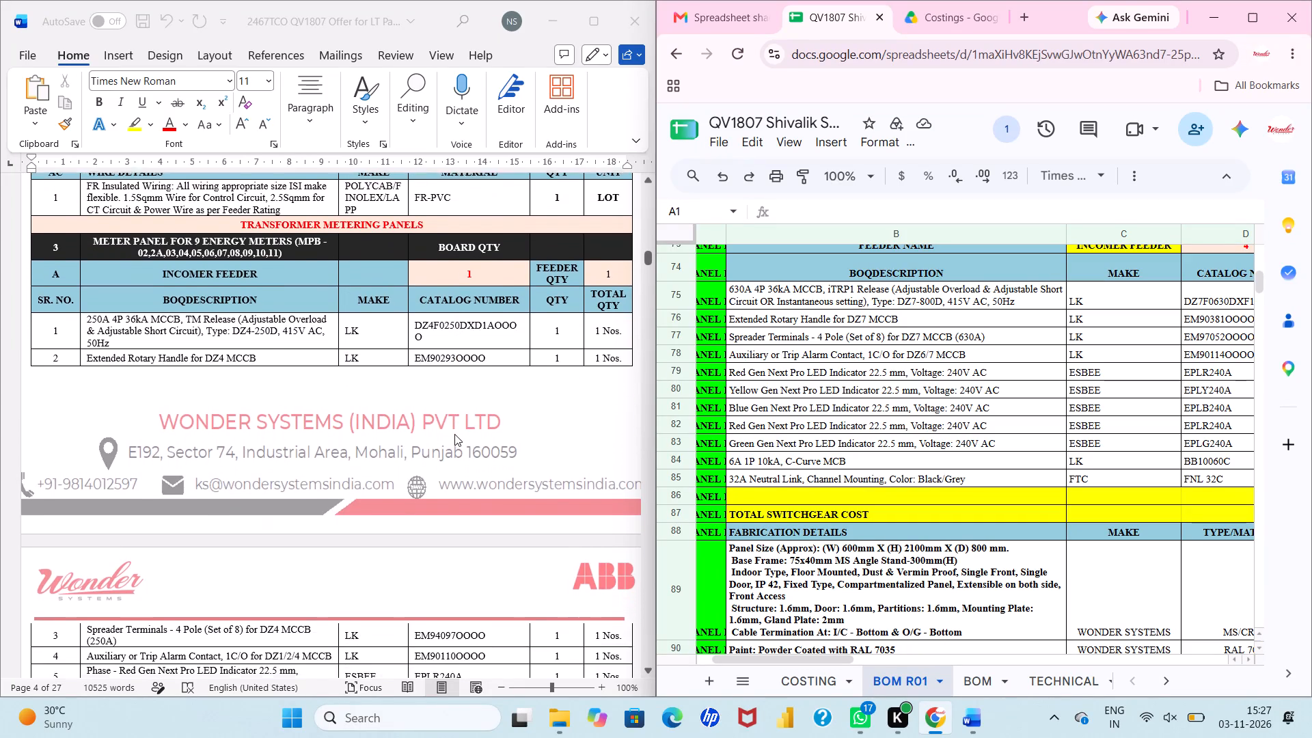
scroll(454, 434, down, 2)
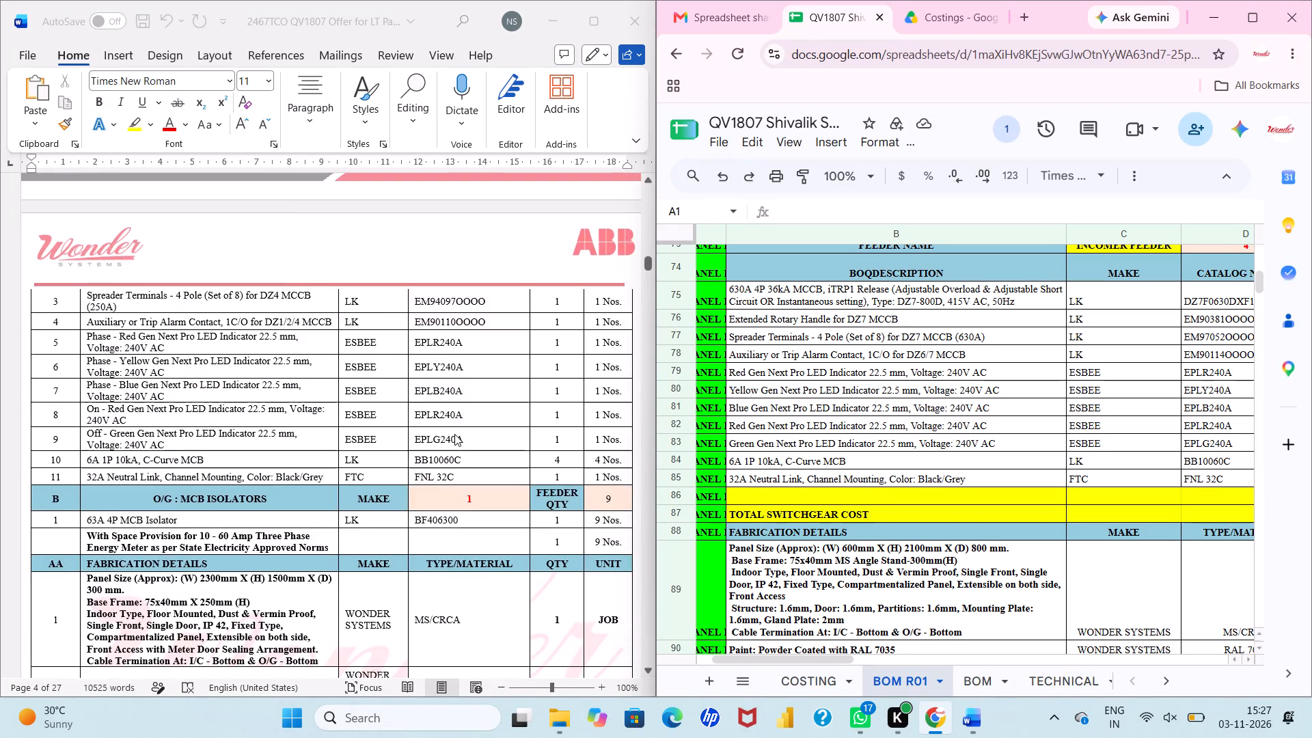
scroll(454, 434, up, 1)
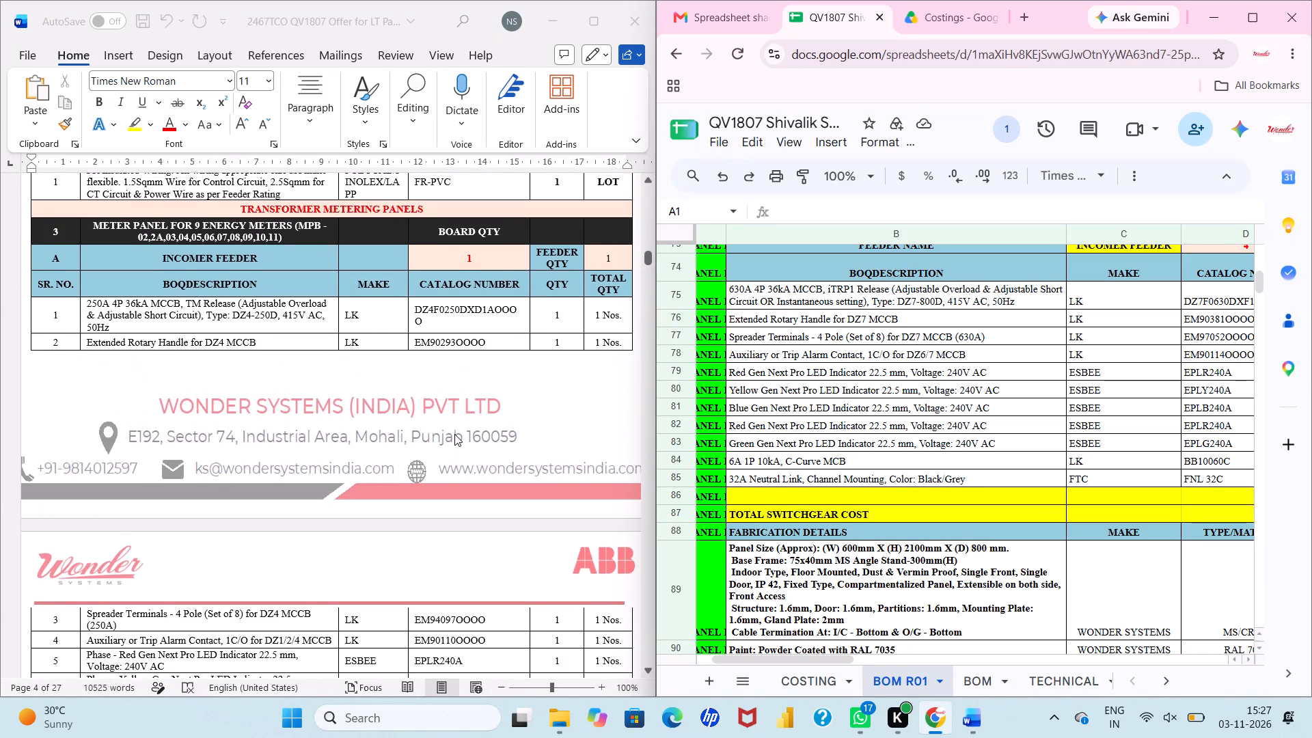
scroll(454, 434, up, 1)
scroll(846, 344, down, 4)
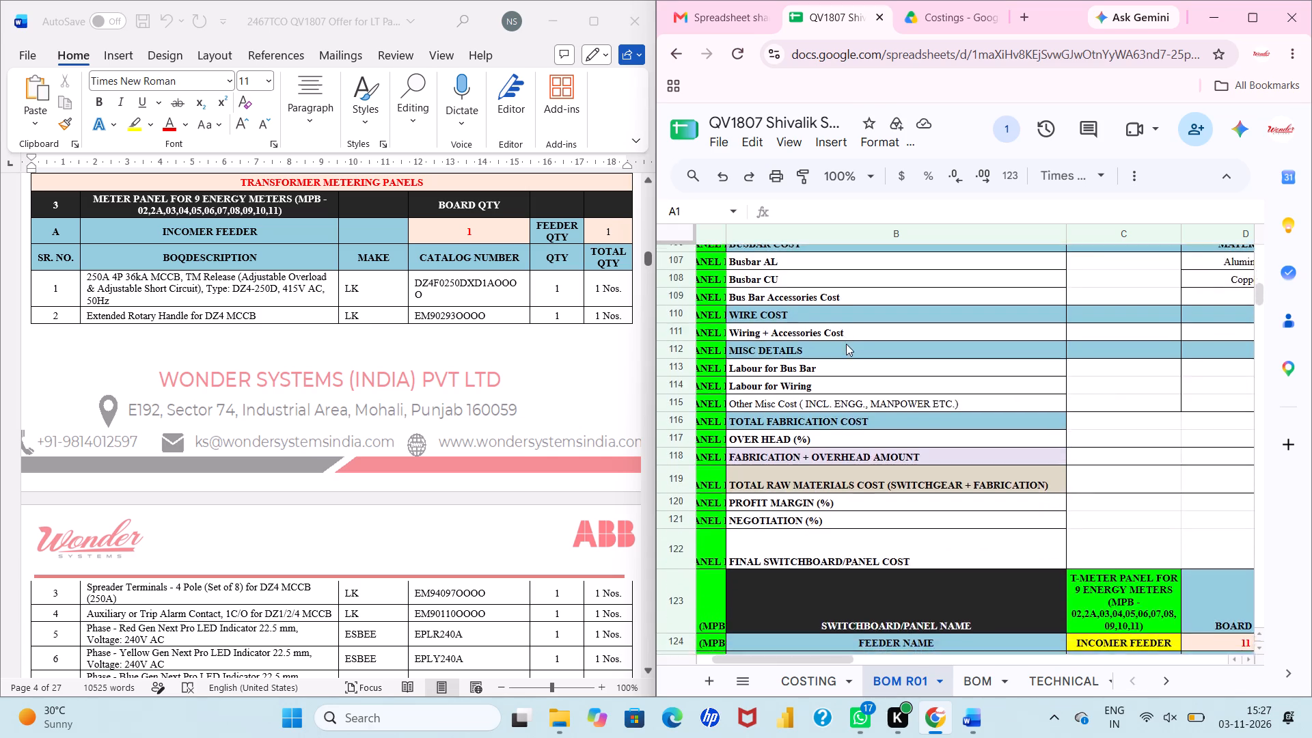
scroll(846, 344, down, 5)
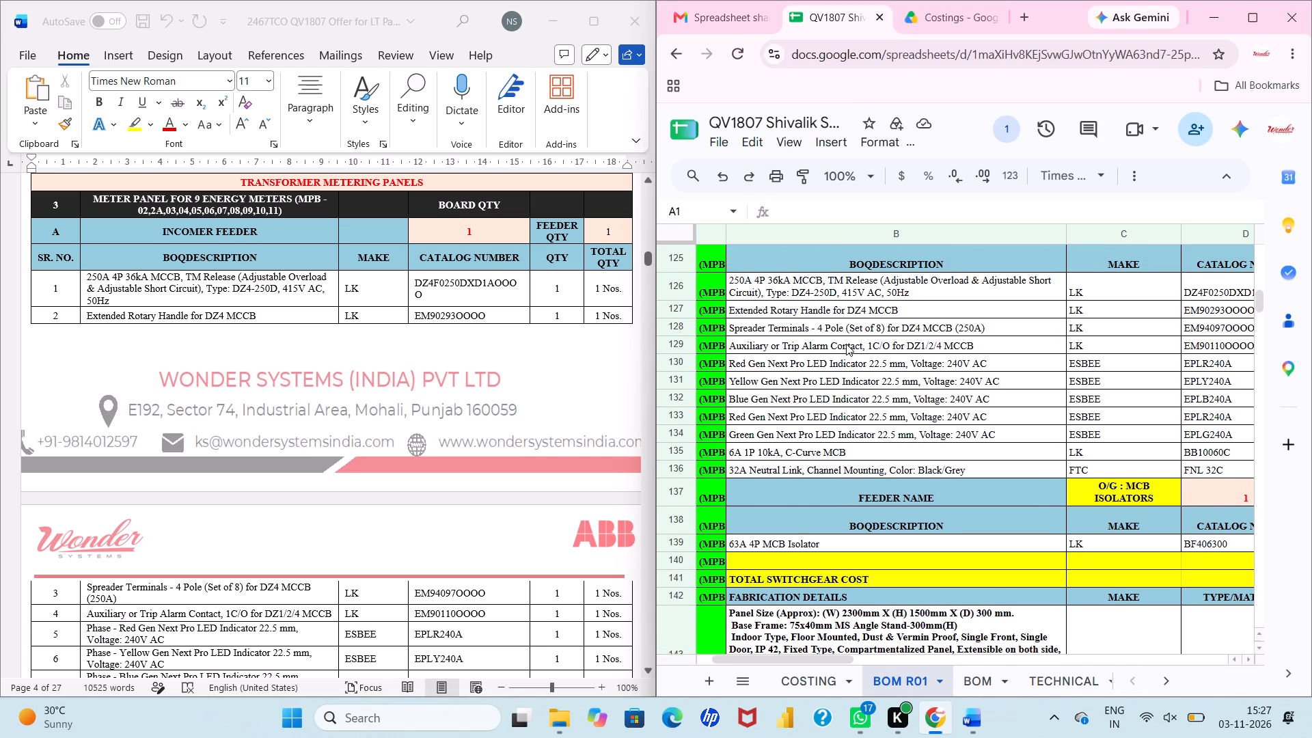
scroll(846, 344, down, 1)
scroll(471, 435, down, 1)
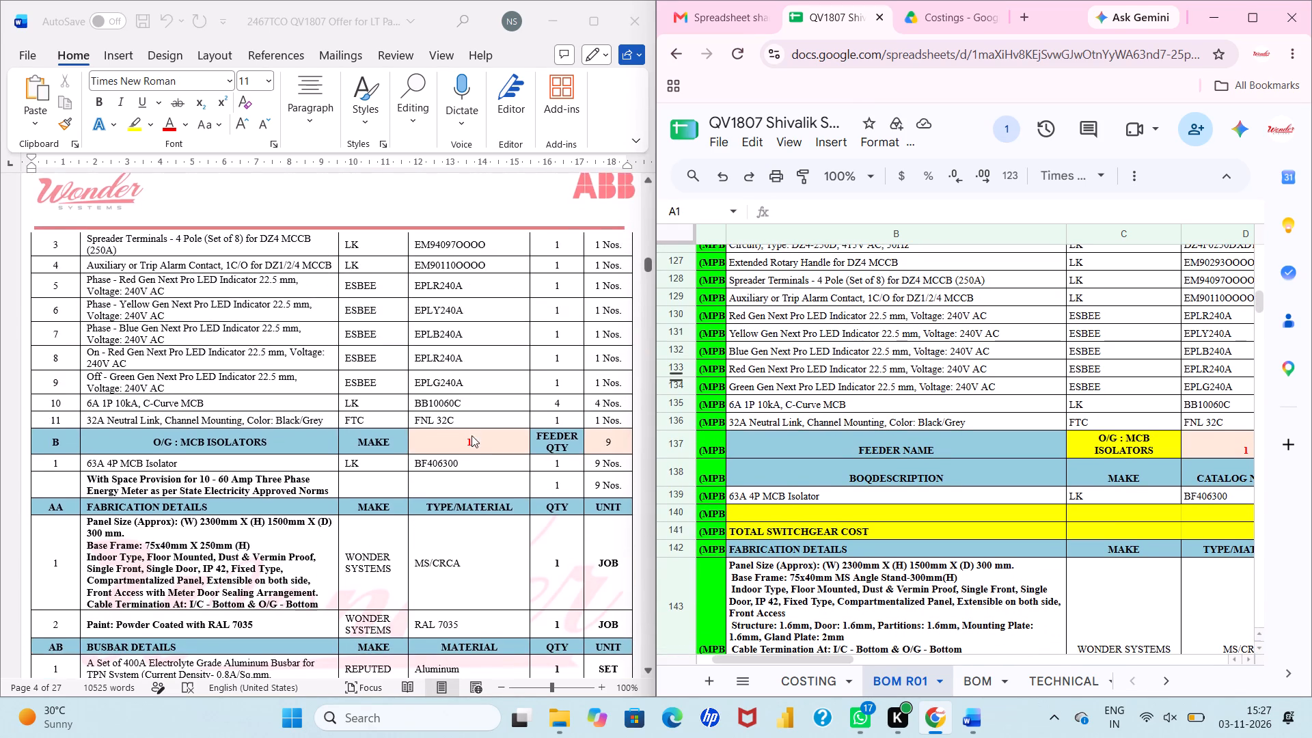
Compare the 9-energy-meter panel's outgoing MCB isolators, fabrication details and busbar details in the offer with BOM R01.
scroll(471, 435, down, 3)
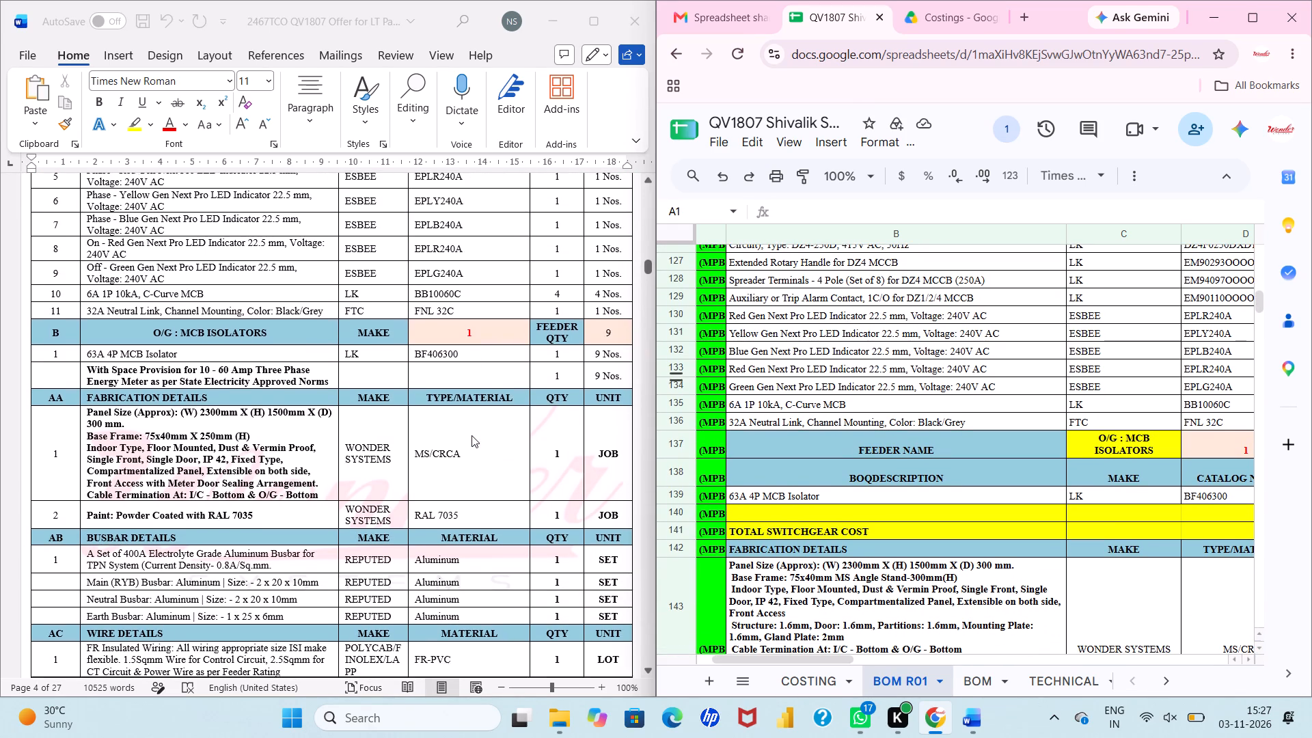
scroll(471, 435, down, 1)
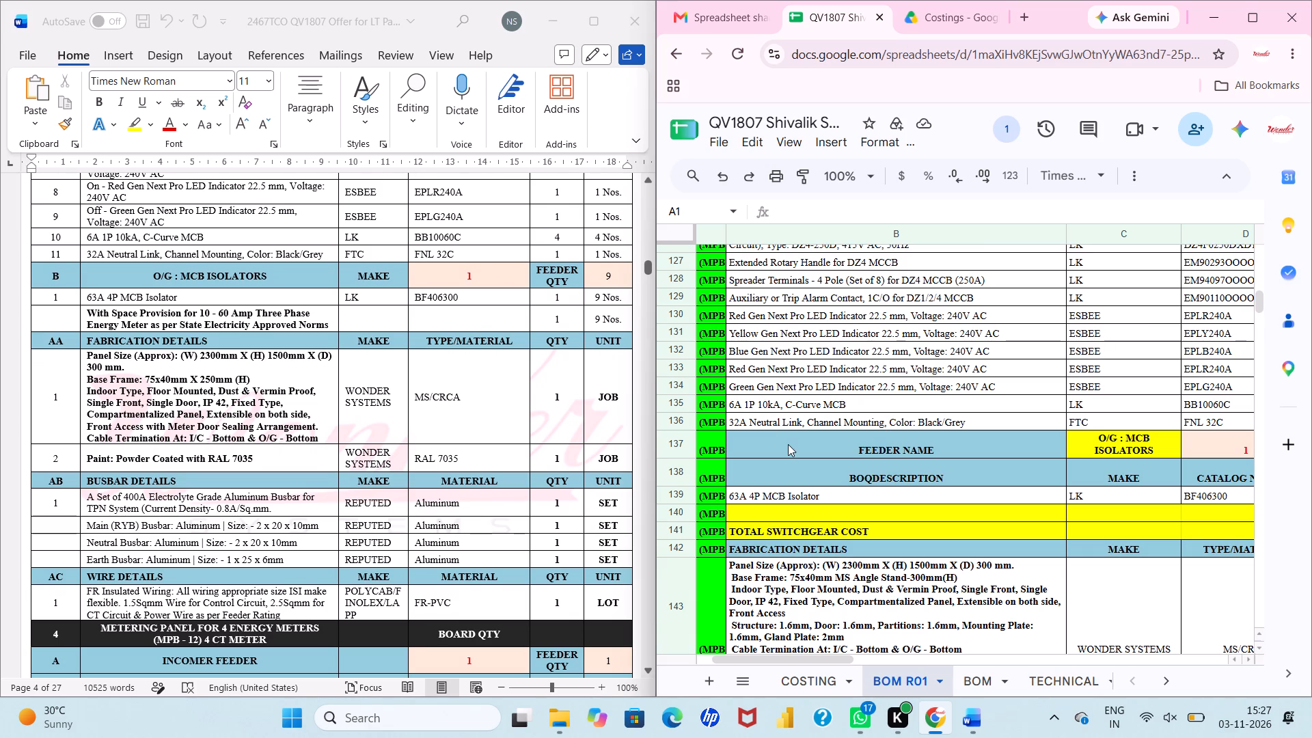
scroll(788, 444, down, 3)
scroll(788, 444, up, 1)
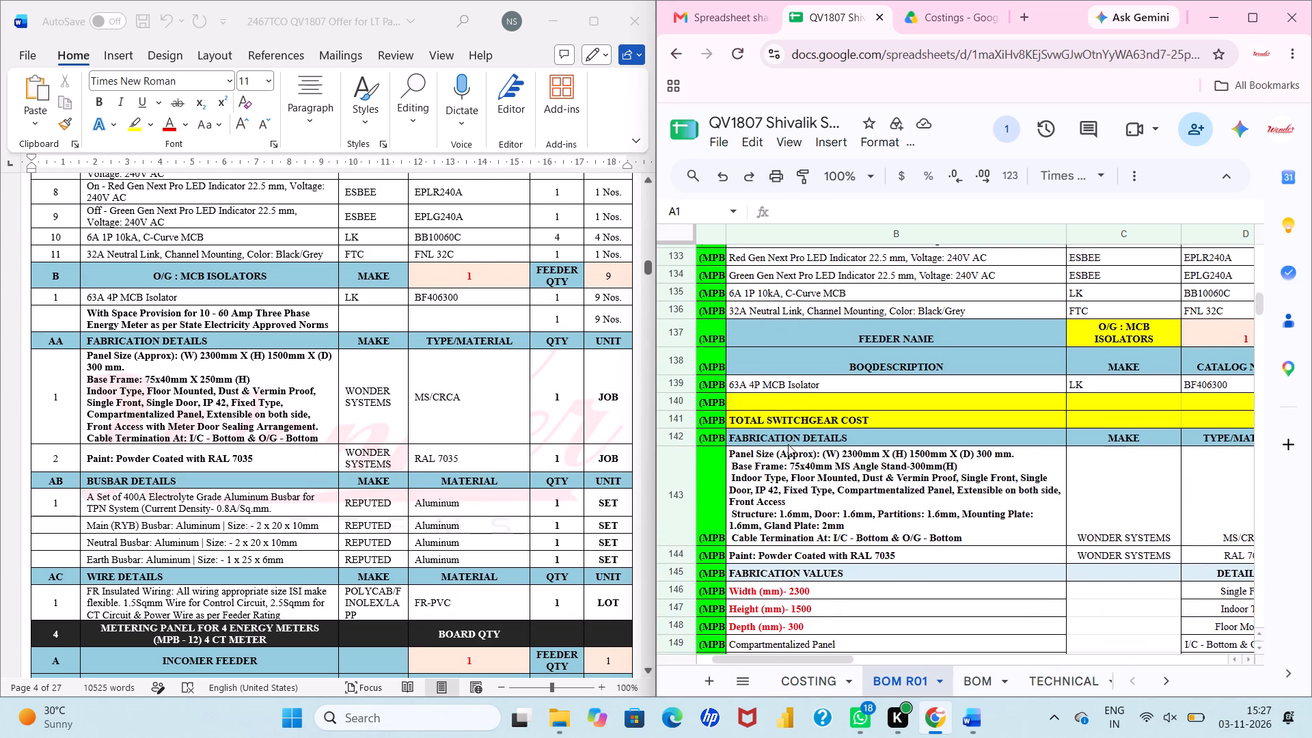
scroll(788, 444, up, 1)
scroll(788, 444, left, 1)
scroll(788, 444, down, 2)
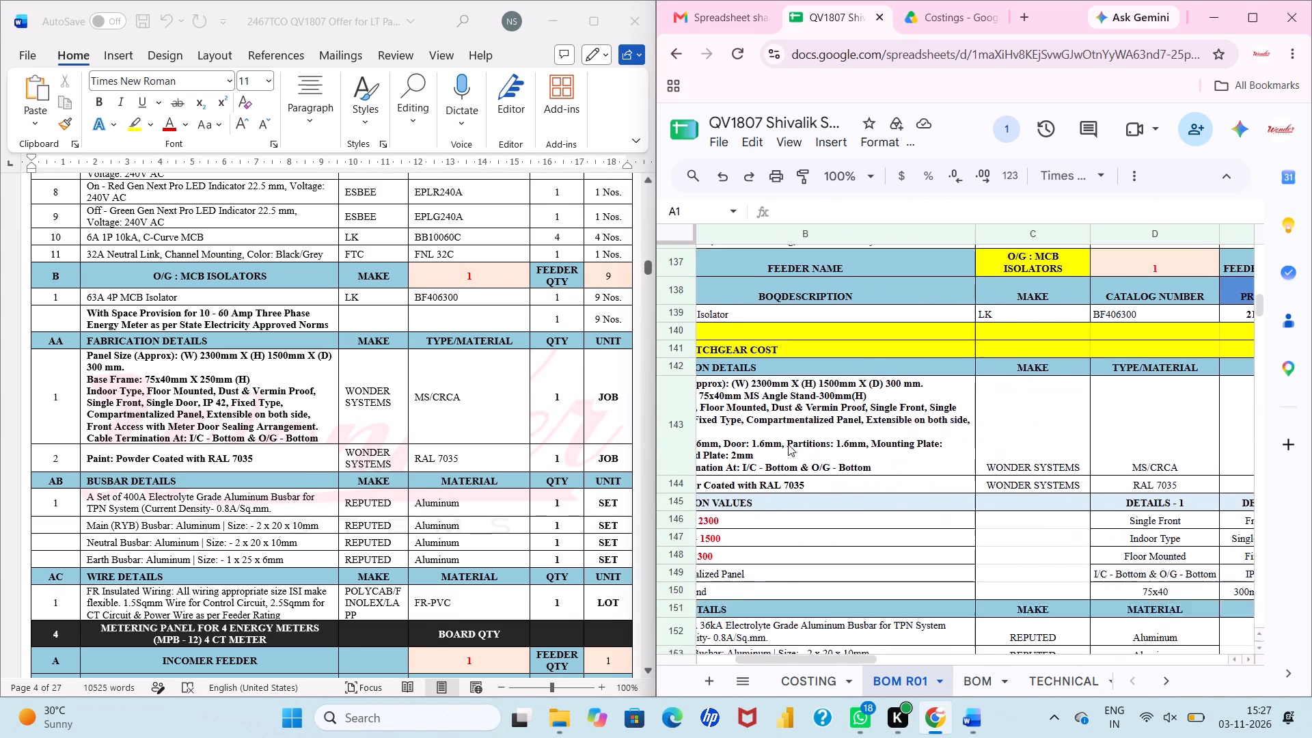
Compare the offer's incomer feeder items for the MPB-12 metering panel for 4 energy meters with the matching BOM R01 section.
scroll(788, 444, down, 5)
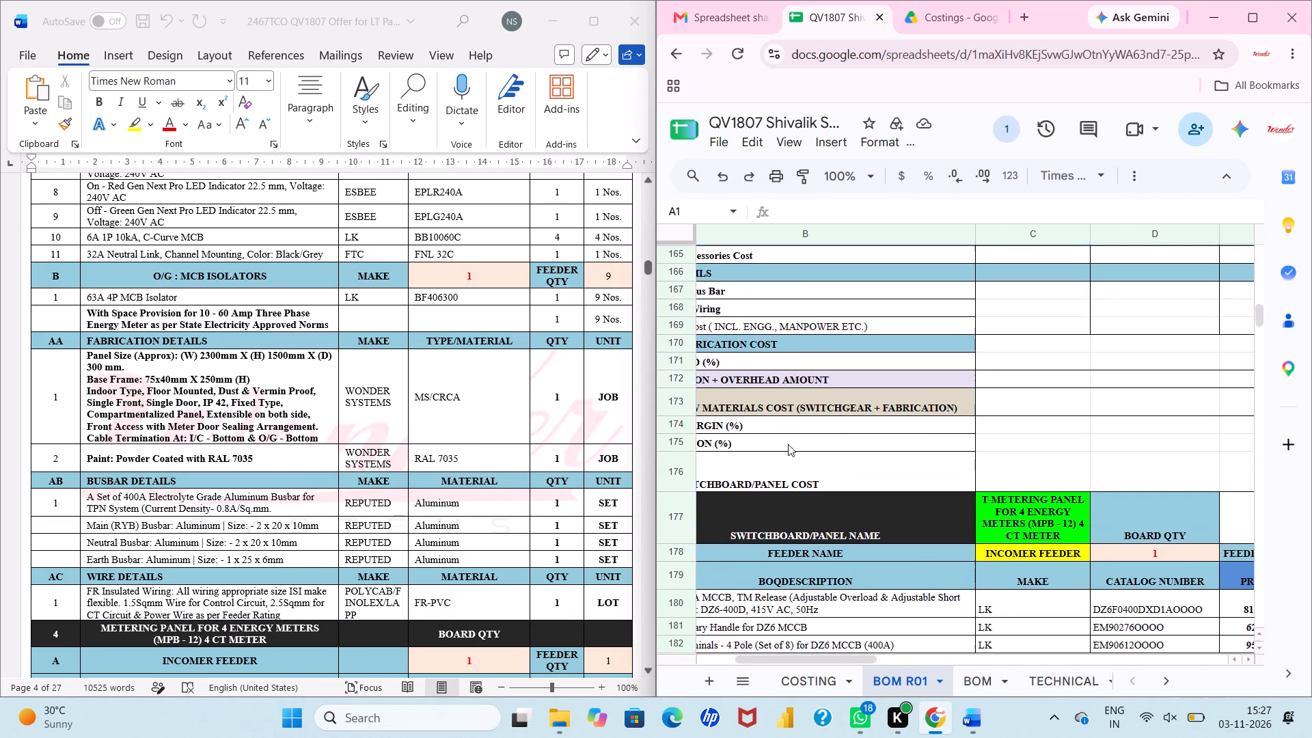
scroll(788, 444, down, 3)
scroll(387, 514, down, 4)
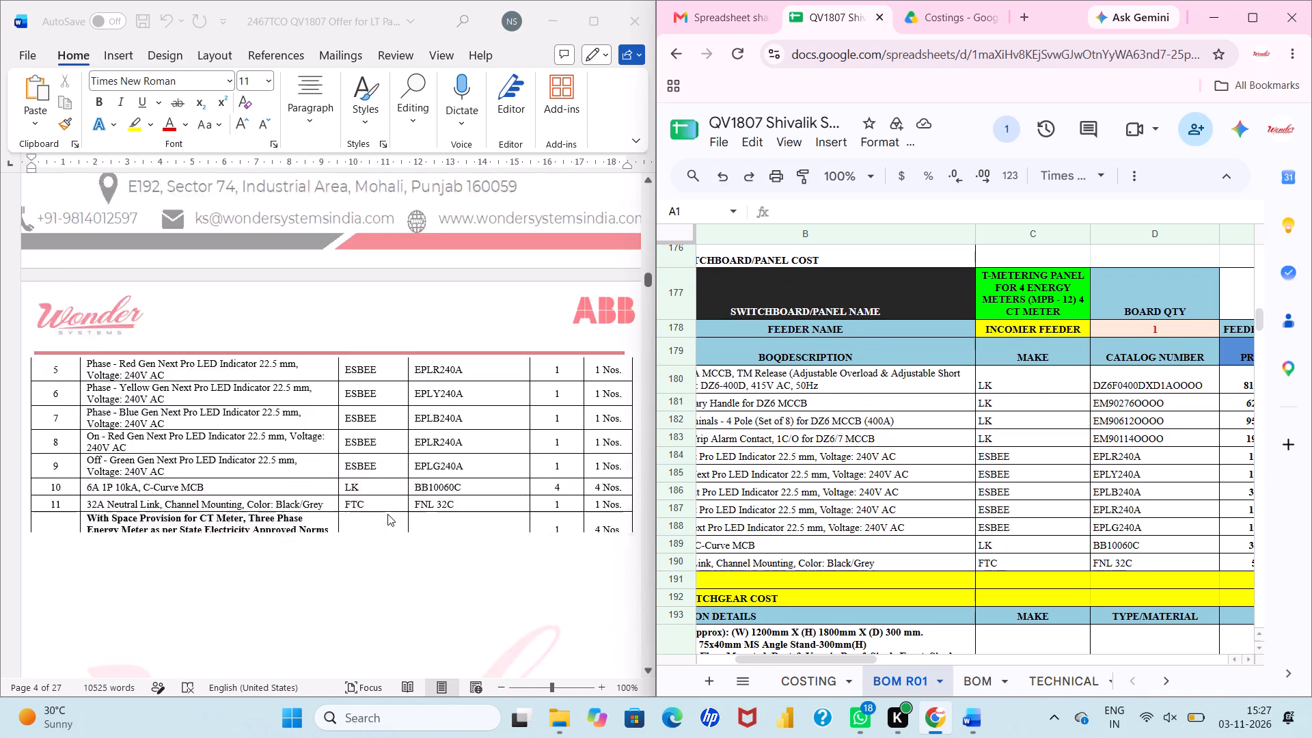
scroll(387, 514, up, 2)
scroll(387, 514, down, 1)
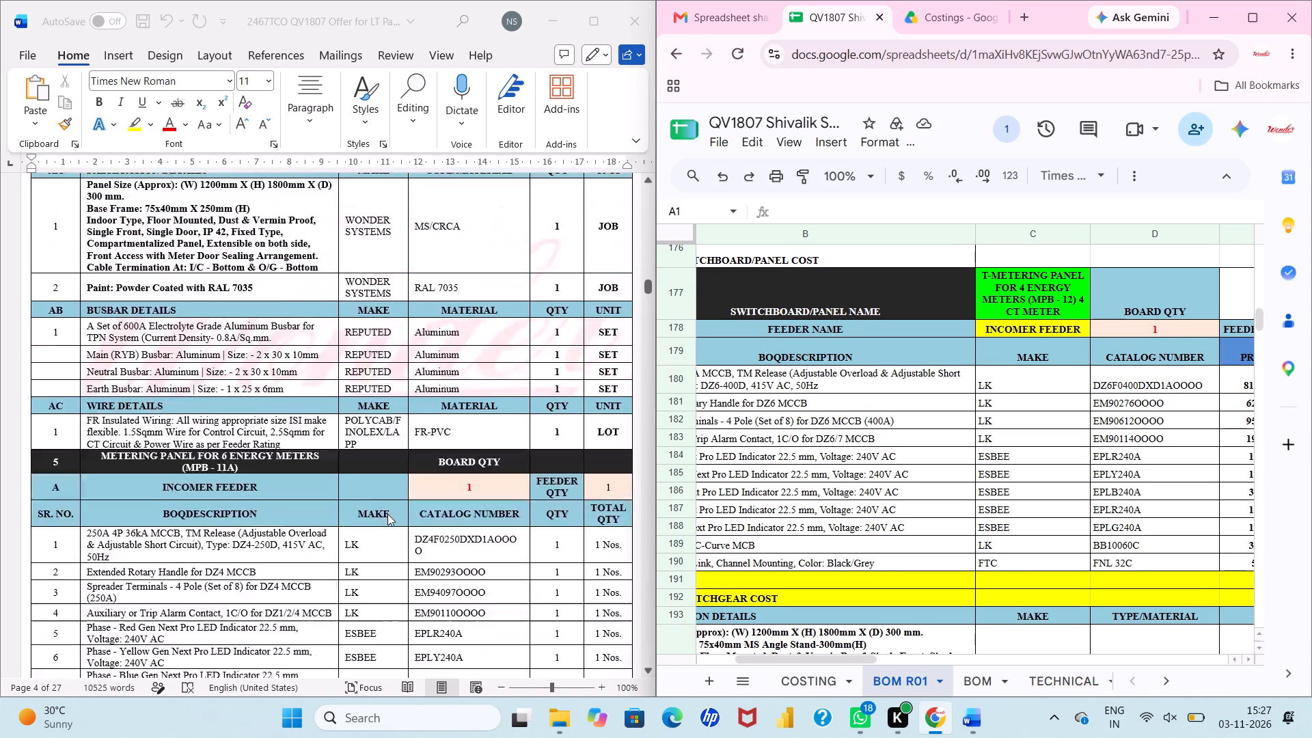
scroll(387, 514, down, 1)
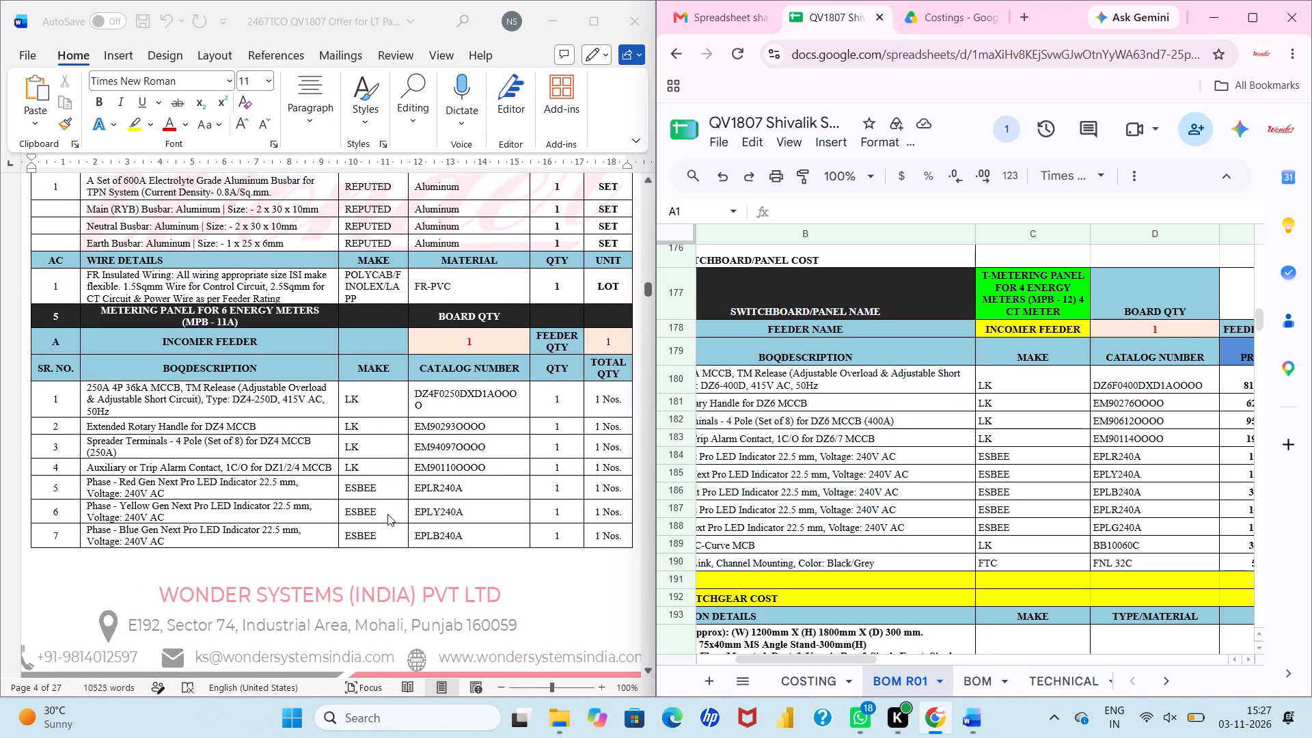
scroll(387, 514, down, 1)
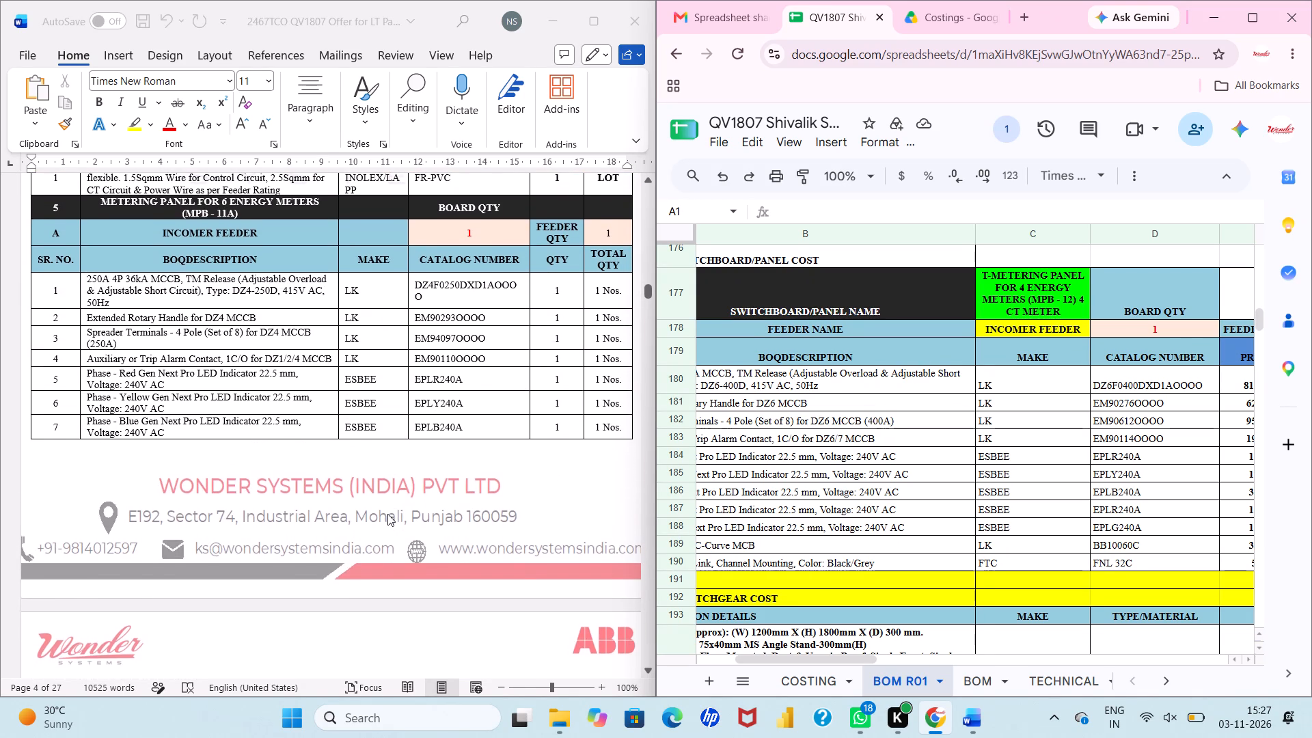
scroll(387, 514, down, 1)
scroll(387, 514, up, 4)
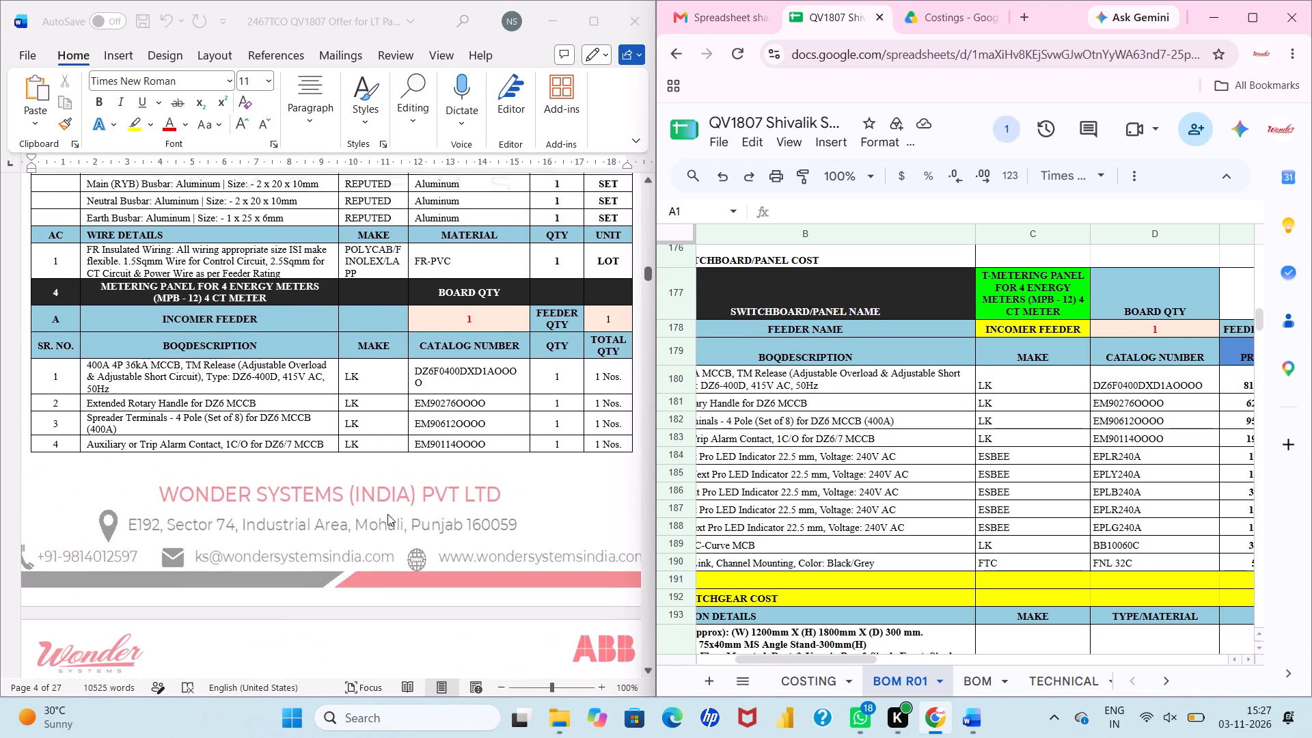
scroll(387, 514, down, 1)
scroll(918, 454, down, 1)
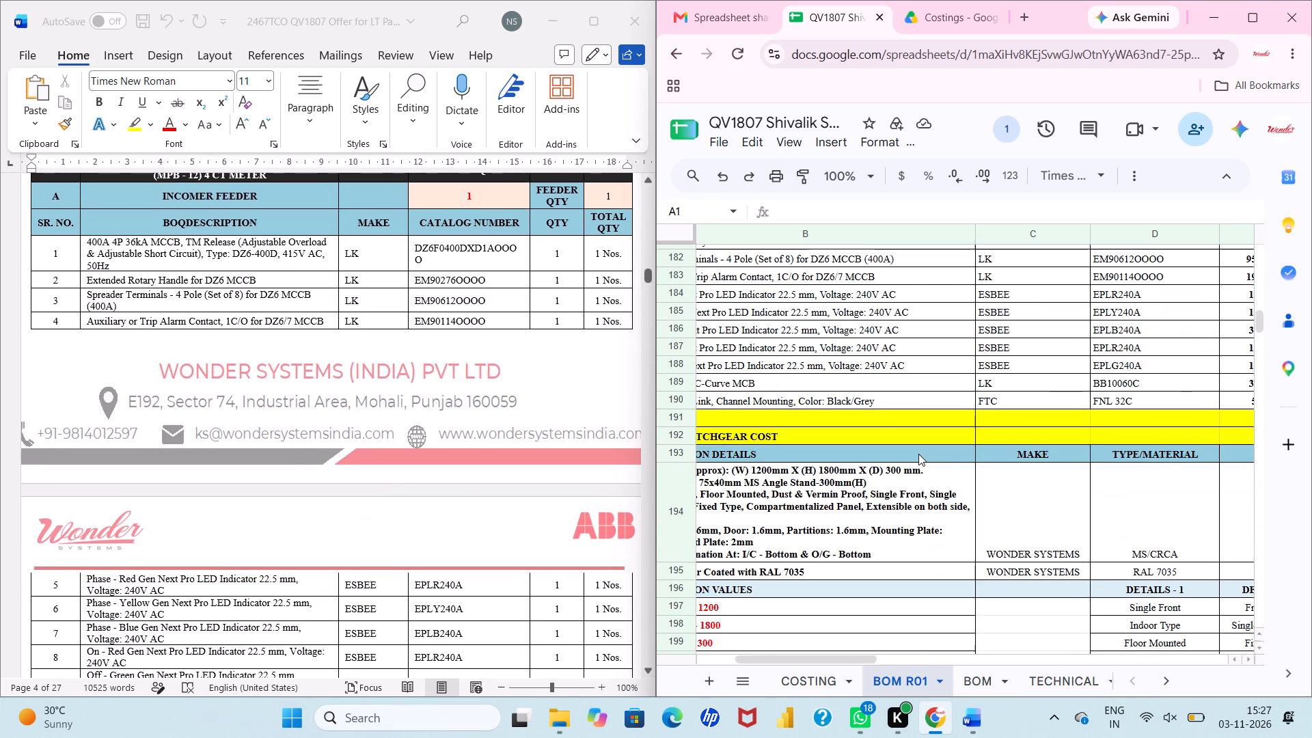
scroll(918, 454, down, 1)
scroll(918, 454, up, 1)
scroll(918, 454, left, 1)
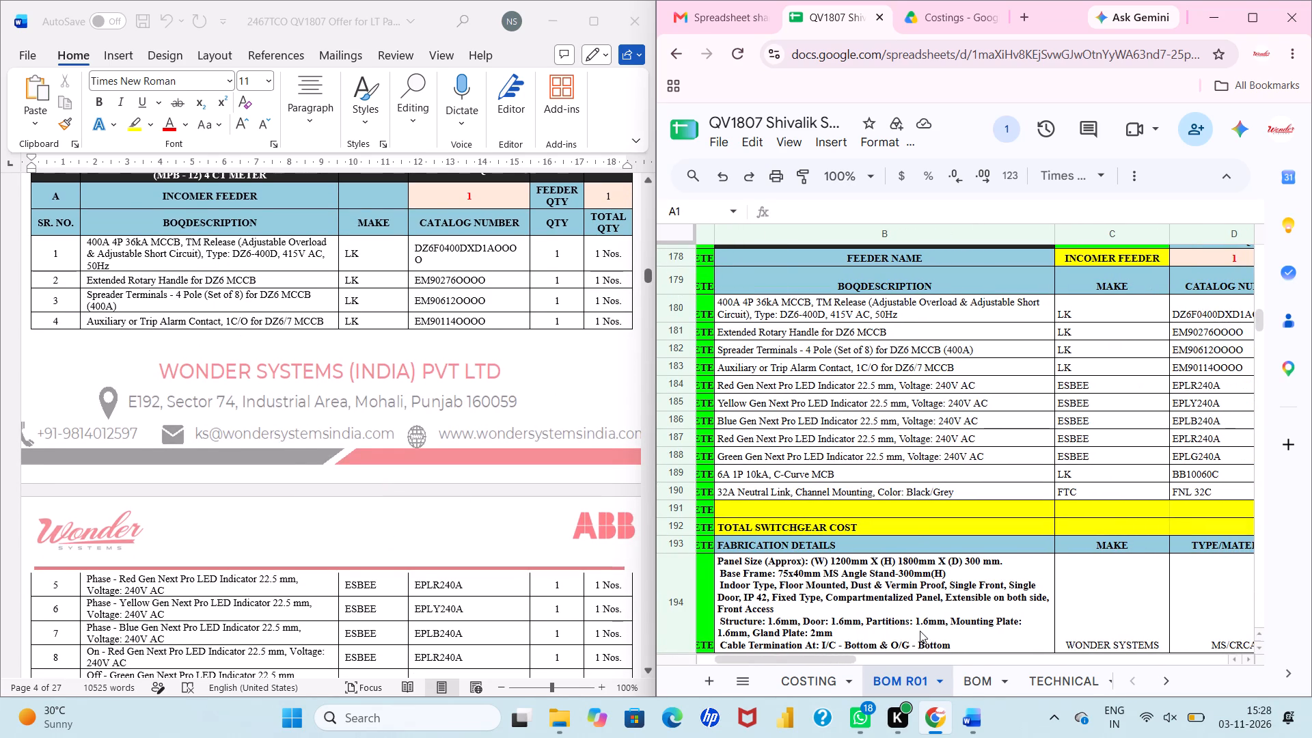
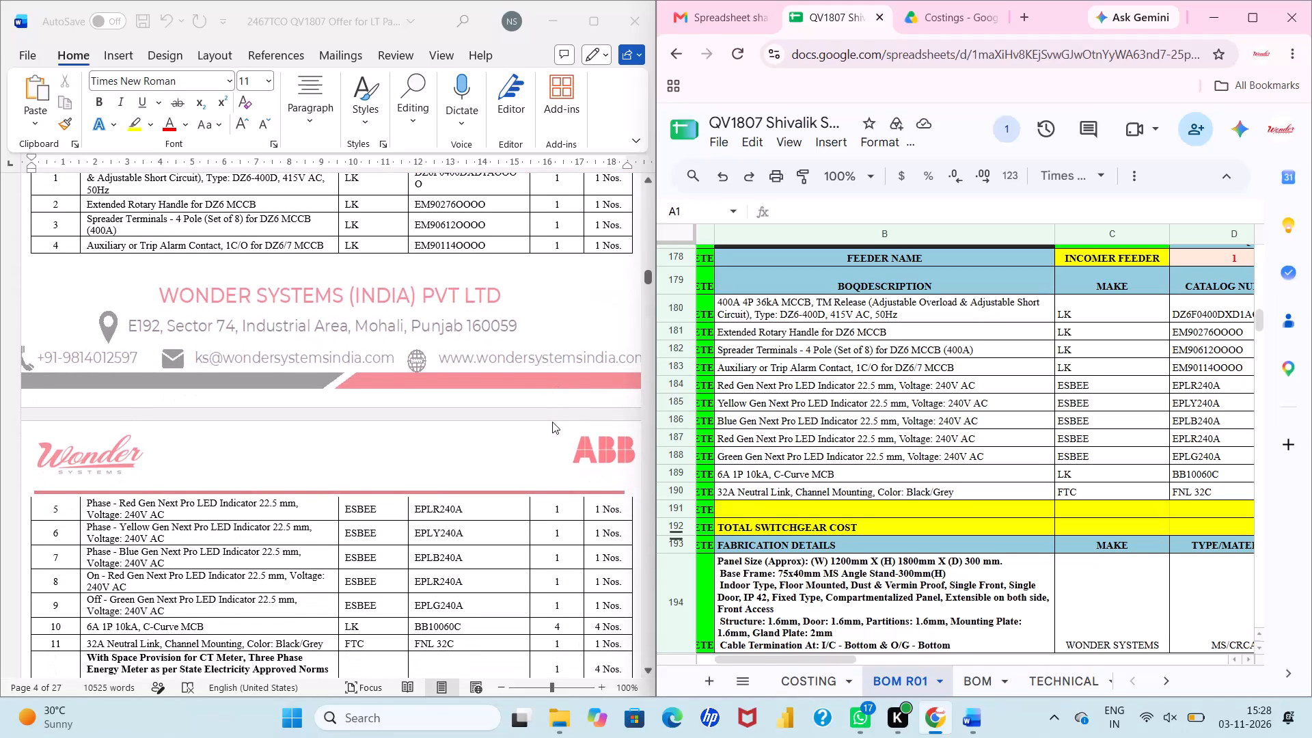
Check the remaining incomer items, fabrication, busbar and wire details of the MPB-12 metering panel for 4 energy meters in the offer against BOM R01.
scroll(552, 422, down, 3)
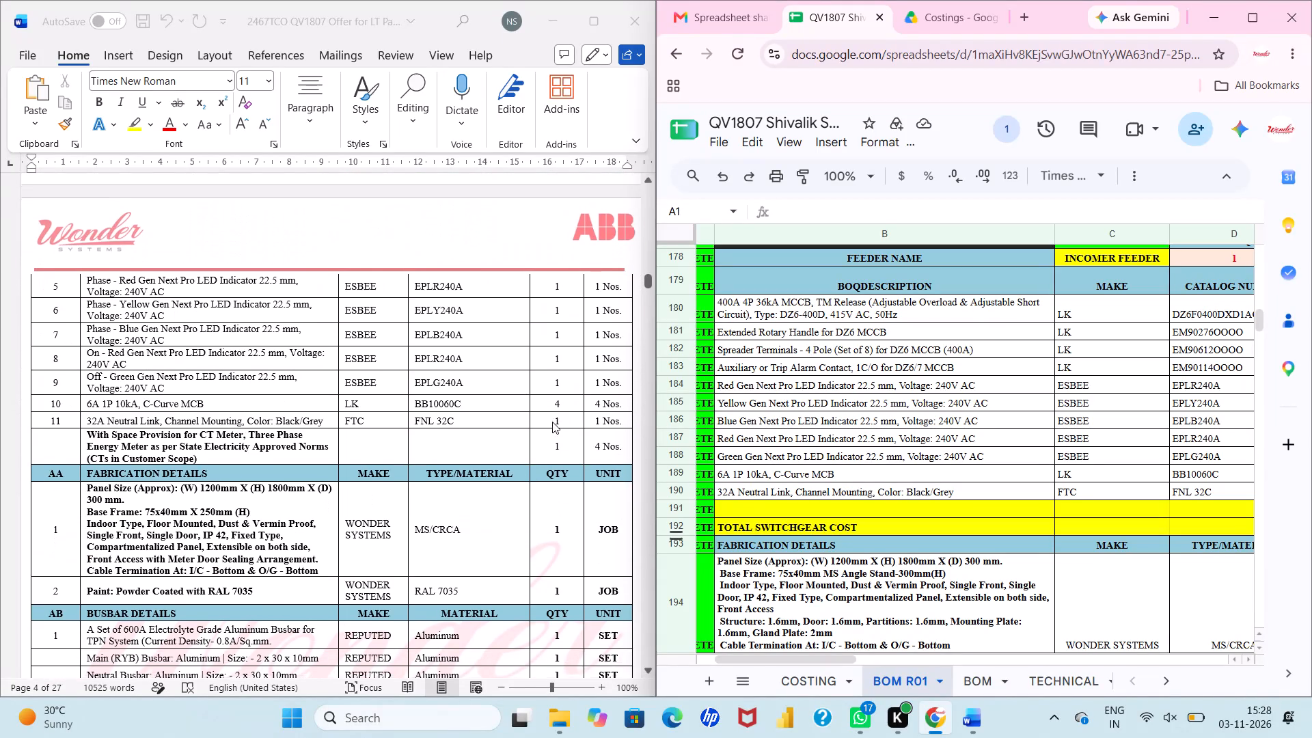
scroll(552, 422, down, 2)
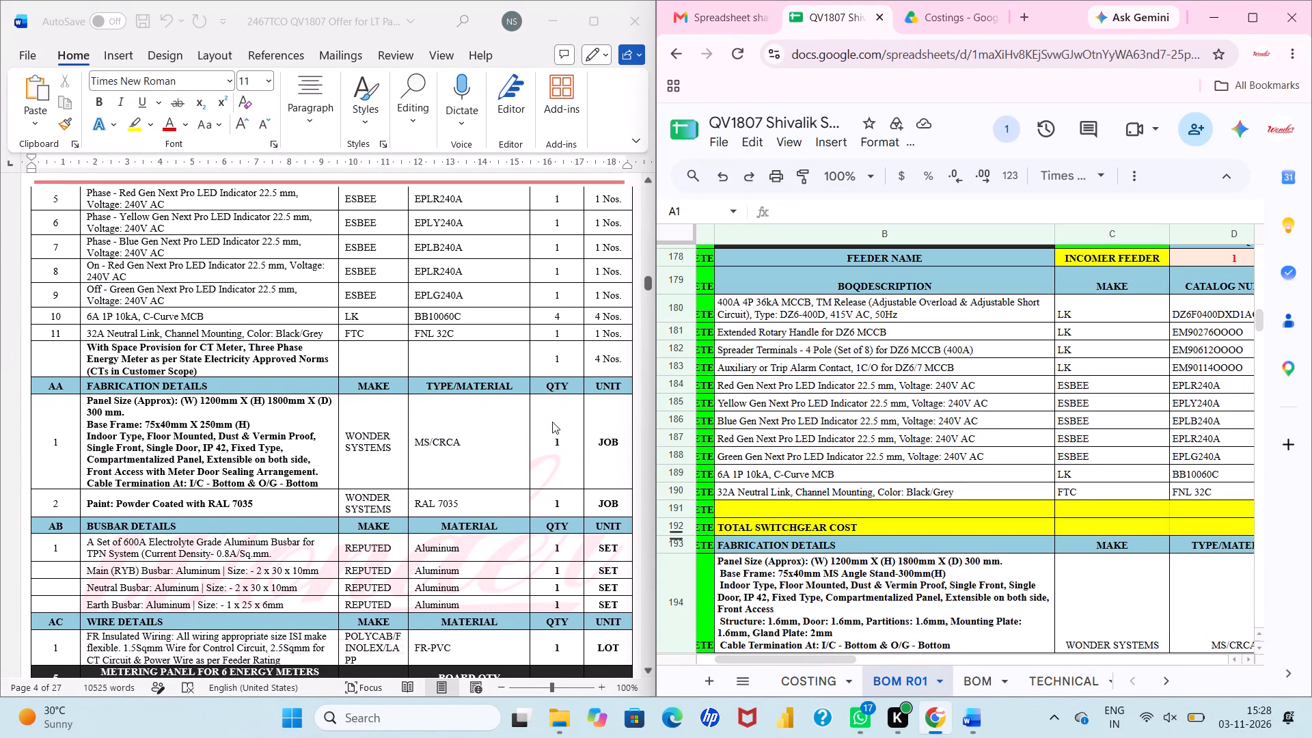
scroll(552, 422, down, 2)
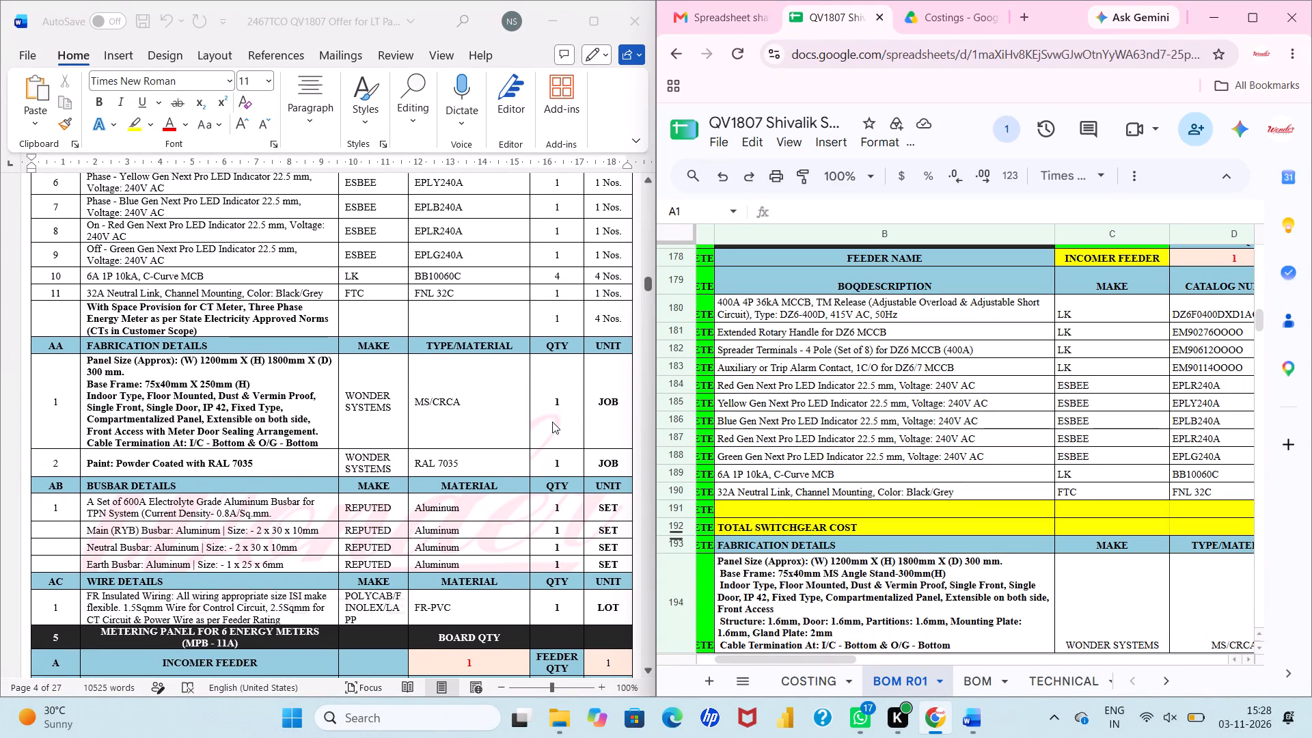
scroll(552, 422, down, 1)
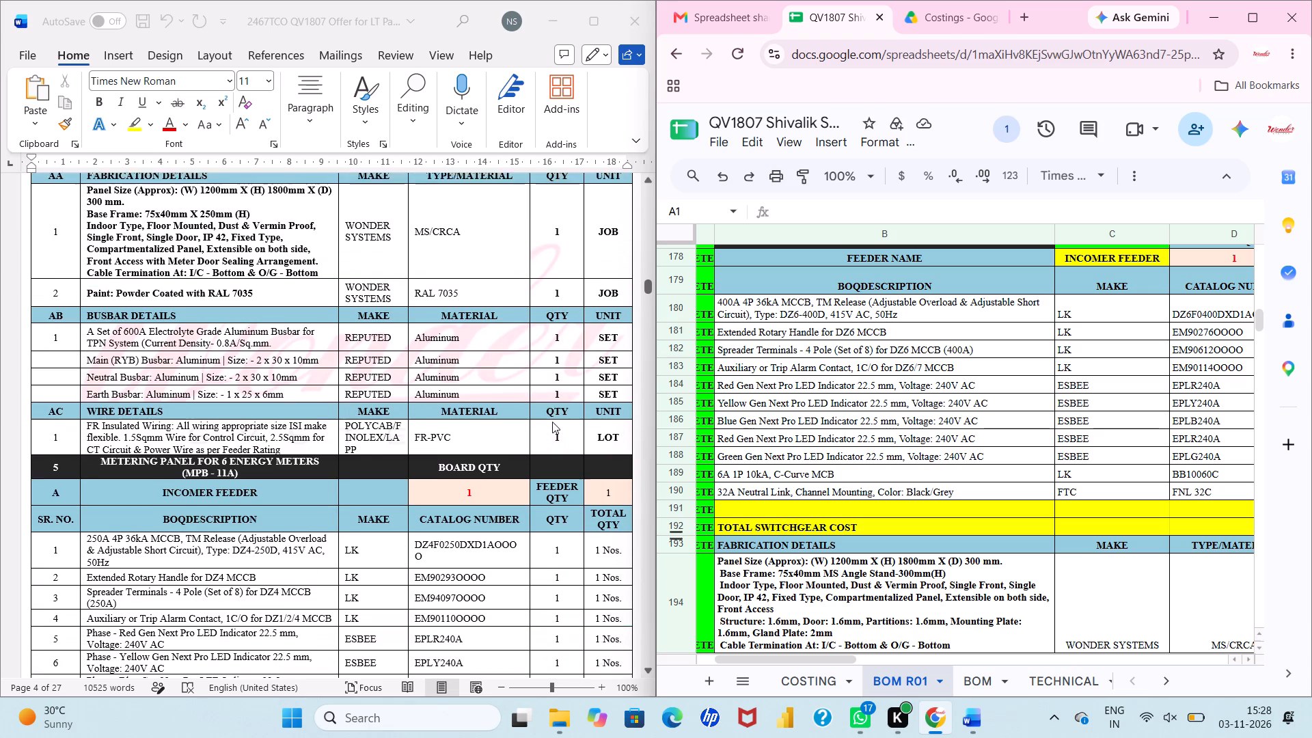
scroll(552, 422, down, 2)
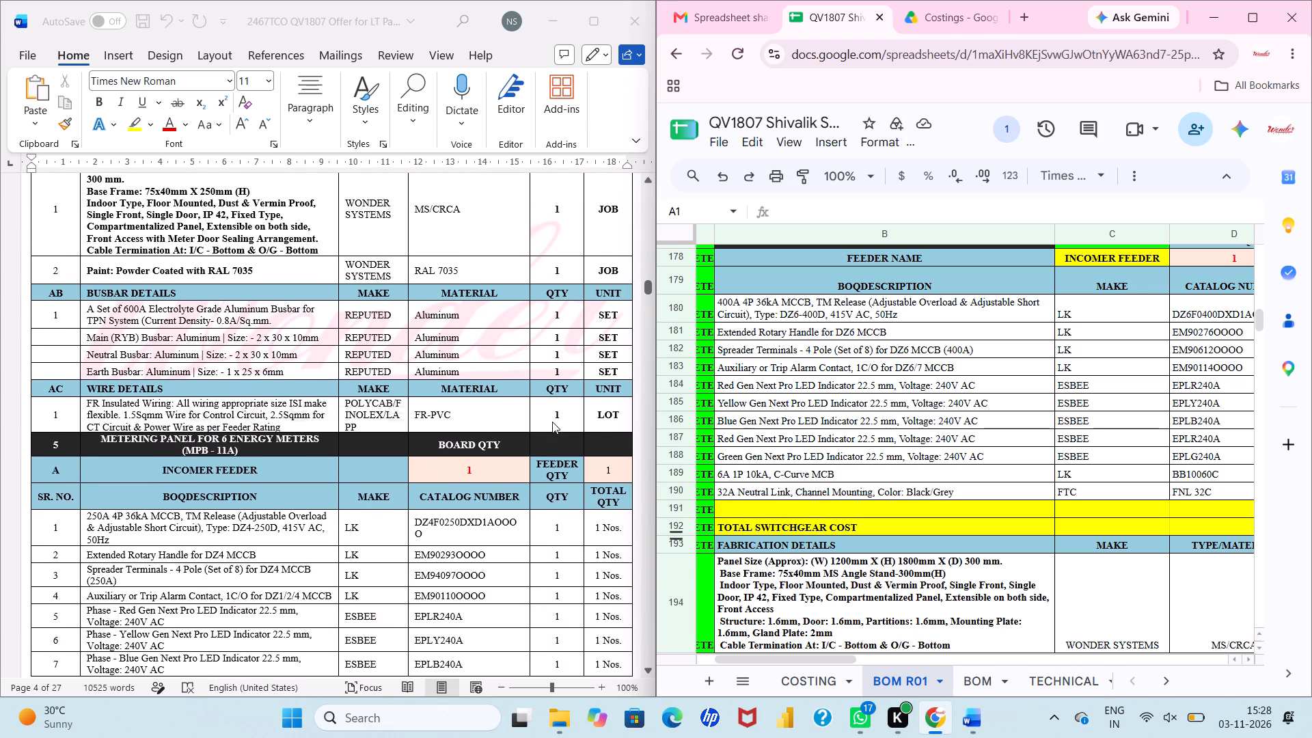
scroll(552, 422, down, 2)
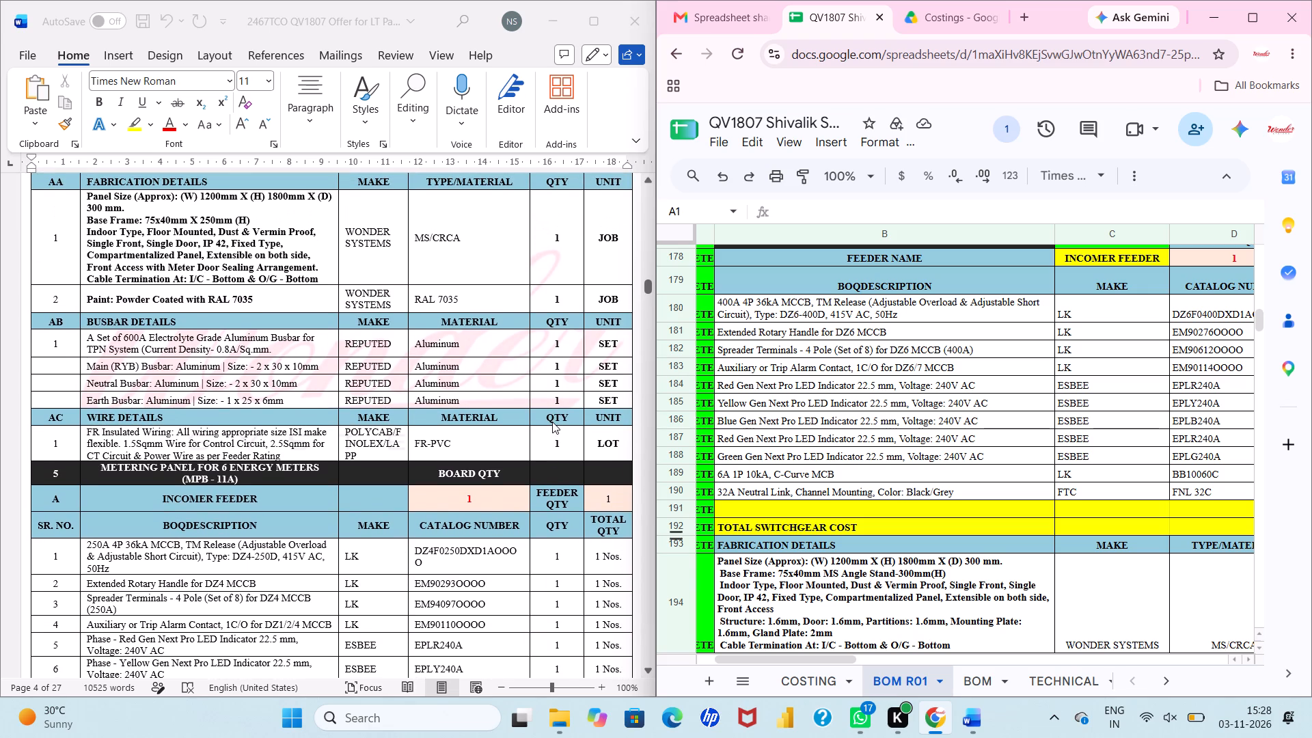
scroll(552, 422, down, 2)
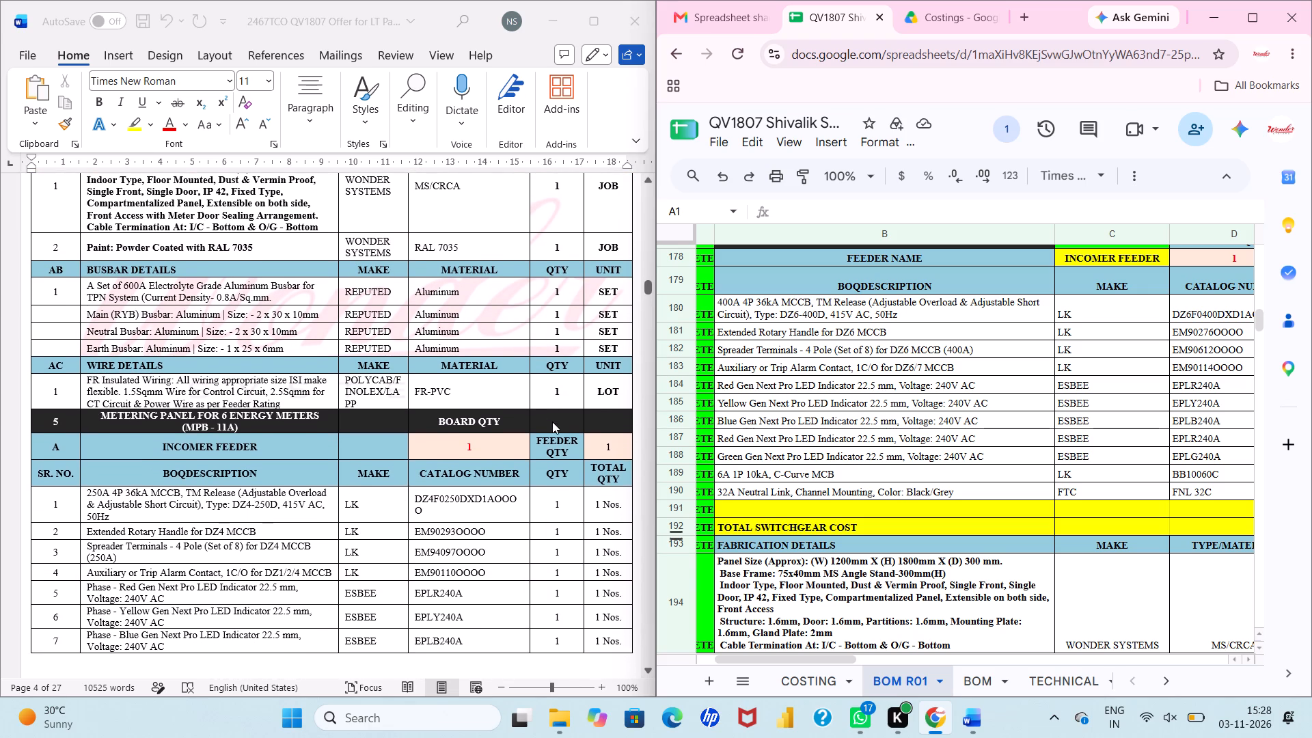
Compare the offer's incomer feeder items for the MPB-11A metering panel for 6 energy meters with the matching BOM R01 section.
scroll(552, 422, down, 2)
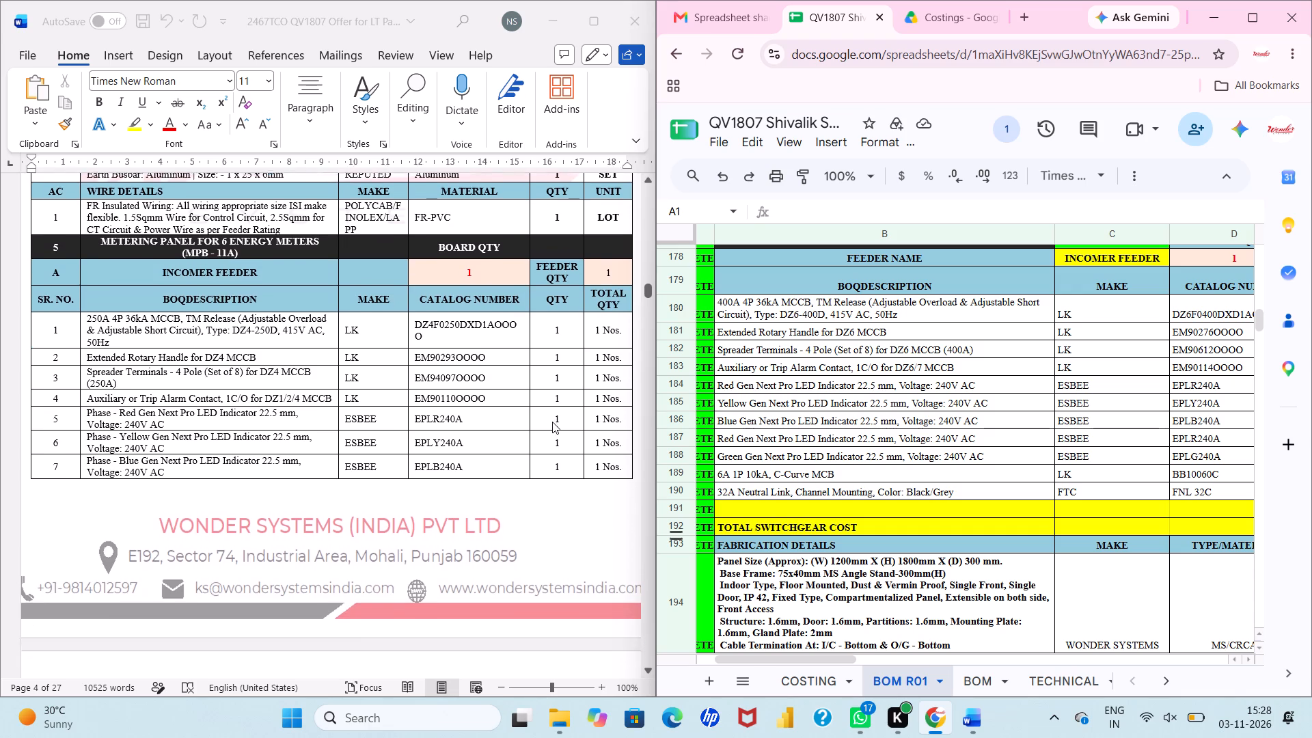
scroll(552, 422, down, 1)
scroll(1000, 400, down, 2)
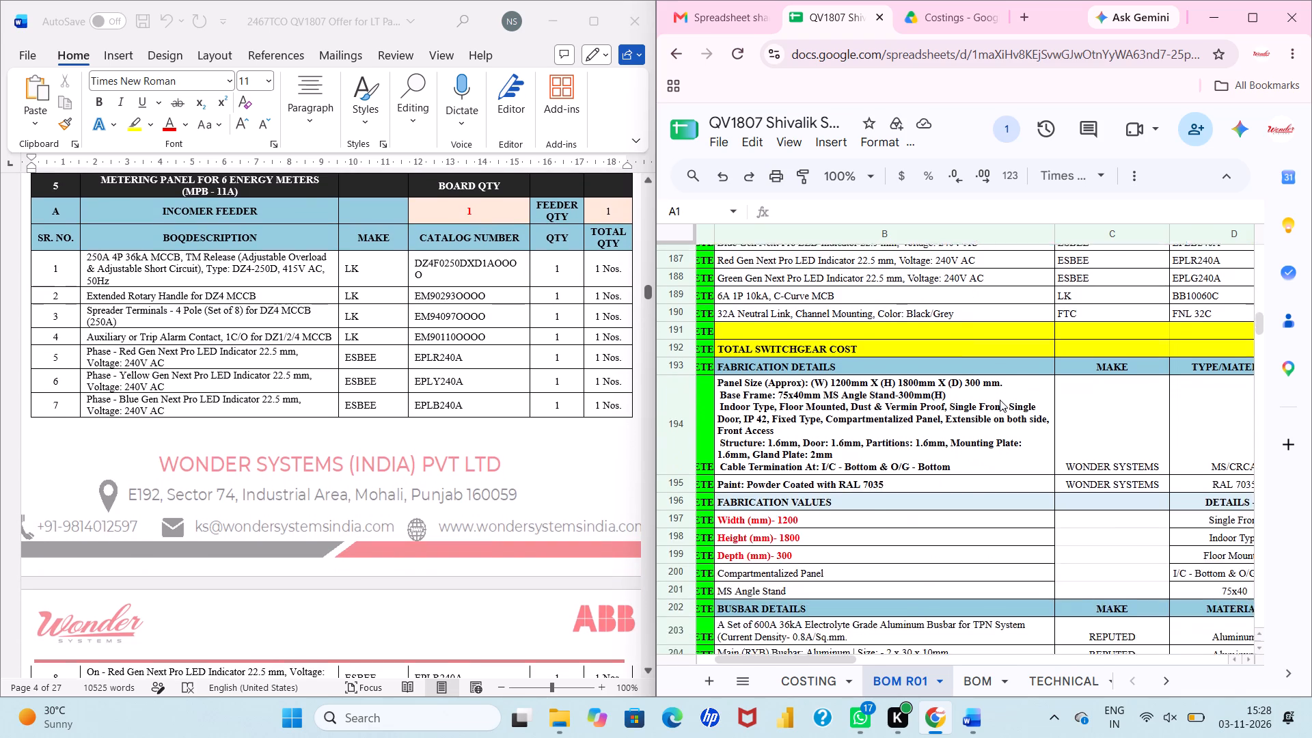
scroll(1000, 400, down, 3)
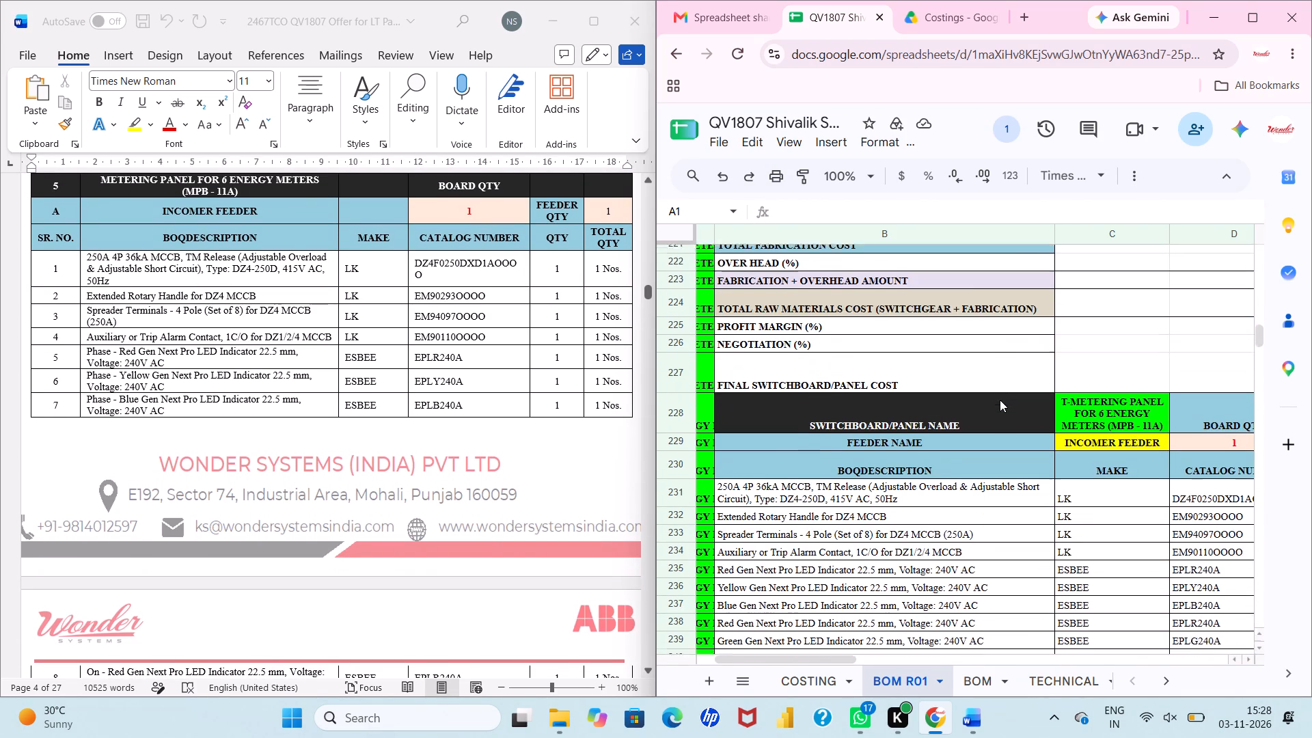
scroll(1000, 400, down, 4)
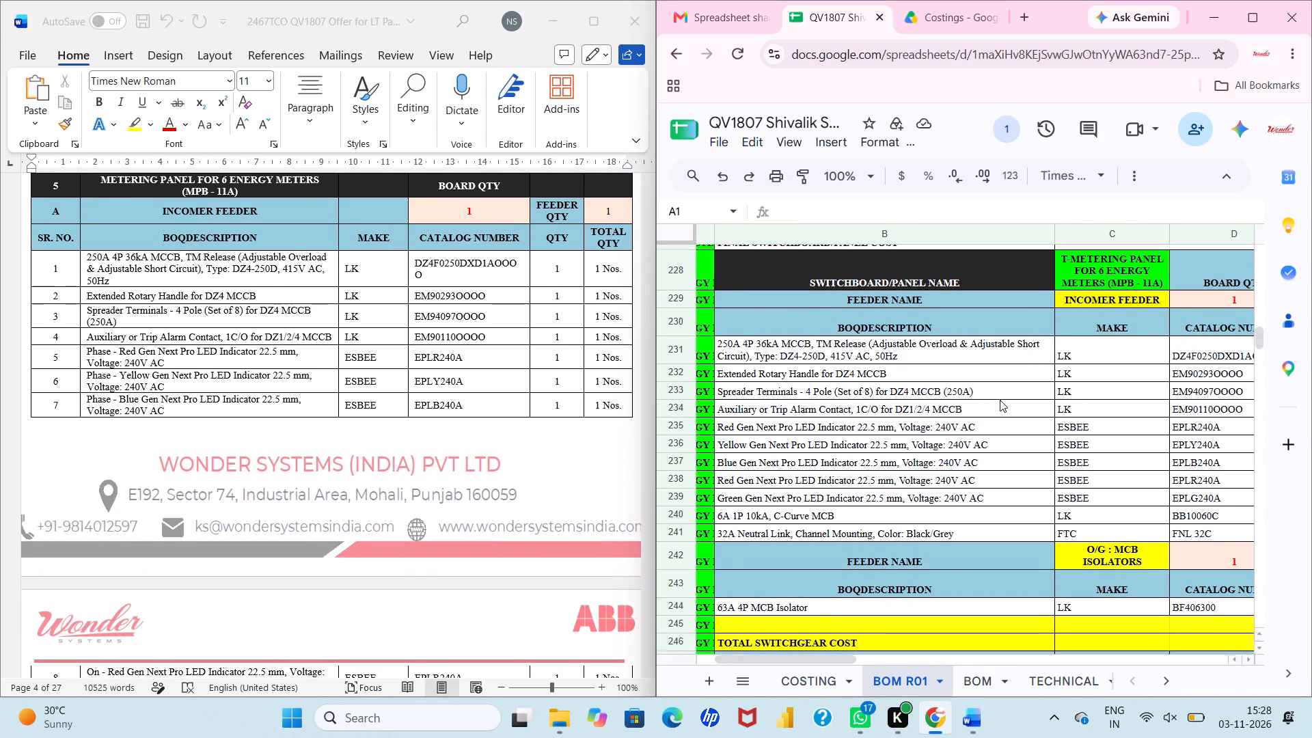
scroll(1000, 400, down, 2)
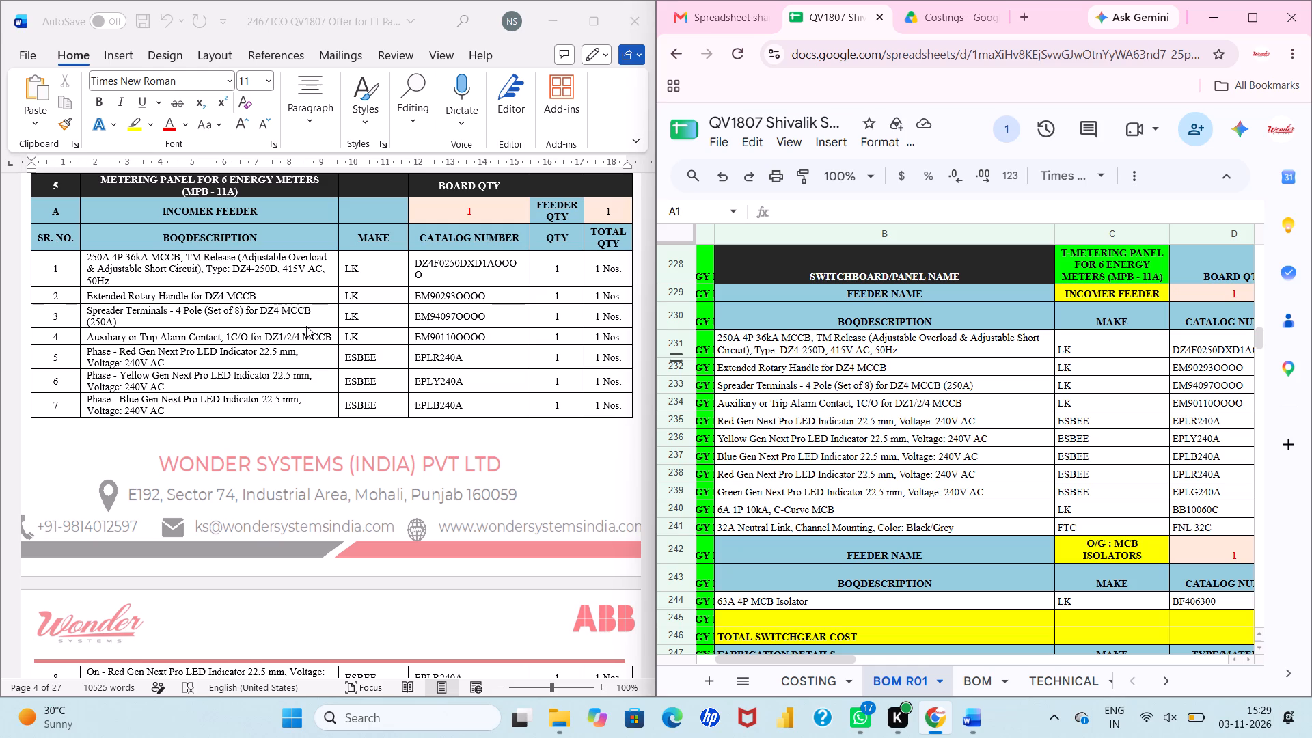
Compare the MPB-11A panel's remaining incomer items, outgoing MCB isolators, fabrication, busbar and wire details in the offer with BOM R01.
scroll(306, 326, down, 1)
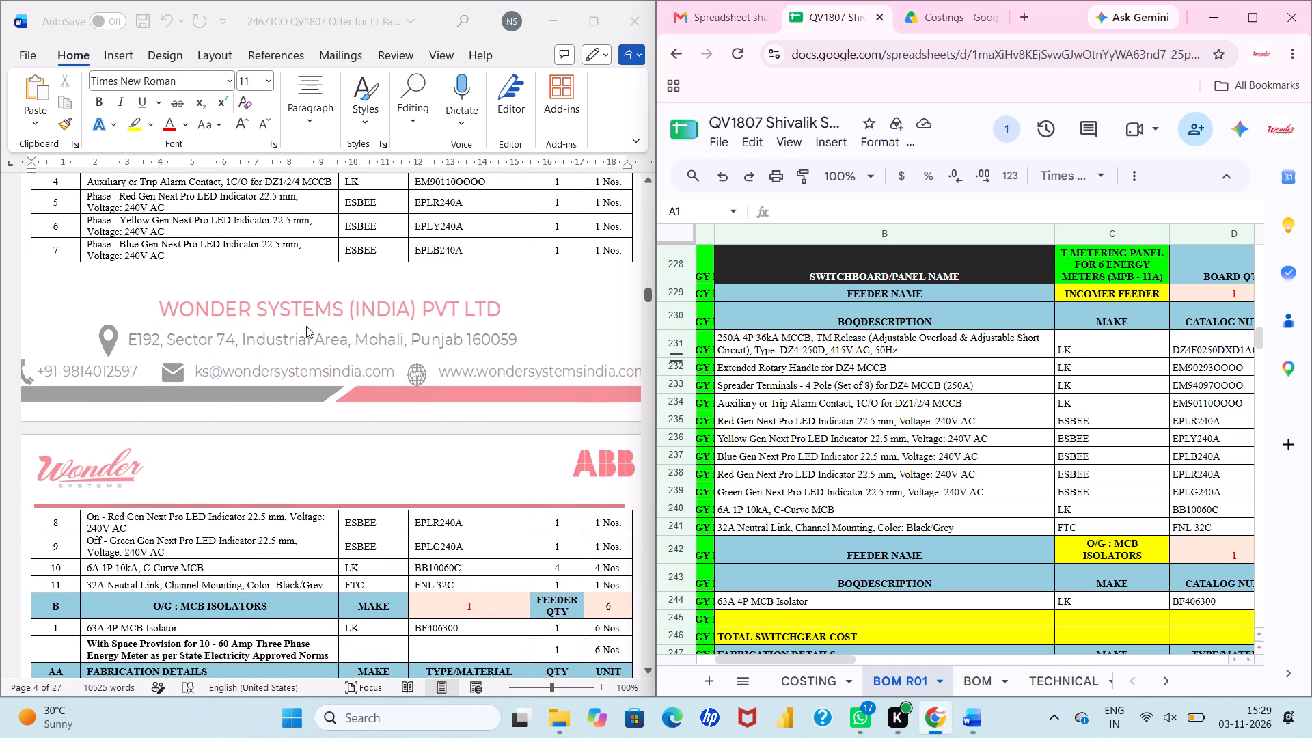
scroll(306, 326, down, 1)
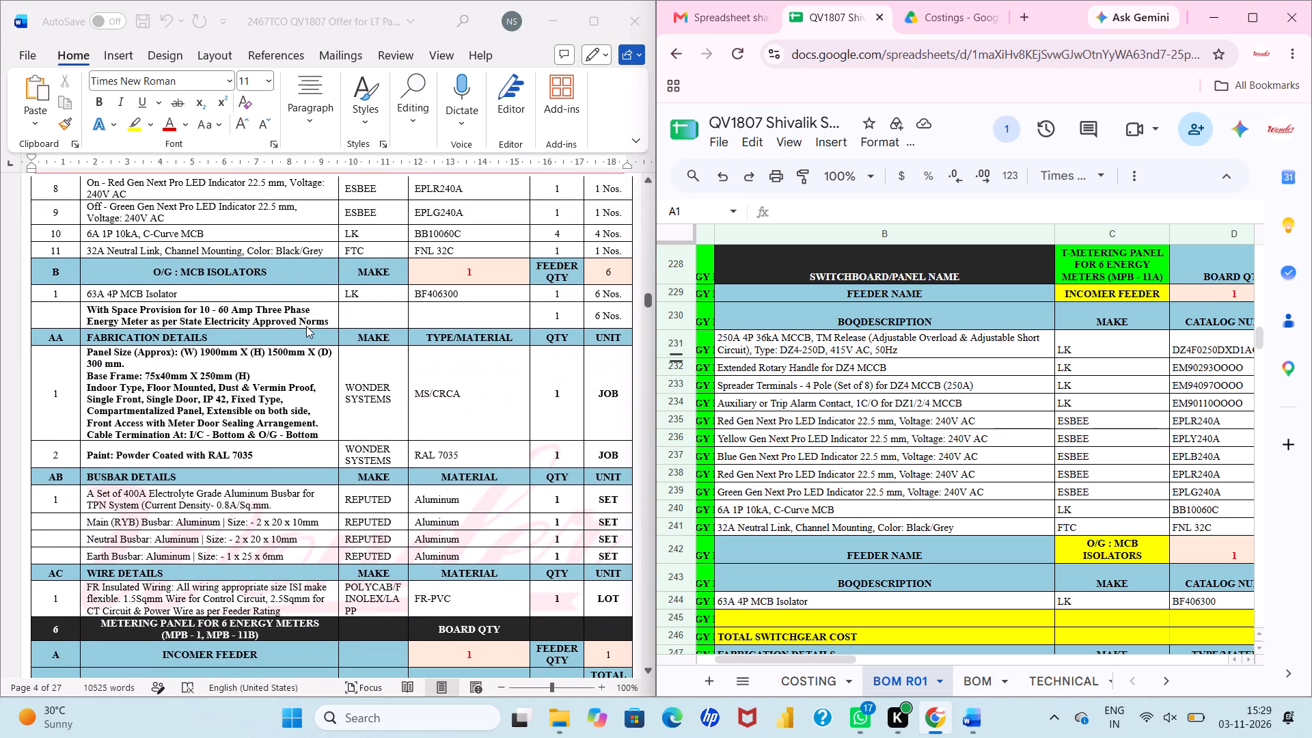
scroll(306, 326, down, 2)
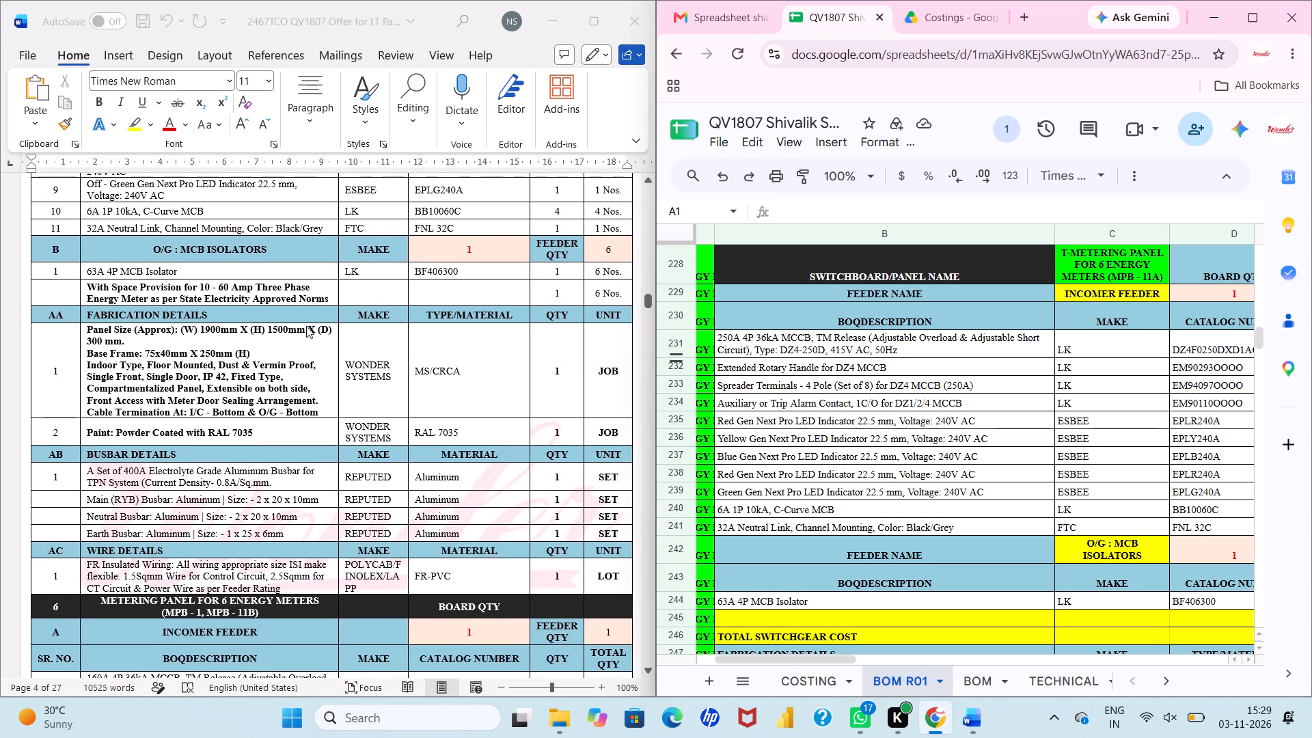
scroll(306, 326, down, 1)
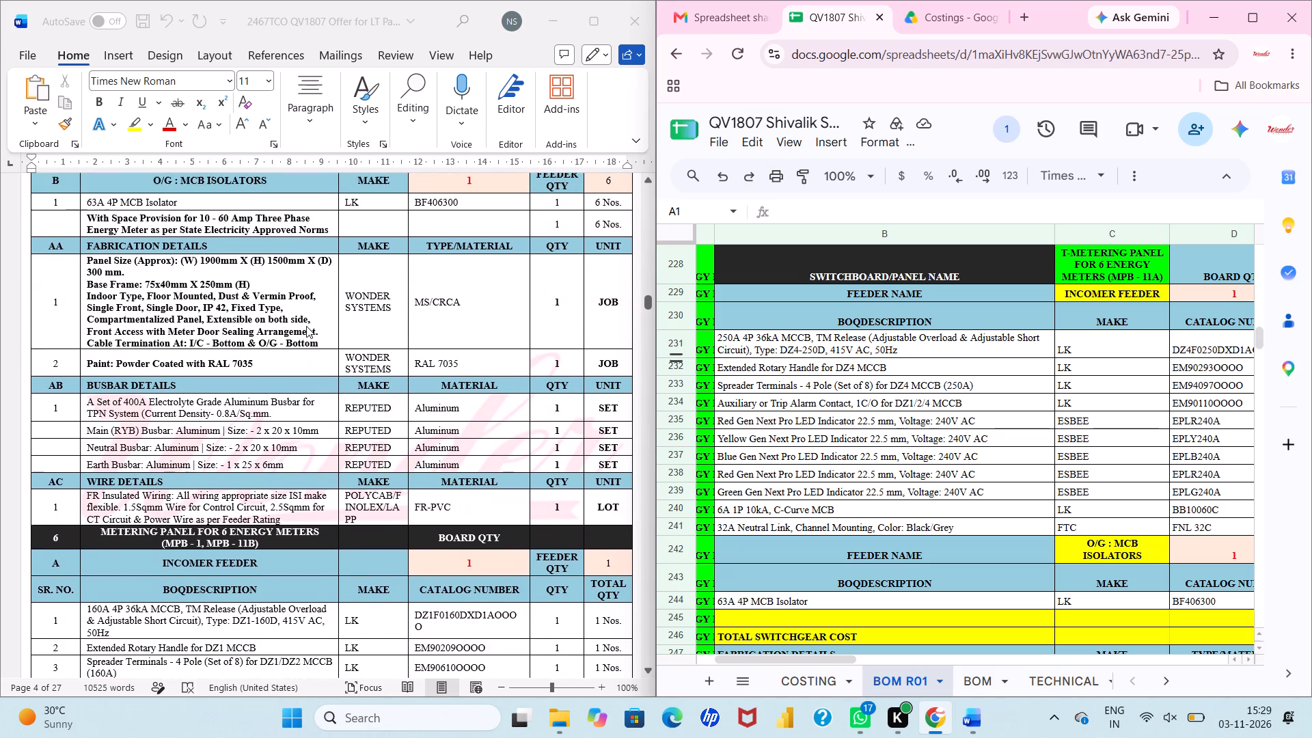
scroll(751, 316, down, 2)
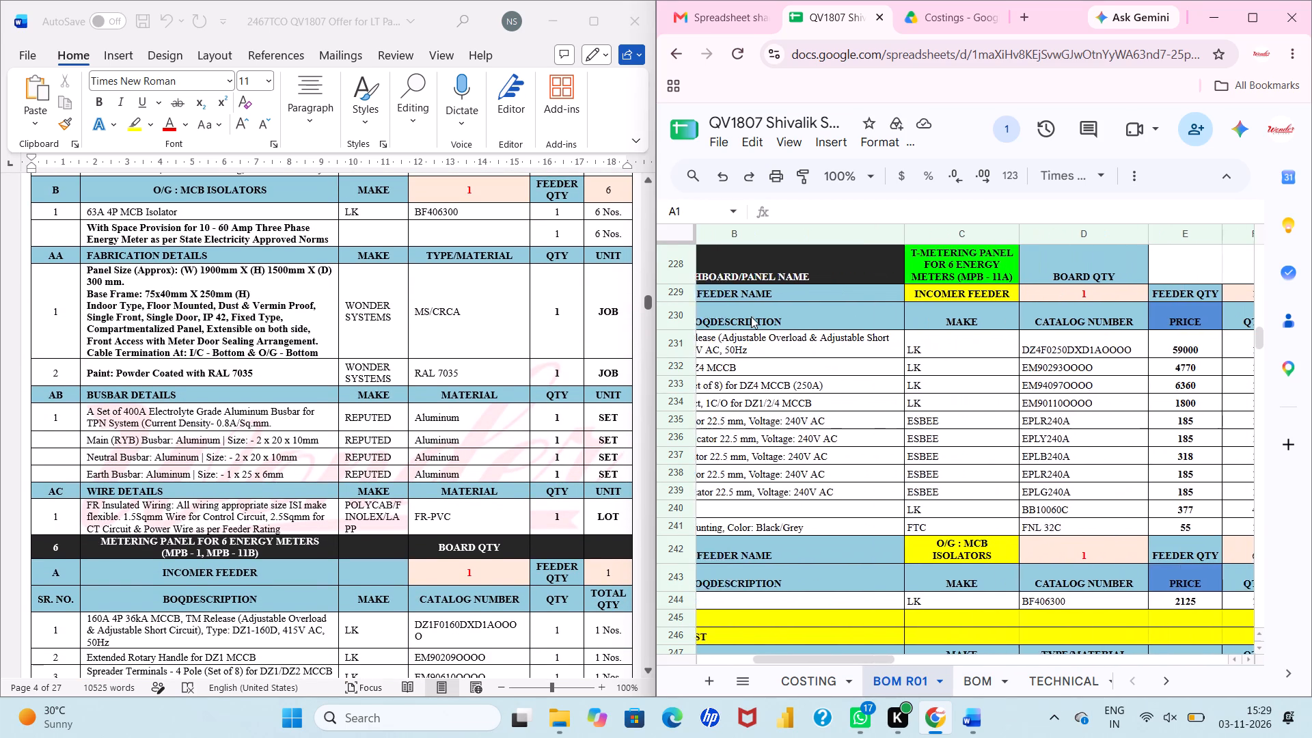
scroll(751, 316, down, 5)
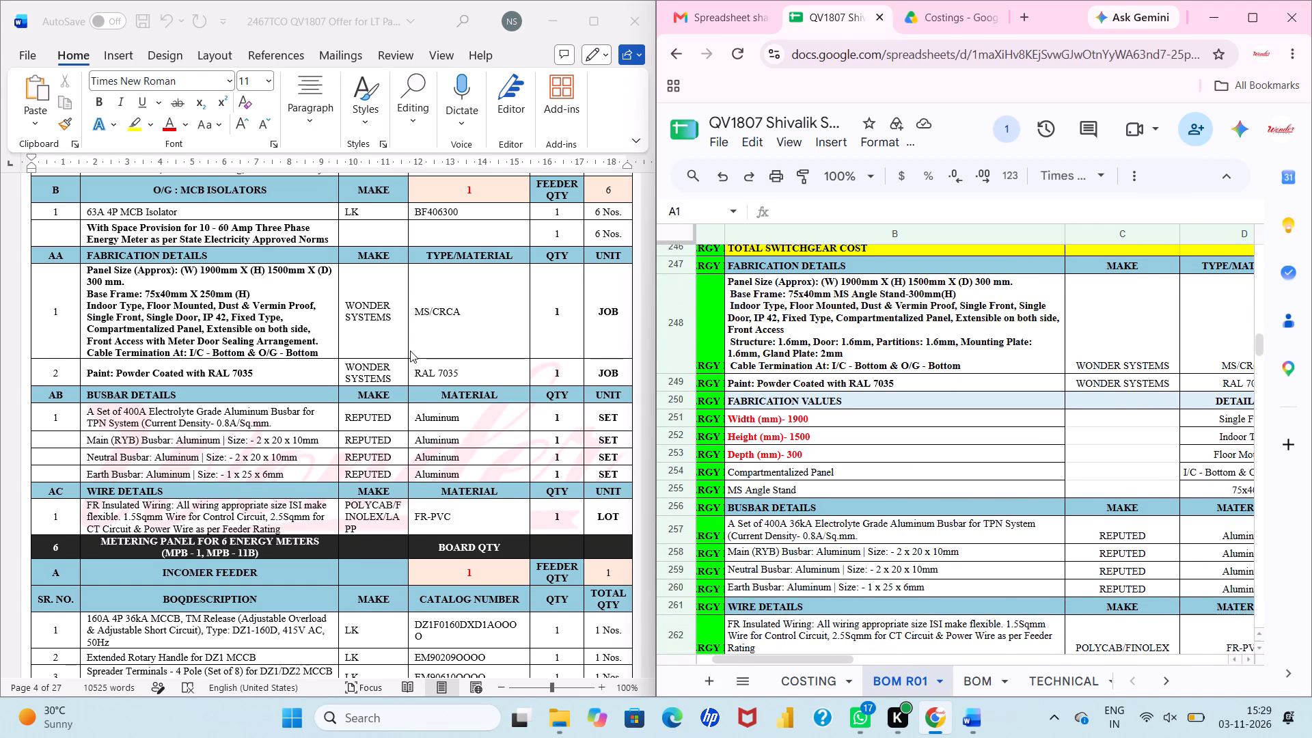
scroll(410, 351, down, 1)
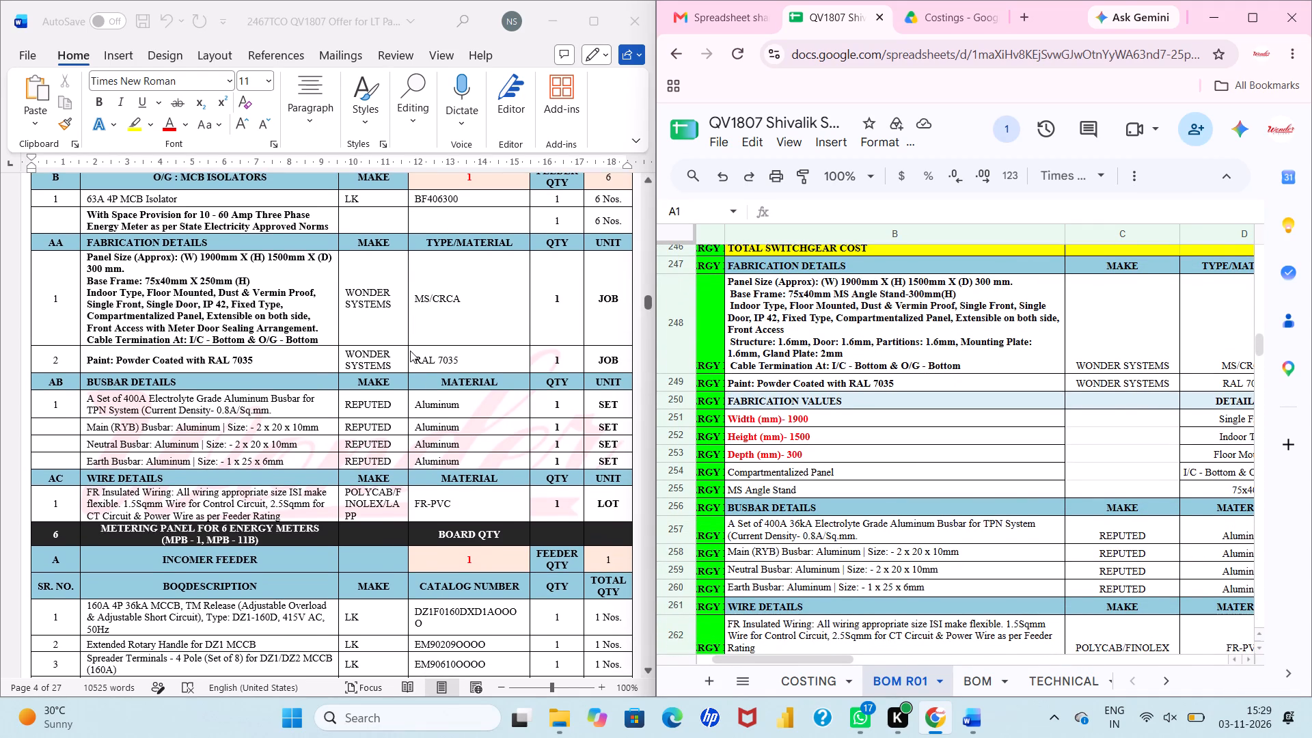
scroll(410, 351, down, 3)
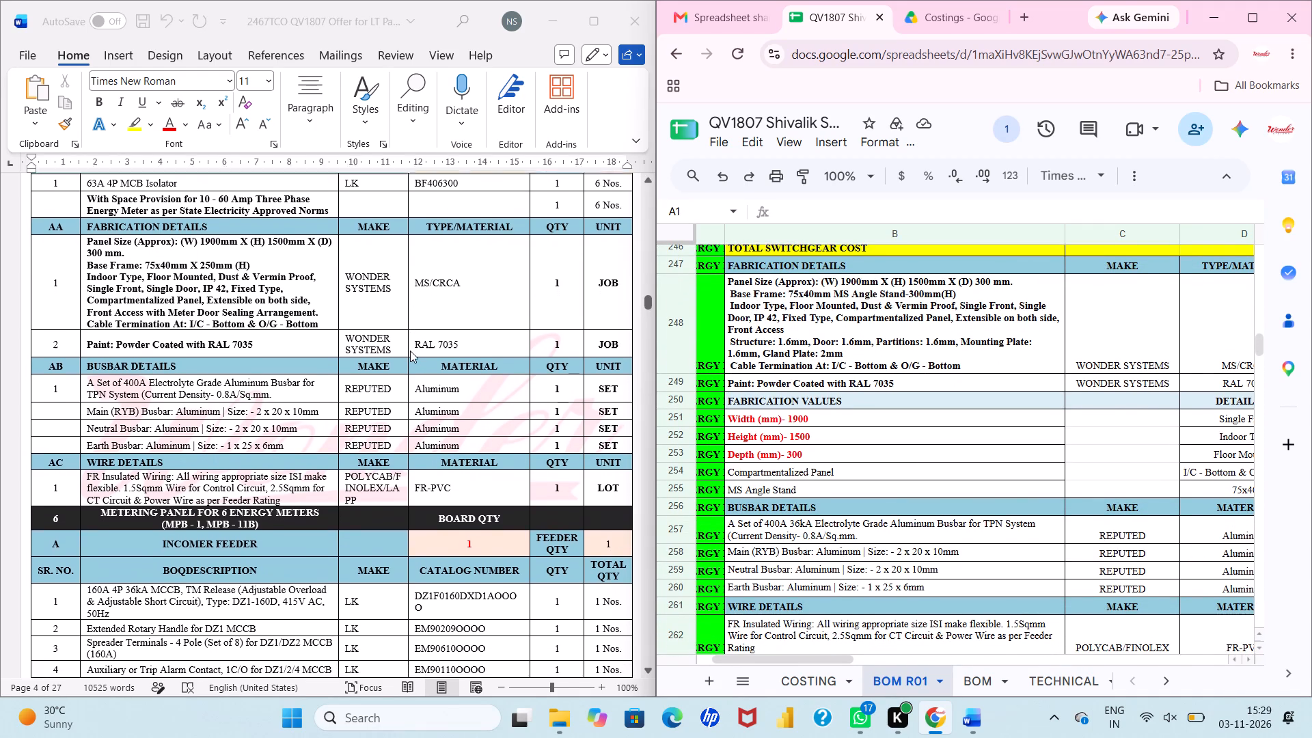
Locate the metering panel for 6 energy meters (MPB-1, MPB-11B) in both the offer and BOM R01.
scroll(410, 351, down, 3)
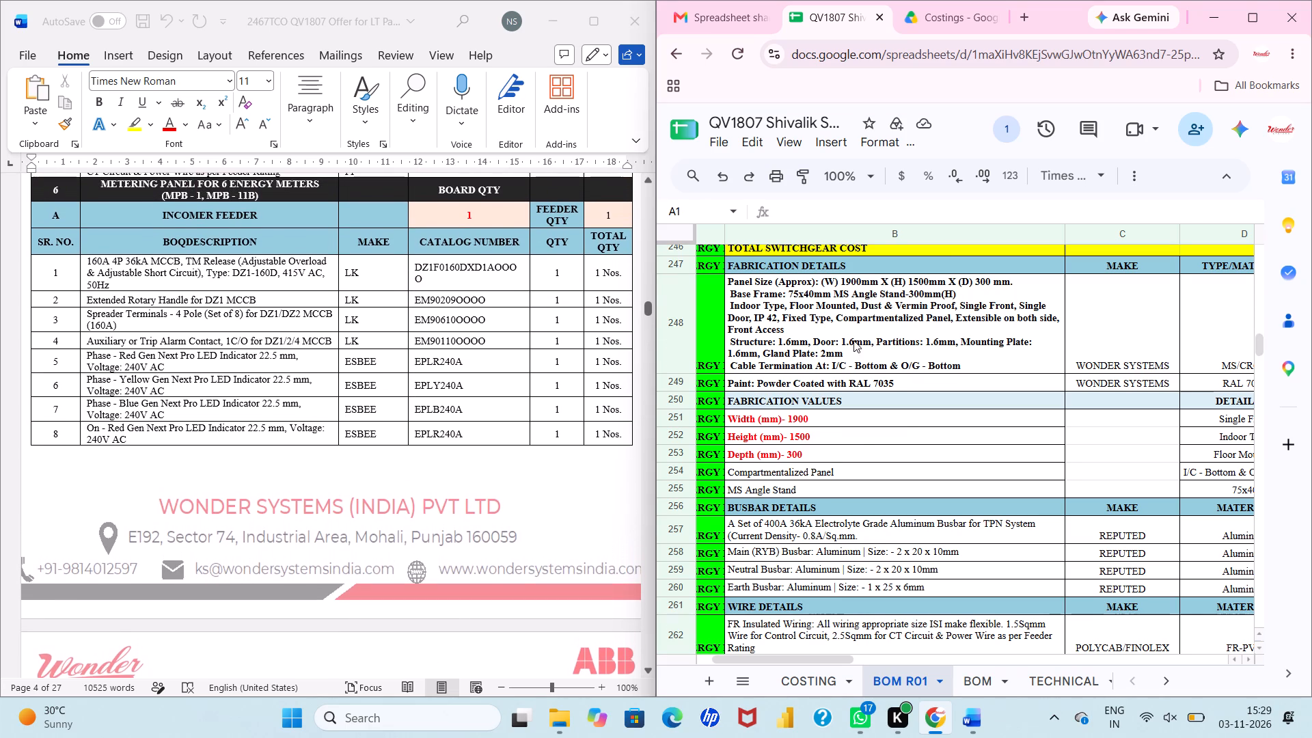
scroll(853, 340, down, 3)
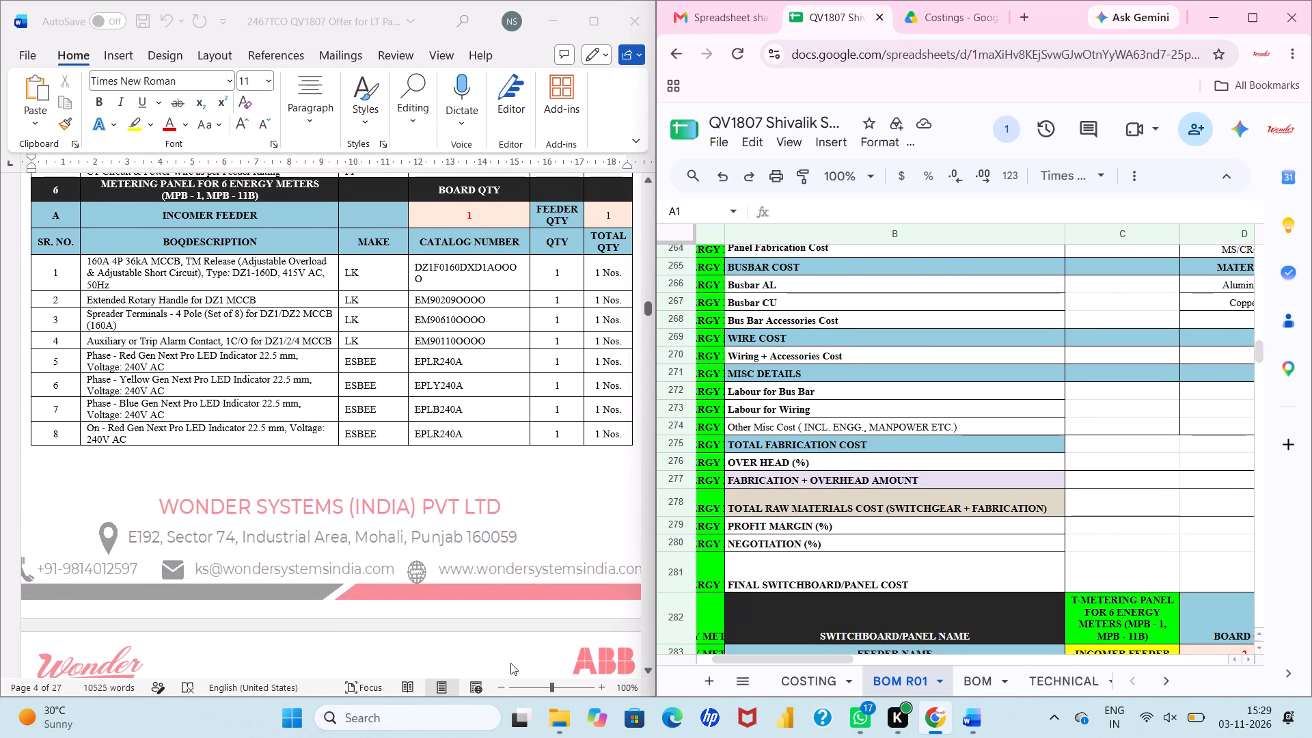
click(452, 716)
text(wondercast)
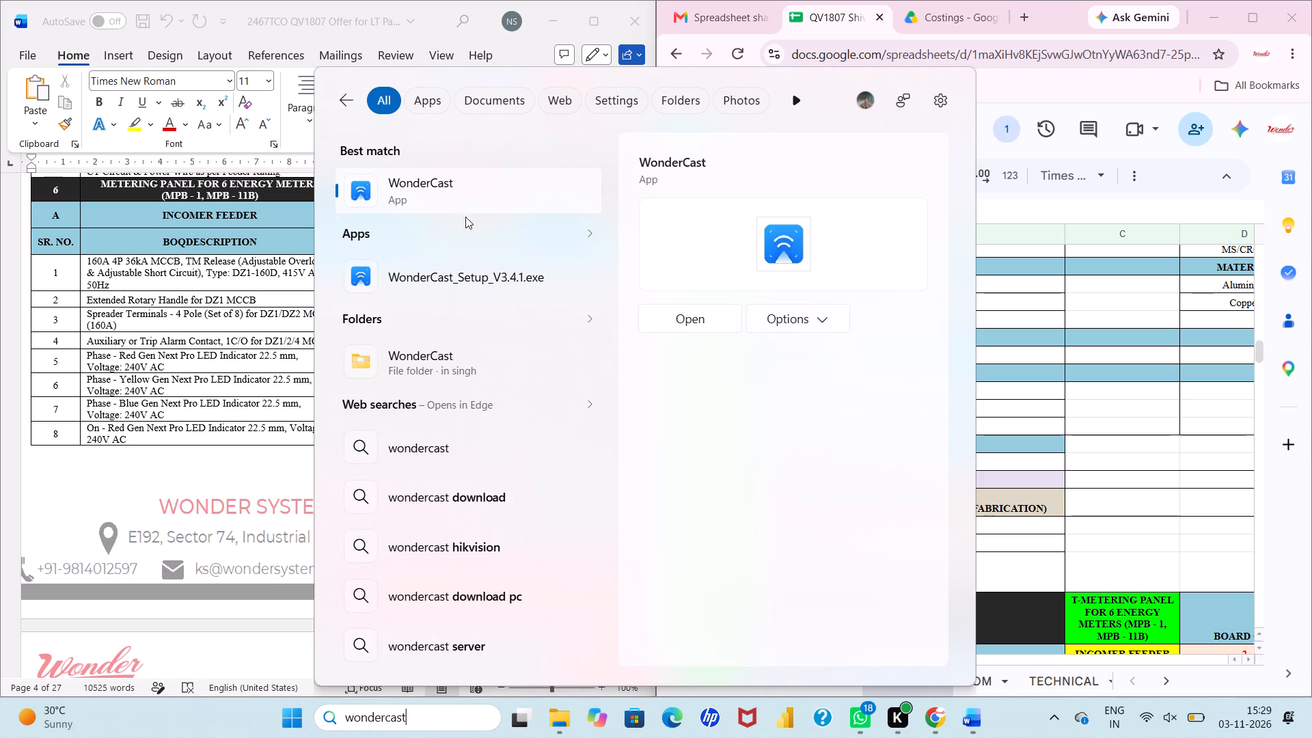
click(465, 195)
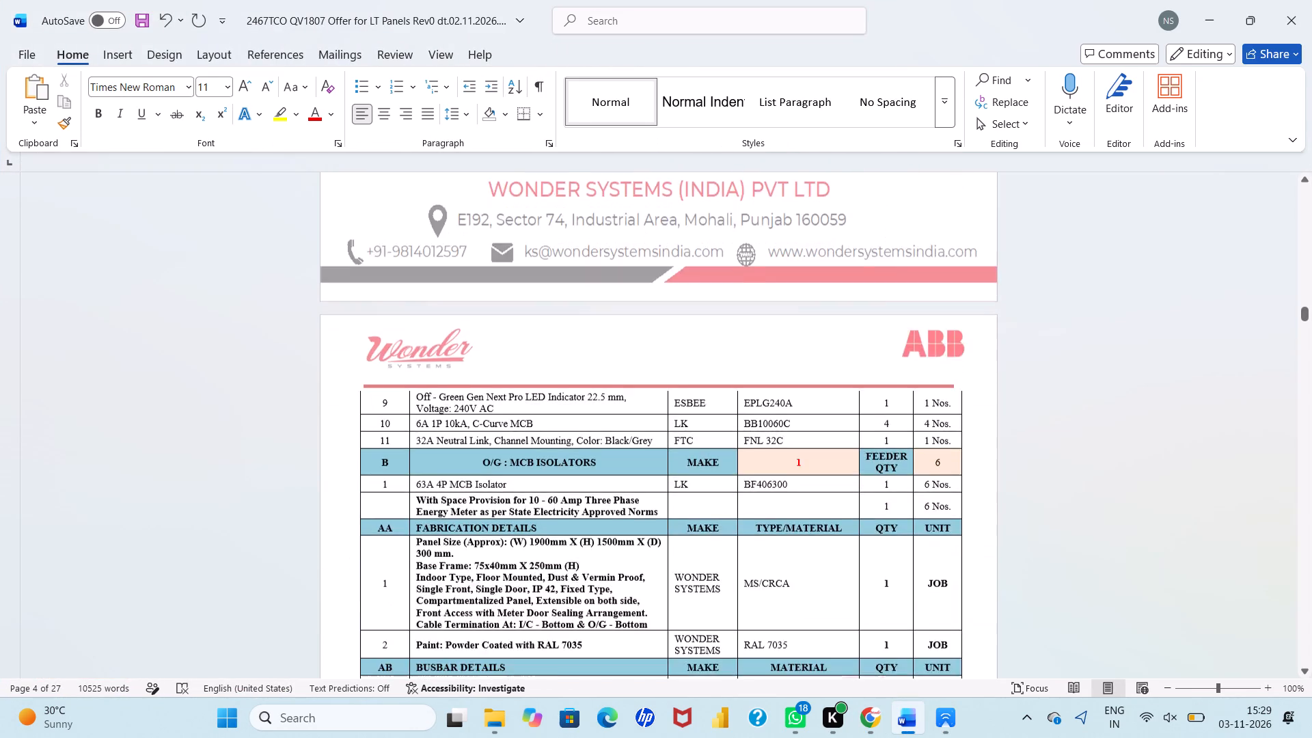
scroll(735, 400, down, 20)
scroll(735, 400, down, 20)
scroll(735, 400, down, 20)
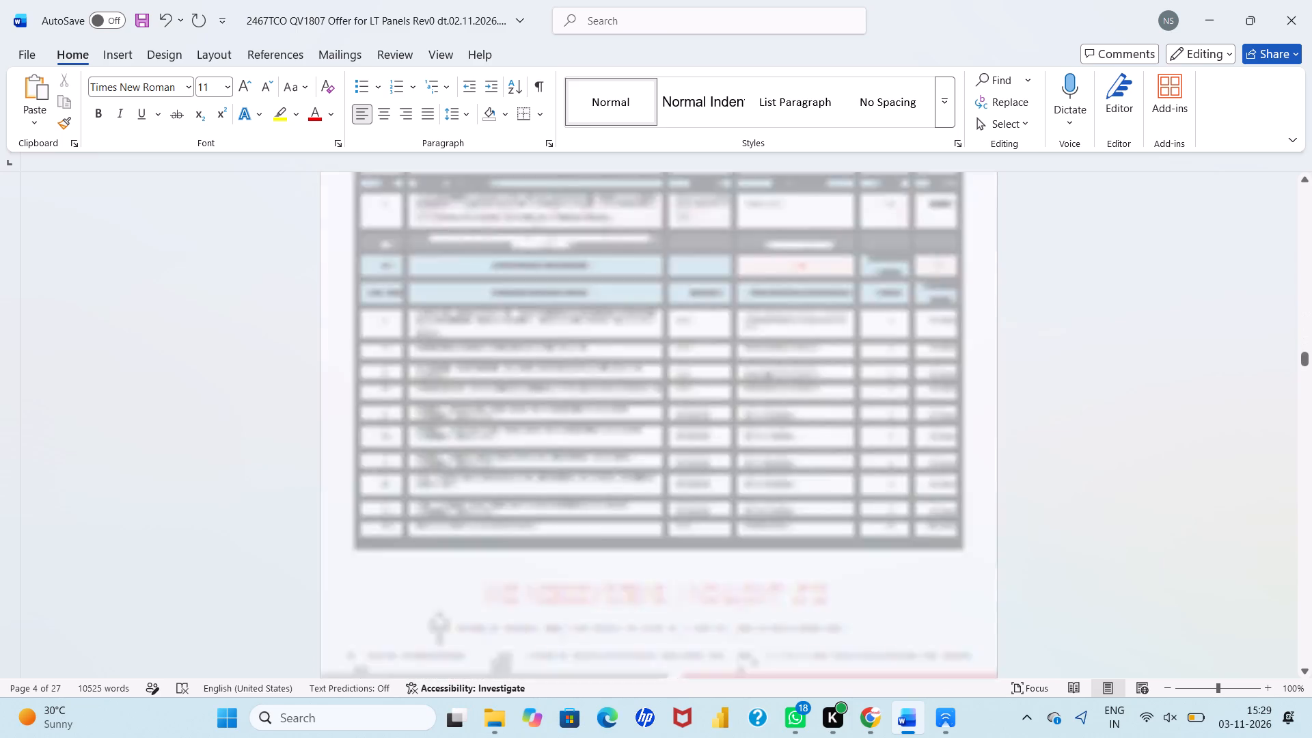
scroll(735, 400, down, 17)
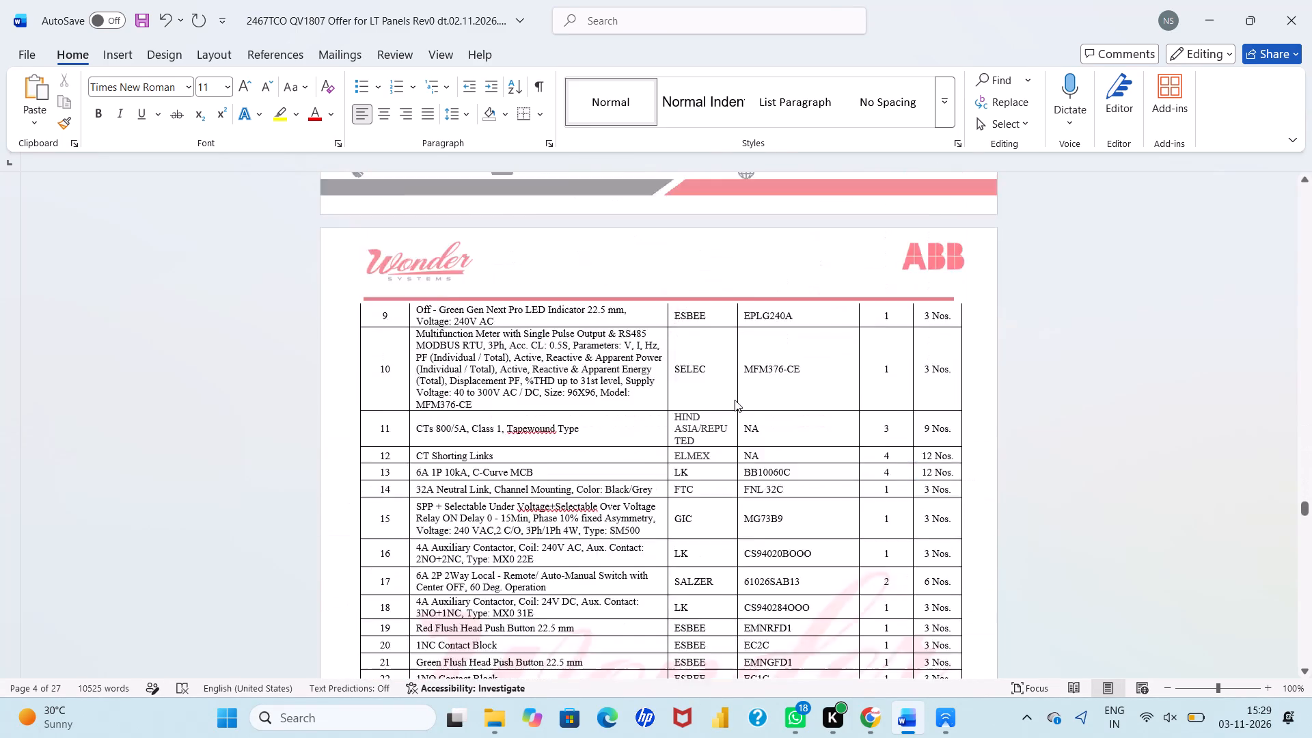
scroll(735, 400, down, 15)
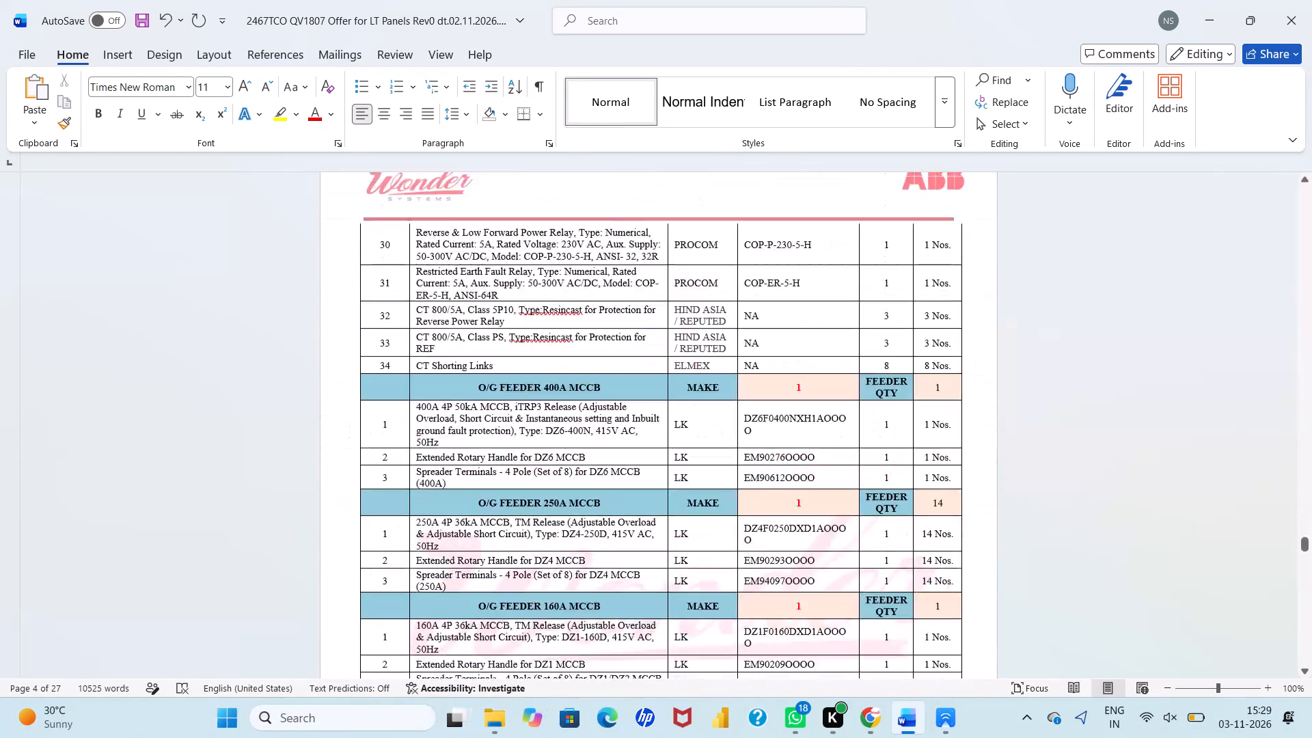
scroll(735, 400, down, 20)
scroll(735, 400, down, 20)
scroll(735, 400, down, 20)
scroll(735, 400, up, 6)
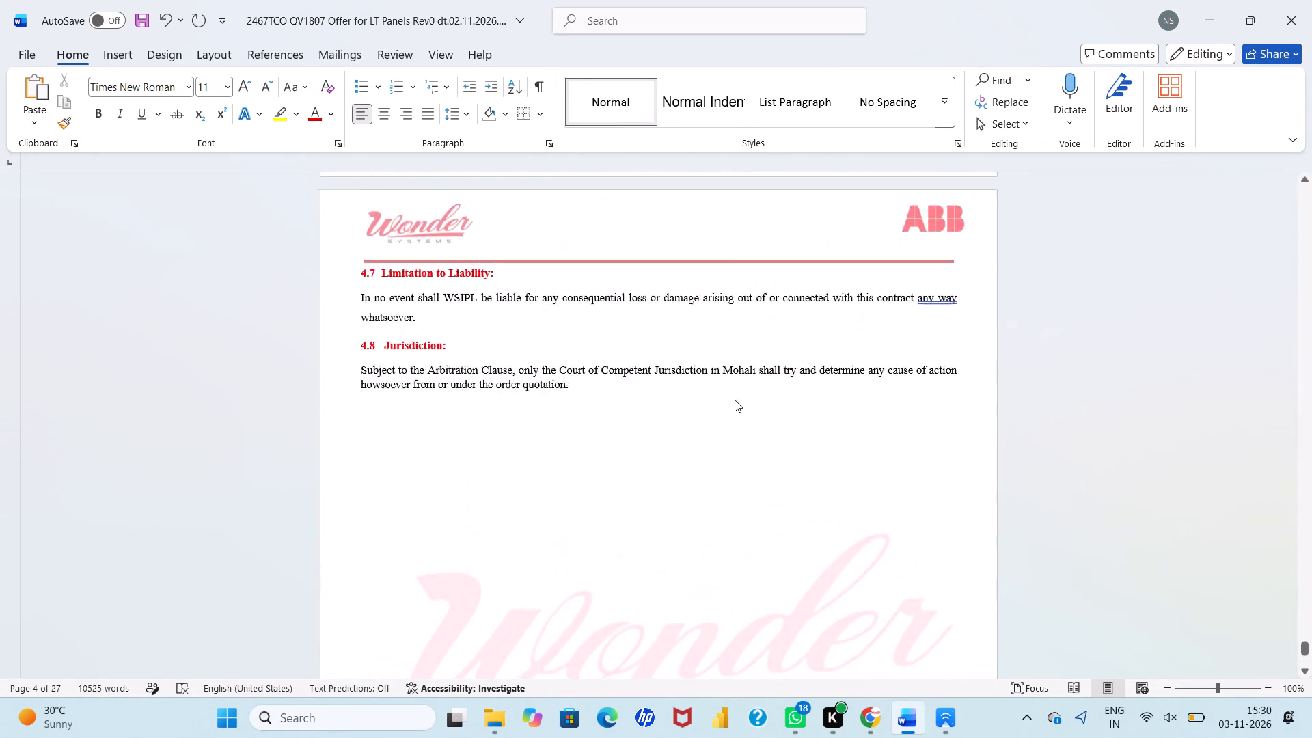
scroll(735, 400, up, 8)
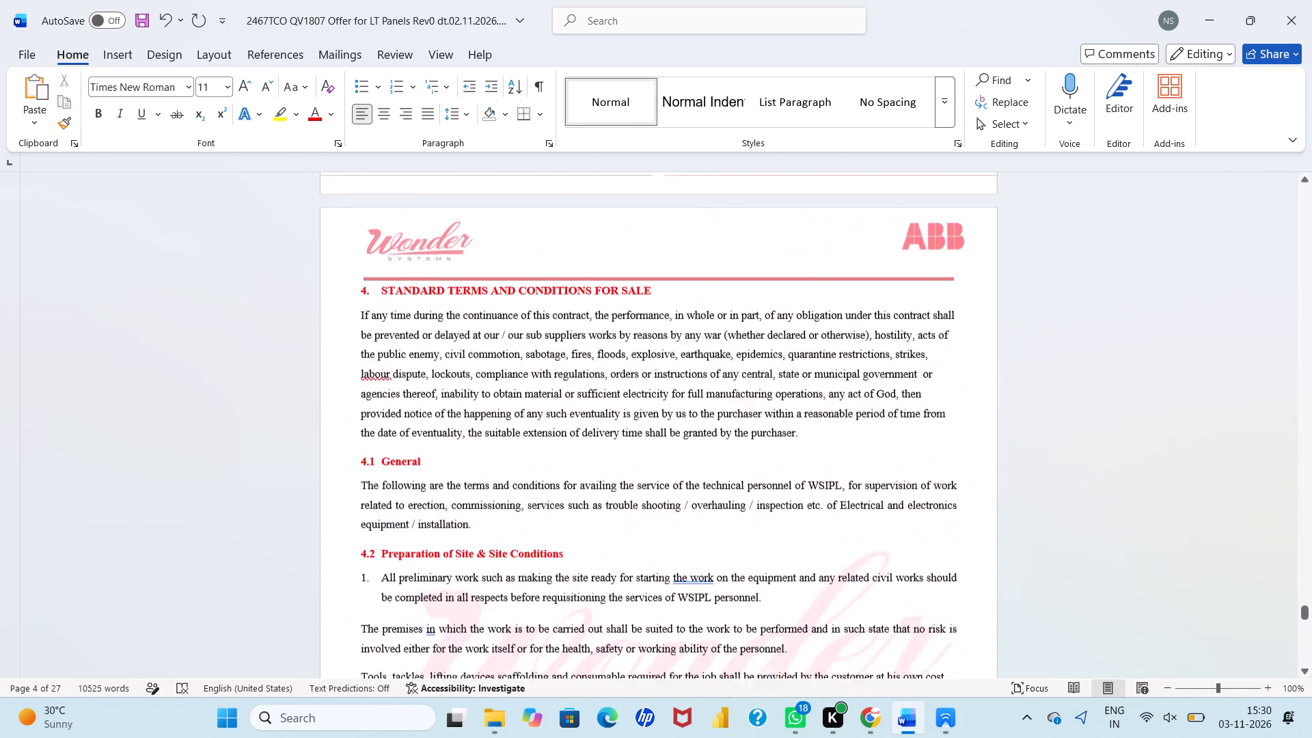
scroll(735, 400, up, 4)
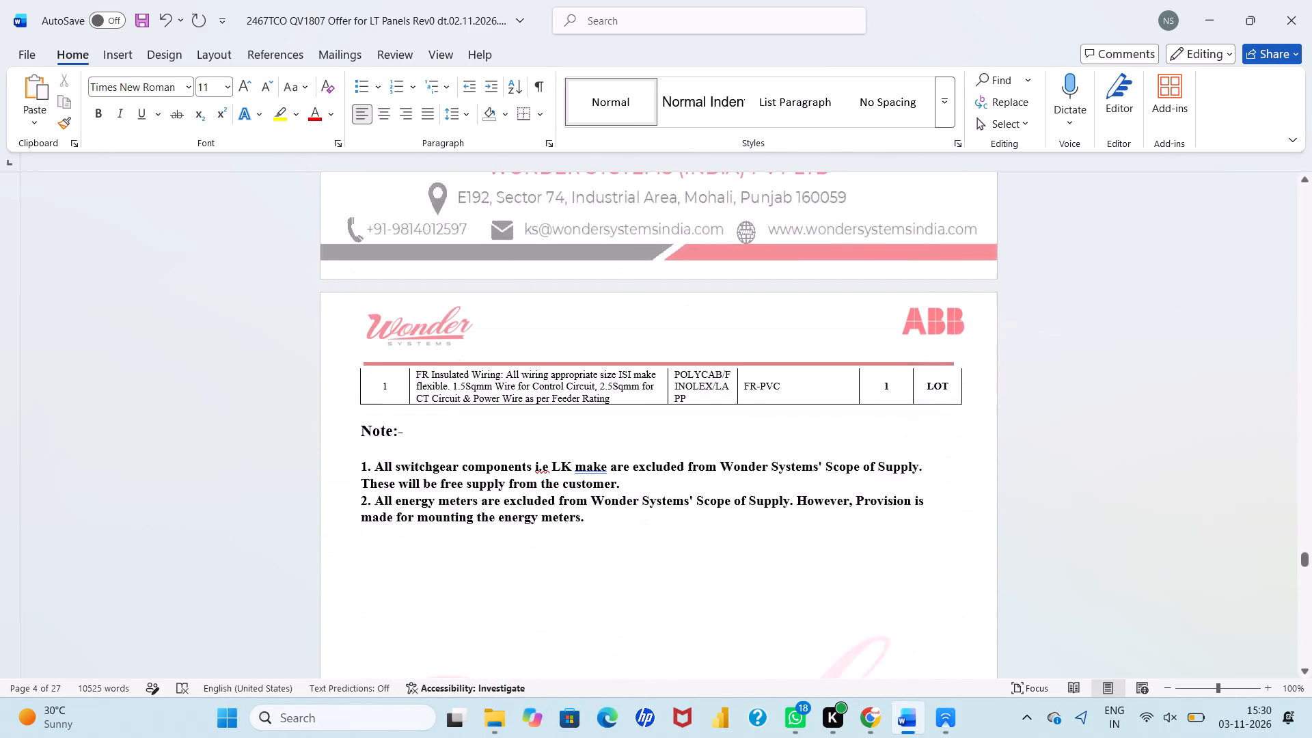
scroll(735, 400, up, 1)
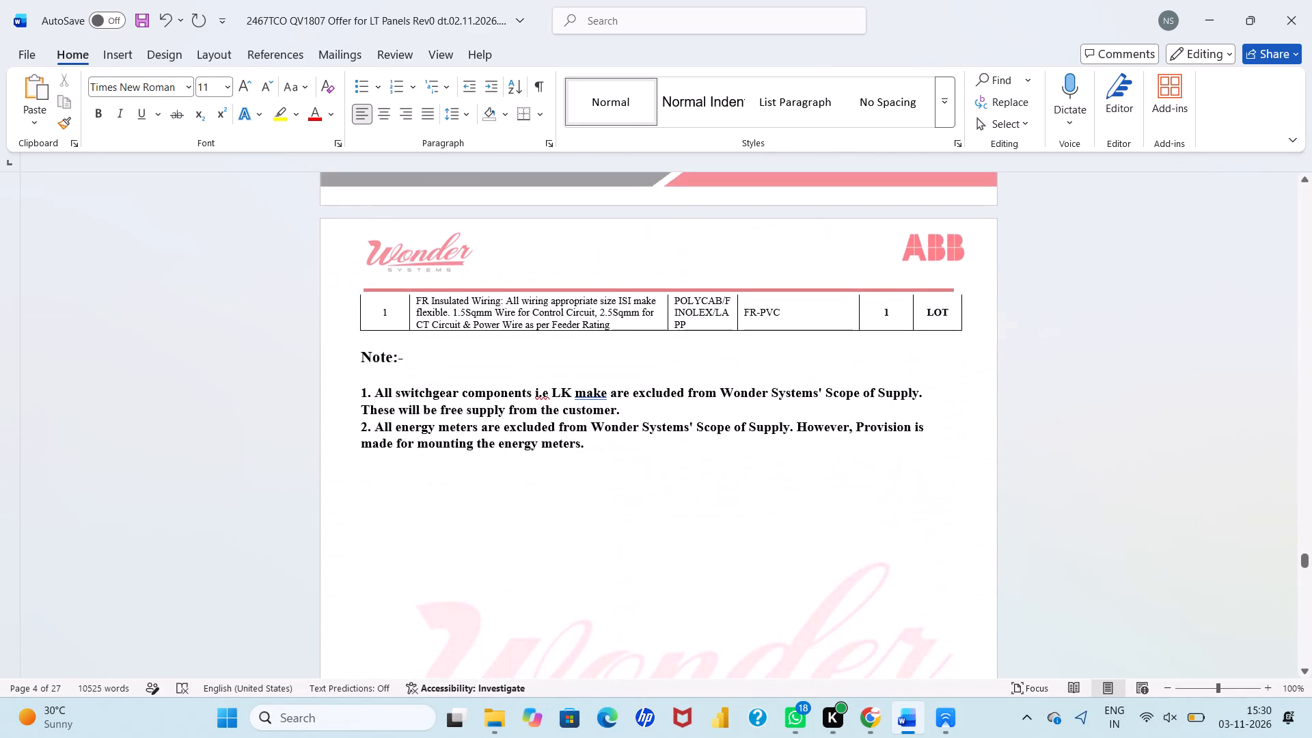
click(595, 438)
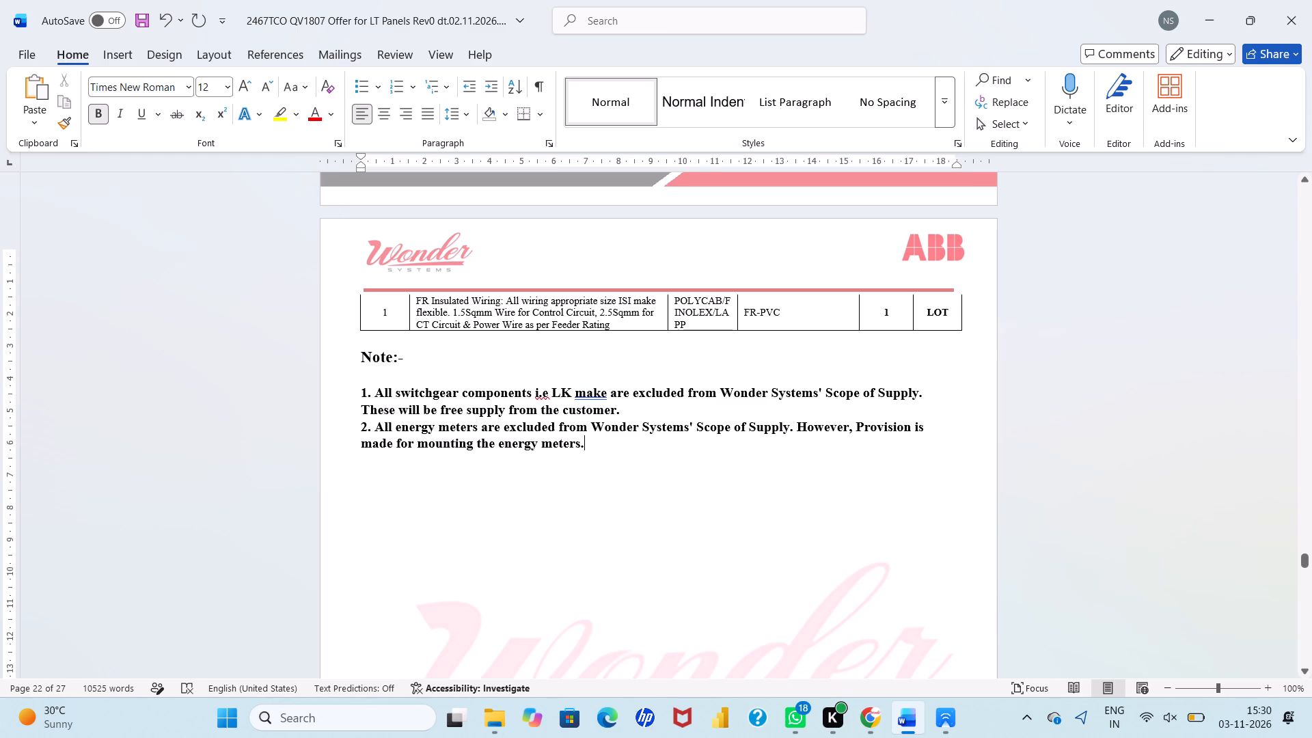
click(625, 407)
click(625, 407)
click(625, 407)
key(space)
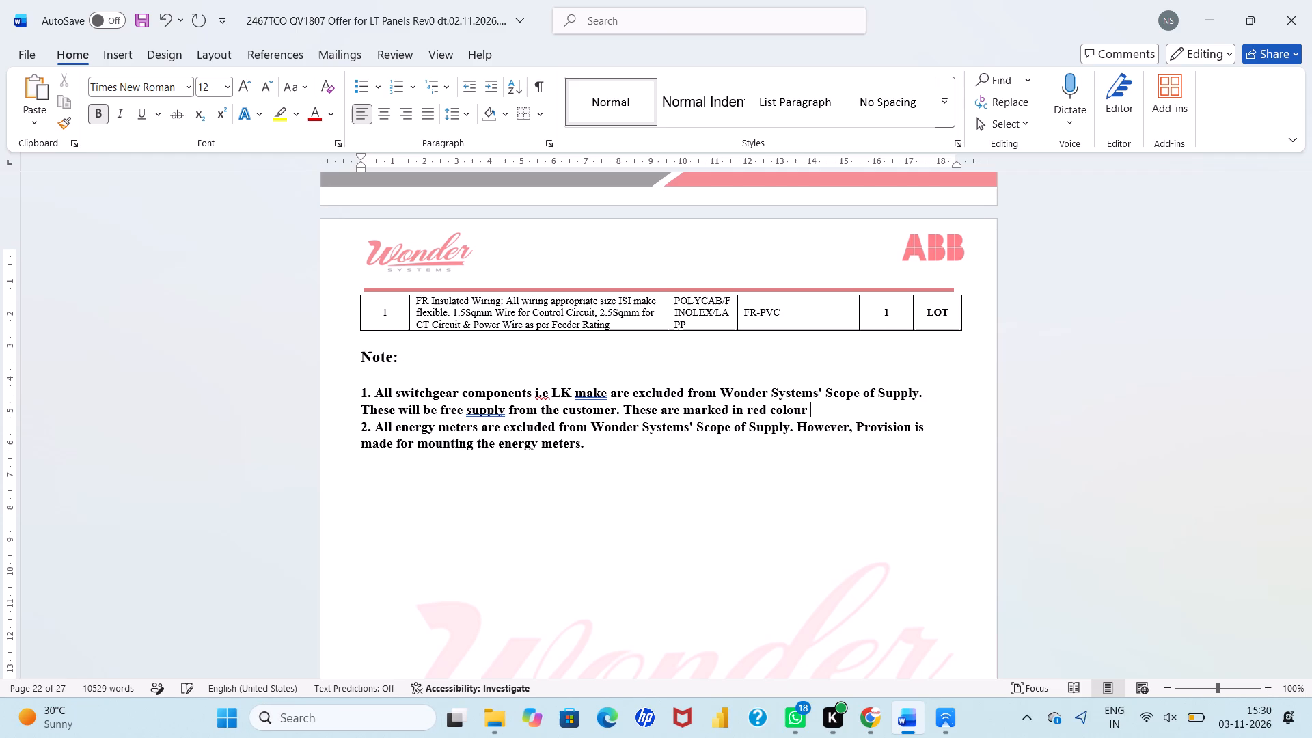
text(in the)
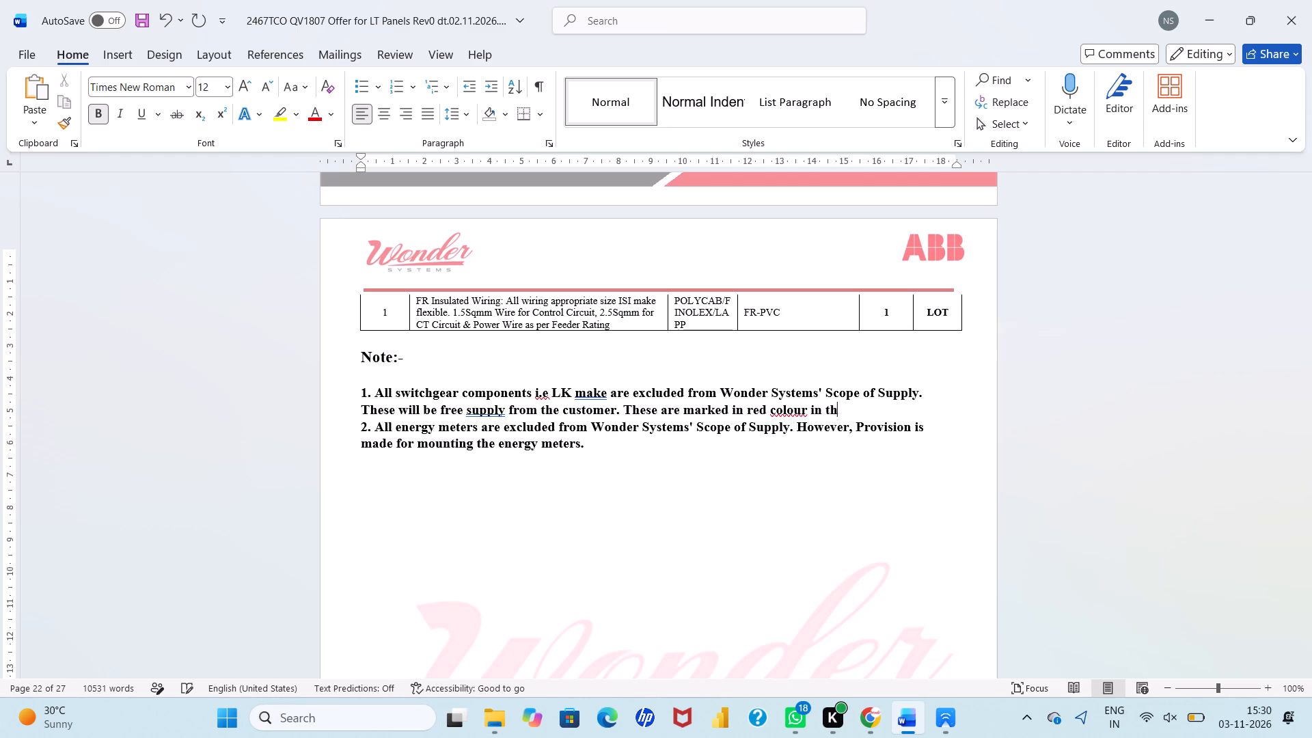
key(space)
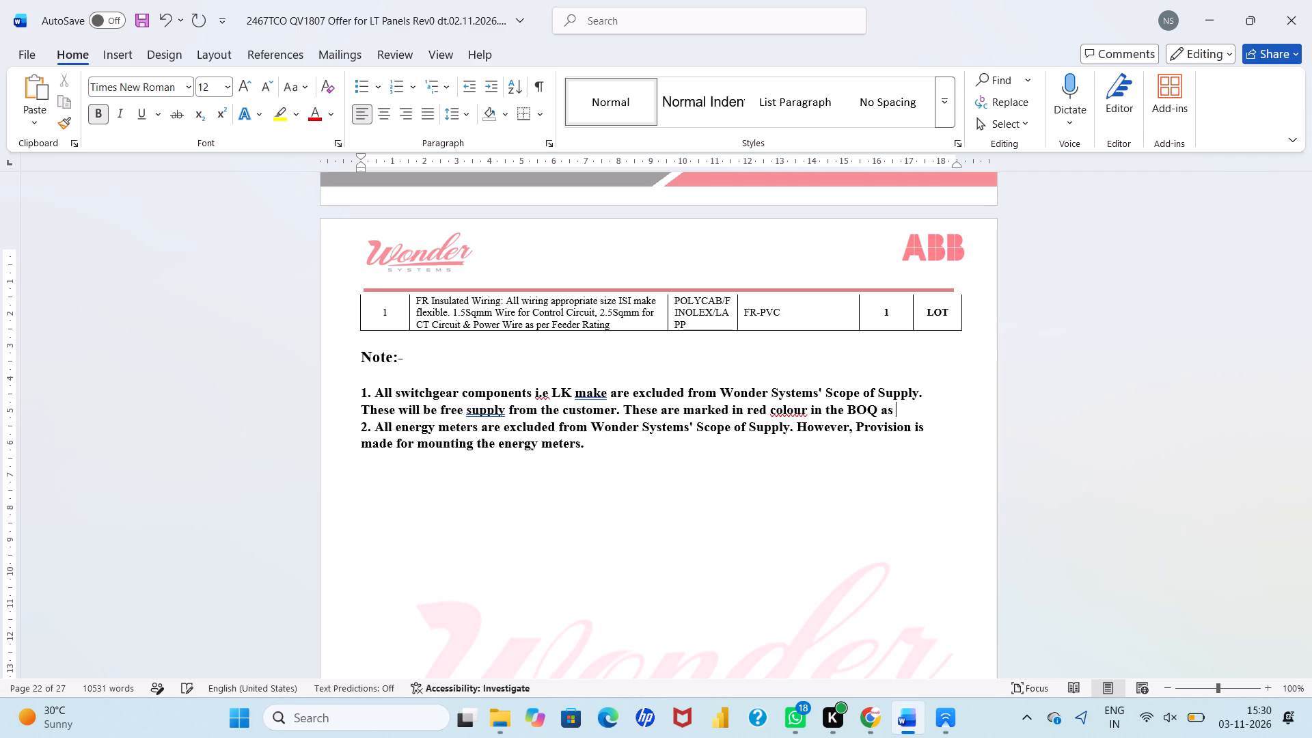
text(above)
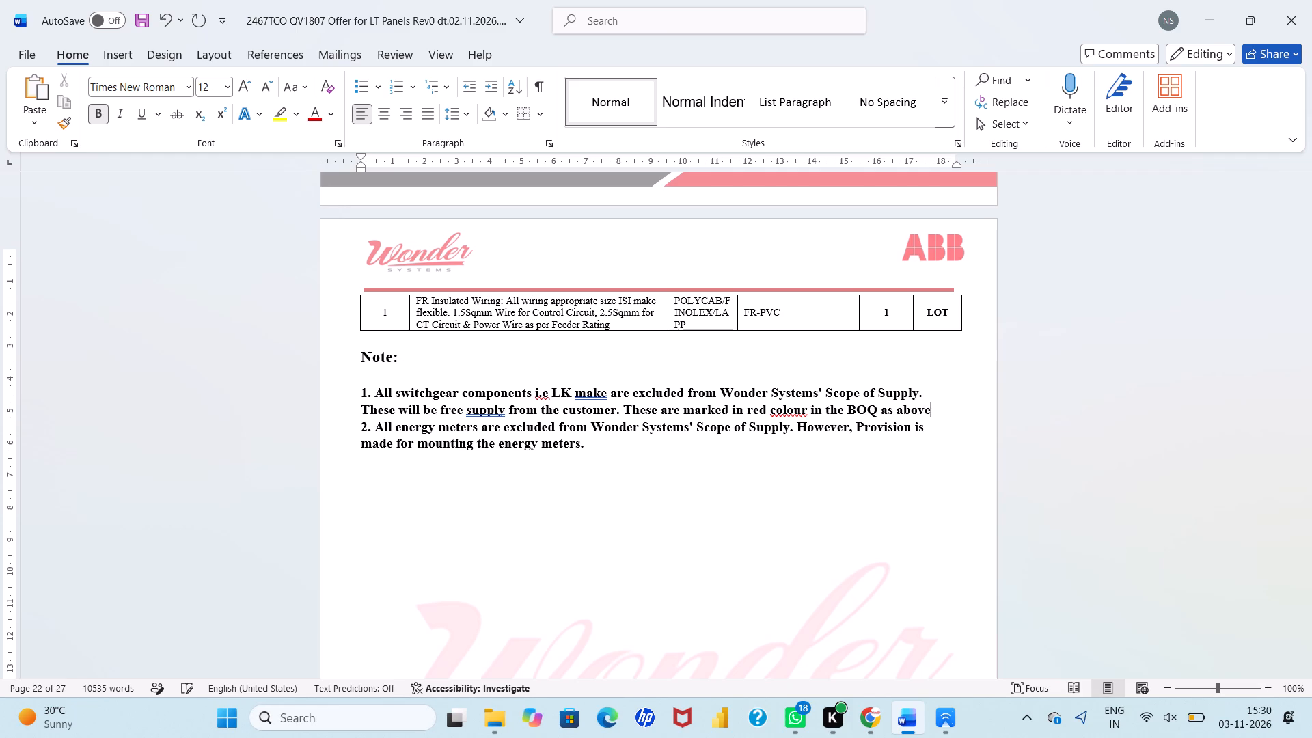
key(period)
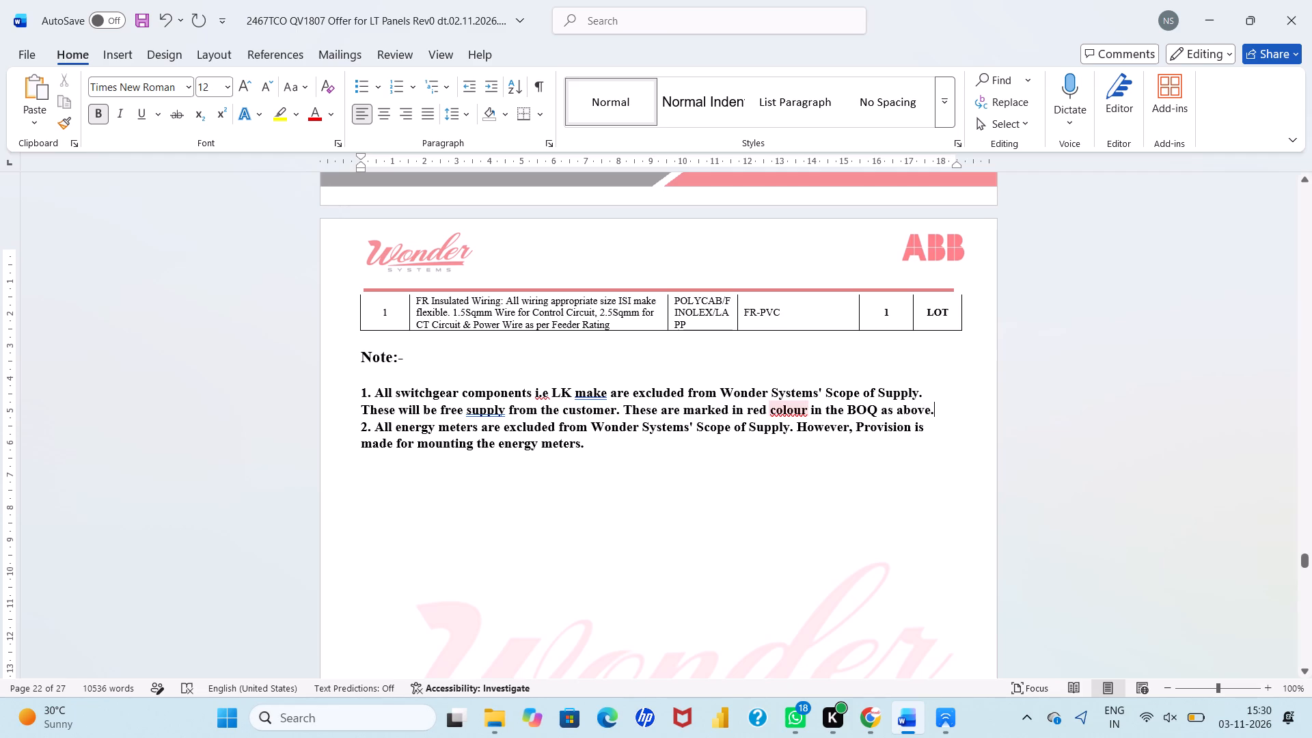
Correct the spelling of "colour" to "color" in the sentence added to note 1.
click(789, 410)
click(795, 466)
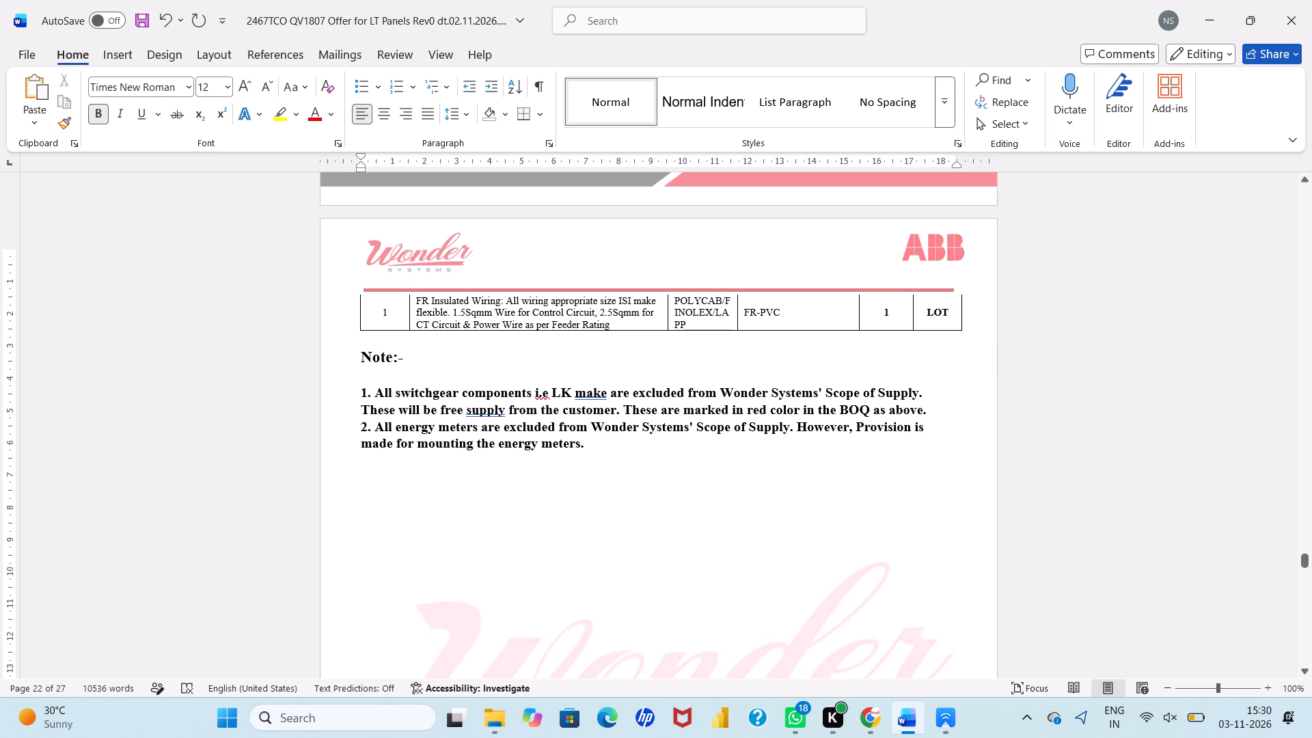
Look back through the offer's BOM tables from the notes to the transformer main LT panel for 500KVA TRF, examining the LK make items.
scroll(728, 370, up, 4)
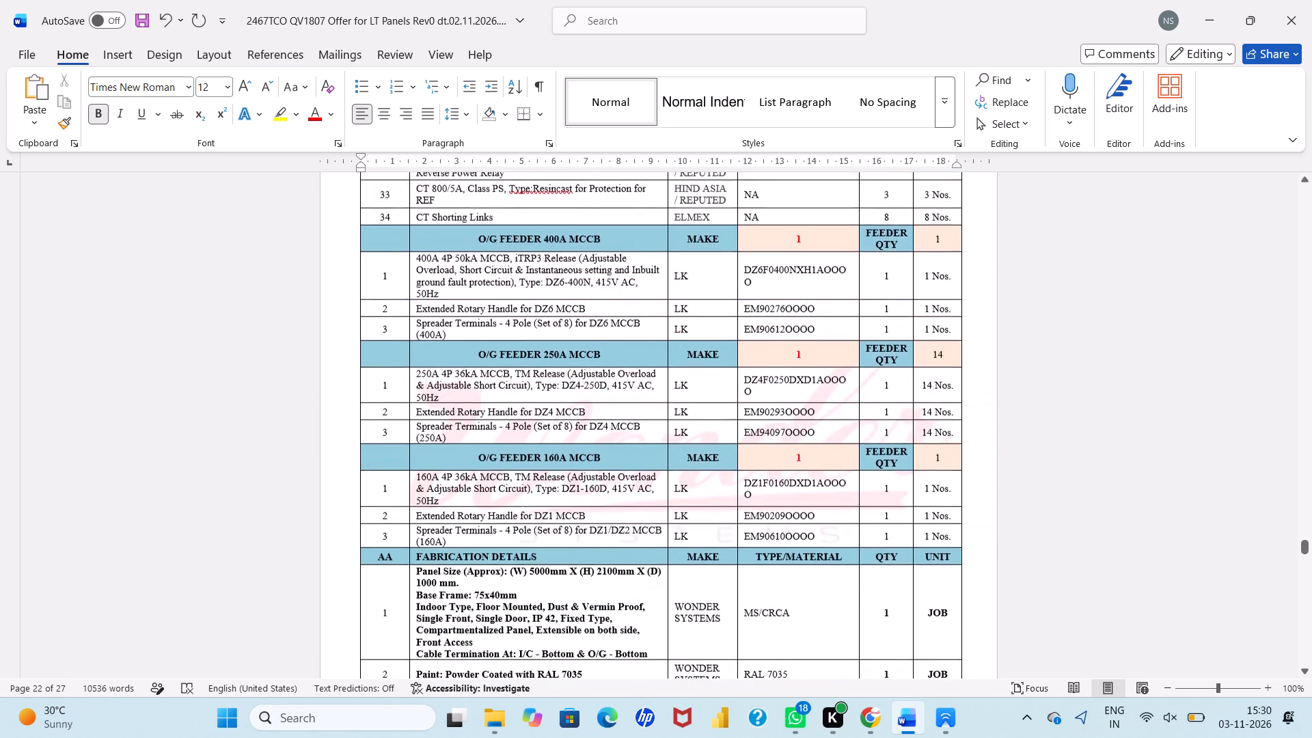
scroll(728, 370, up, 12)
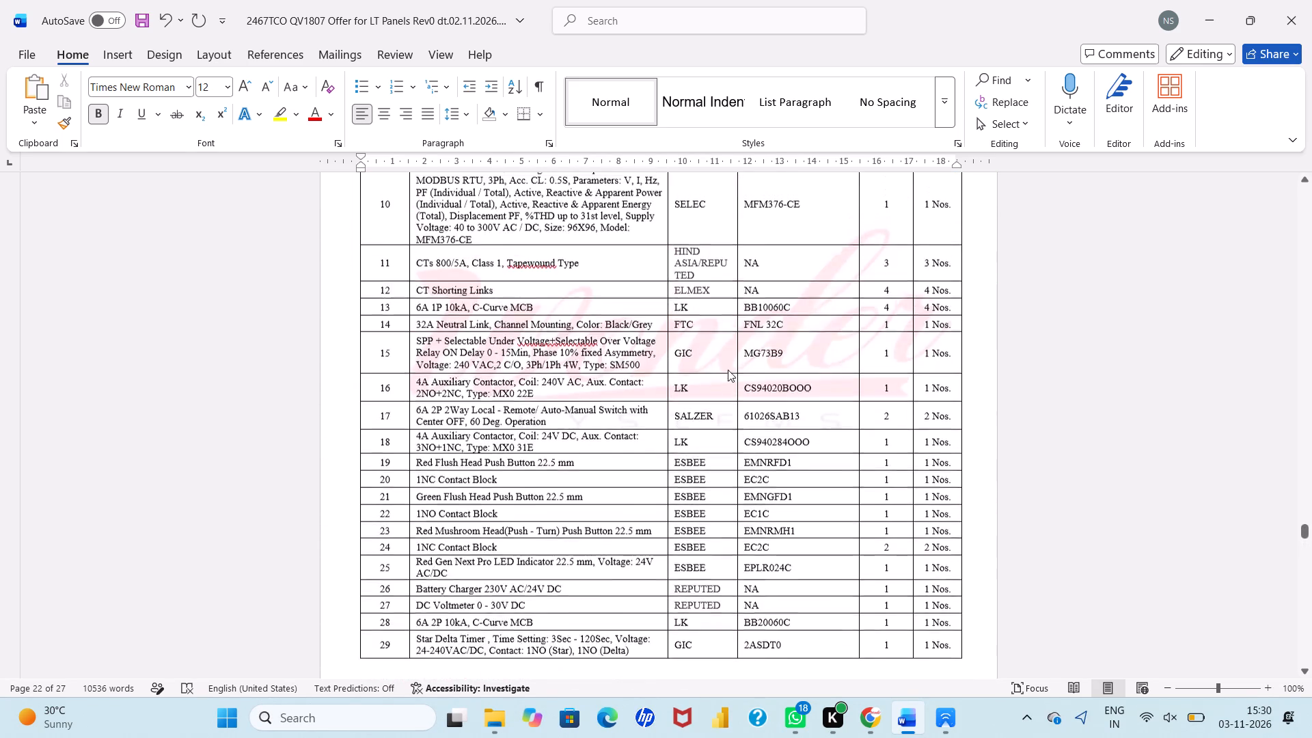
scroll(728, 370, up, 20)
scroll(728, 370, up, 2)
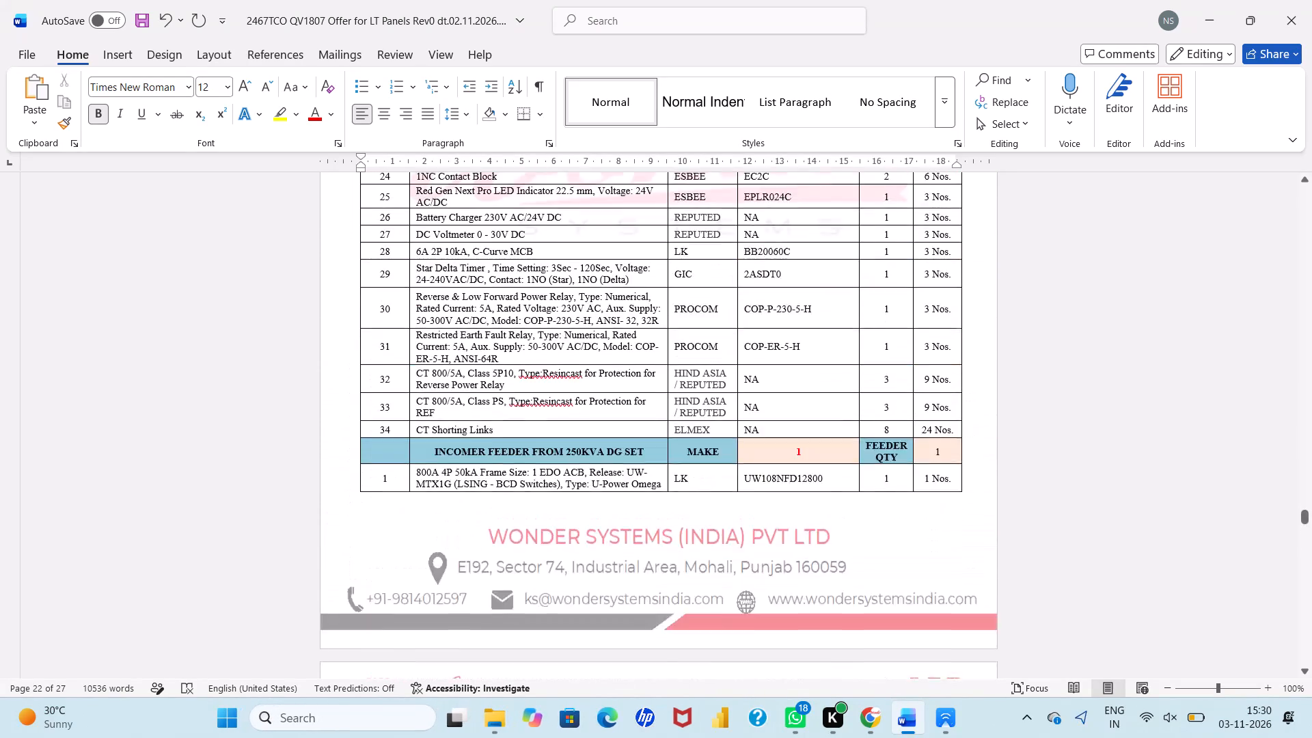
scroll(728, 370, up, 20)
scroll(728, 370, up, 2)
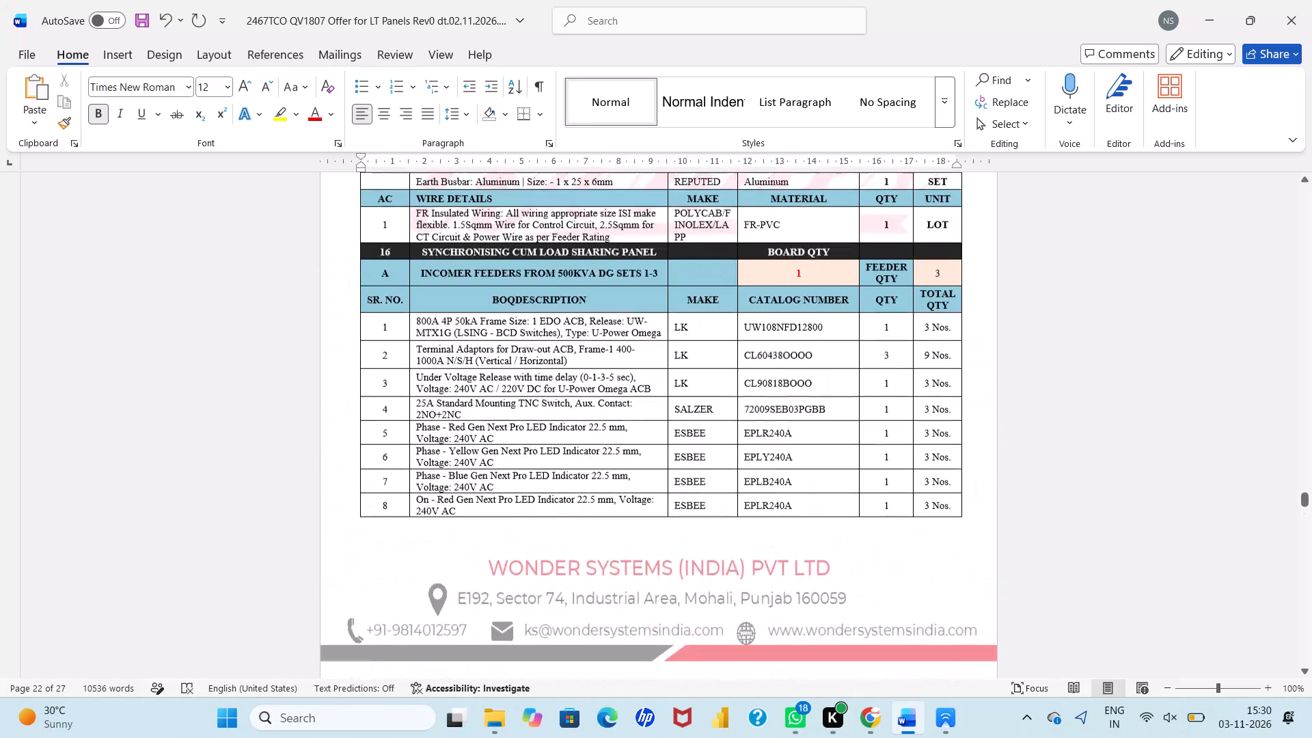
scroll(728, 370, up, 11)
scroll(728, 370, up, 20)
scroll(728, 370, up, 9)
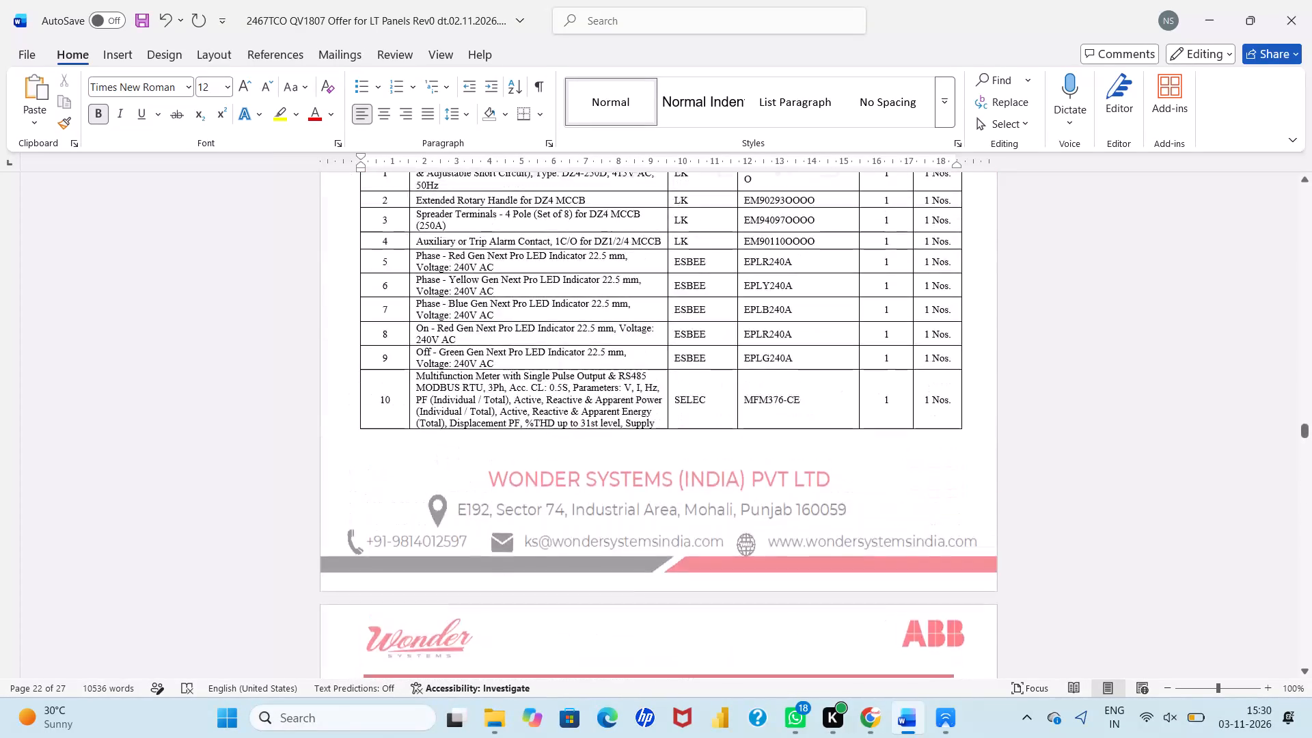
scroll(728, 370, up, 12)
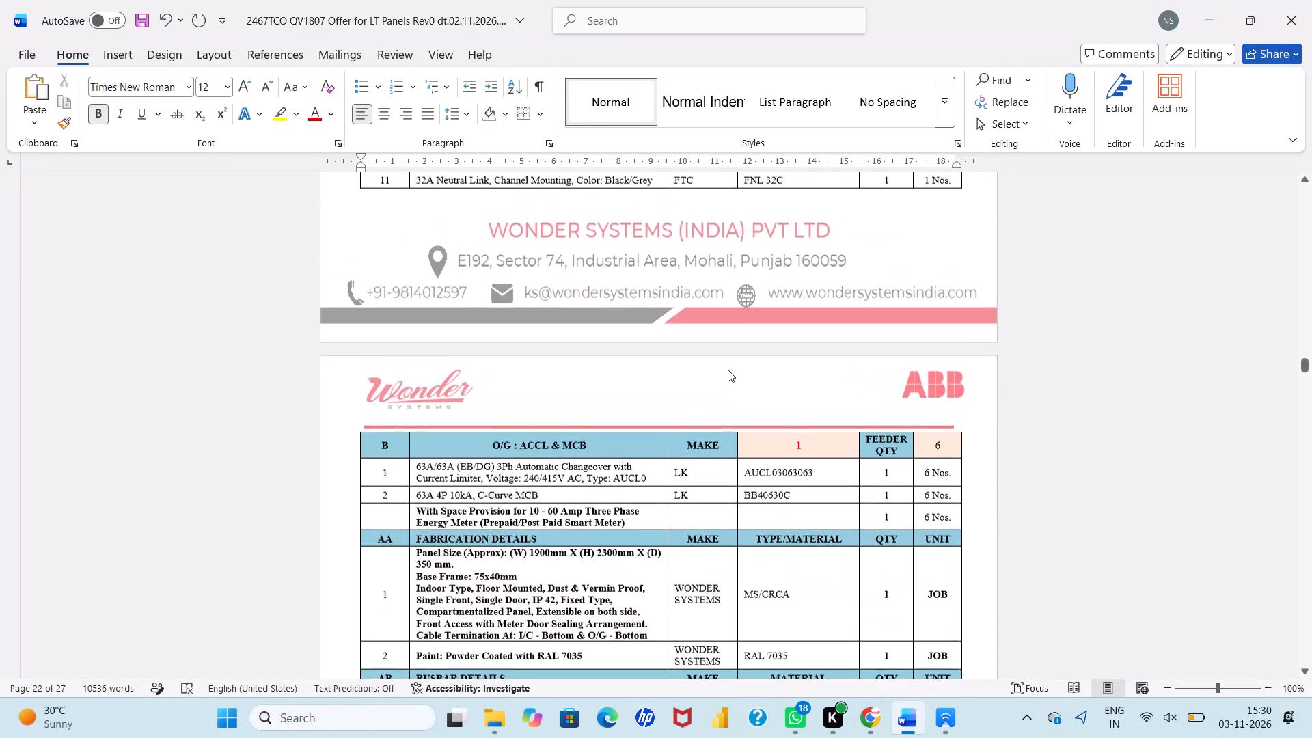
scroll(728, 370, up, 6)
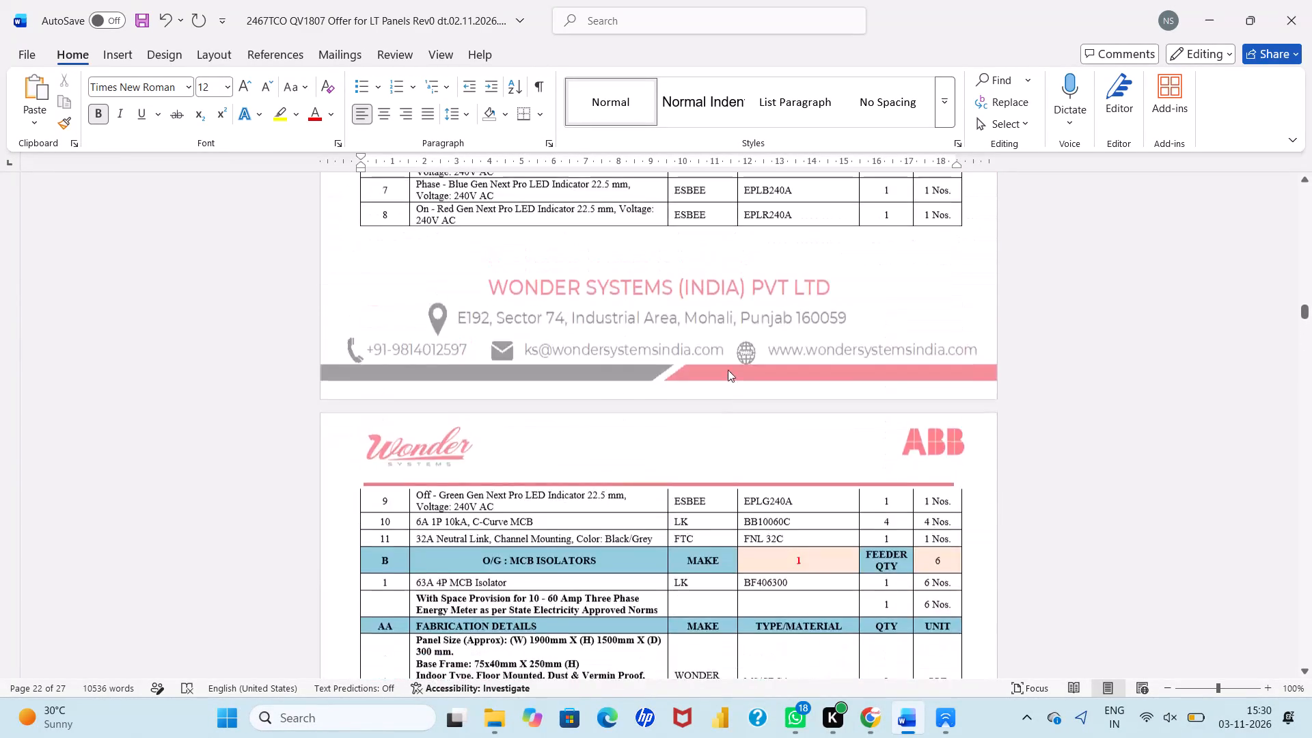
scroll(728, 370, up, 17)
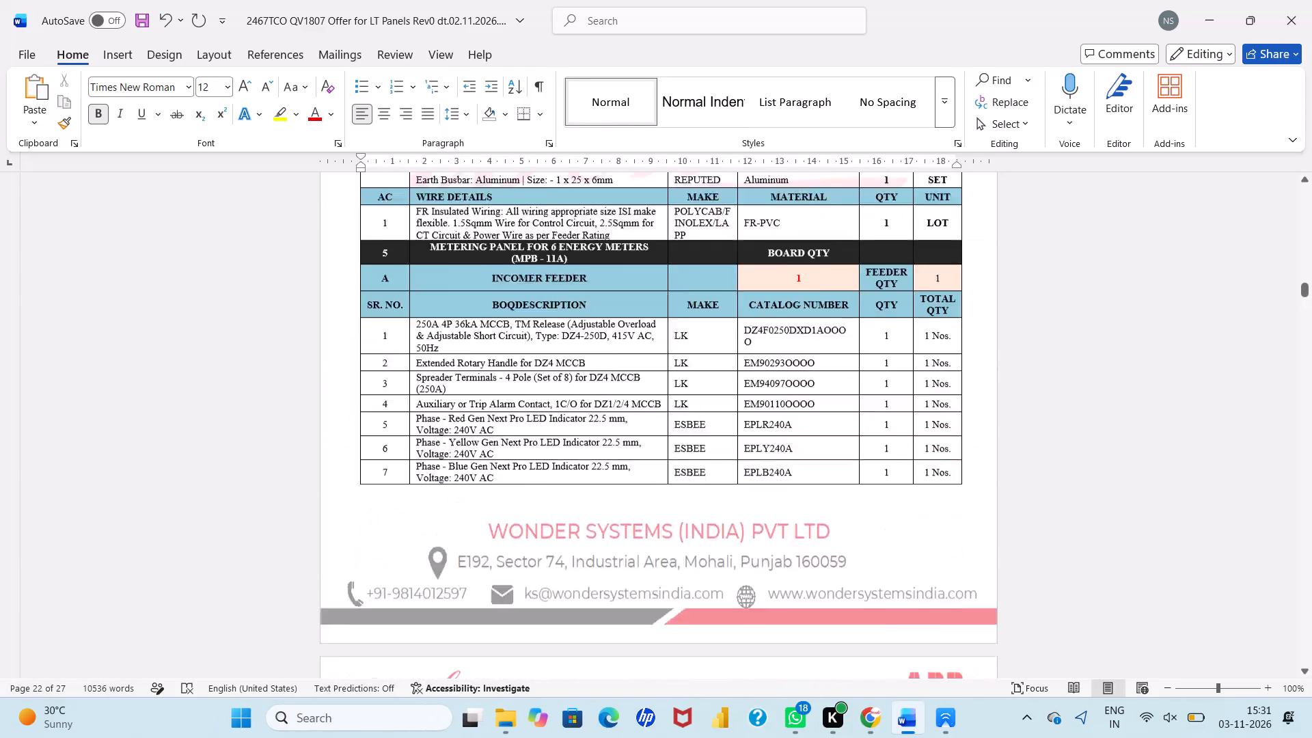
scroll(728, 370, up, 12)
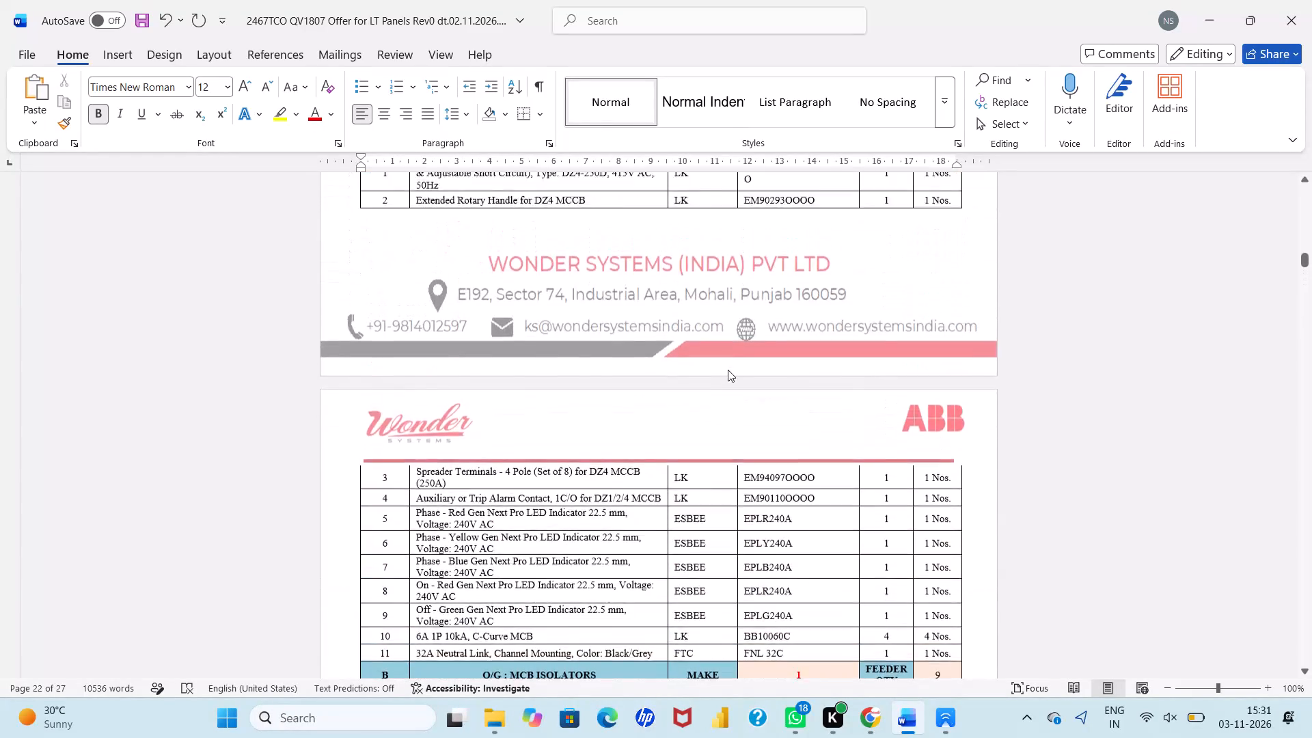
scroll(728, 370, up, 9)
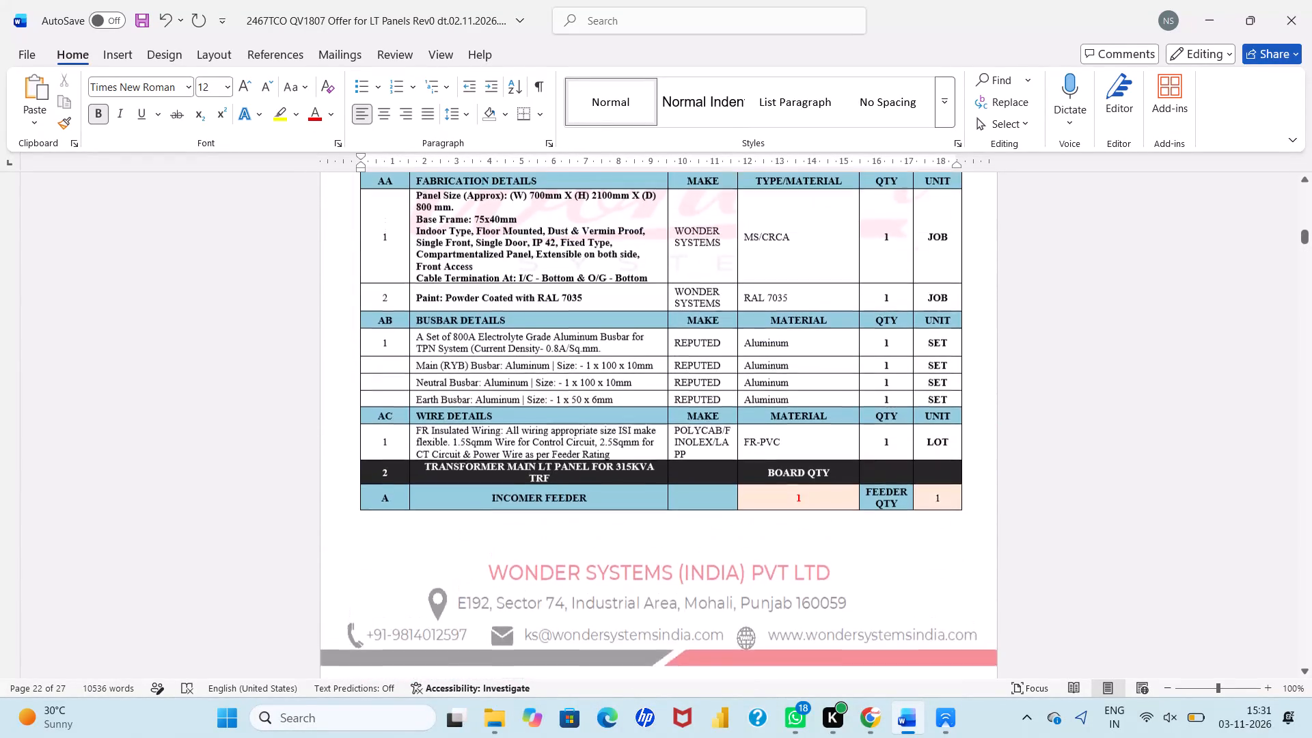
scroll(728, 370, up, 4)
scroll(728, 370, down, 1)
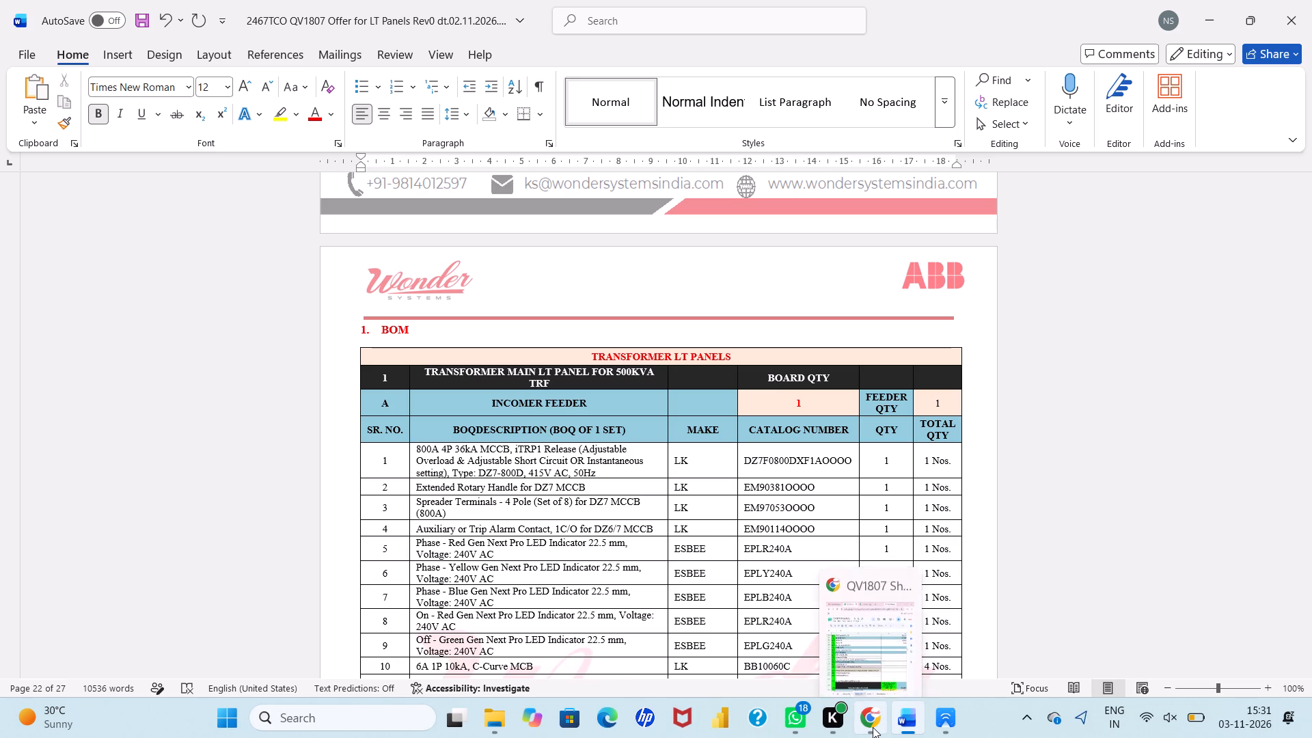
Switch to the QV1807 Shivalik Square spreadsheet and filter the TECHNICAL sheet's make column to show only LK.
click(875, 655)
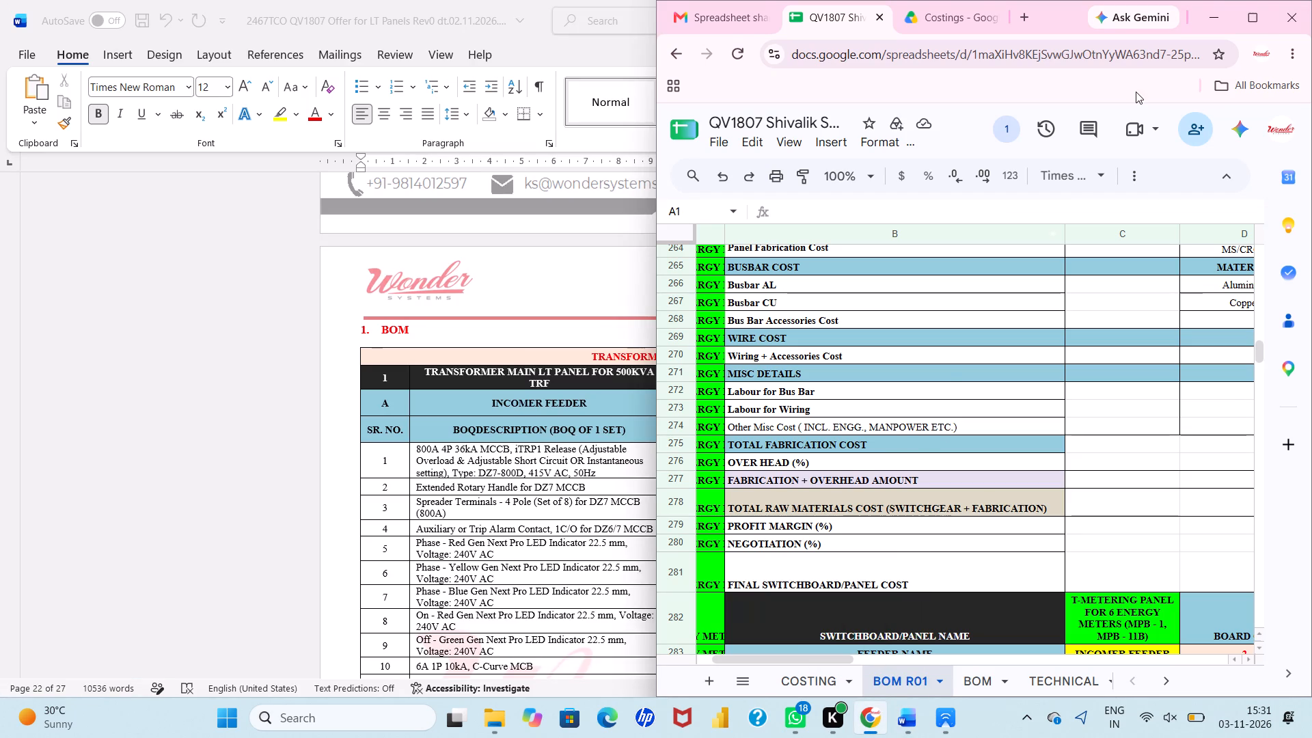
click(1246, 10)
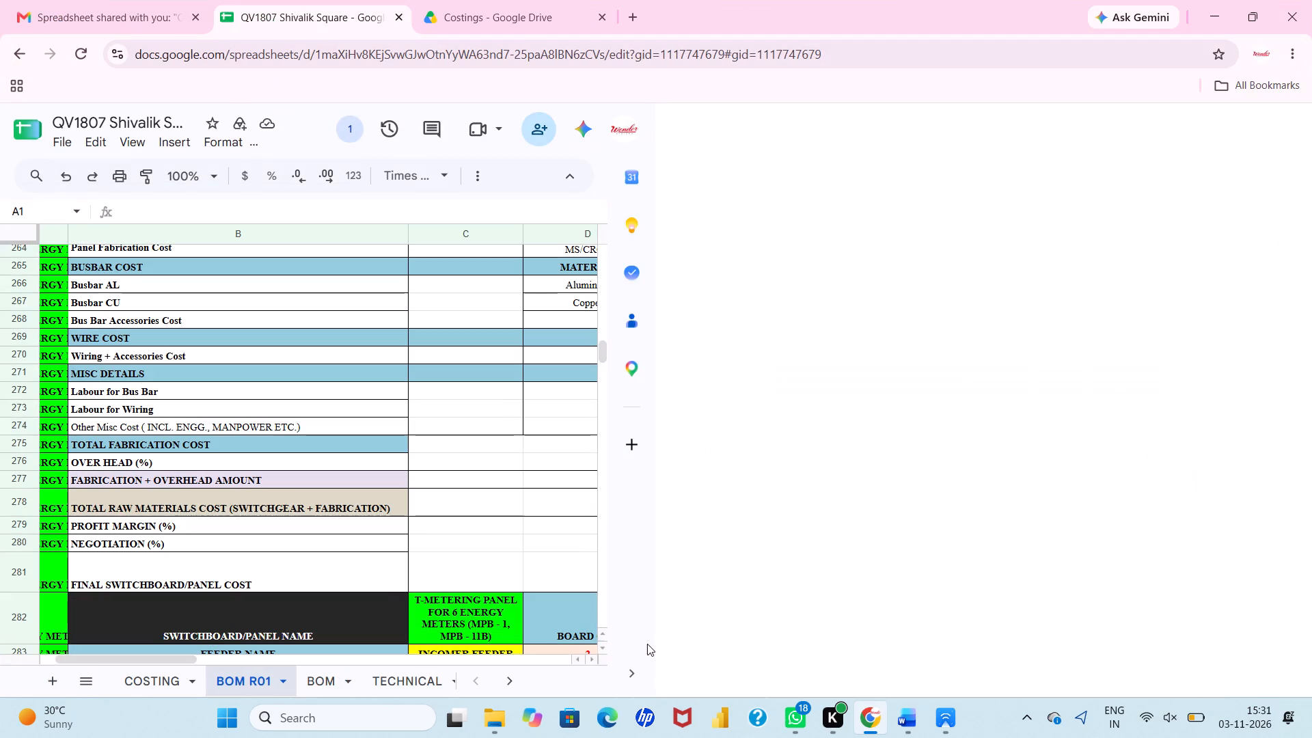
click(413, 680)
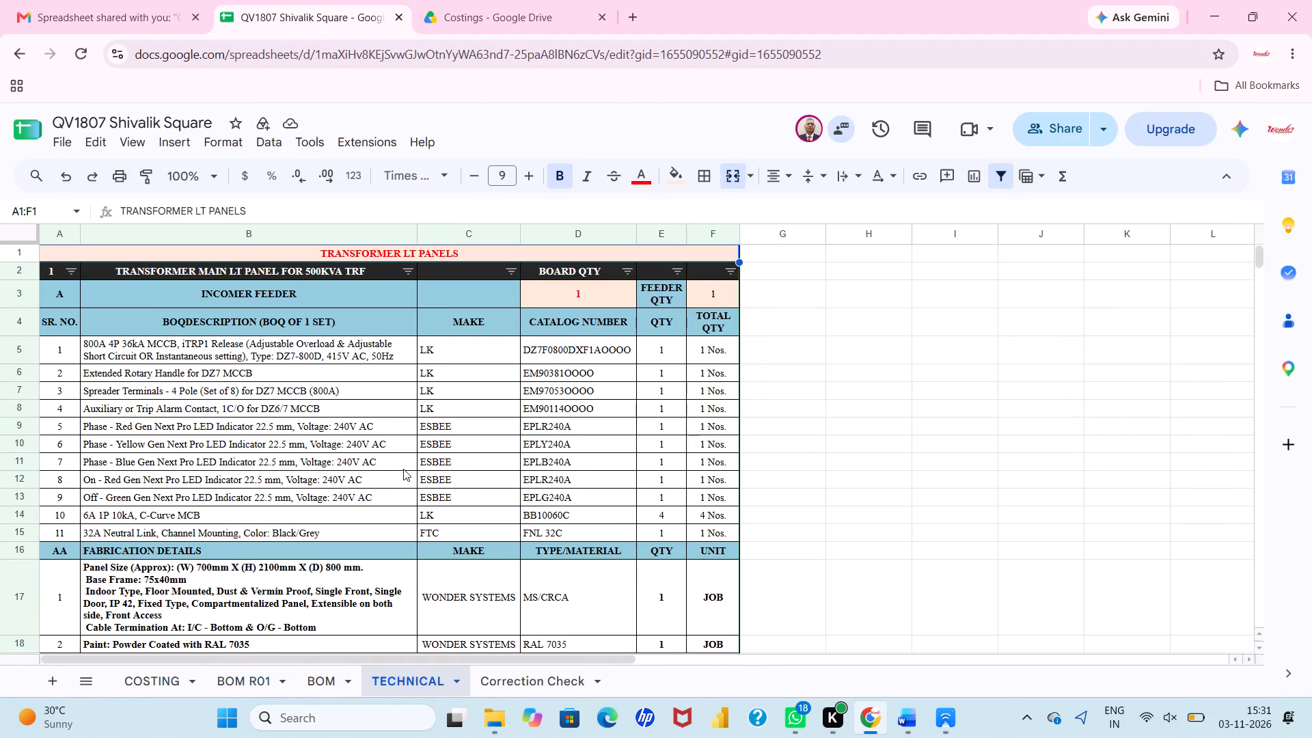
scroll(403, 469, down, 3)
scroll(403, 469, up, 1)
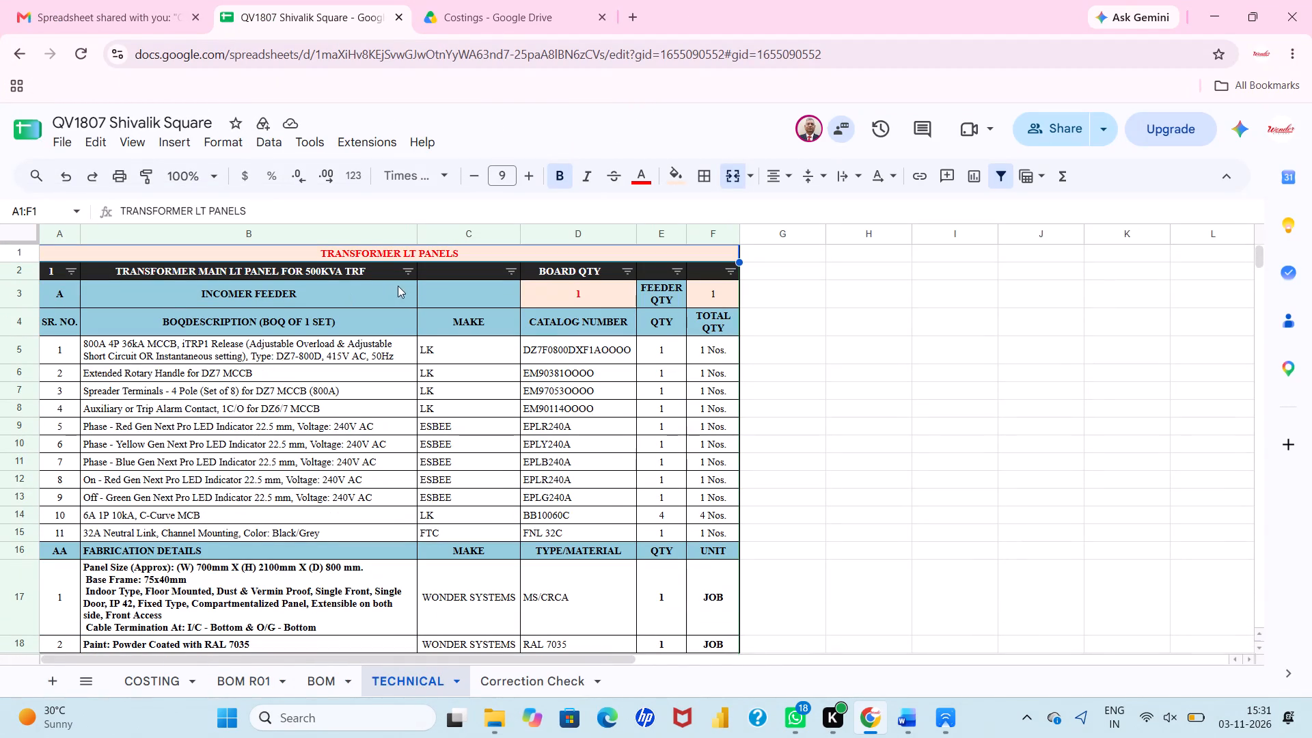
click(510, 266)
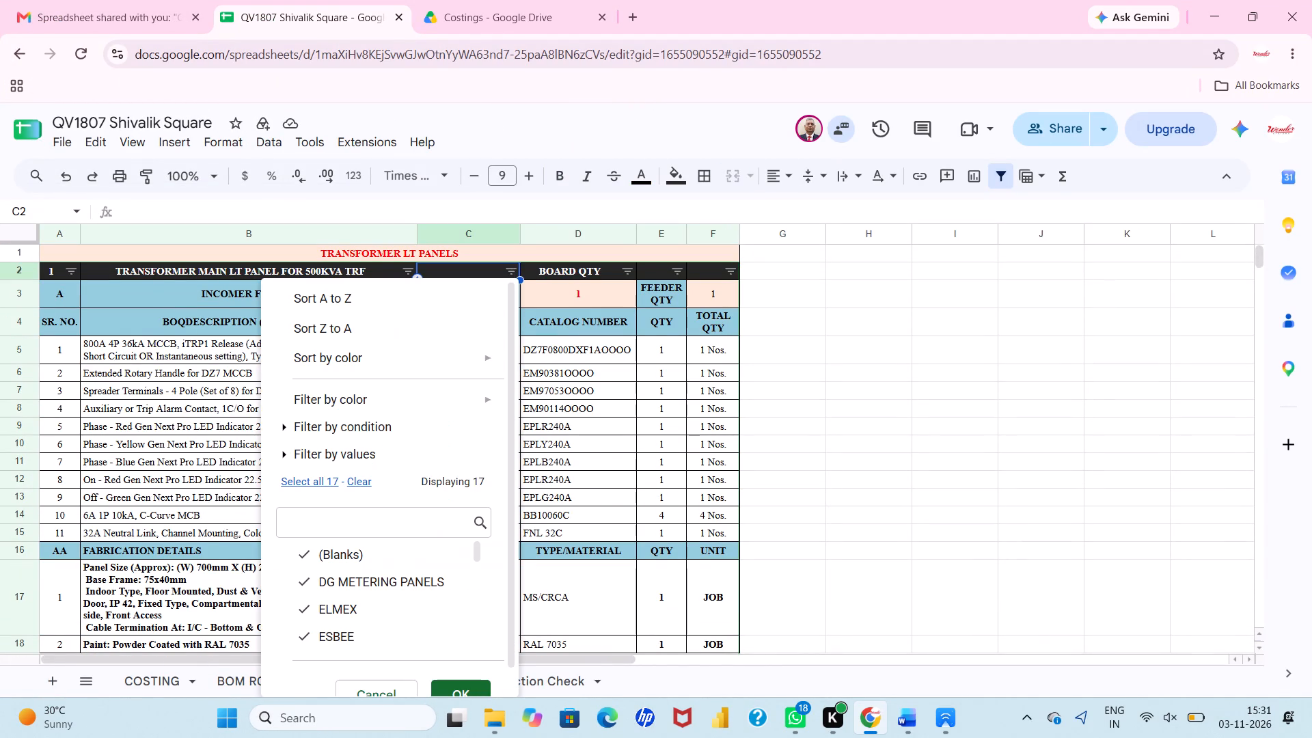
click(359, 476)
click(358, 528)
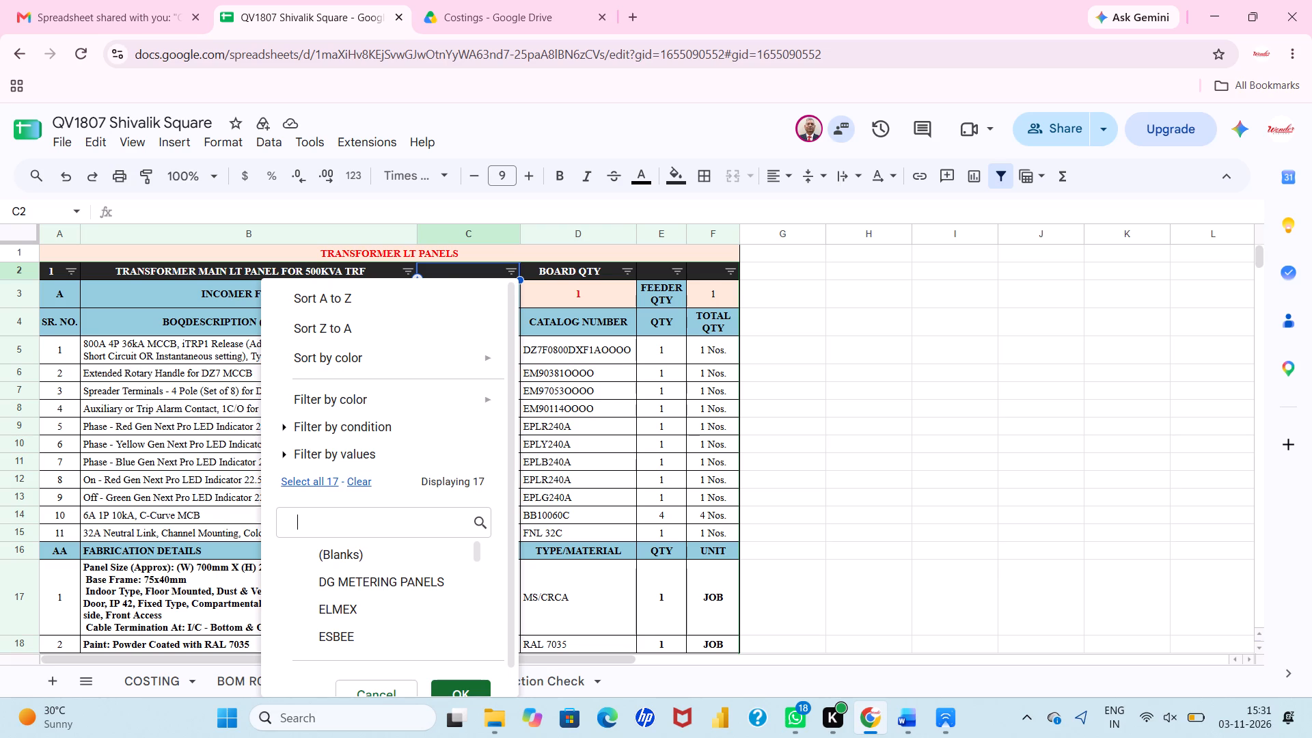
click(358, 553)
scroll(358, 553, down, 1)
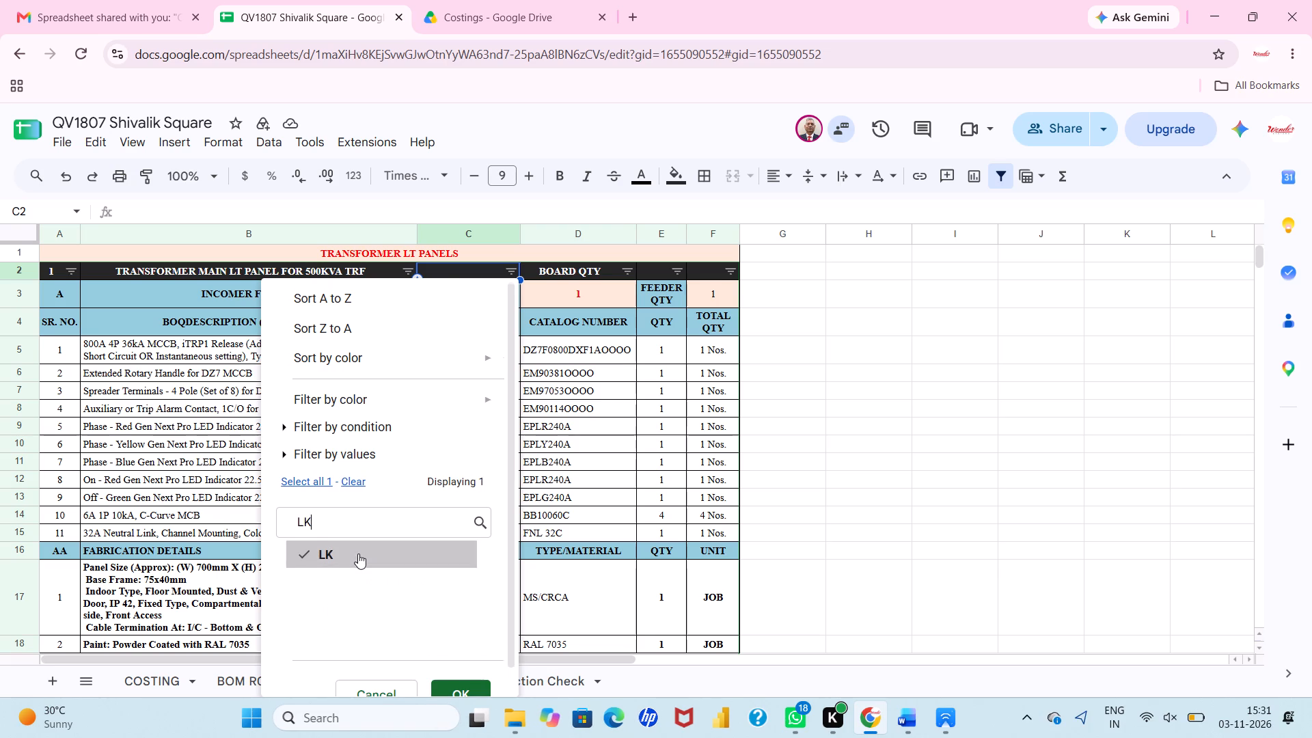
scroll(358, 553, down, 1)
click(463, 675)
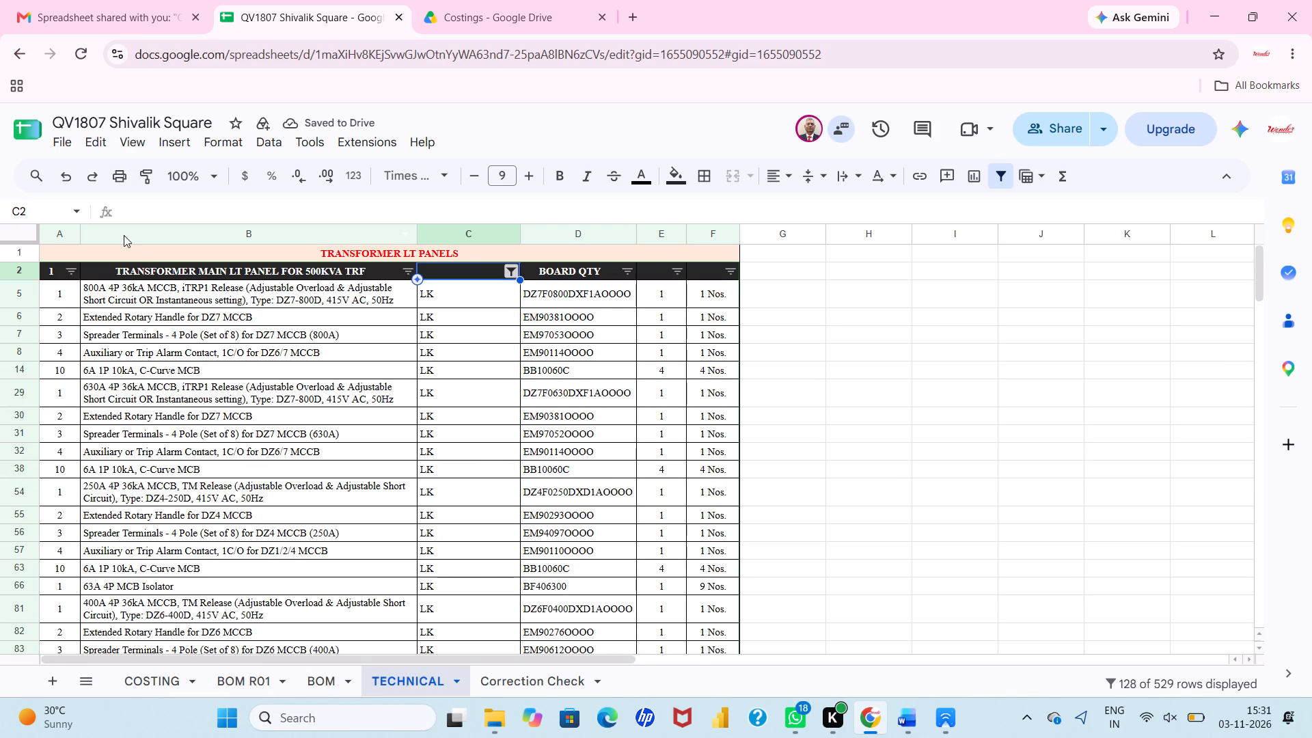
Fill all the filtered LK make cells, C5 to C521, with a light magenta background on the TECHNICAL sheet.
drag(66, 292, 710, 519)
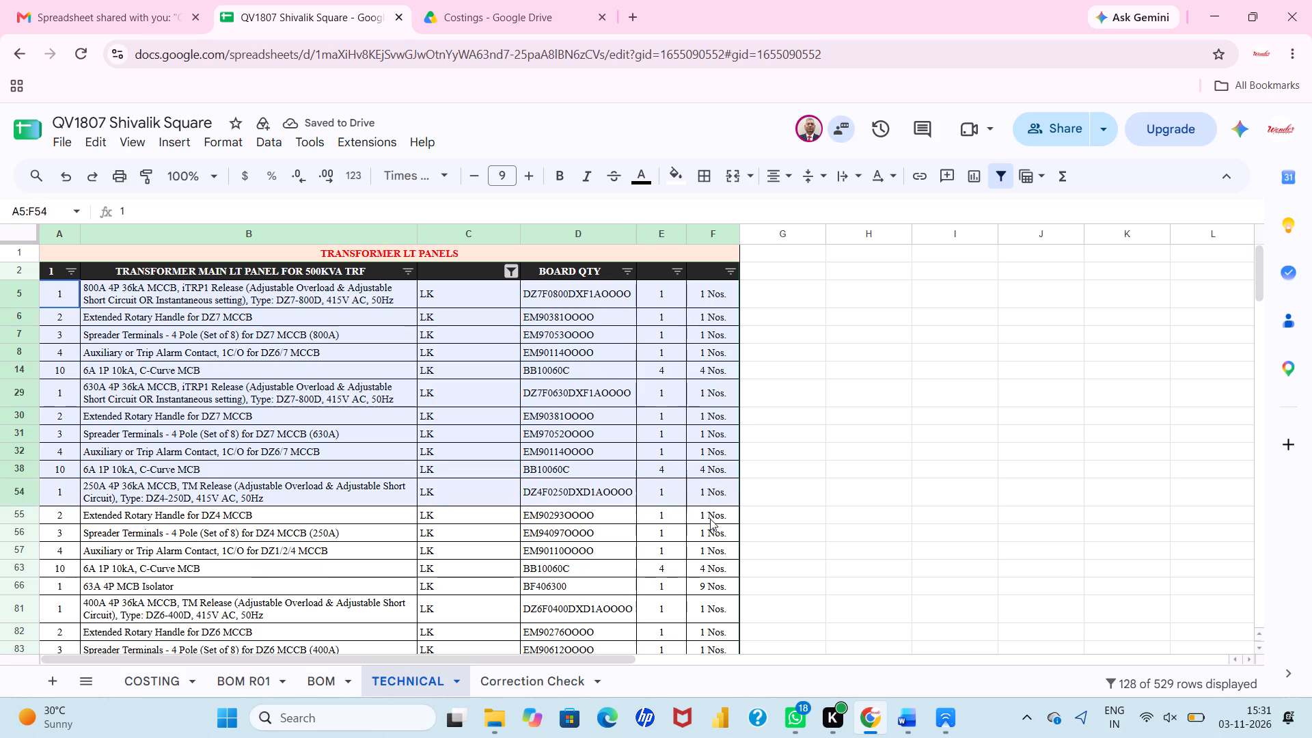
drag(710, 519, 698, 737)
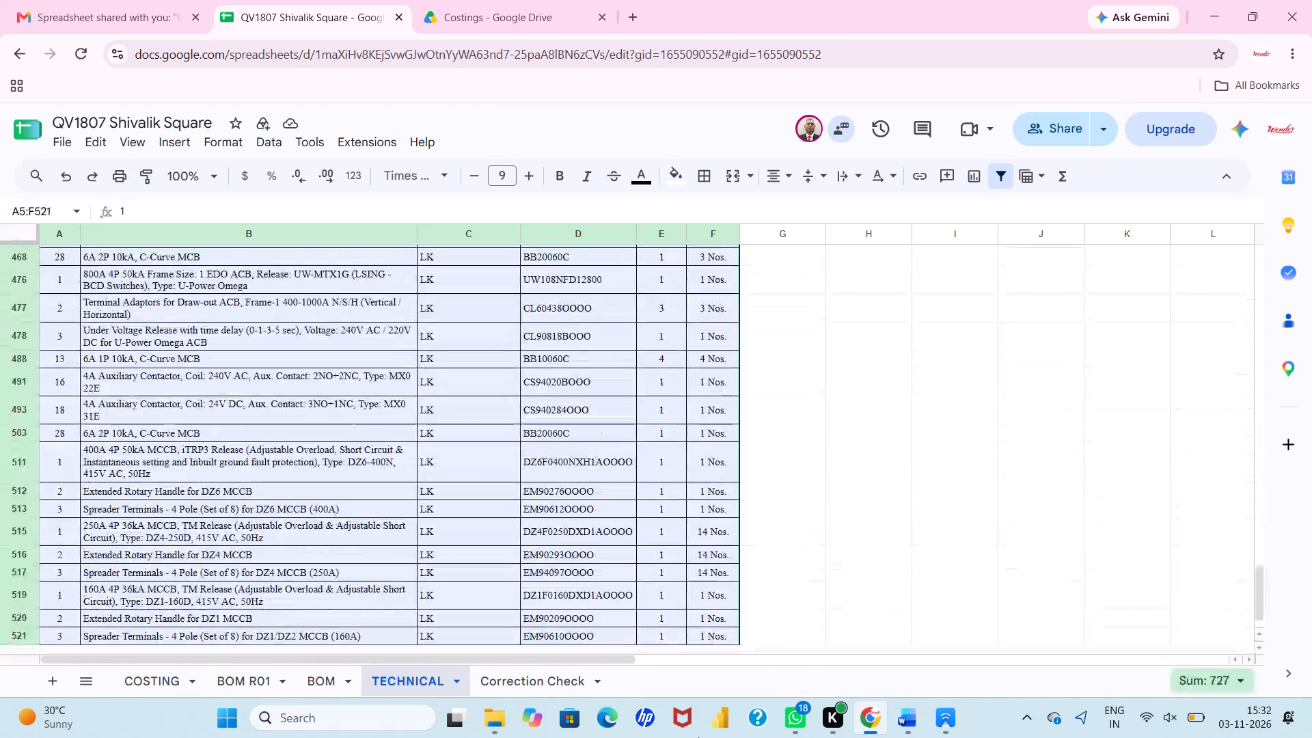
drag(698, 737, 698, 737)
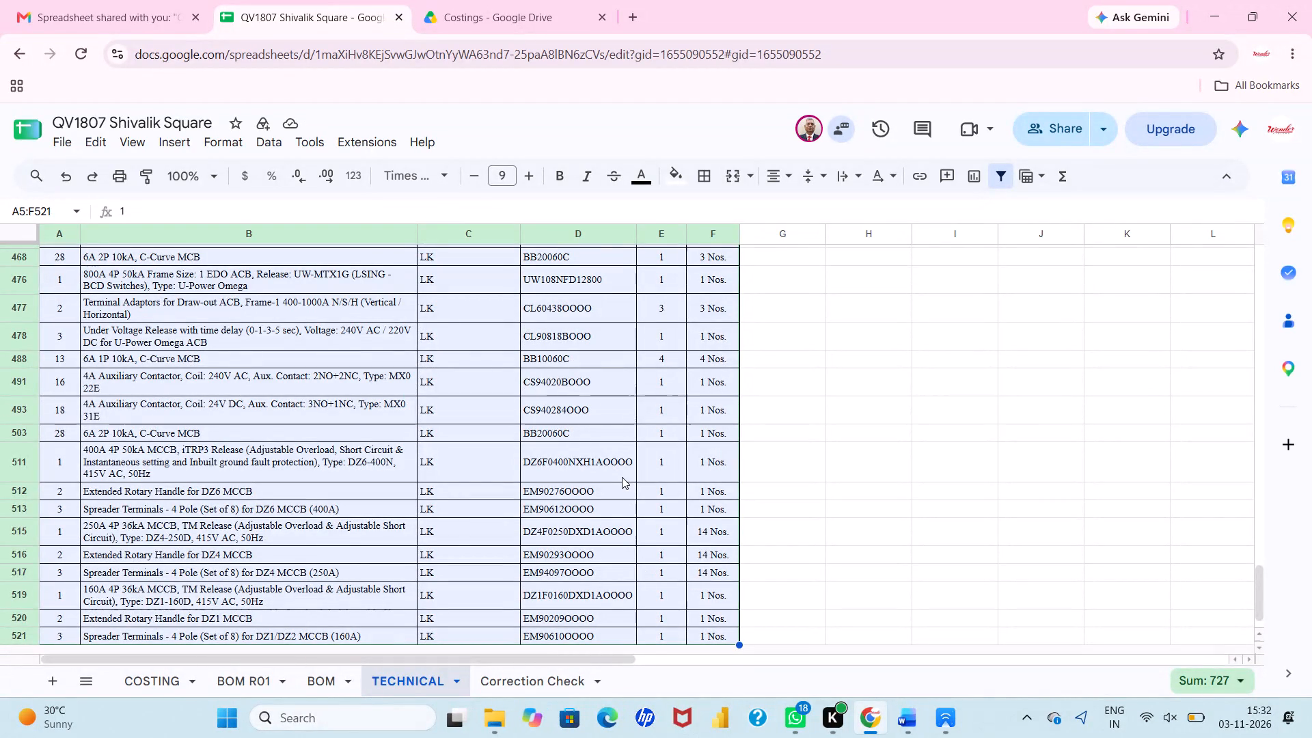
click(467, 236)
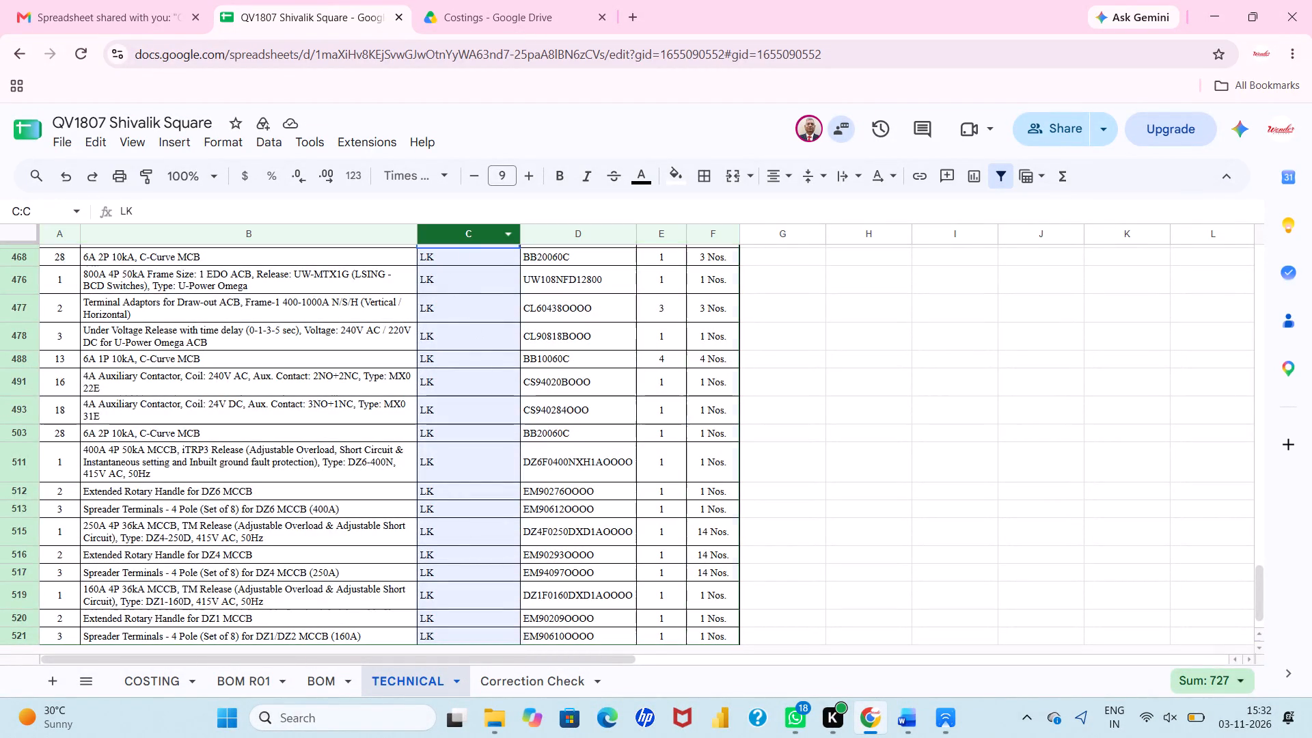
scroll(482, 357, up, 13)
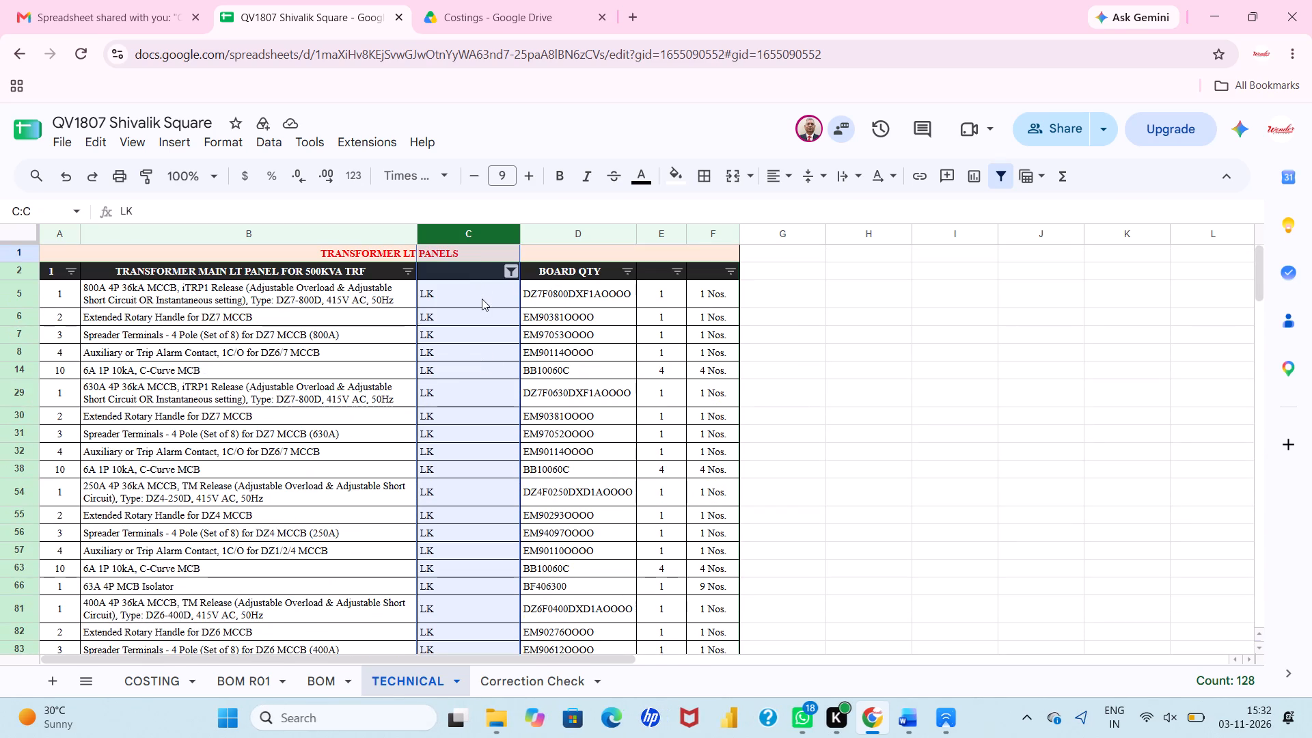
click(482, 299)
key(ctrl+shift+Down)
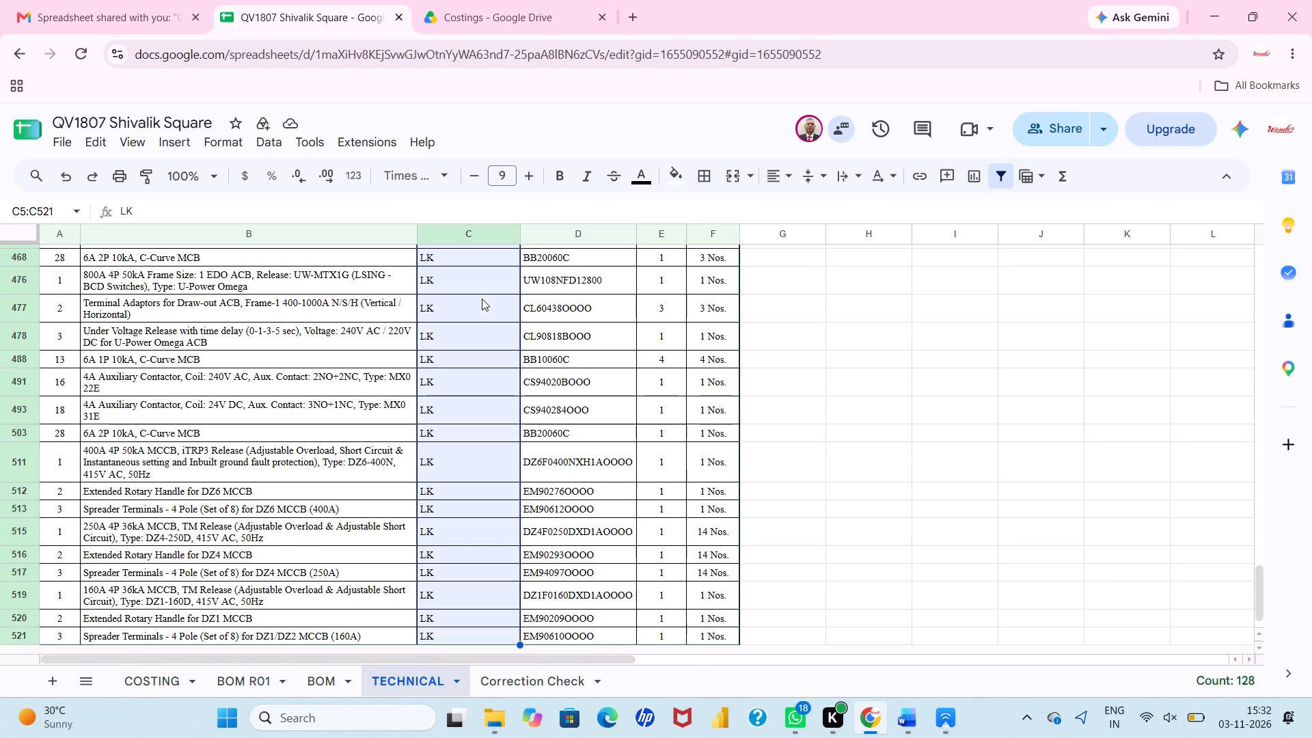
click(680, 173)
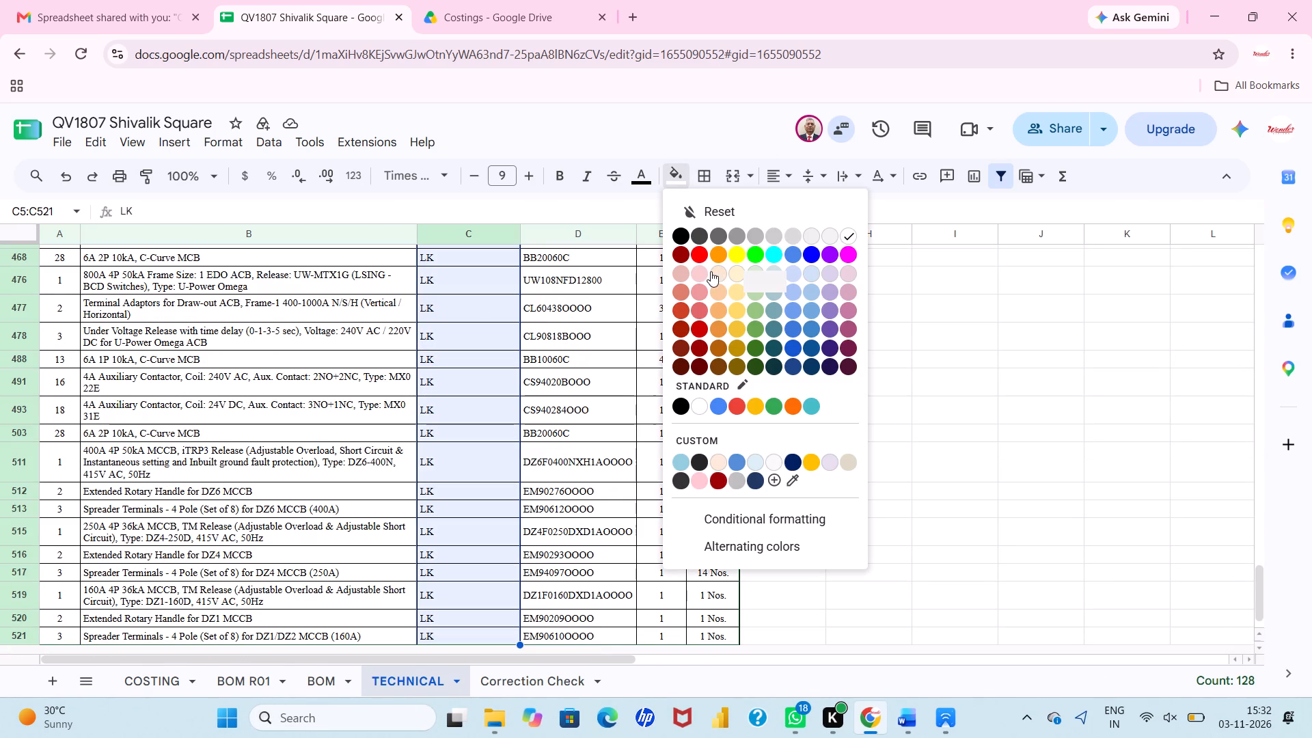
click(852, 289)
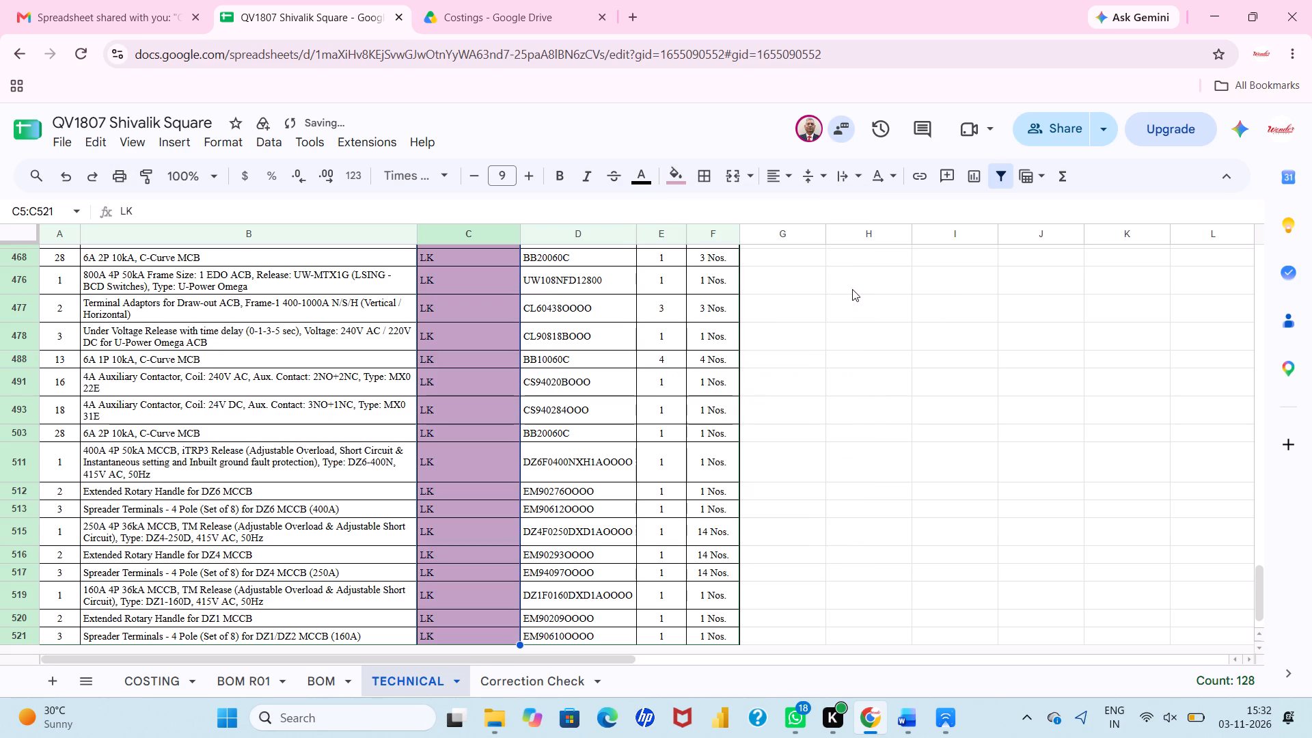
Clear the LK filter on the make column so that all makes are selected.
scroll(505, 418, down, 1)
scroll(505, 418, up, 2)
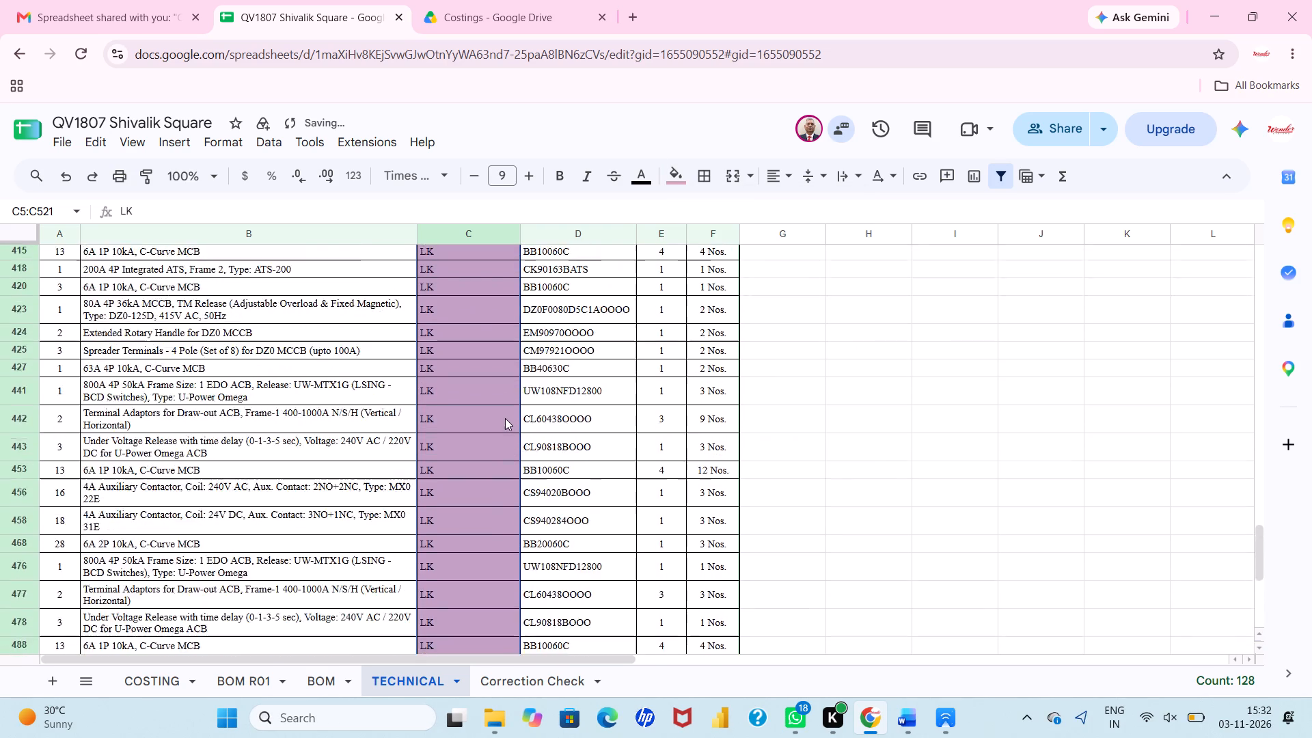
scroll(505, 418, up, 8)
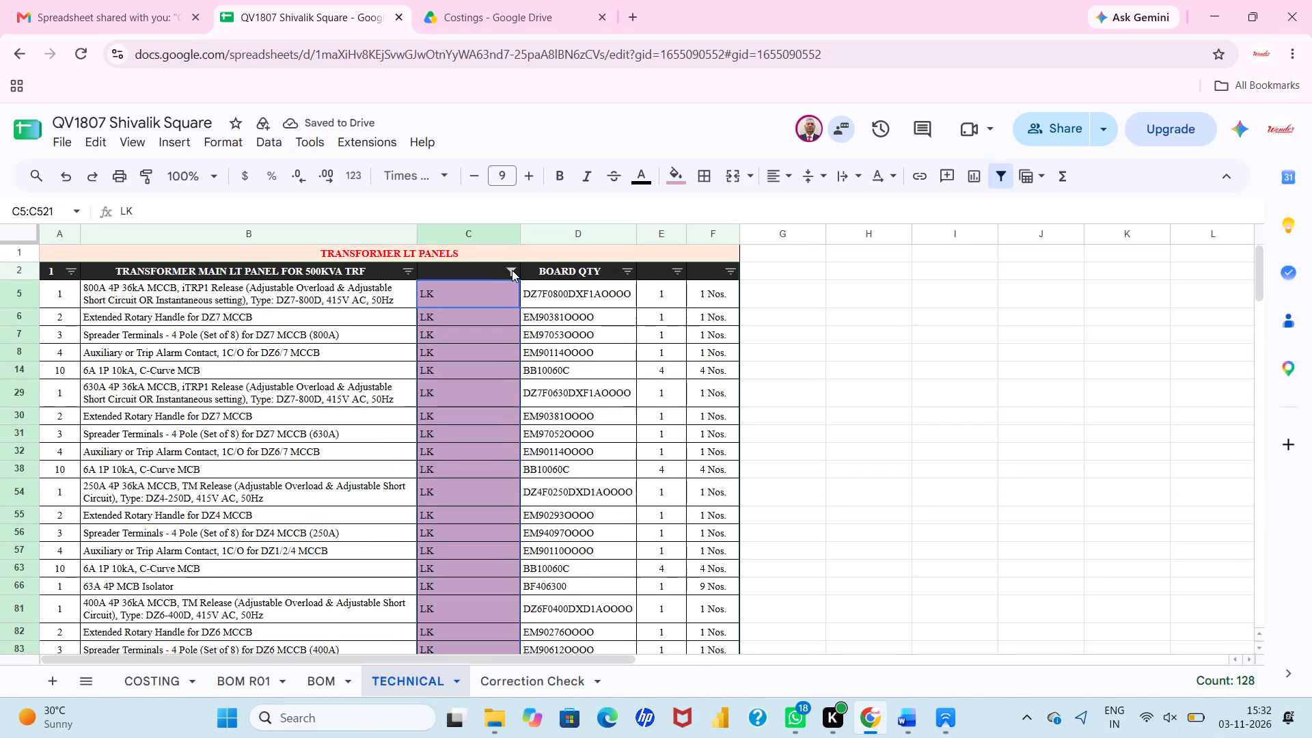
click(512, 268)
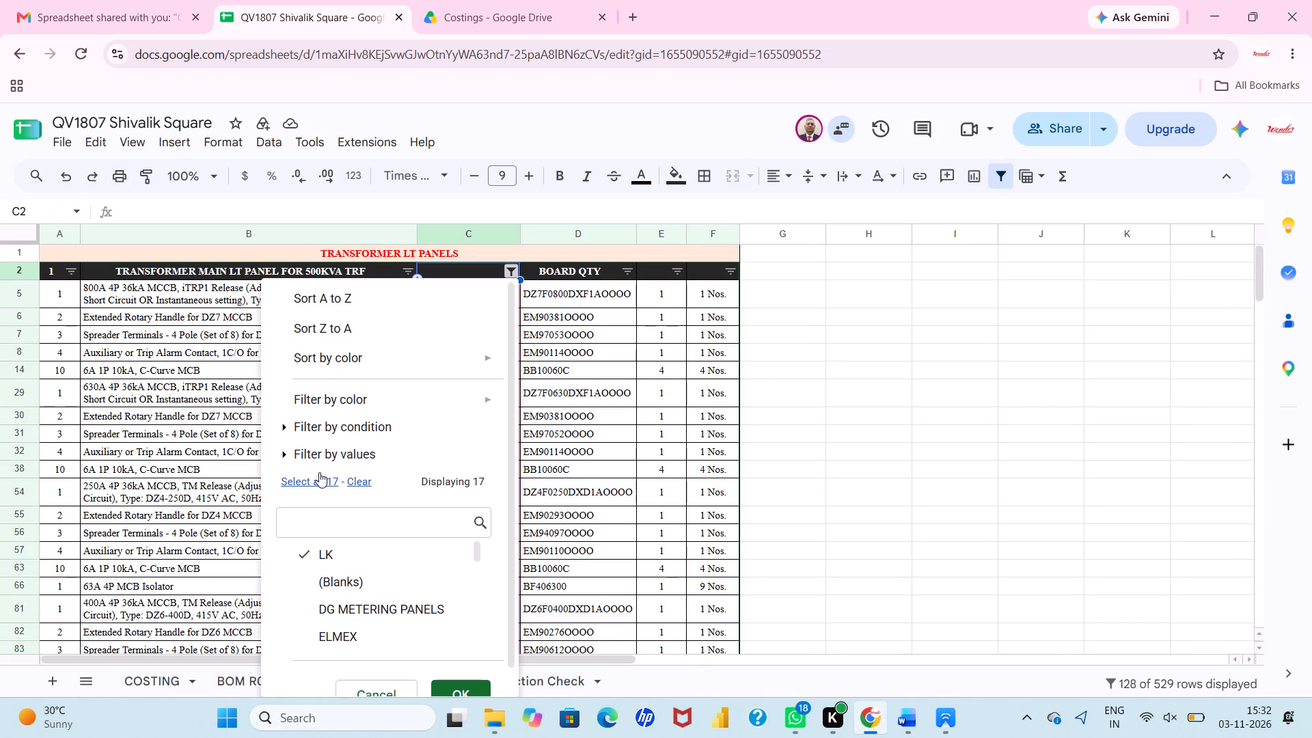
click(319, 471)
scroll(319, 471, down, 4)
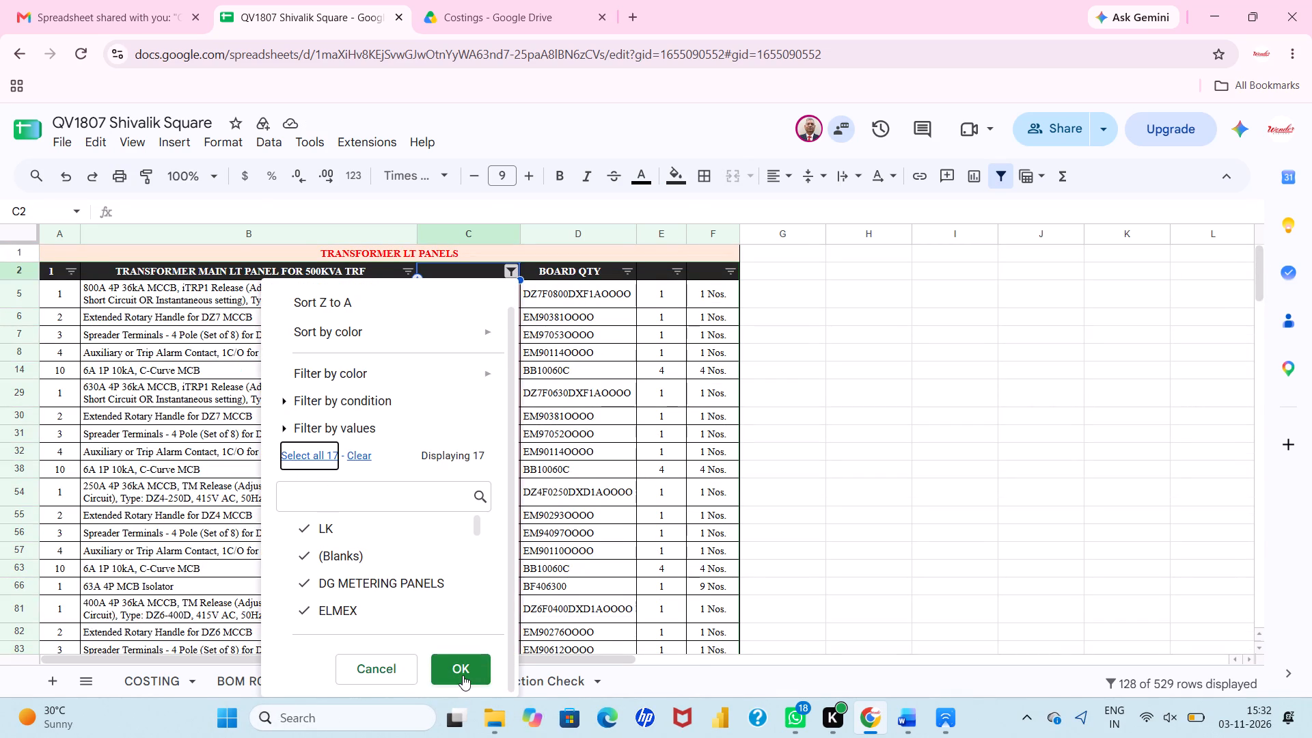
click(463, 675)
click(506, 490)
scroll(506, 490, right, 2)
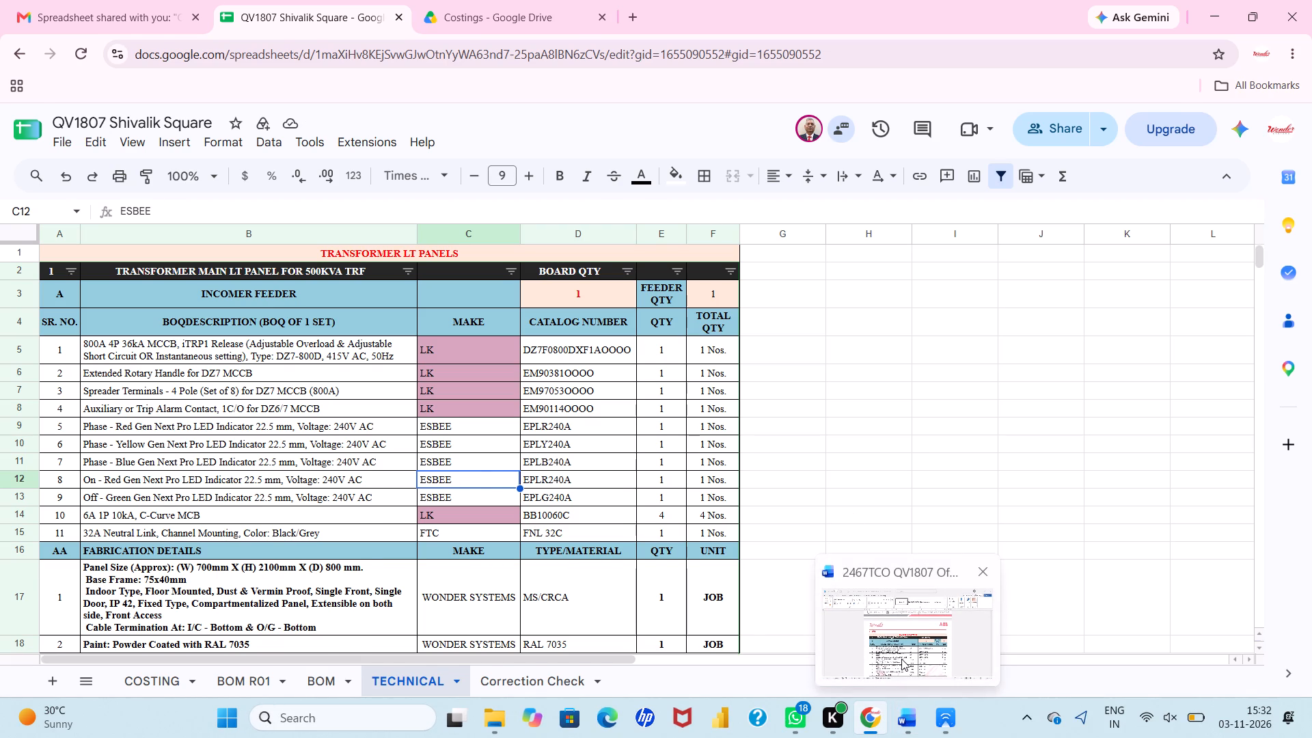
Glance at the offer document's BOM in Word, return to the spreadsheet, and examine the LK shading in the transformer and metering panel tables.
click(901, 659)
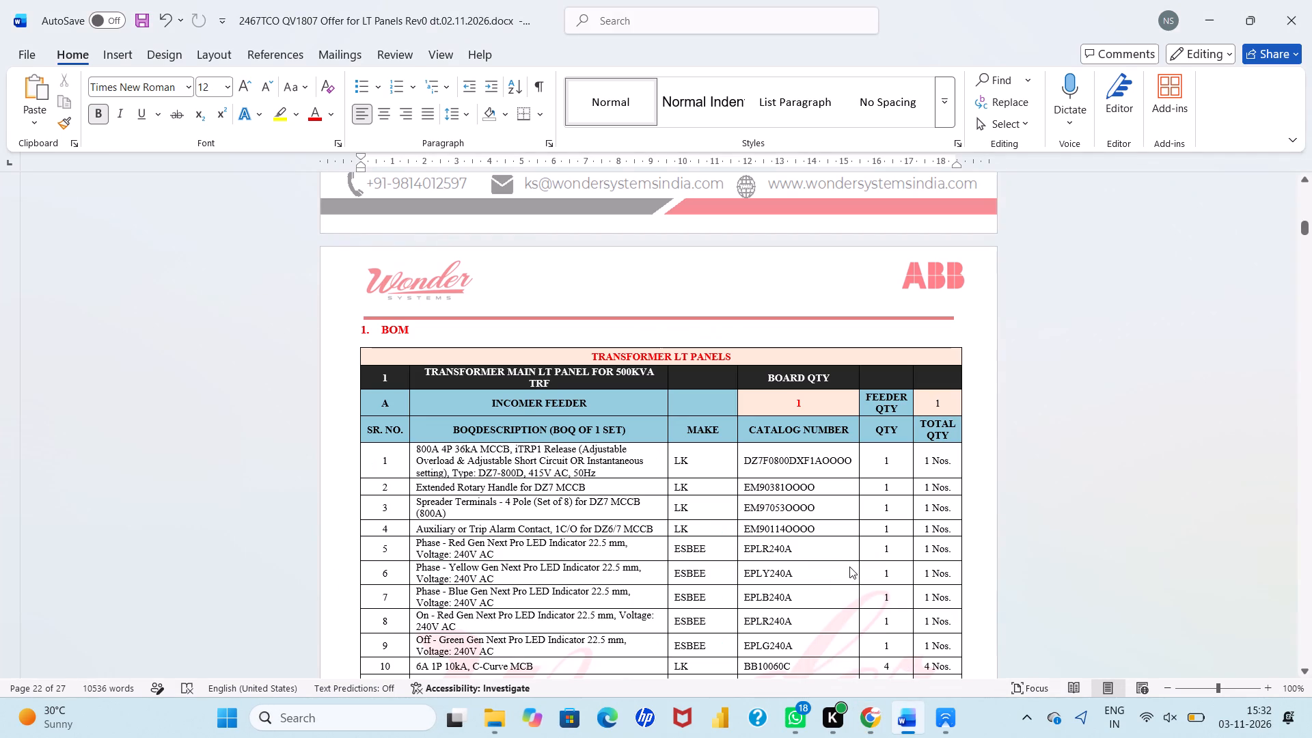
click(868, 644)
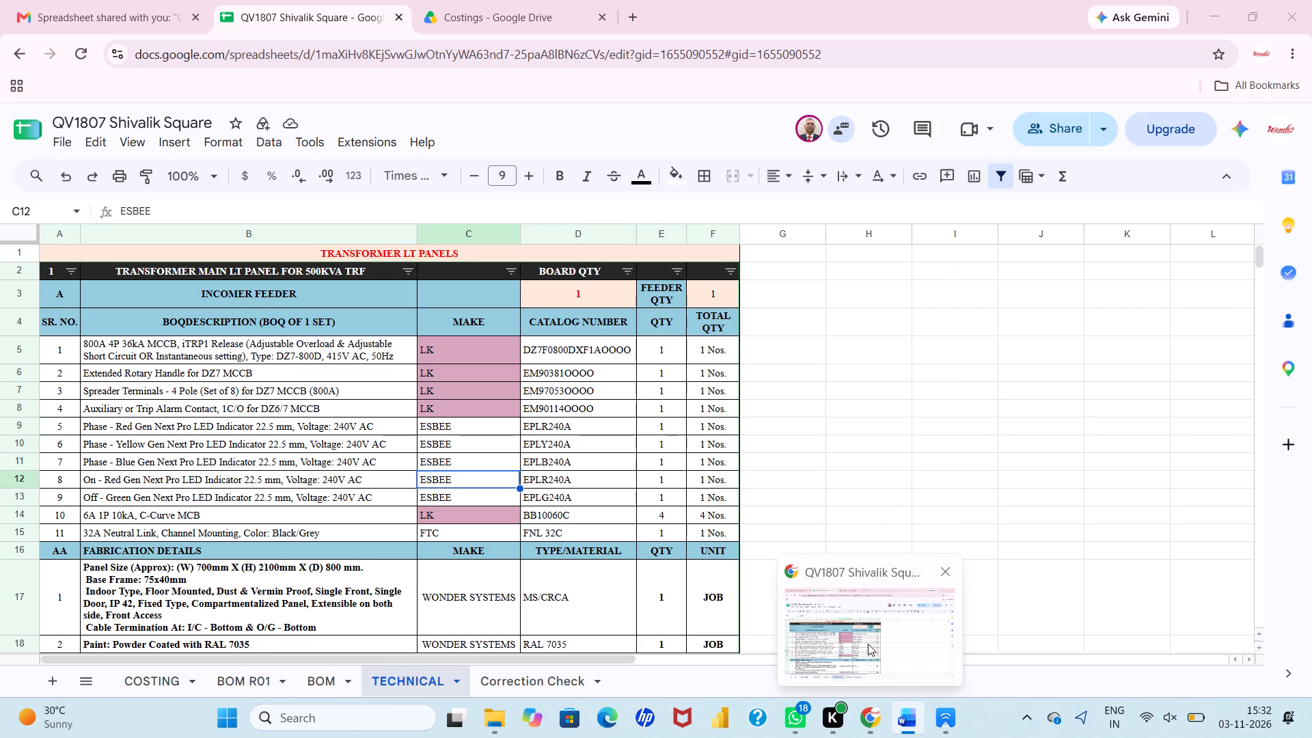
scroll(785, 499, down, 3)
scroll(785, 499, up, 11)
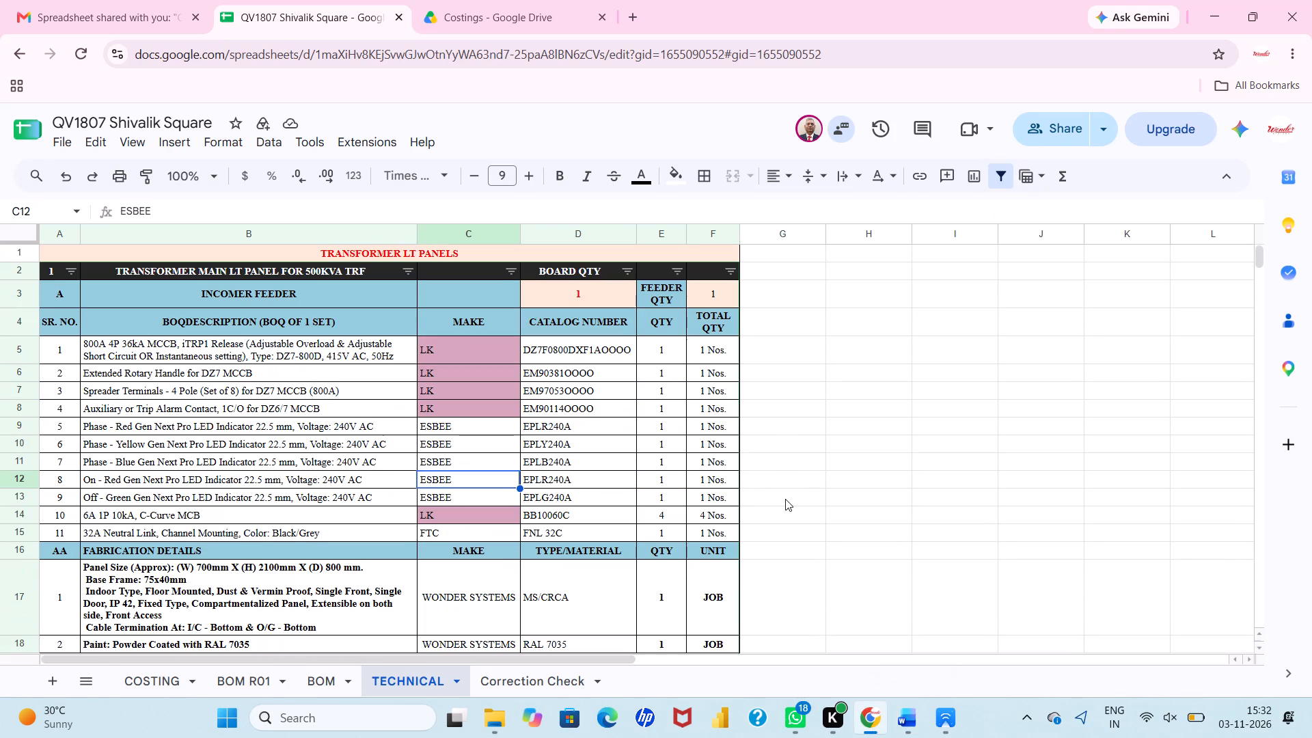
scroll(785, 499, up, 1)
scroll(785, 499, down, 7)
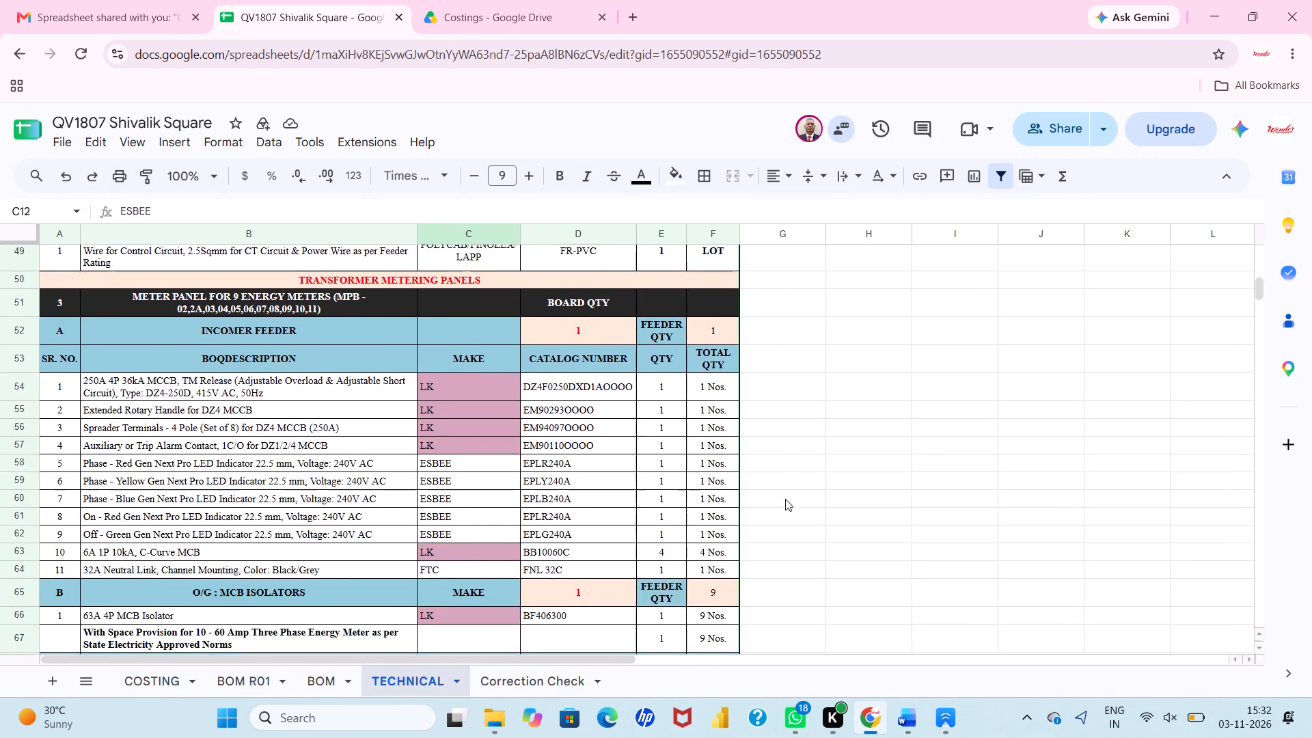
scroll(785, 499, down, 5)
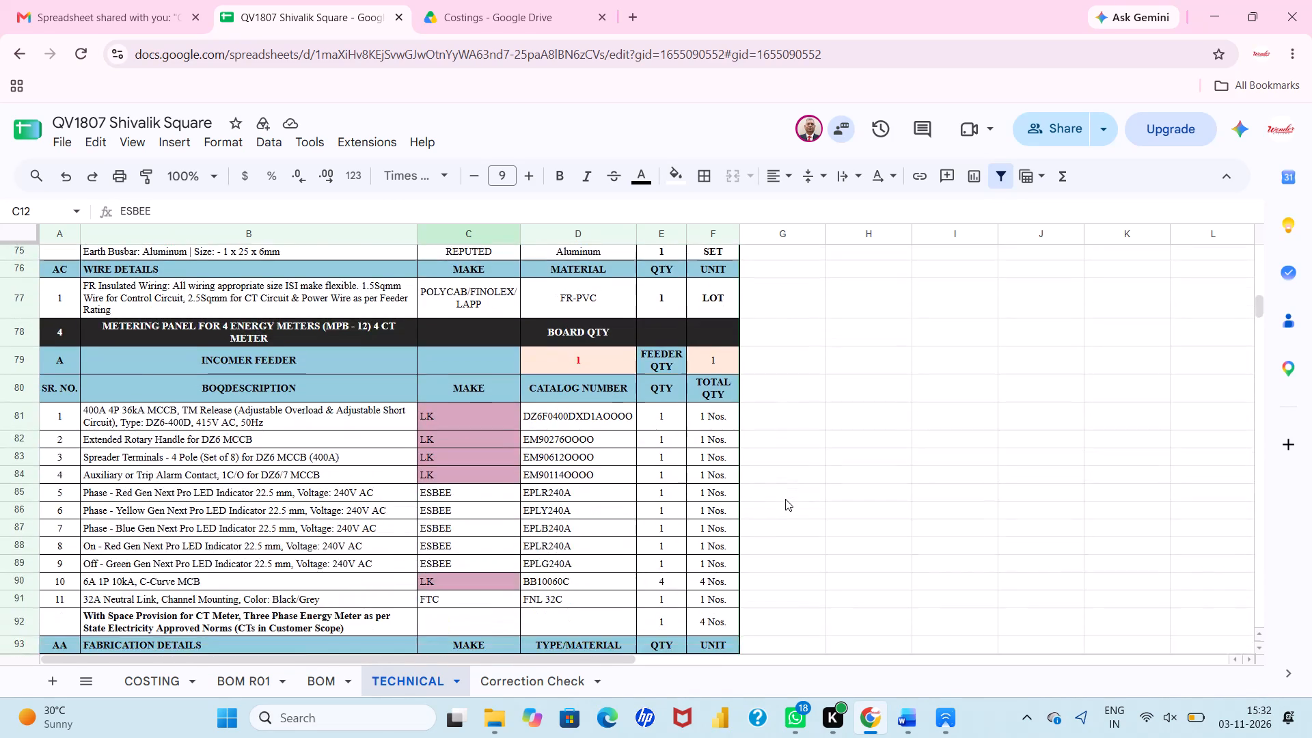
scroll(785, 499, down, 6)
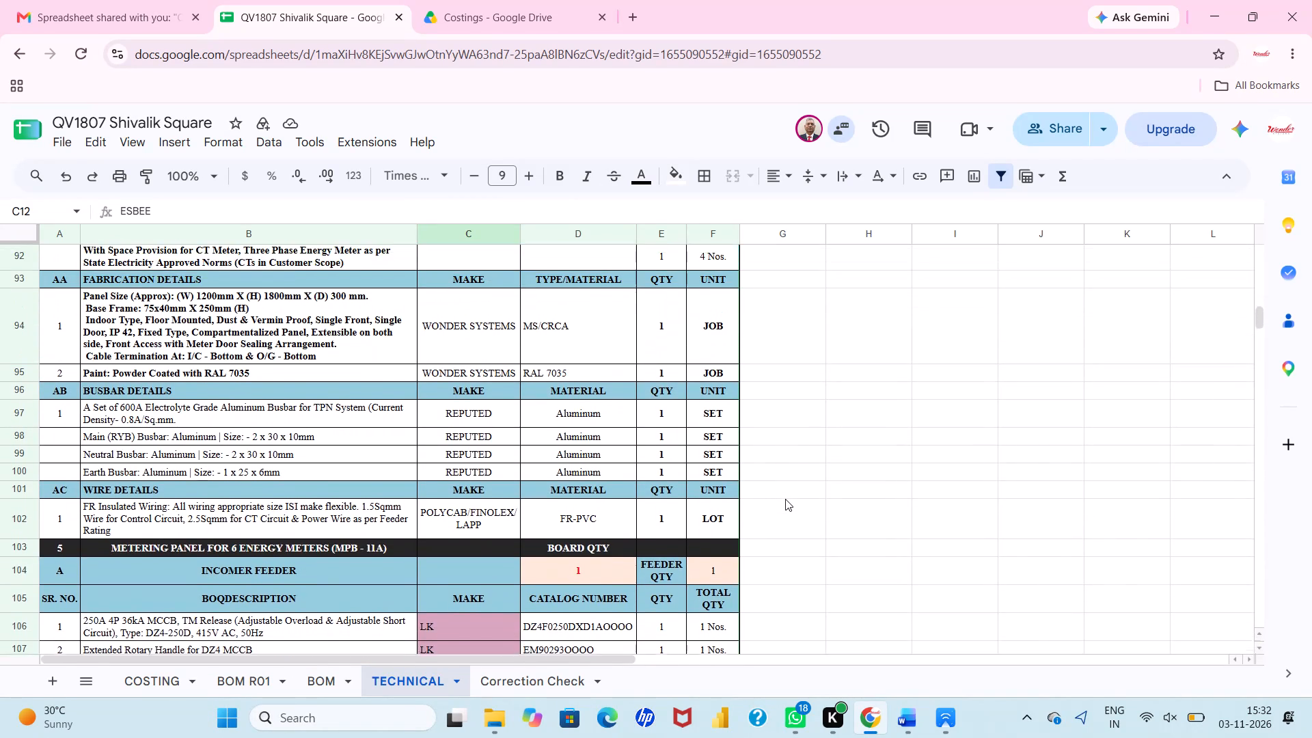
scroll(785, 499, up, 9)
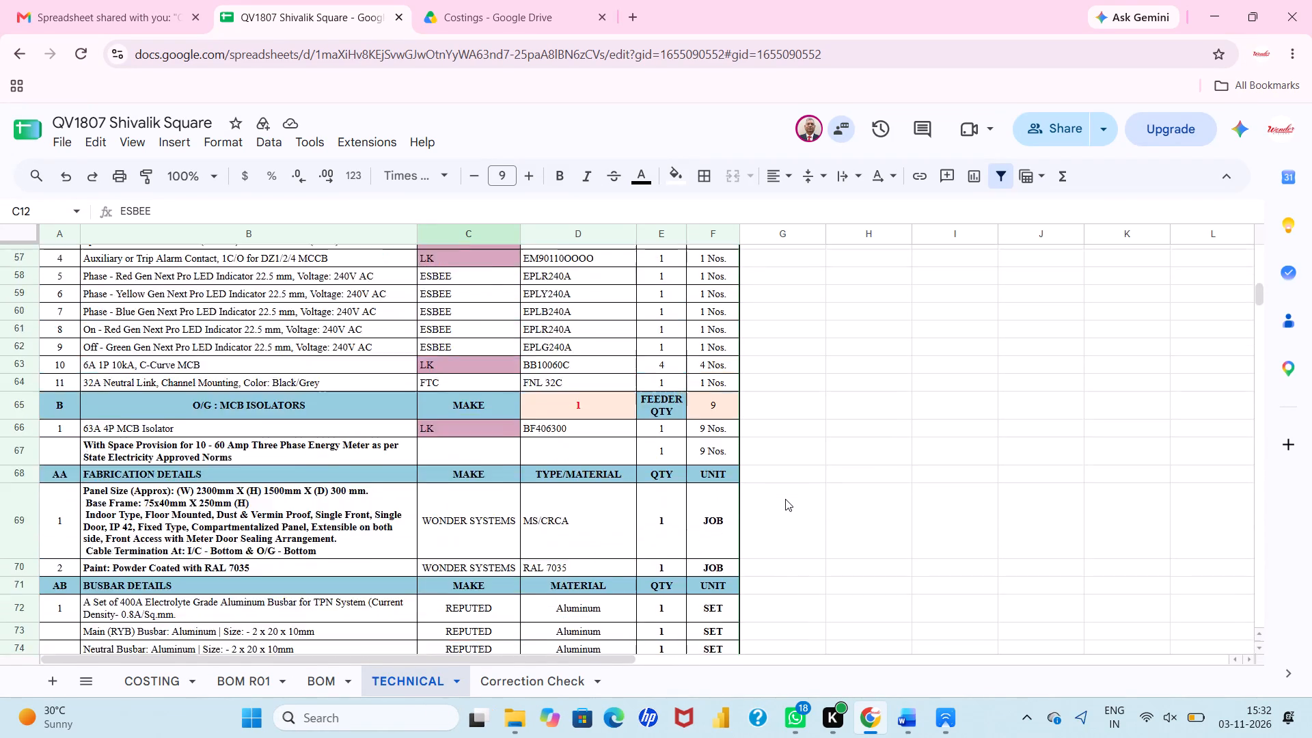
scroll(785, 499, up, 5)
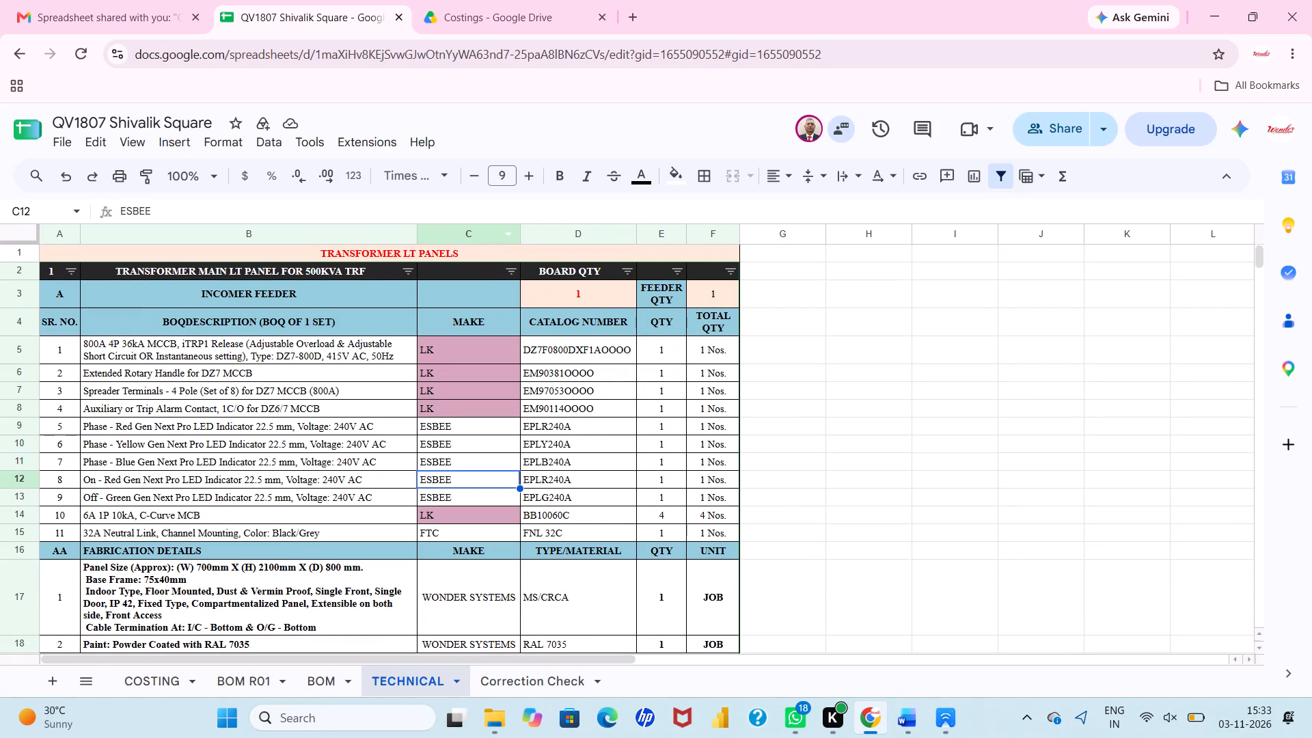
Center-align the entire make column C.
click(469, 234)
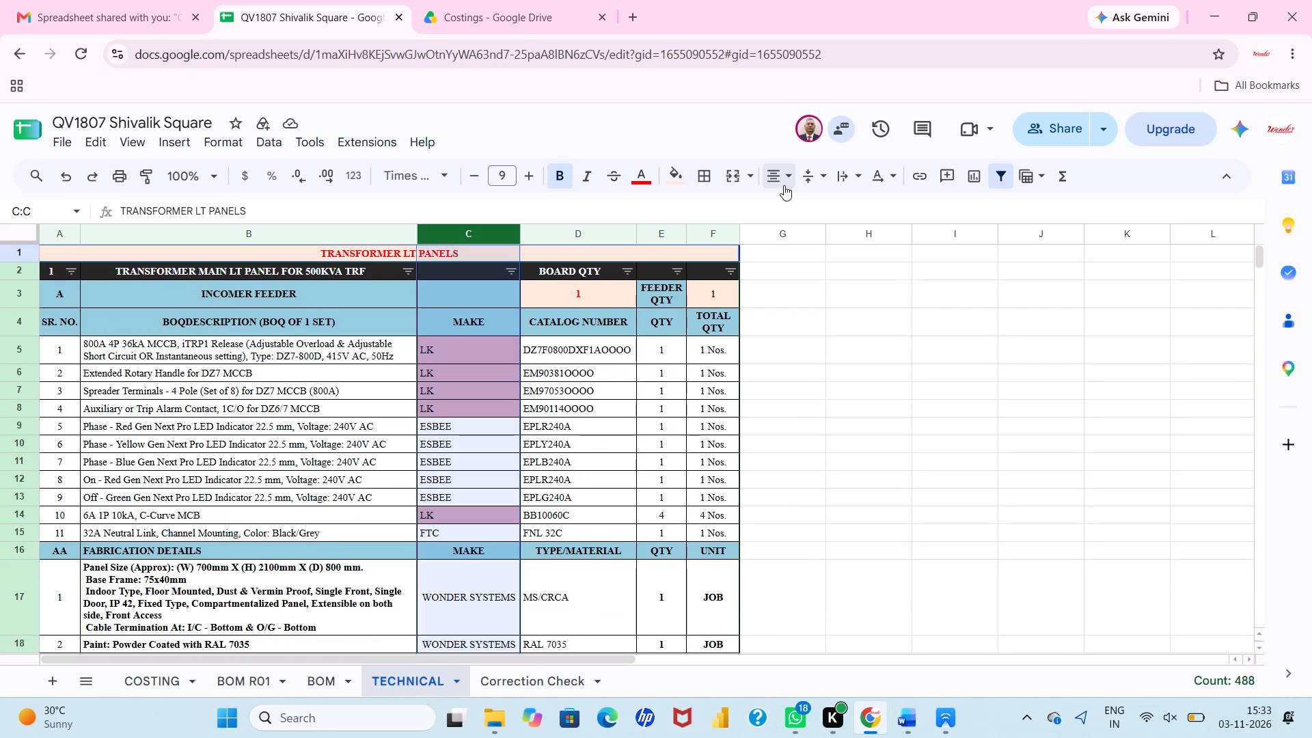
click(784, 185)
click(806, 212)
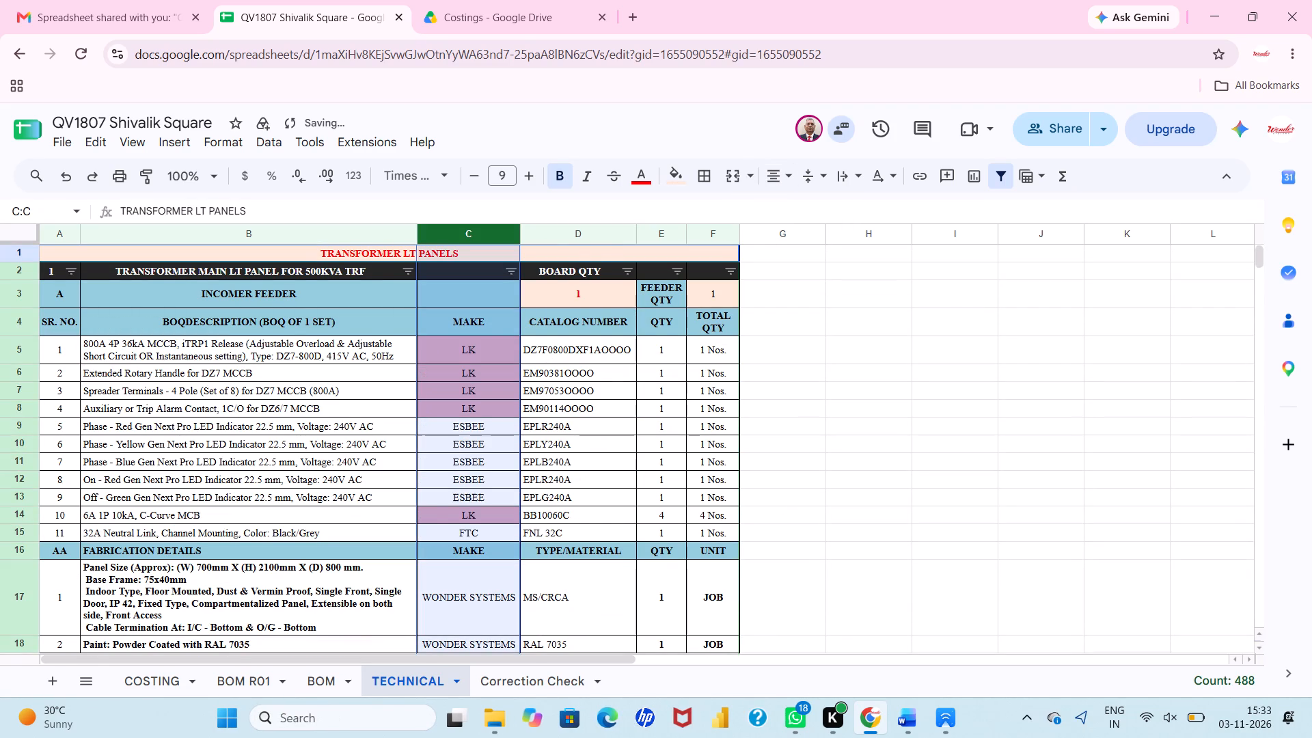
Left-align the entire make column C of the TECHNICAL sheet.
click(571, 229)
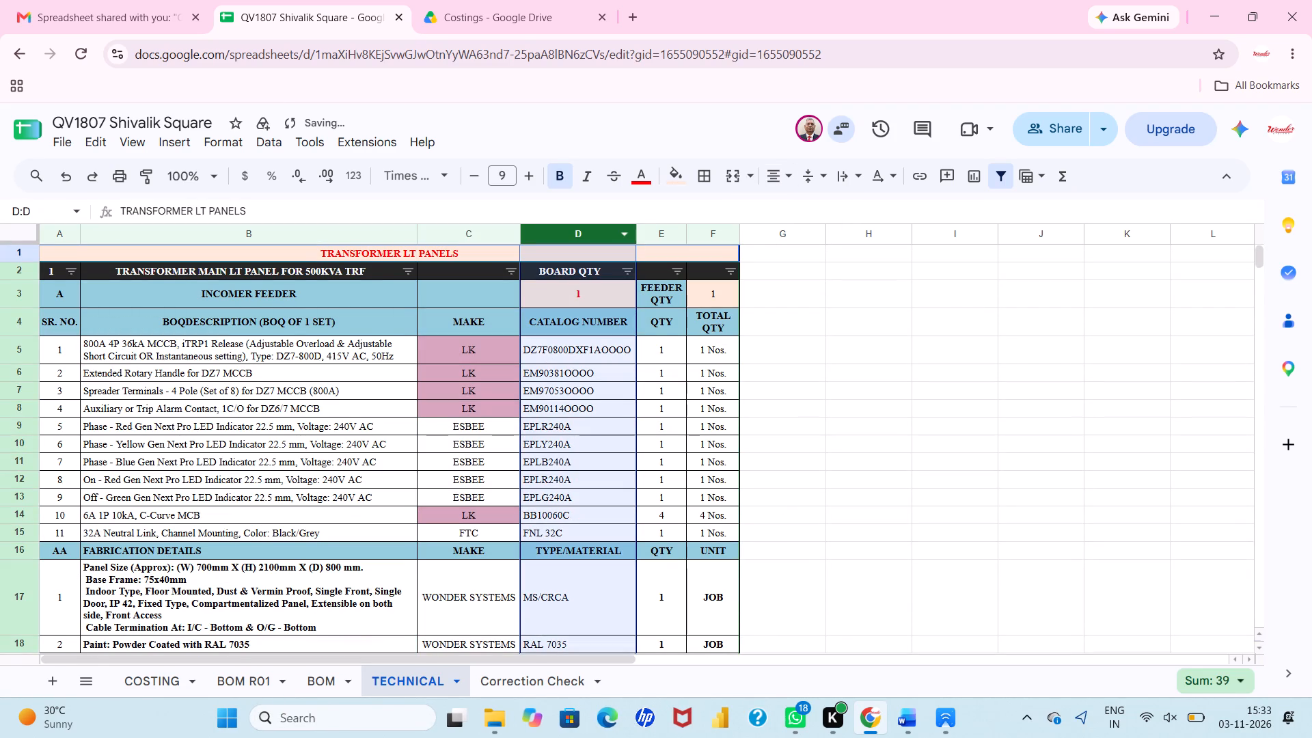
click(481, 233)
drag(789, 178, 772, 215)
click(772, 215)
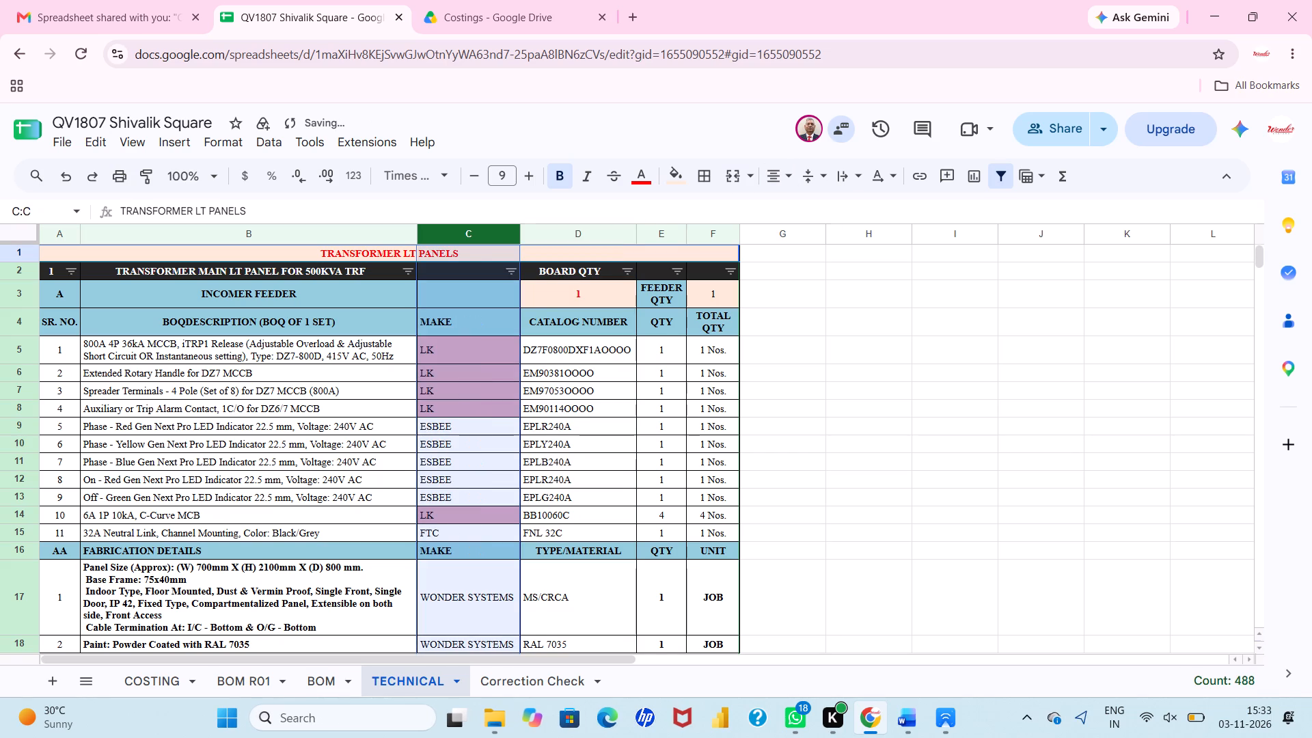
click(587, 398)
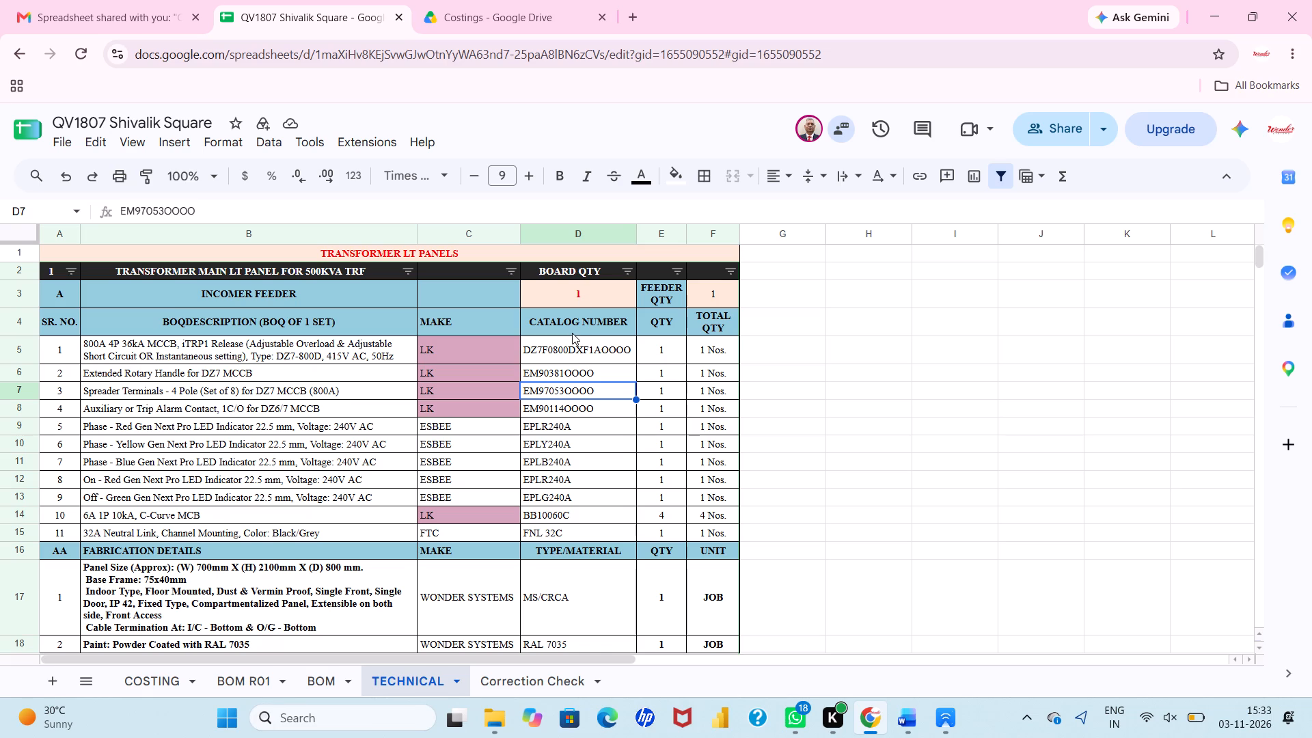
click(785, 368)
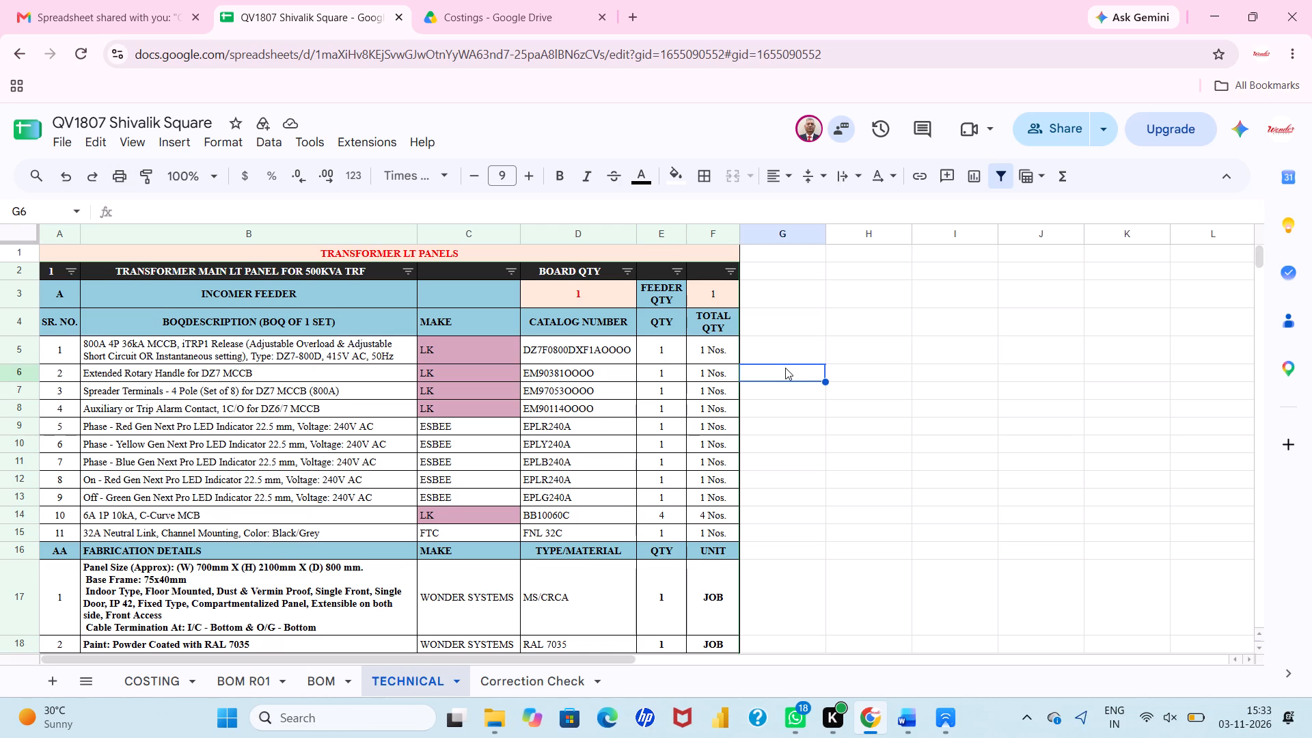
Look through the TECHNICAL sheet's panel tables down past the street light panel, examining the make column's alignment and LK shading.
scroll(606, 425, down, 4)
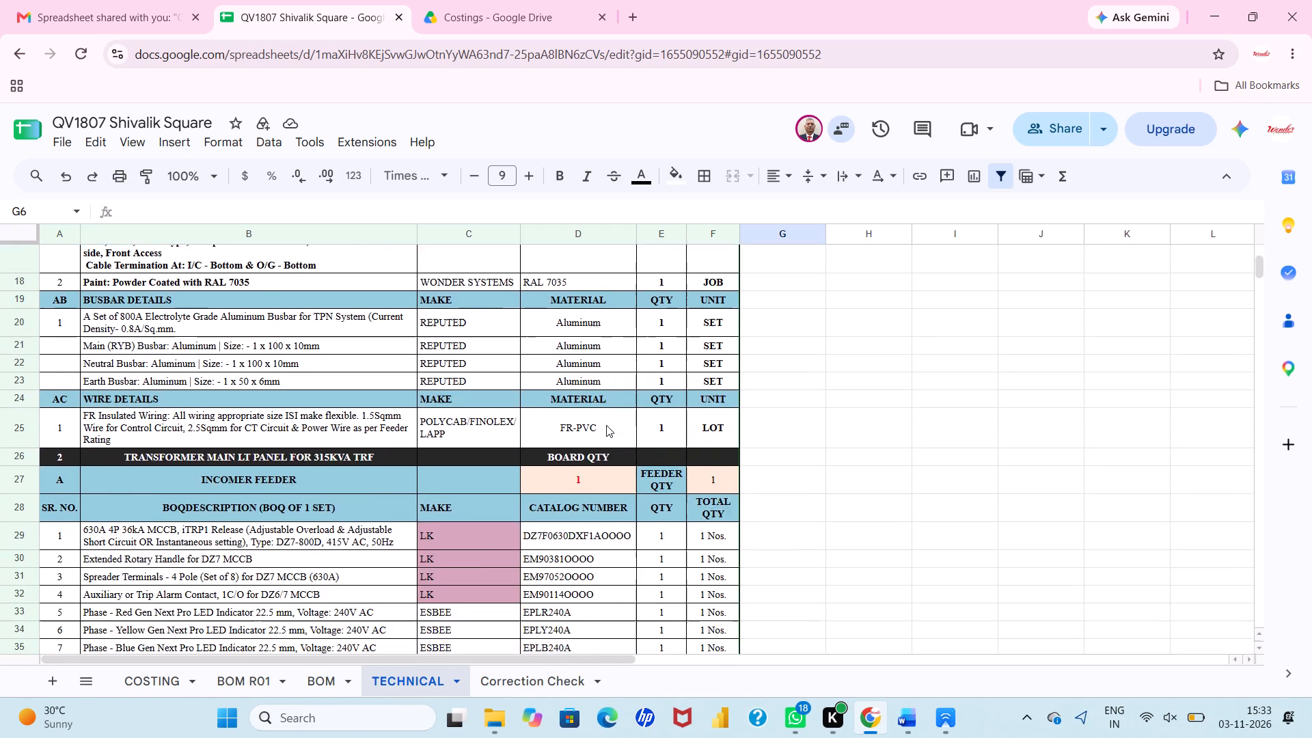
scroll(606, 425, down, 4)
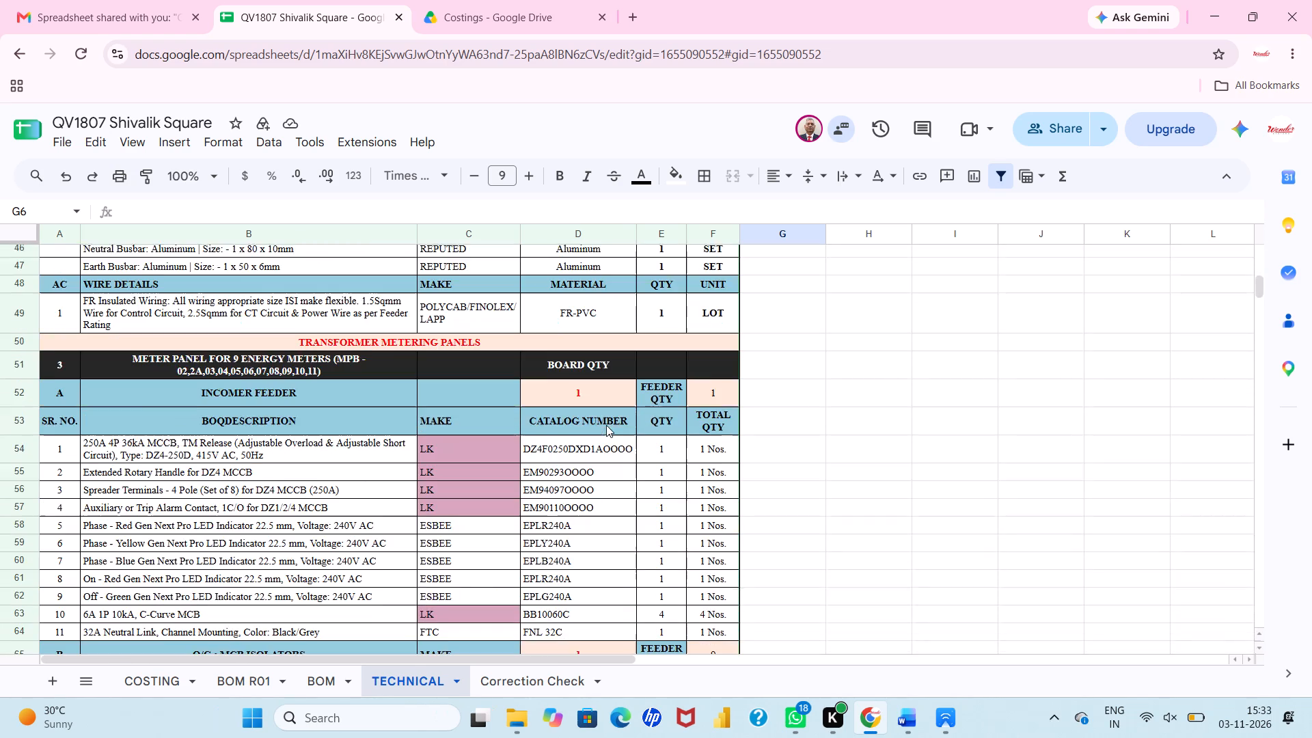
scroll(606, 425, down, 4)
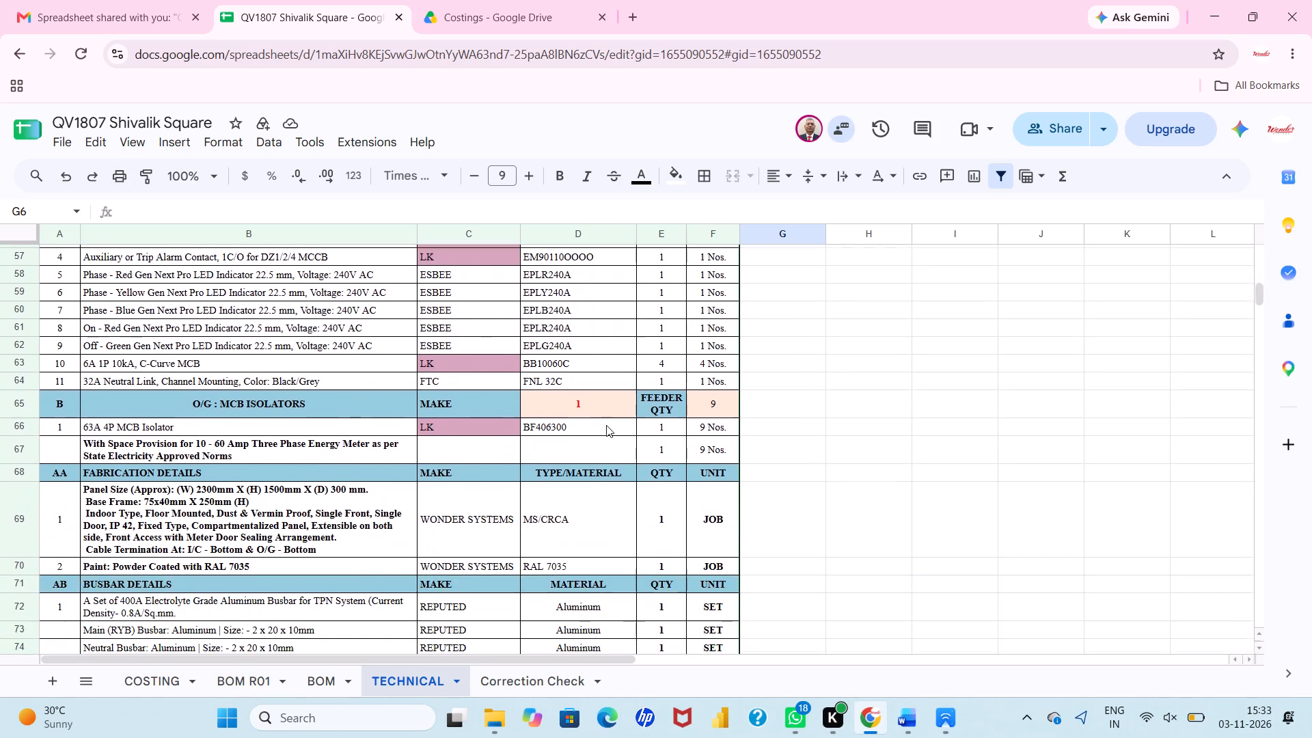
scroll(606, 425, down, 4)
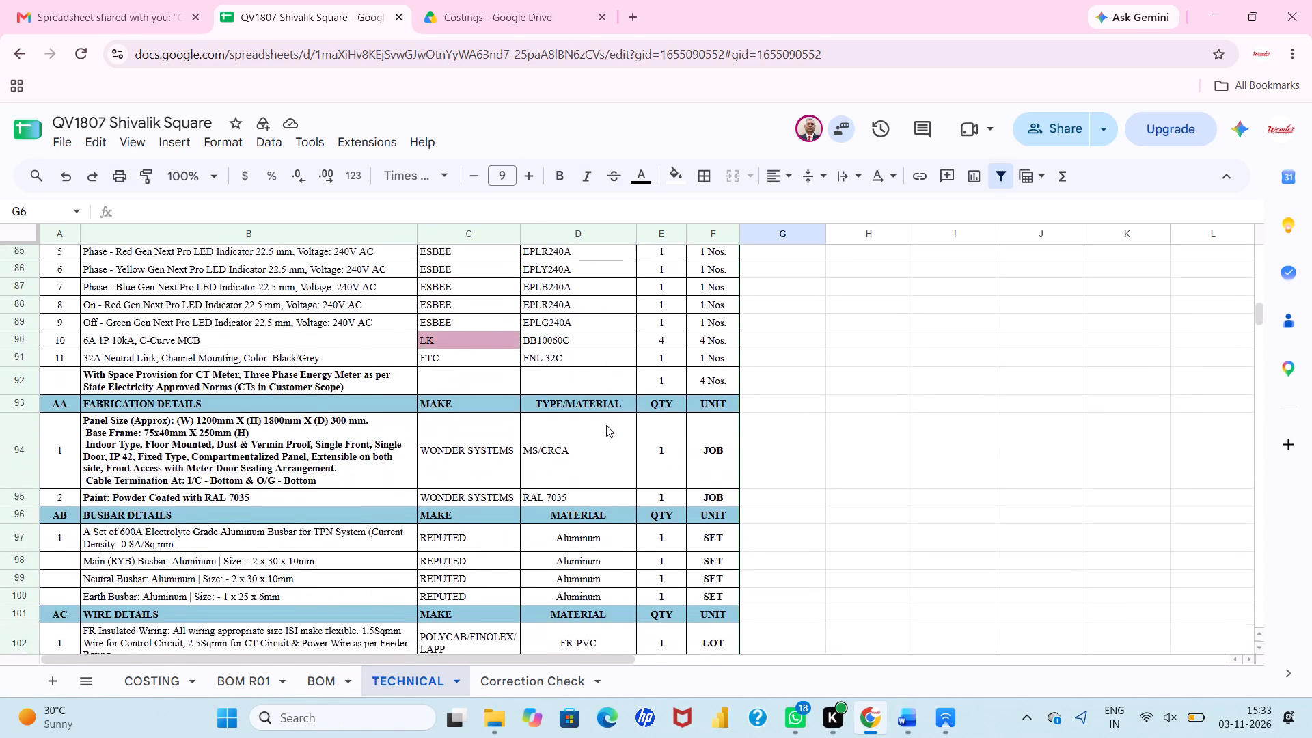
scroll(606, 425, down, 5)
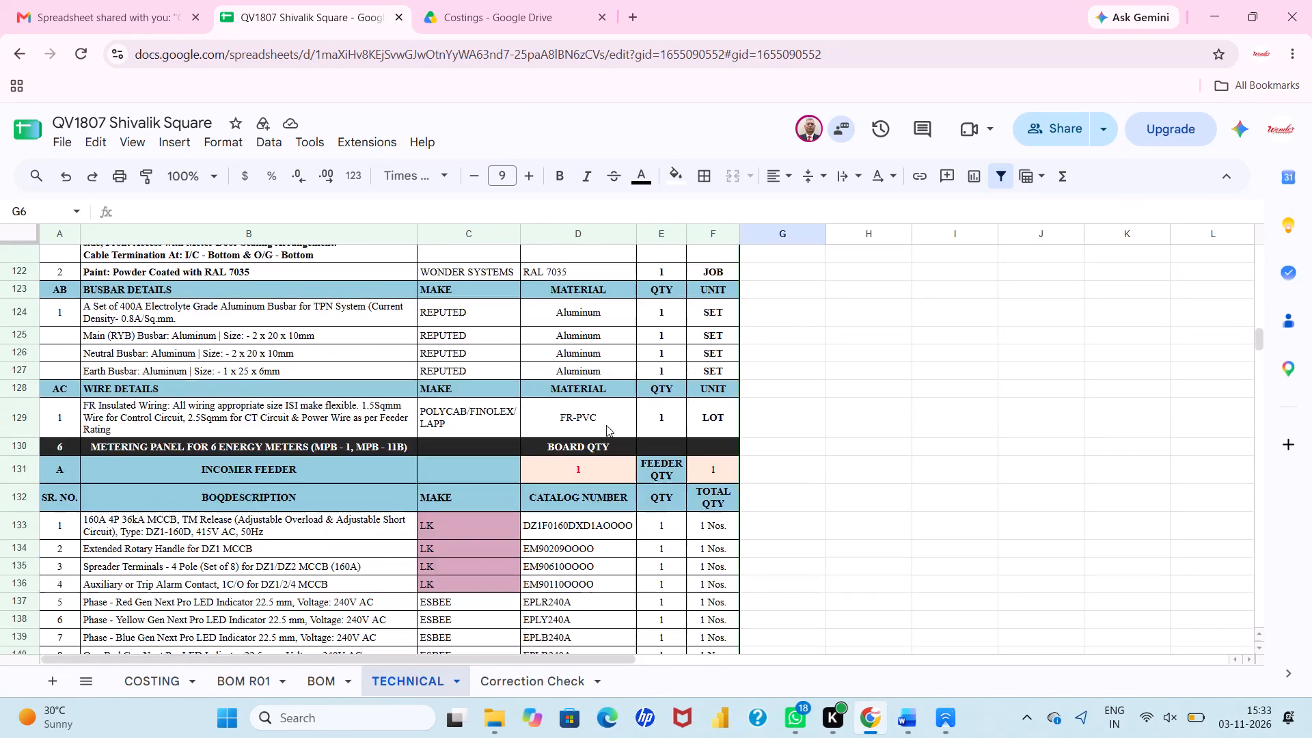
scroll(606, 425, down, 5)
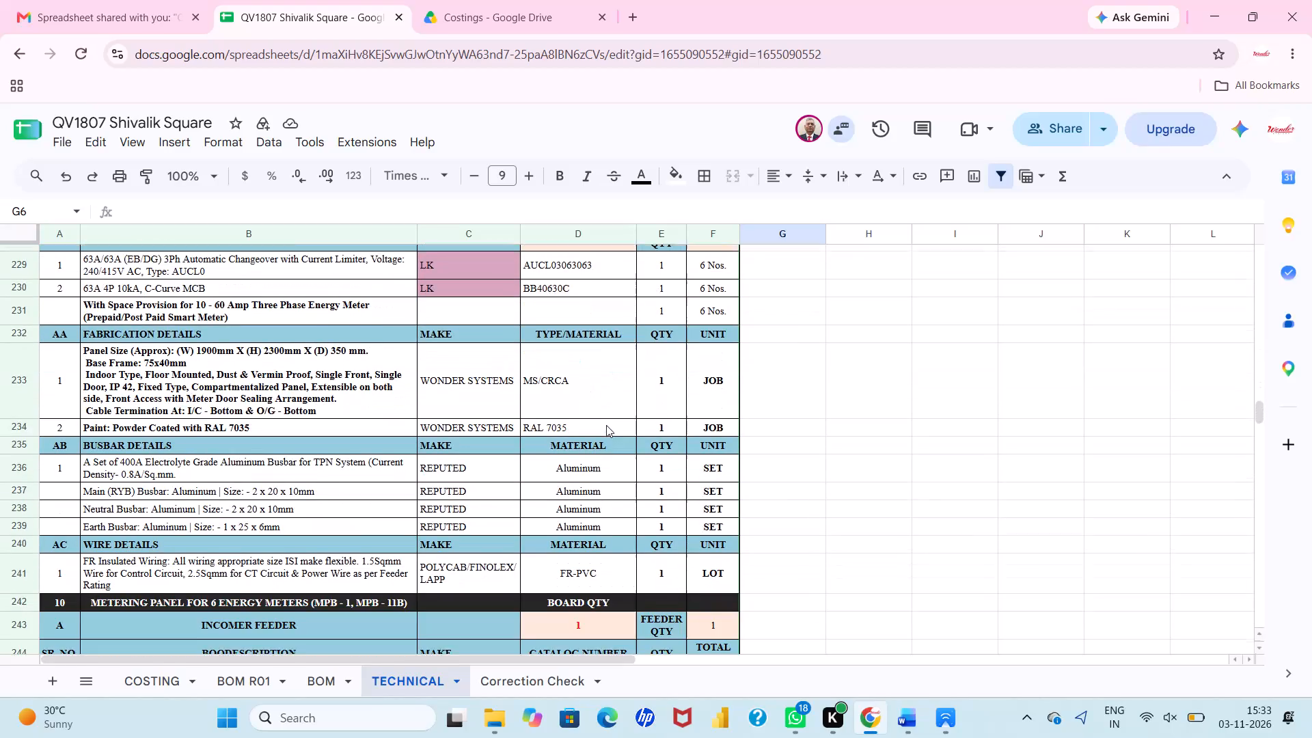
scroll(606, 425, down, 7)
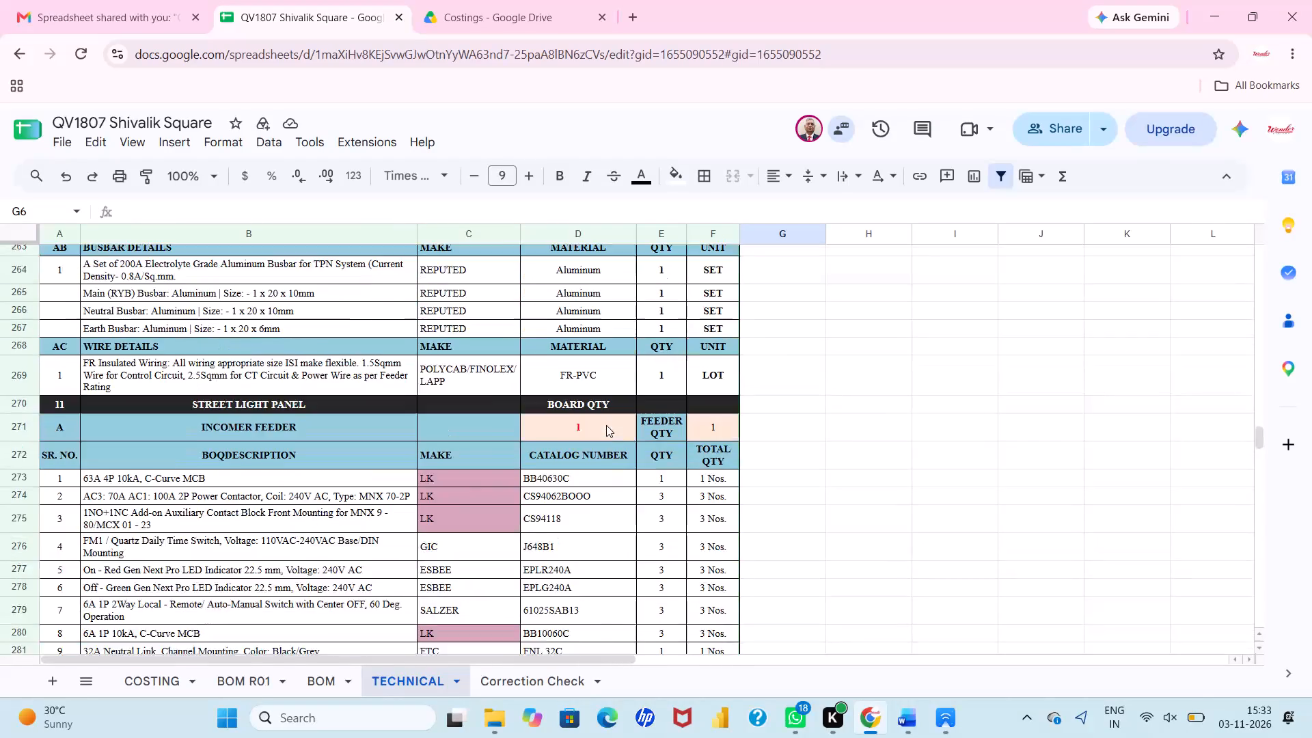
scroll(606, 425, down, 1)
scroll(606, 425, up, 20)
scroll(606, 425, up, 15)
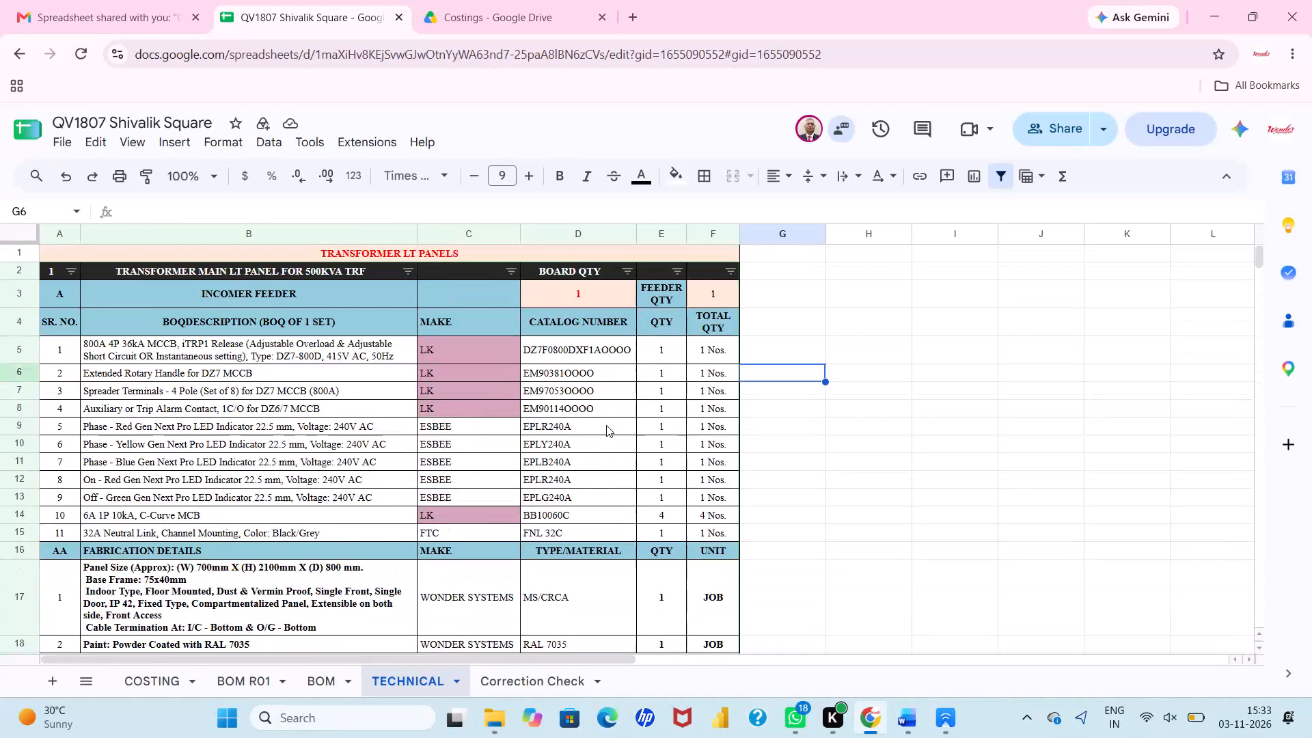
Look through the TECHNICAL sheet from the metering panels to the common services panels, examining the LK shading in the make column.
scroll(623, 503, down, 10)
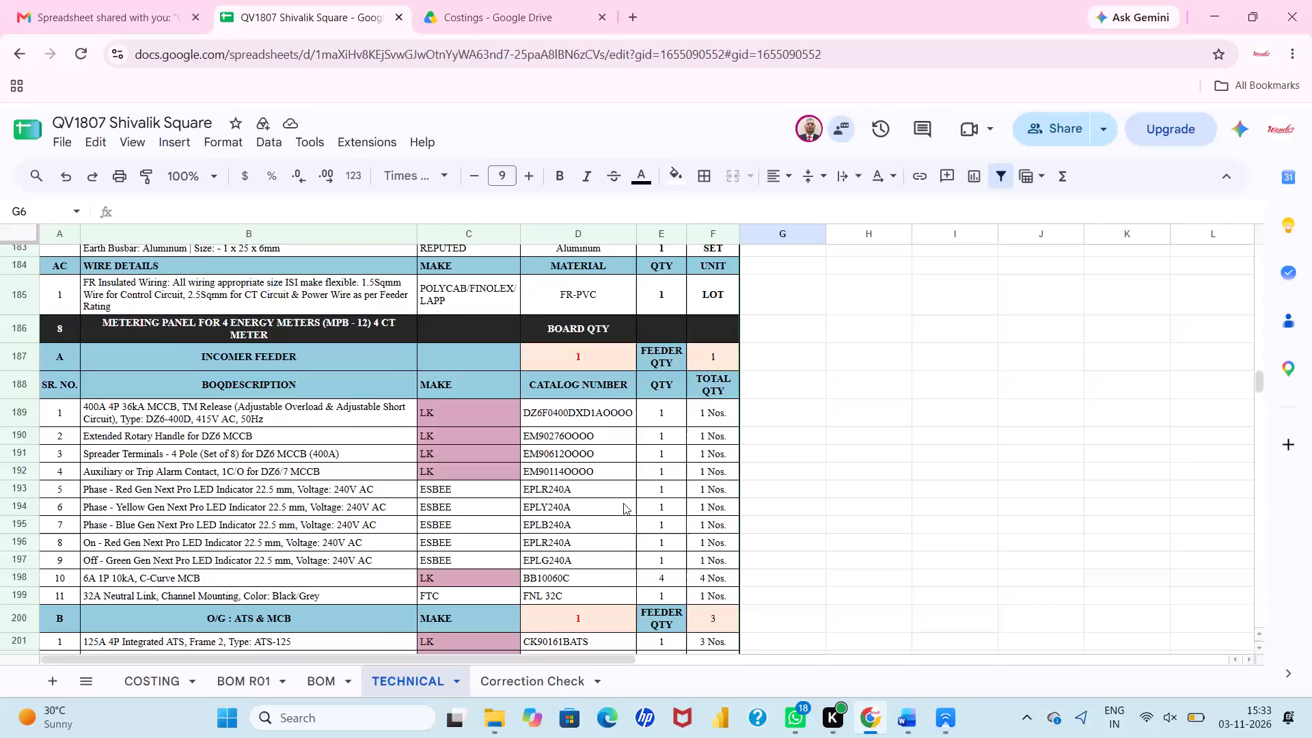
scroll(623, 503, down, 16)
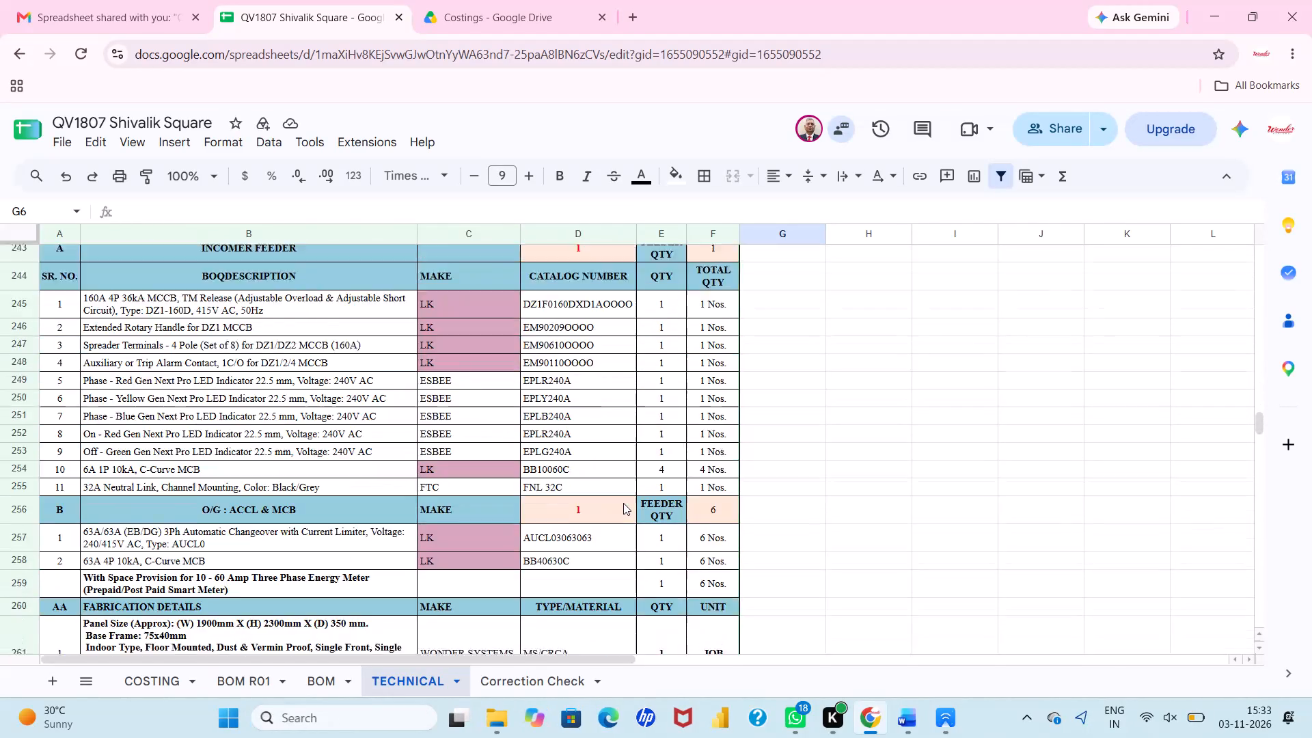
scroll(623, 503, down, 7)
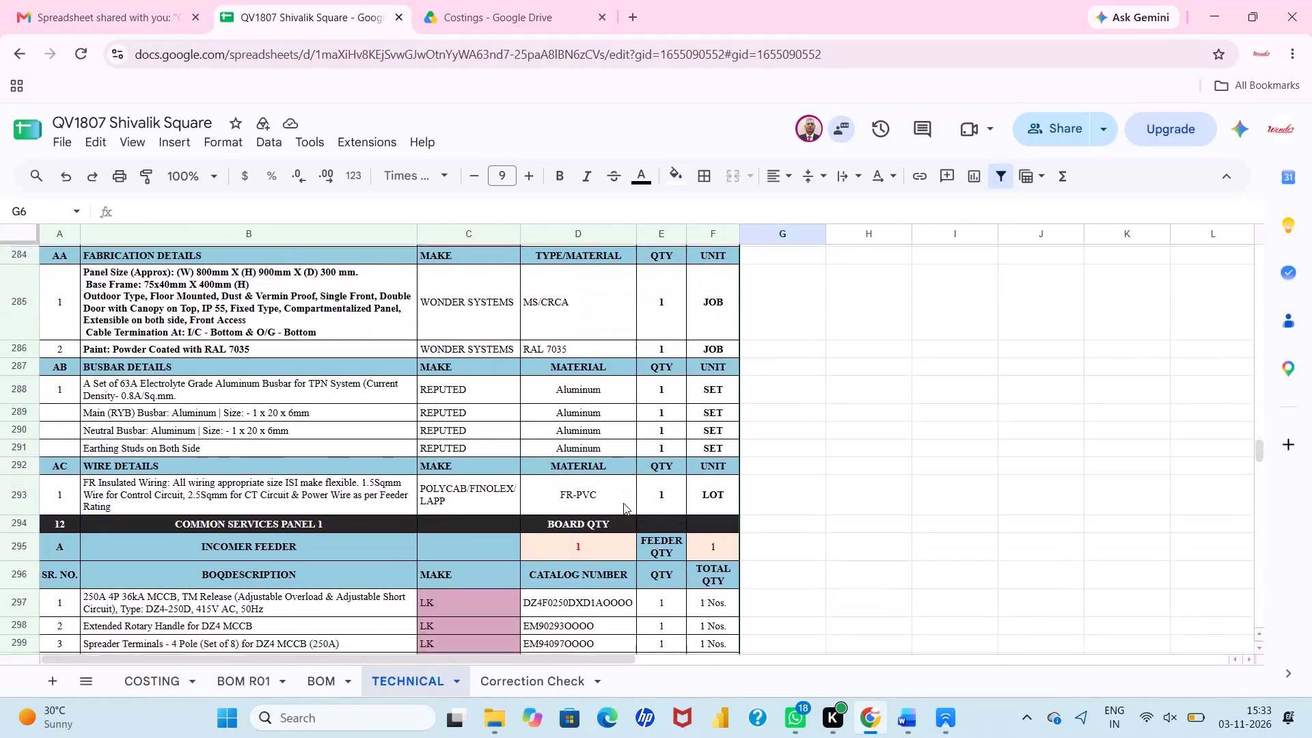
scroll(623, 503, down, 8)
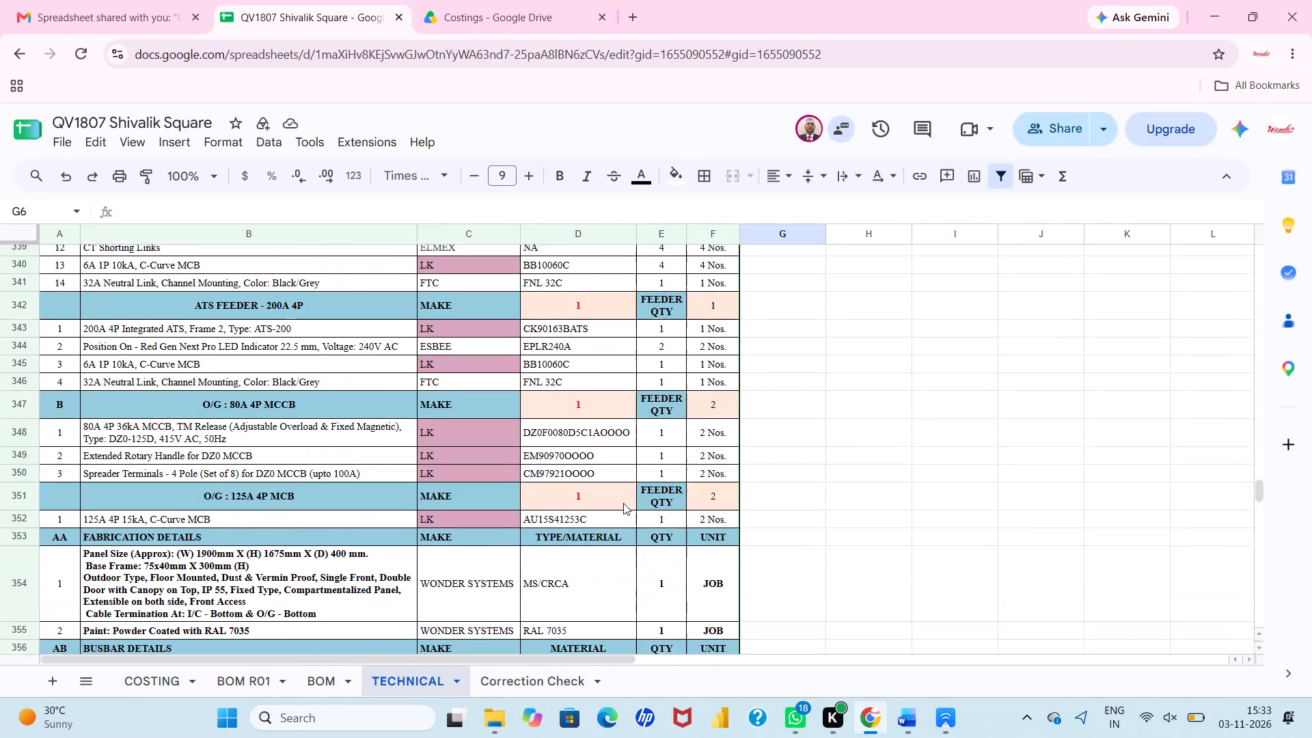
scroll(623, 503, down, 3)
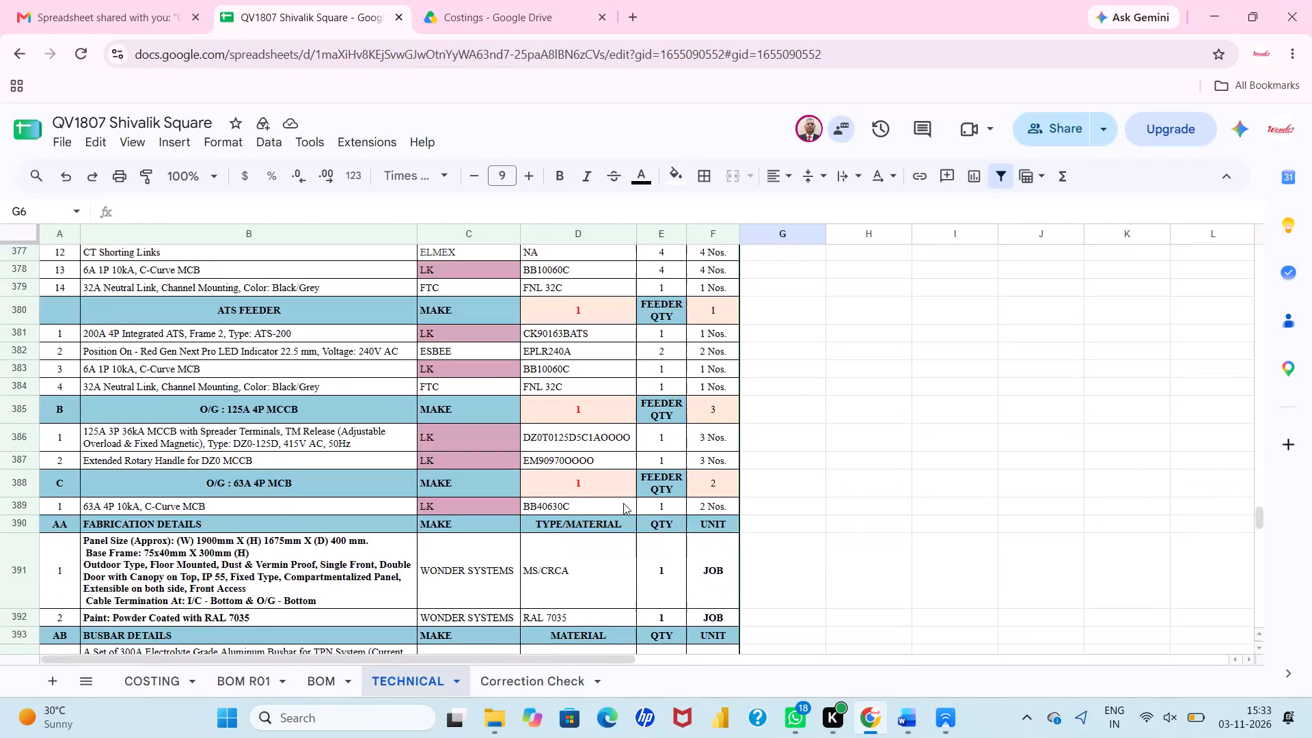
scroll(623, 503, down, 1)
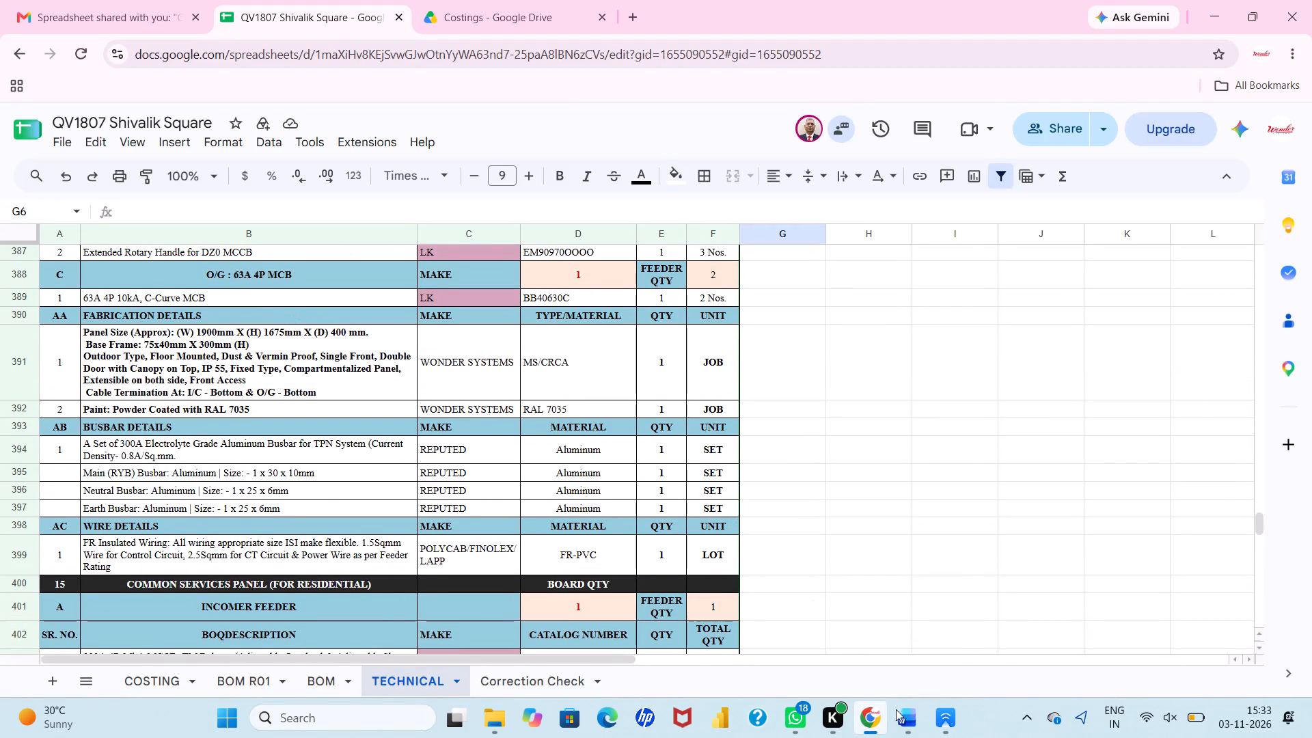
Switch to the offer document in Word and delete the entire old table under the BOM heading.
click(913, 651)
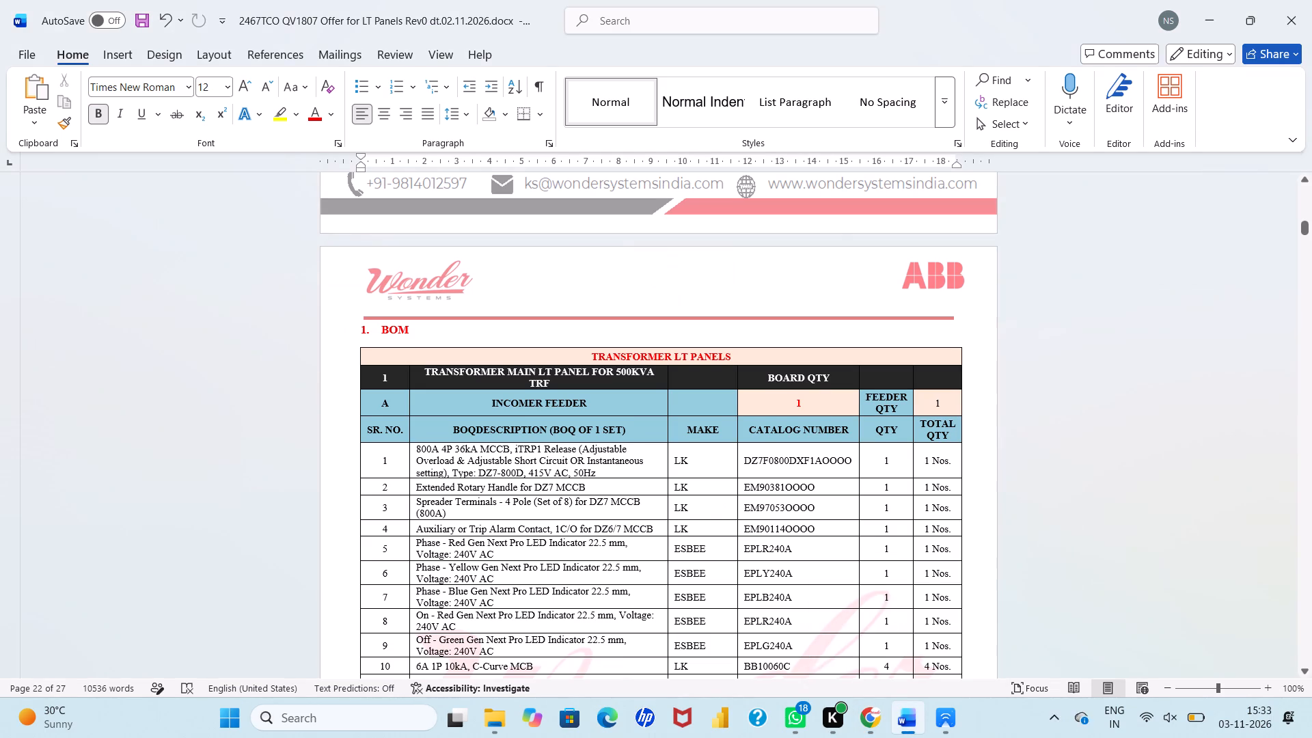
scroll(776, 493, down, 10)
scroll(776, 493, up, 5)
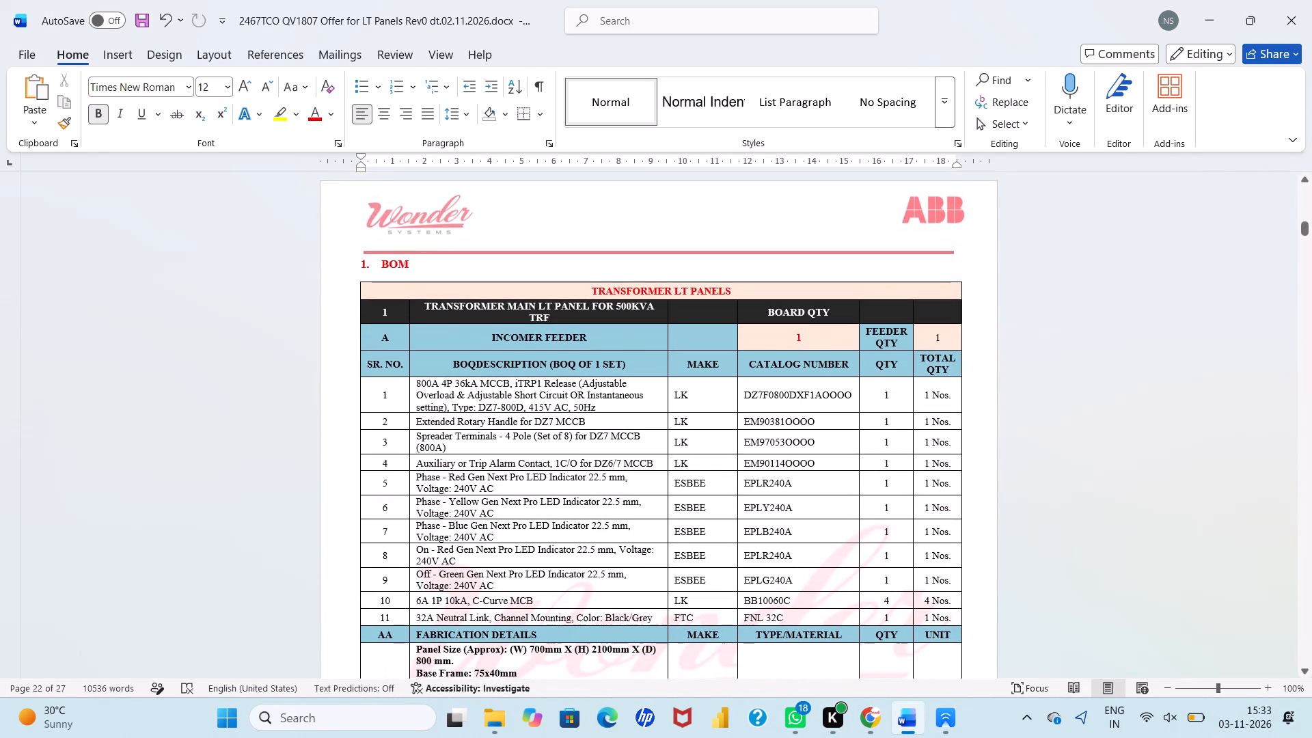
click(375, 286)
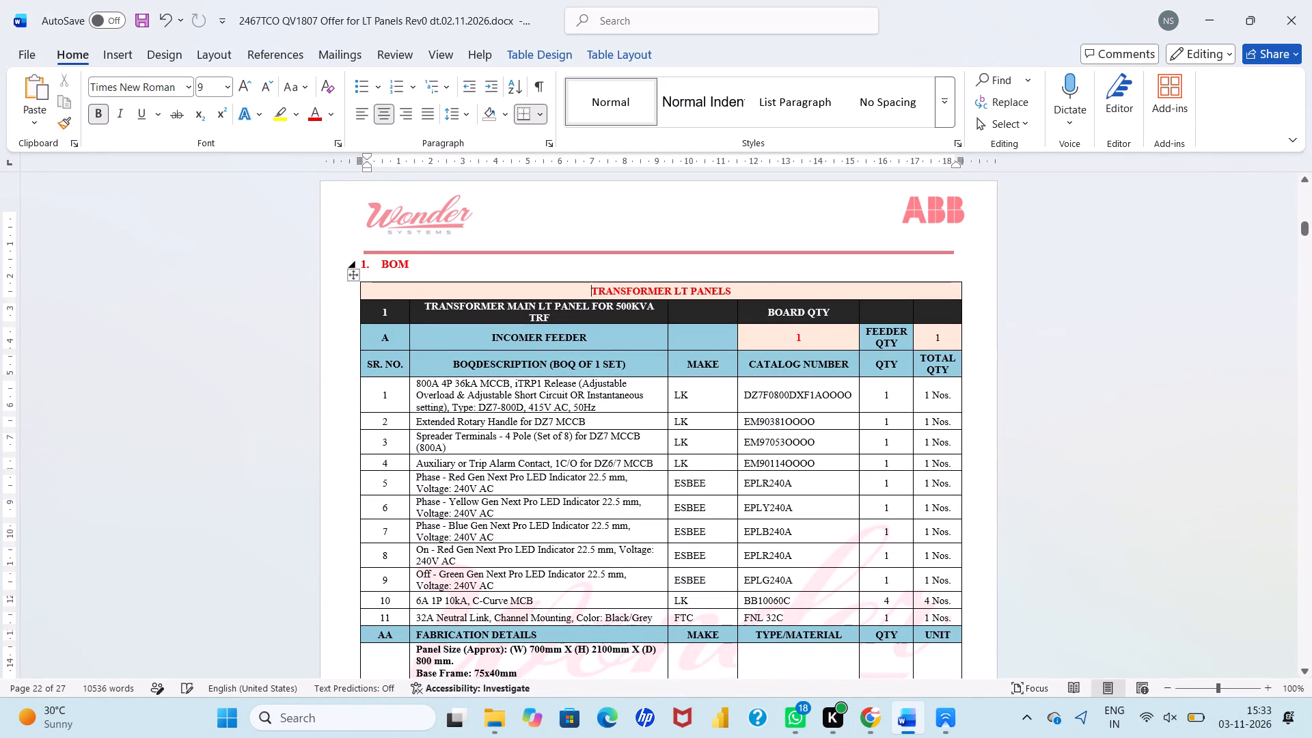
click(356, 277)
key(BackSpace)
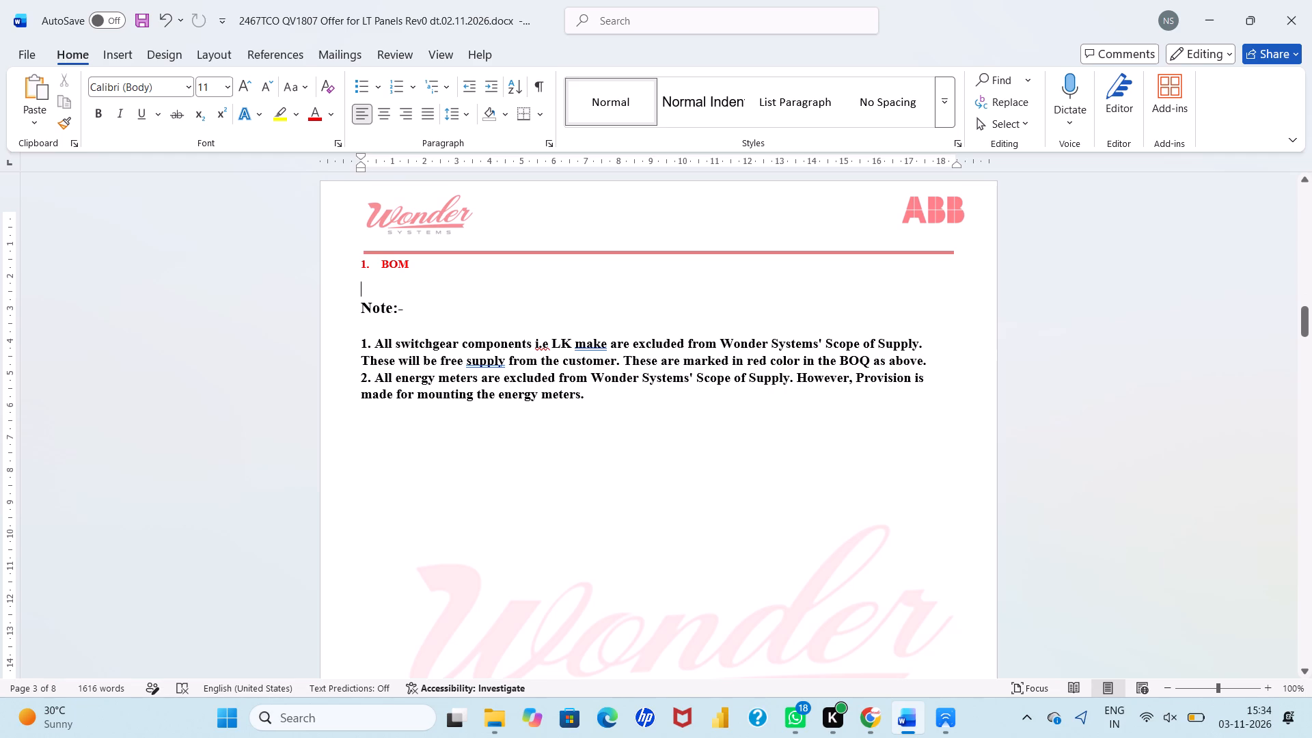
In note 1 below the BOM, change the marking color to "magenta" and correct "i.e" to "i.e.".
click(767, 365)
key(BackSpace)
key(BackSpace)
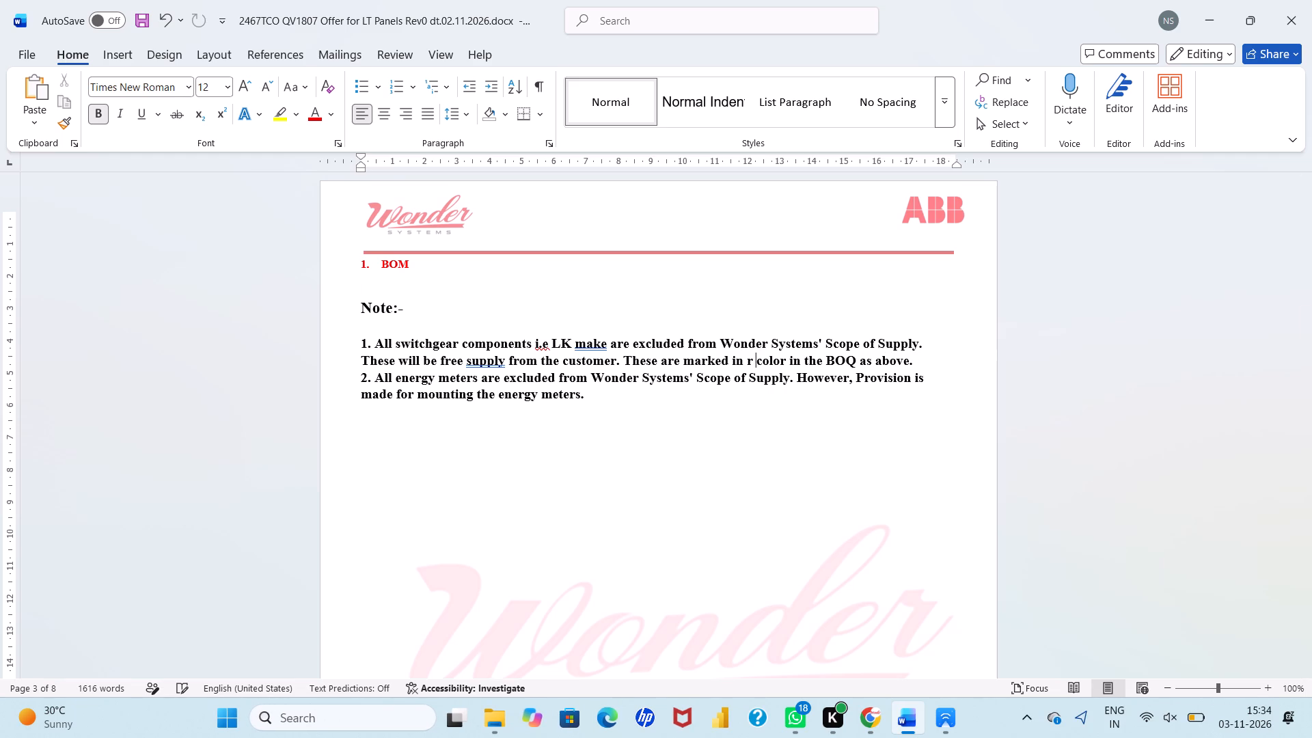
key(BackSpace)
text(majenta)
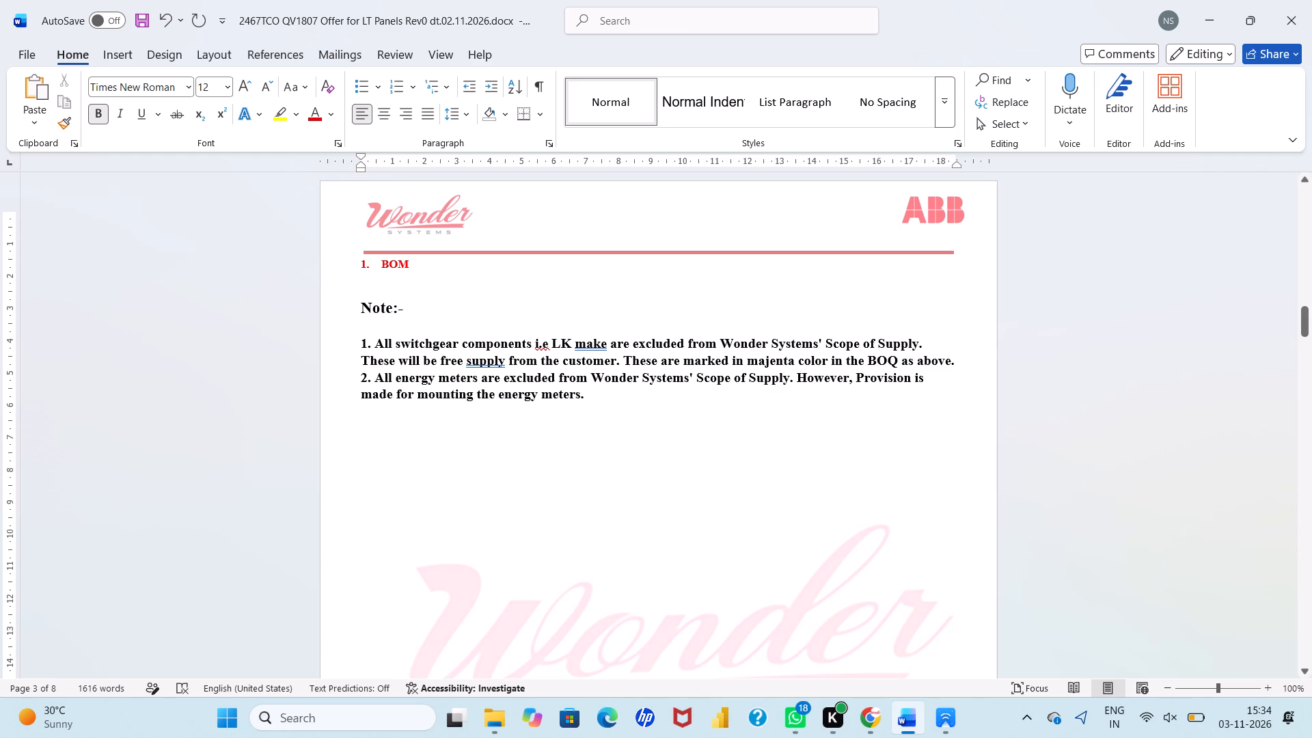
click(547, 342)
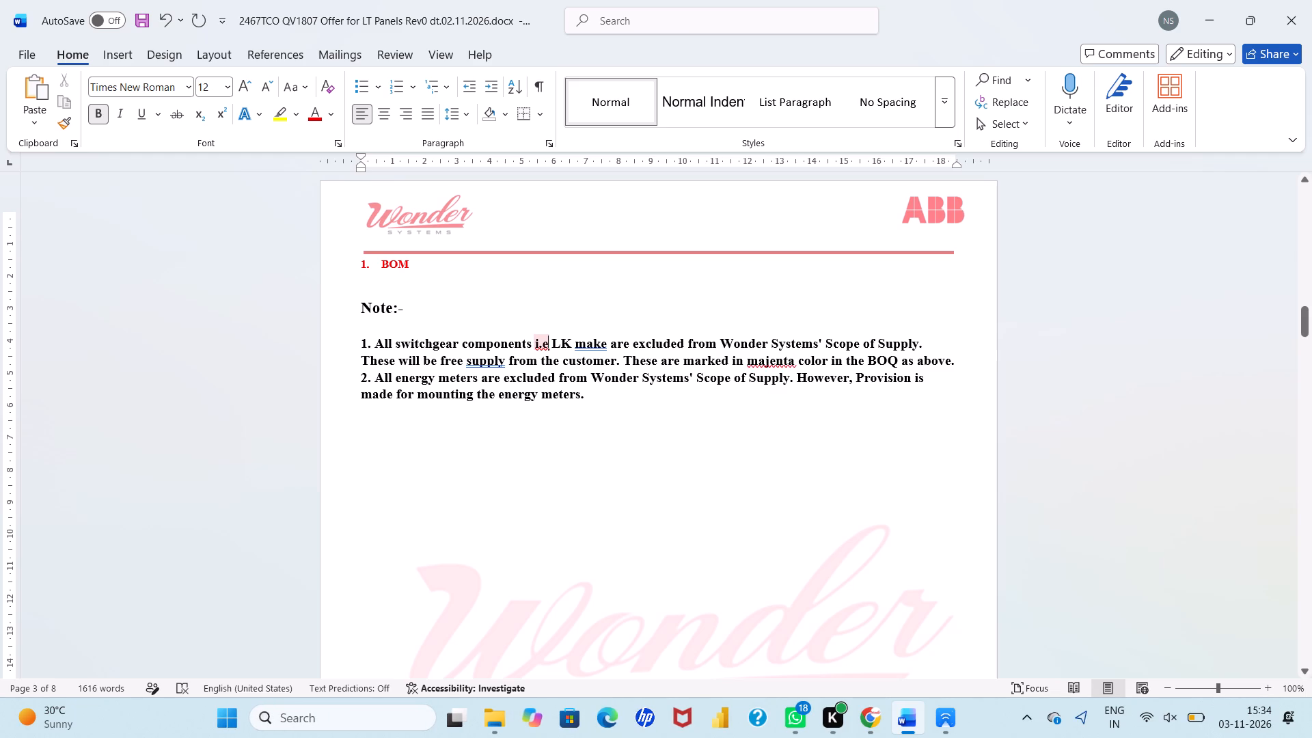
click(541, 343)
click(542, 402)
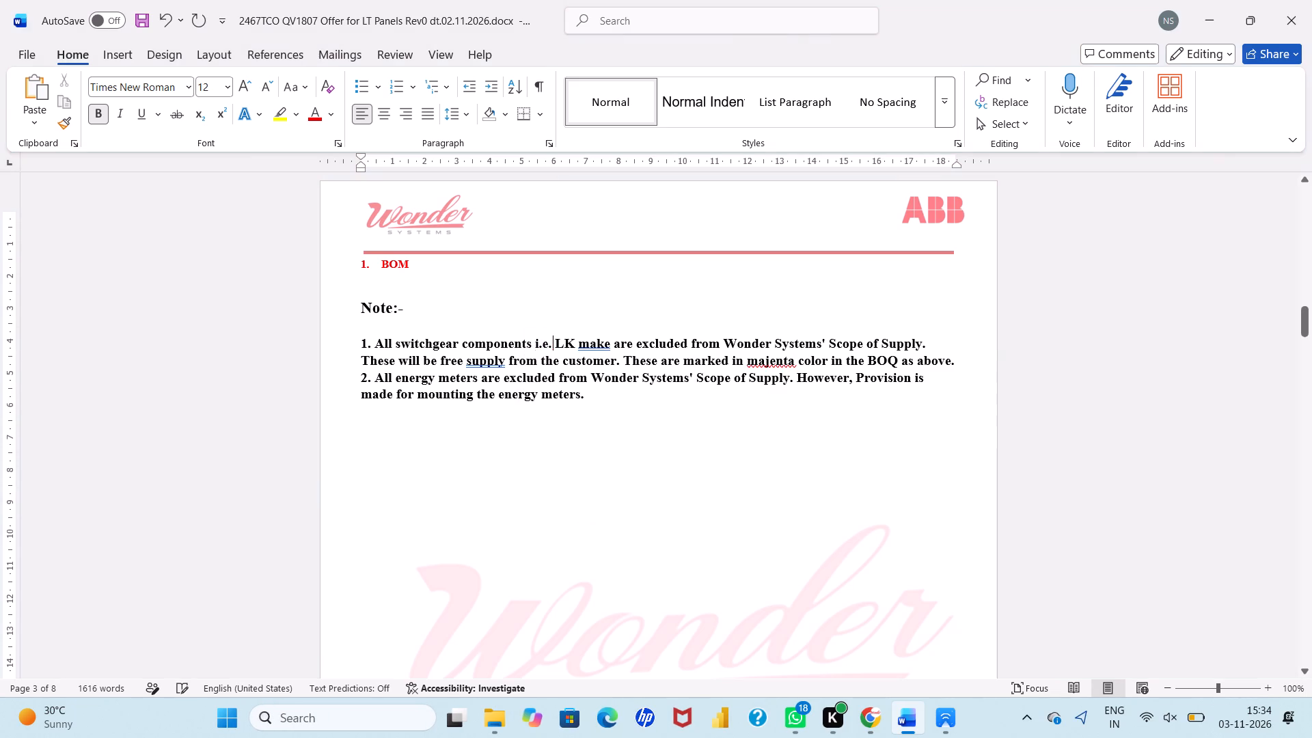
click(778, 361)
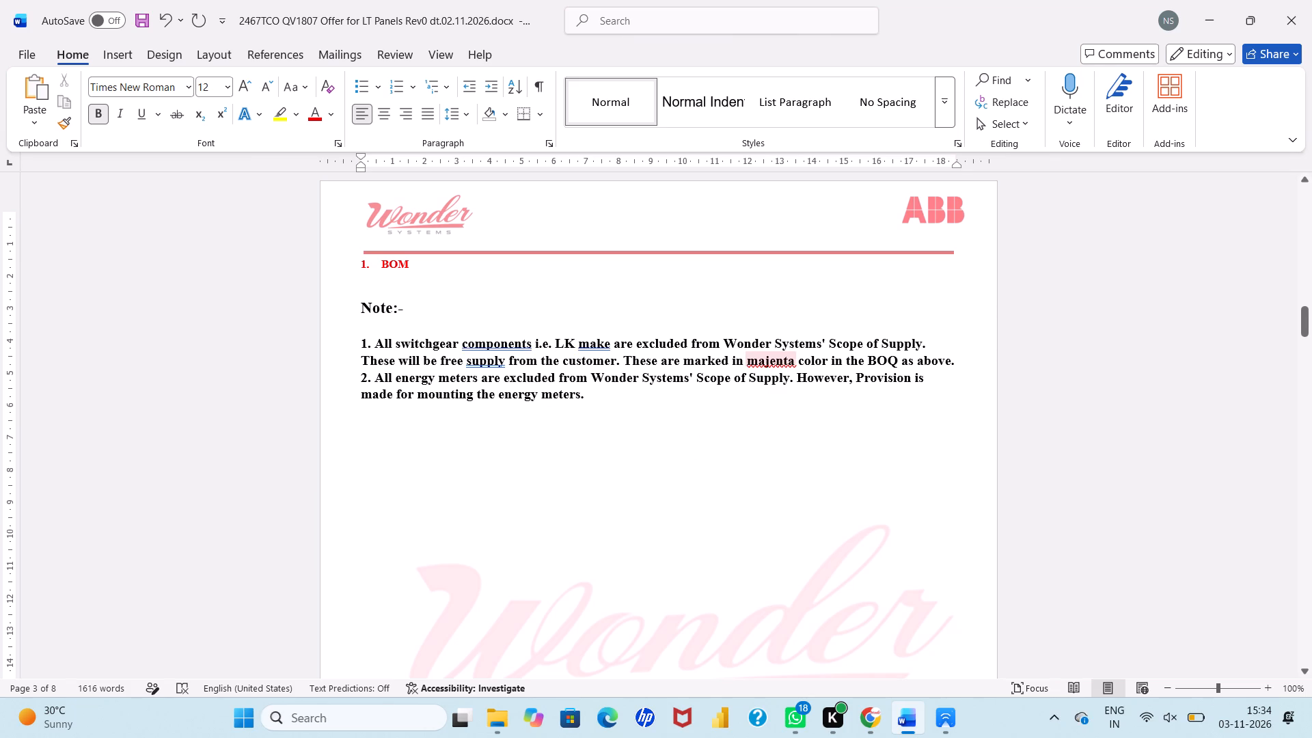
click(769, 417)
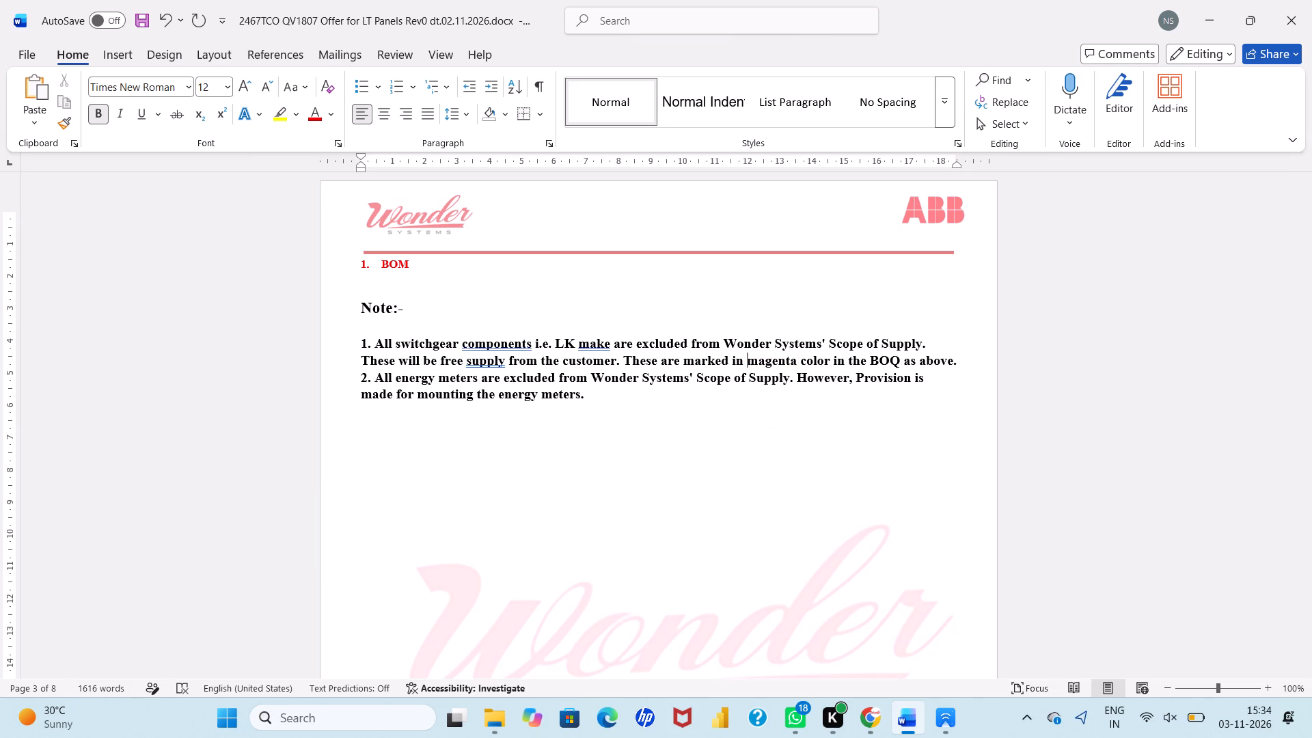
Remove the blank line beneath the "Note:-" heading and insert a new line beneath the BOM heading.
scroll(769, 417, up, 1)
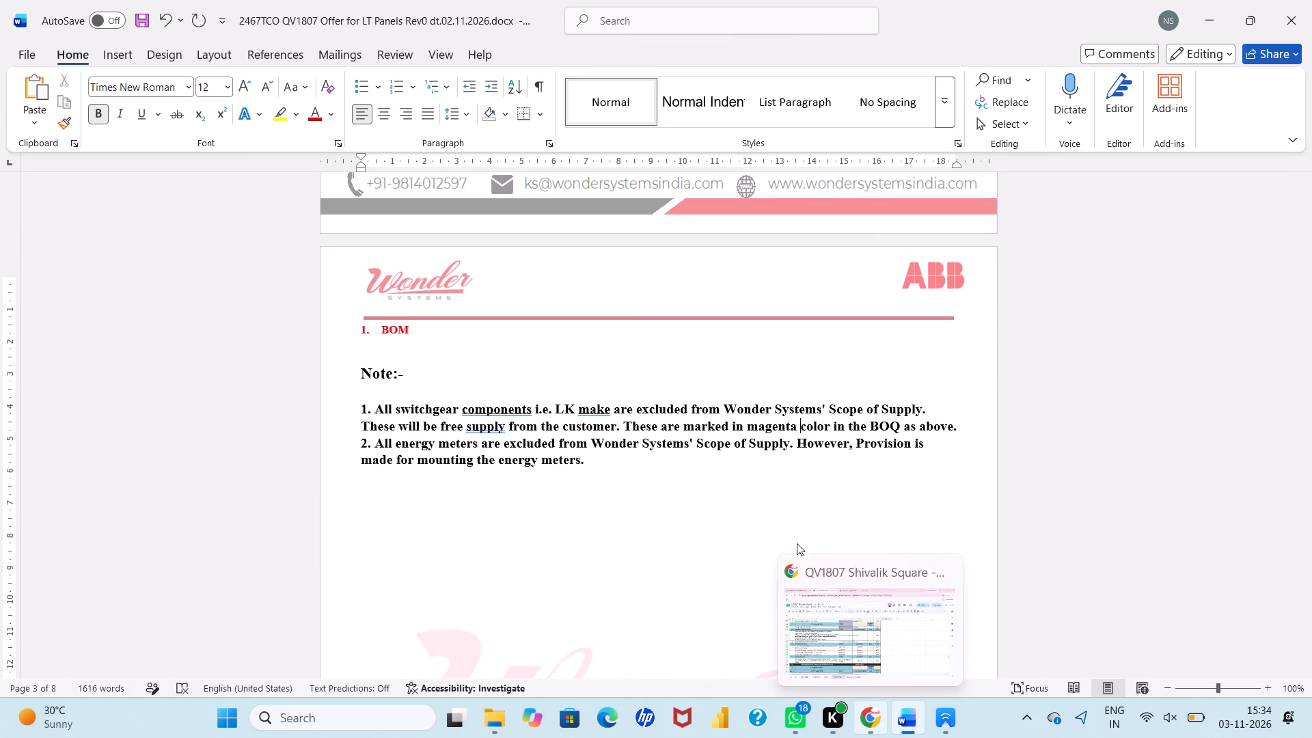
click(397, 394)
key(Delete)
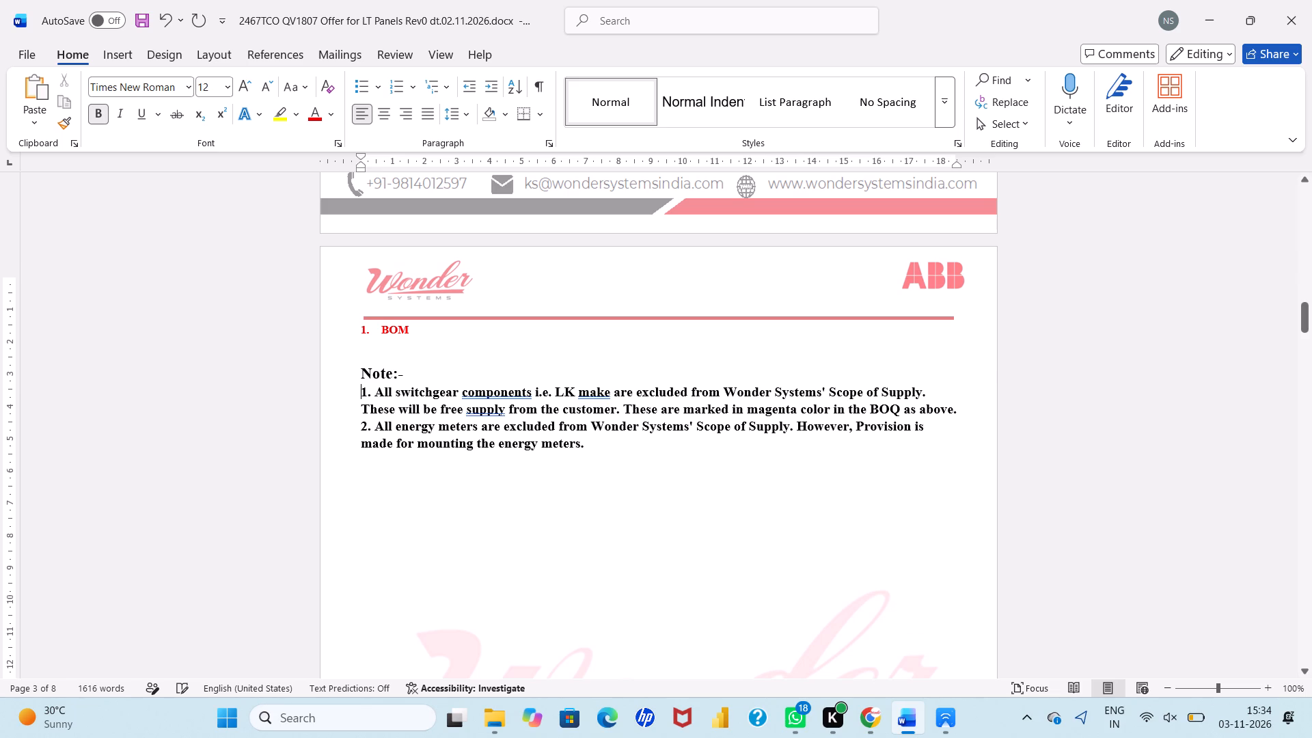
click(416, 328)
key(Return)
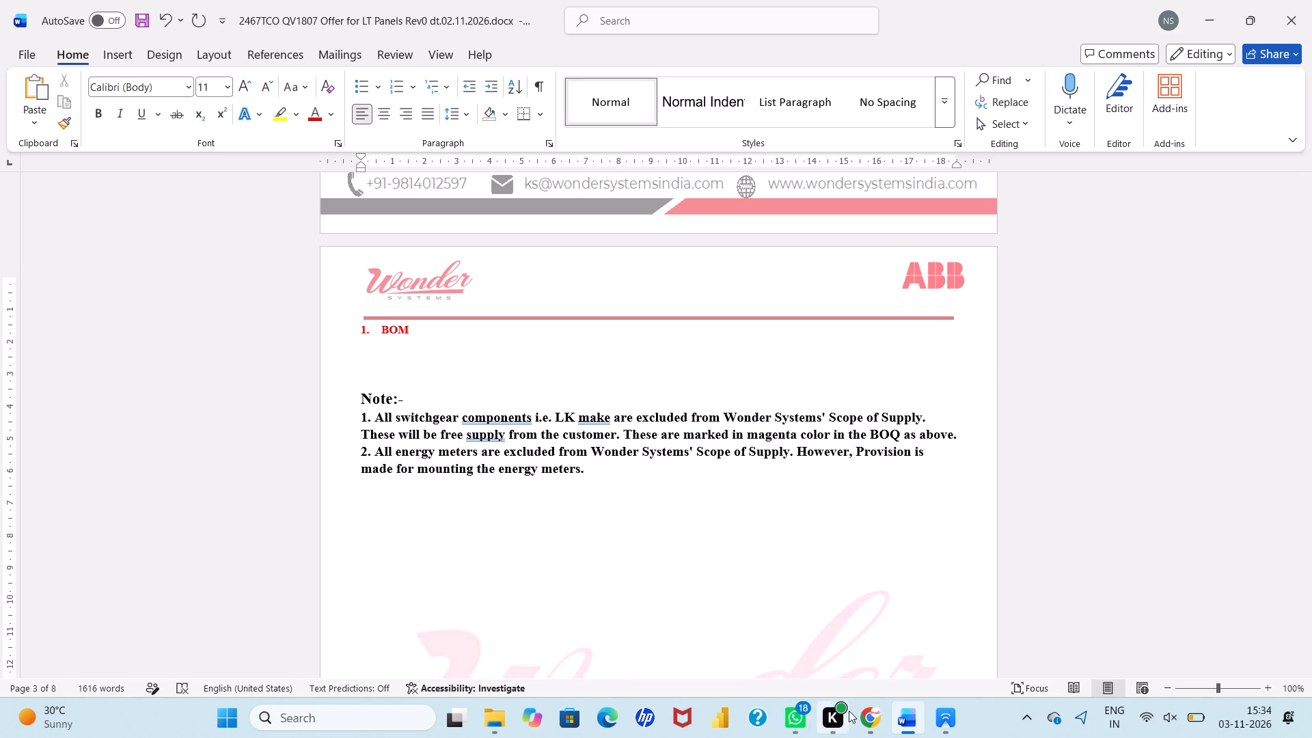
Switch back to the spreadsheet in Chrome and copy the full TECHNICAL sheet range A1:F531.
click(869, 668)
scroll(628, 438, up, 2)
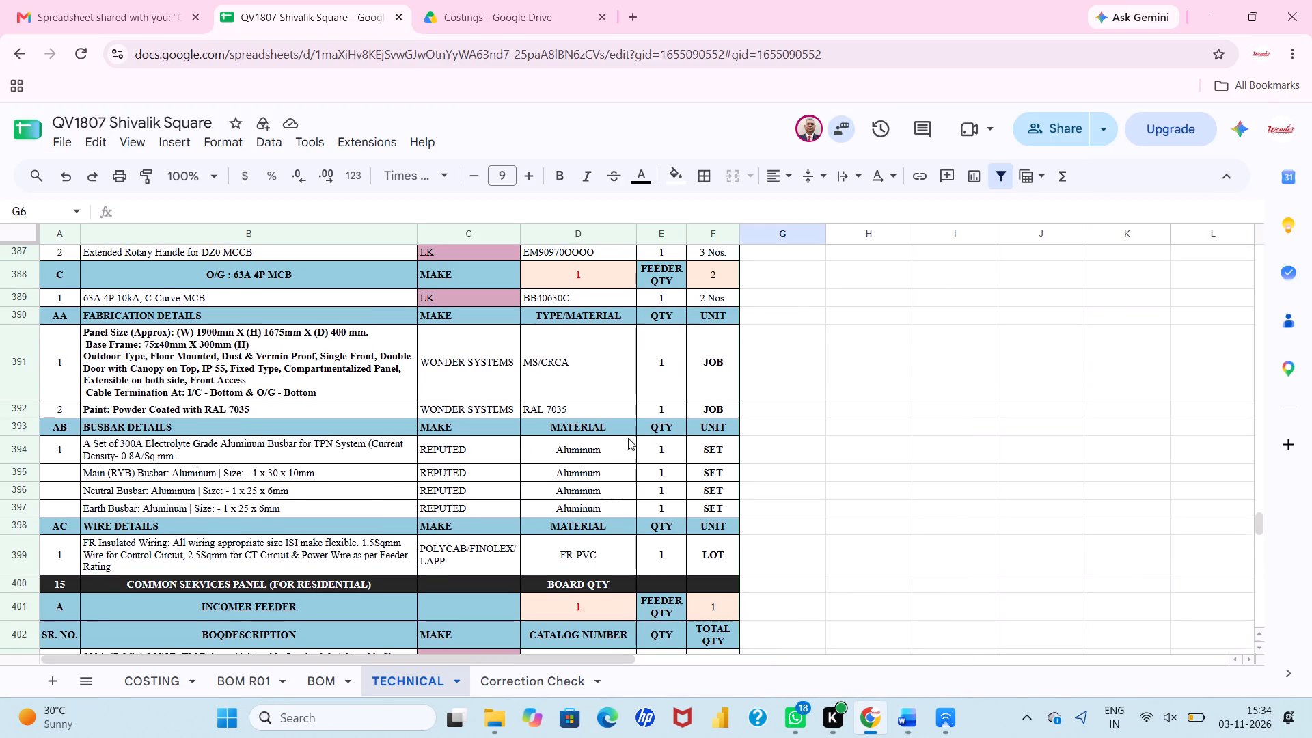
scroll(628, 438, up, 20)
scroll(628, 438, up, 15)
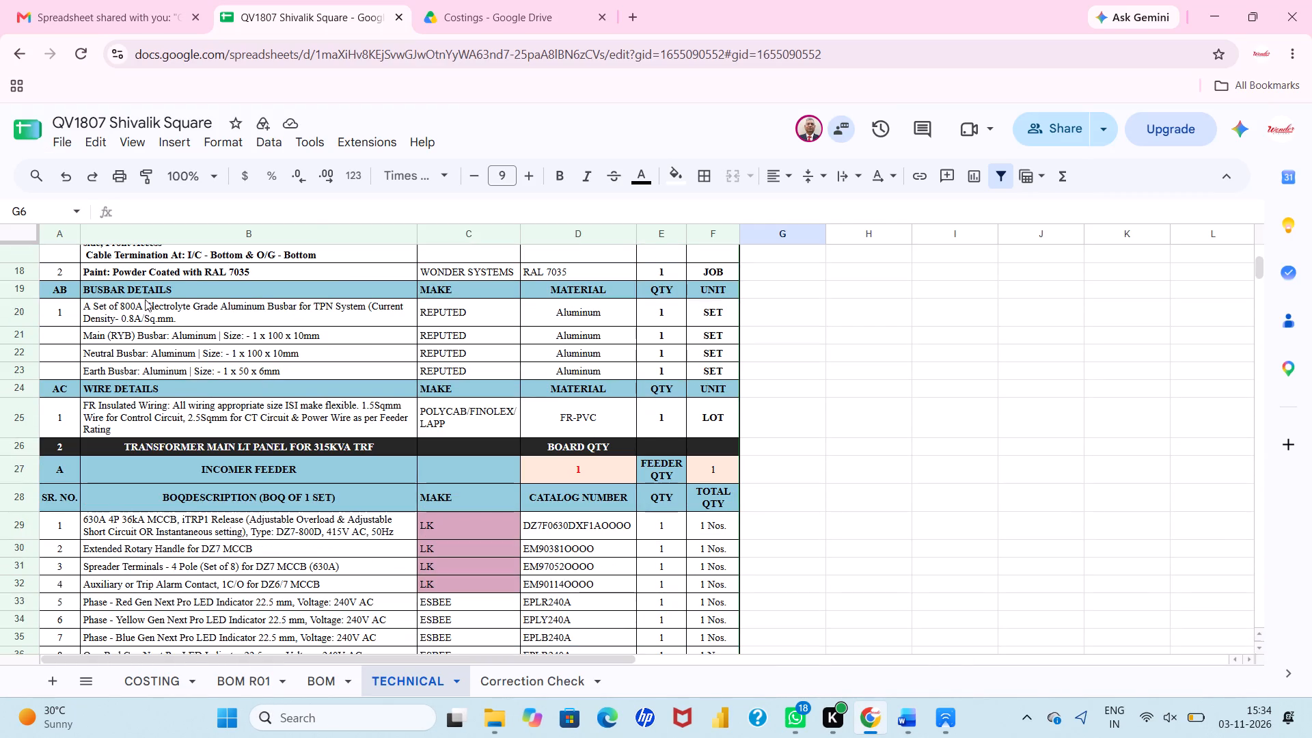
drag(85, 257, 619, 730)
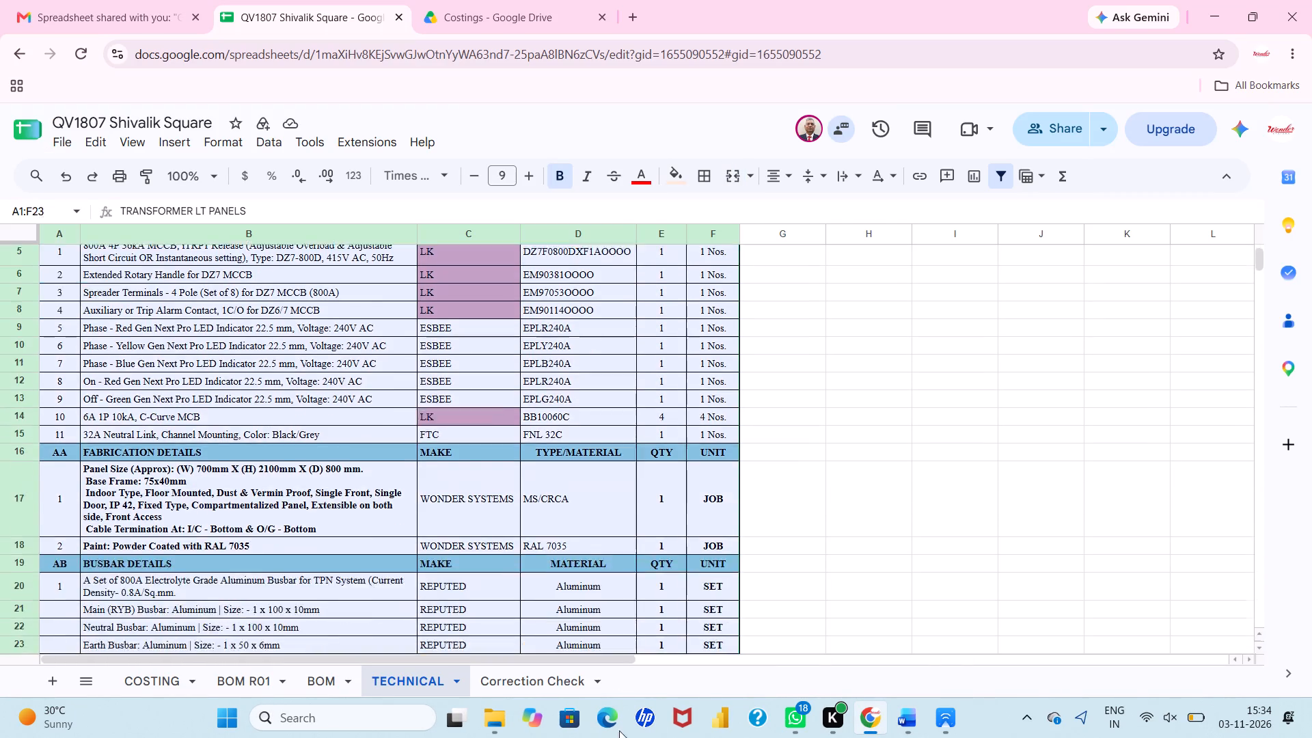
drag(619, 730, 617, 737)
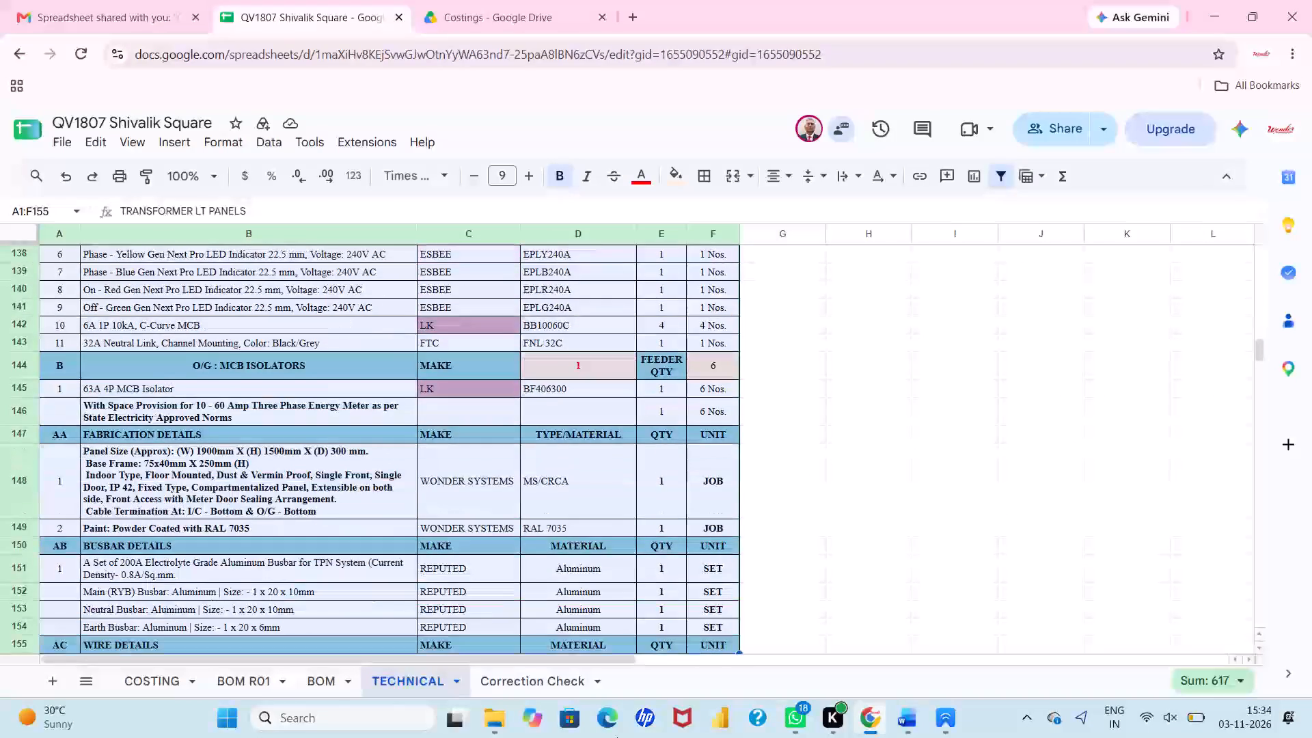
key(ctrl+shift+Down)
key(ctrl+shift+Down)
key(ctrl+shift+Down)
key(ctrl+shift+Down)
key(ctrl+shift+Down)
key(ctrl+shift+Down)
key(ctrl+shift+Down)
key(ctrl+shift+Down)
key(ctrl+shift+Down)
key(ctrl+shift+Down)
key(ctrl+shift+Down)
key(ctrl+shift+Down)
key(ctrl+shift+Down)
key(ctrl+shift+Down)
key(ctrl+shift+Down)
key(ctrl+shift+Down)
key(ctrl+shift+Down)
key(ctrl+shift+Down)
key(ctrl+shift+Down)
key(ctrl+shift+Down)
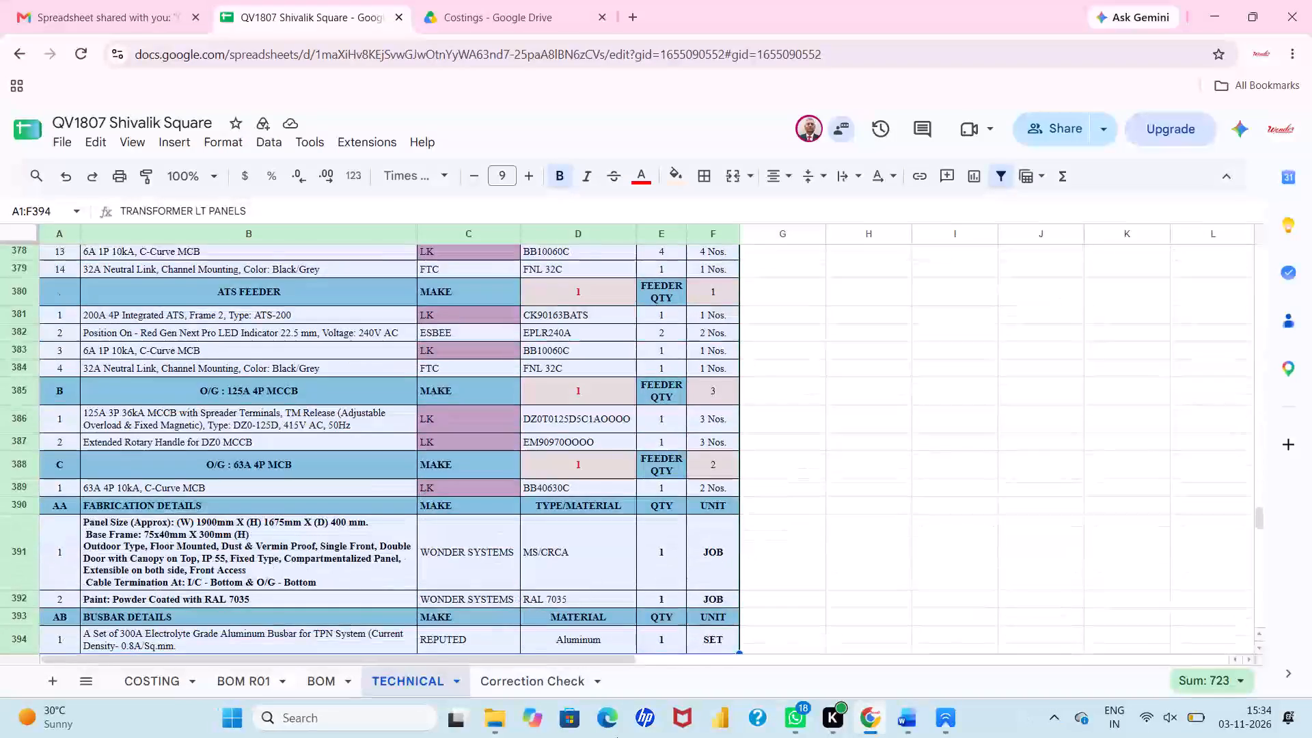
key(ctrl+c)
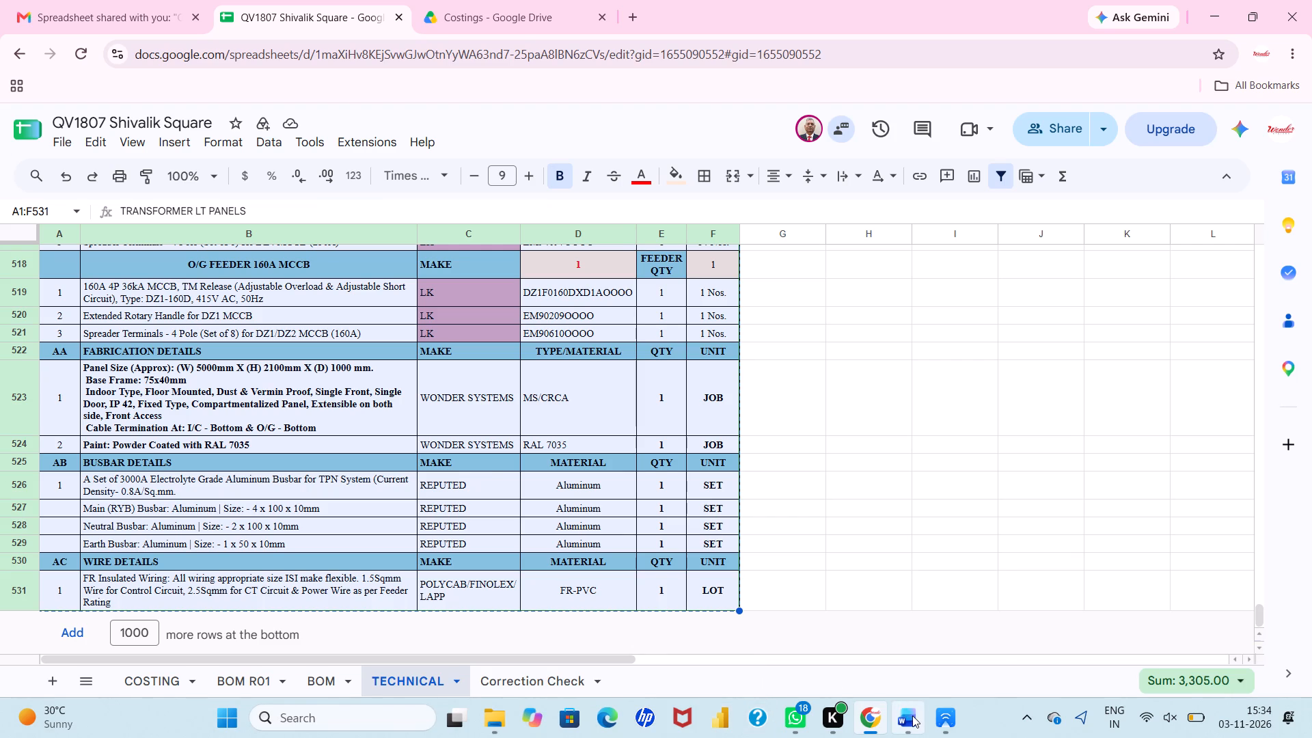
Return to the Word offer and paste the copied TECHNICAL tables on the empty line beneath the BOM heading.
click(914, 648)
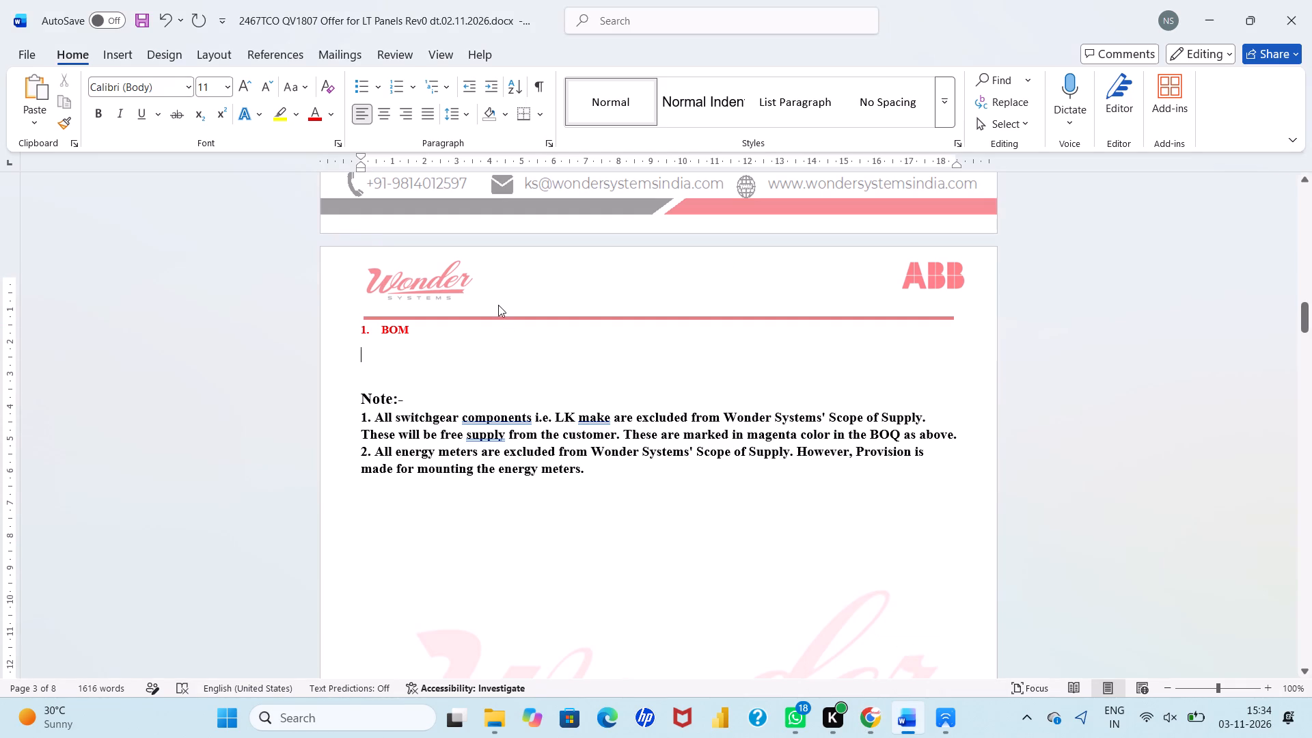
right_click(374, 359)
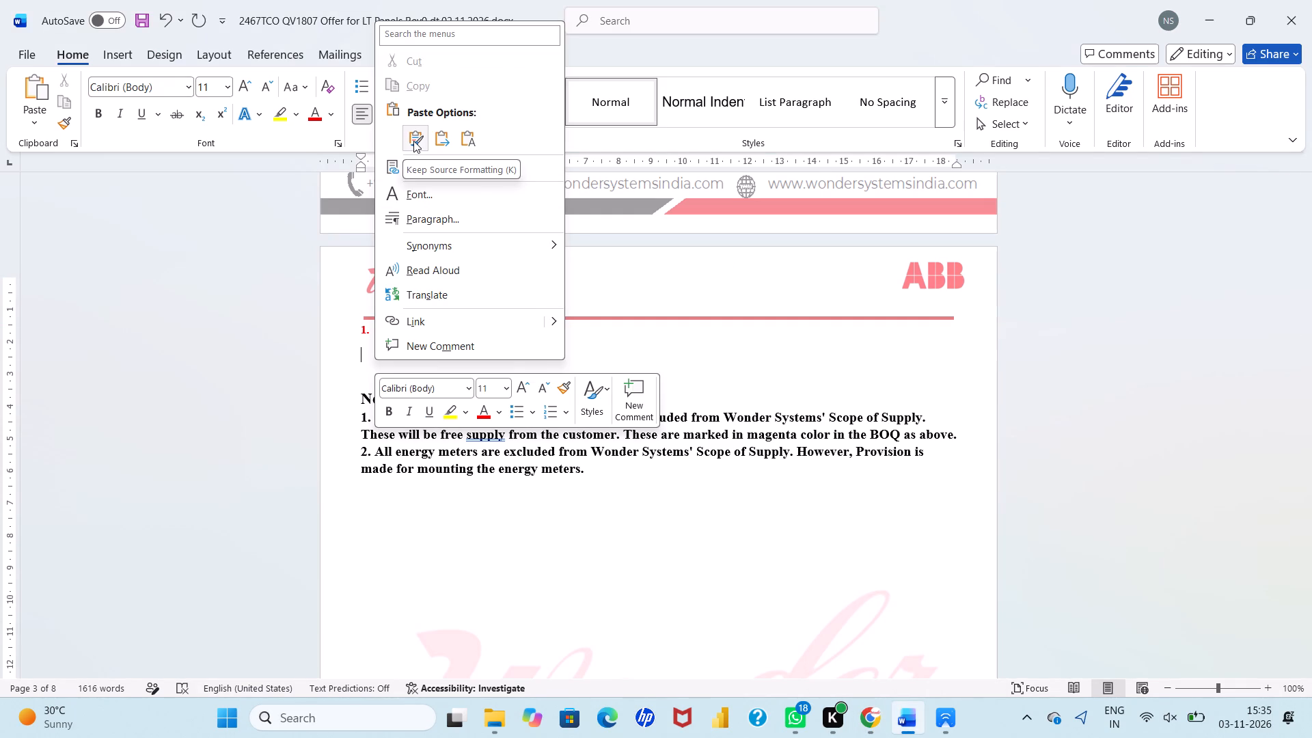
click(365, 354)
click(591, 344)
click(573, 359)
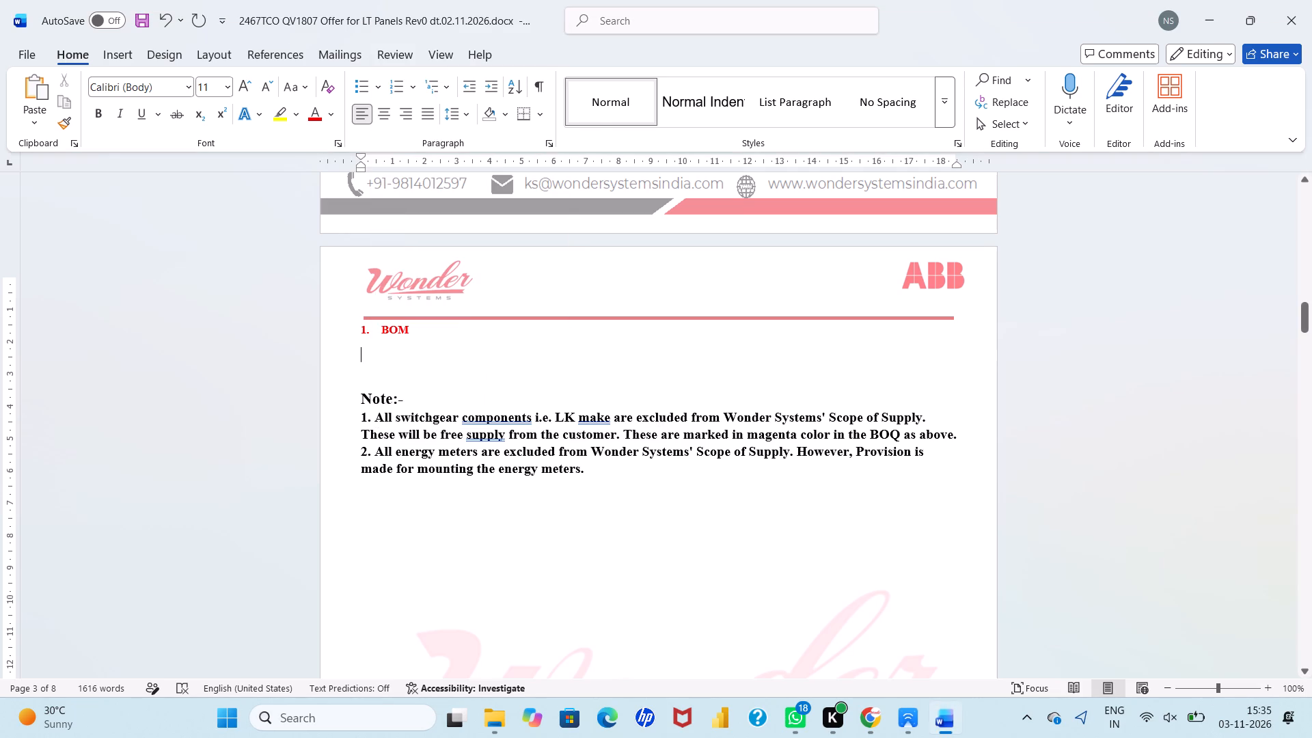
key(ctrl+v)
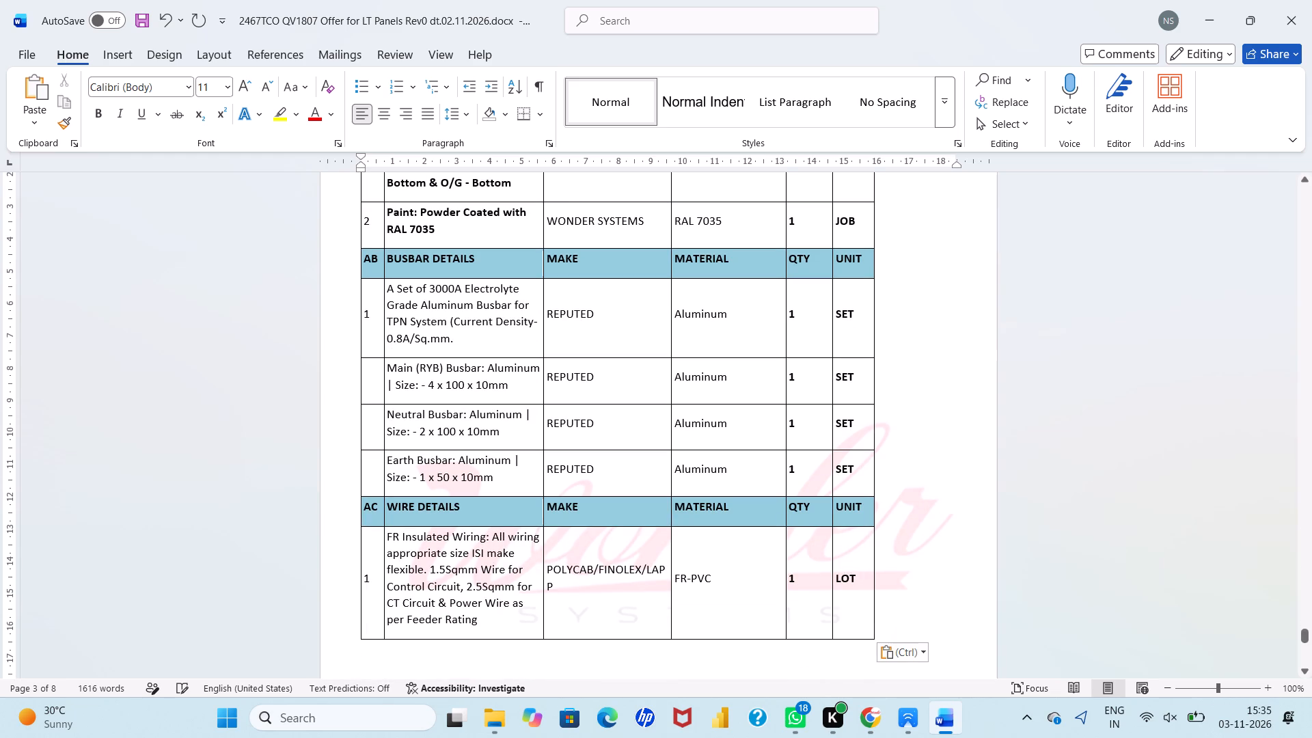
Apply an AutoFit option to the newly pasted BOM table.
click(586, 301)
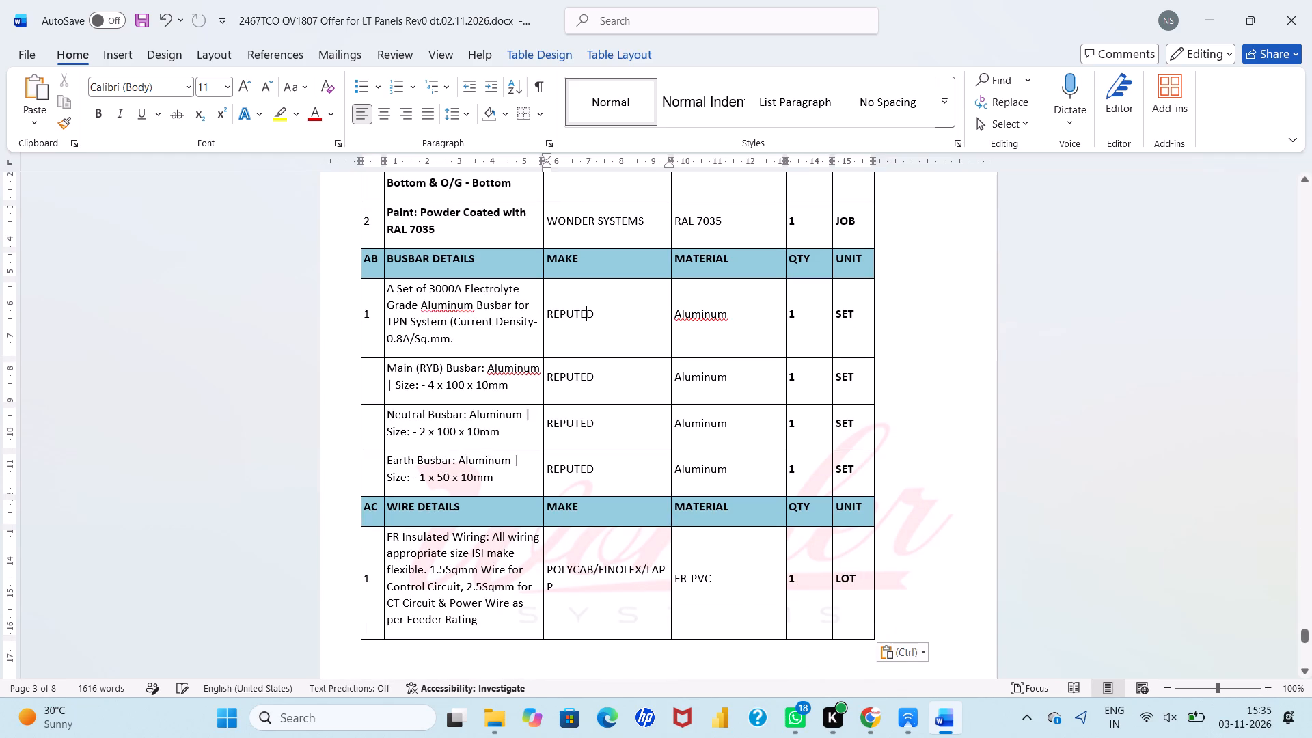
click(614, 58)
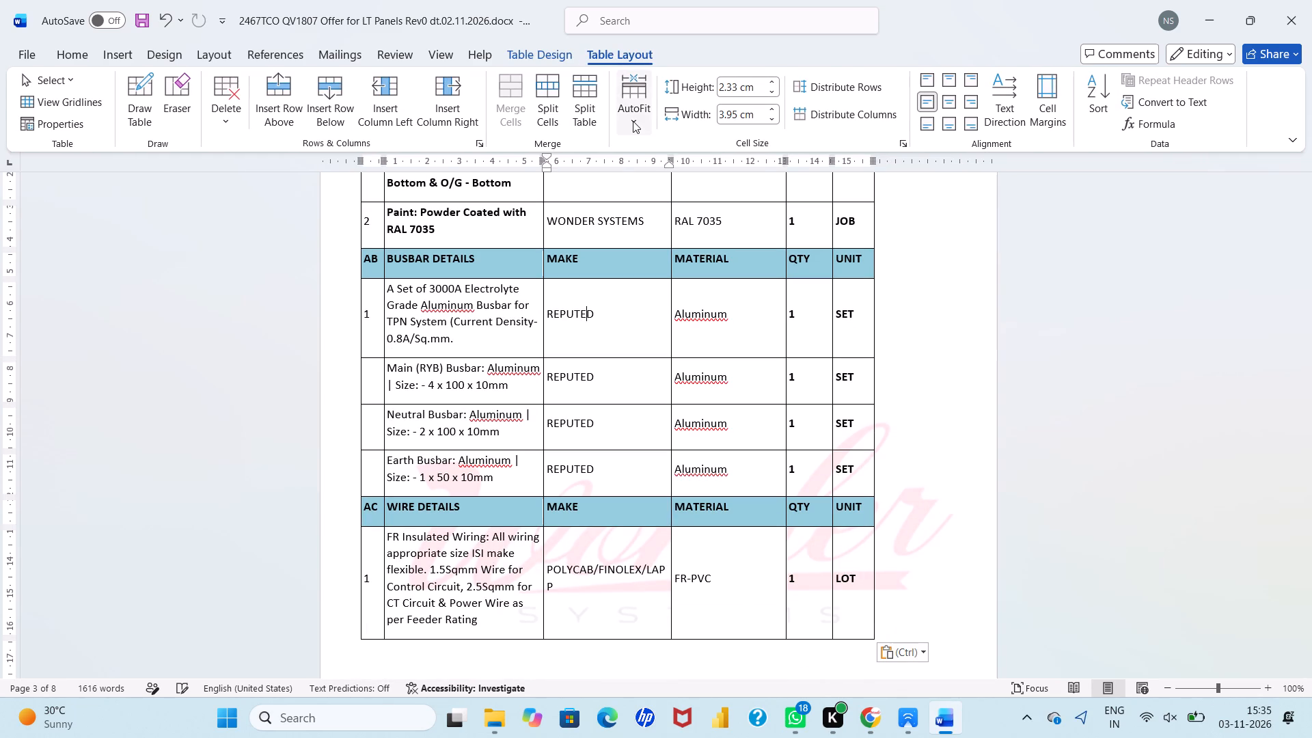
click(633, 121)
click(649, 172)
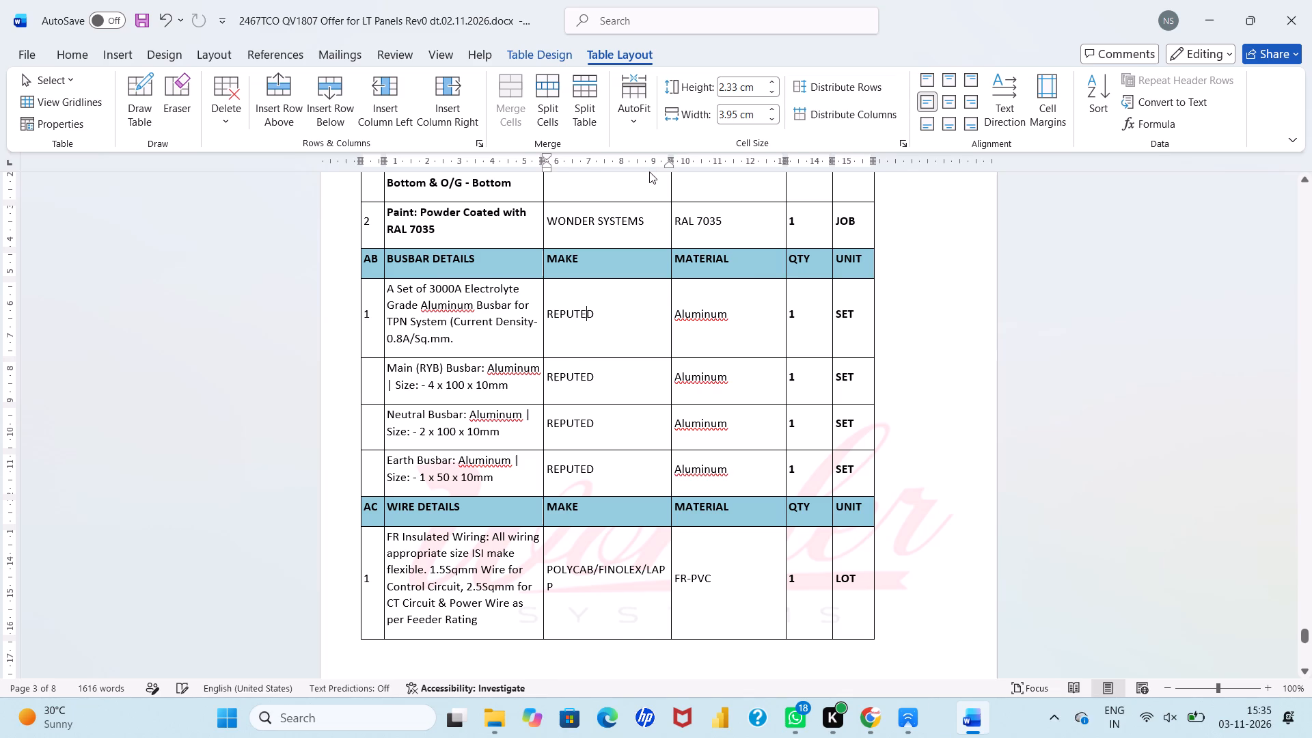
Close the screen-mirroring application's window that covers the Word offer.
scroll(670, 314, up, 12)
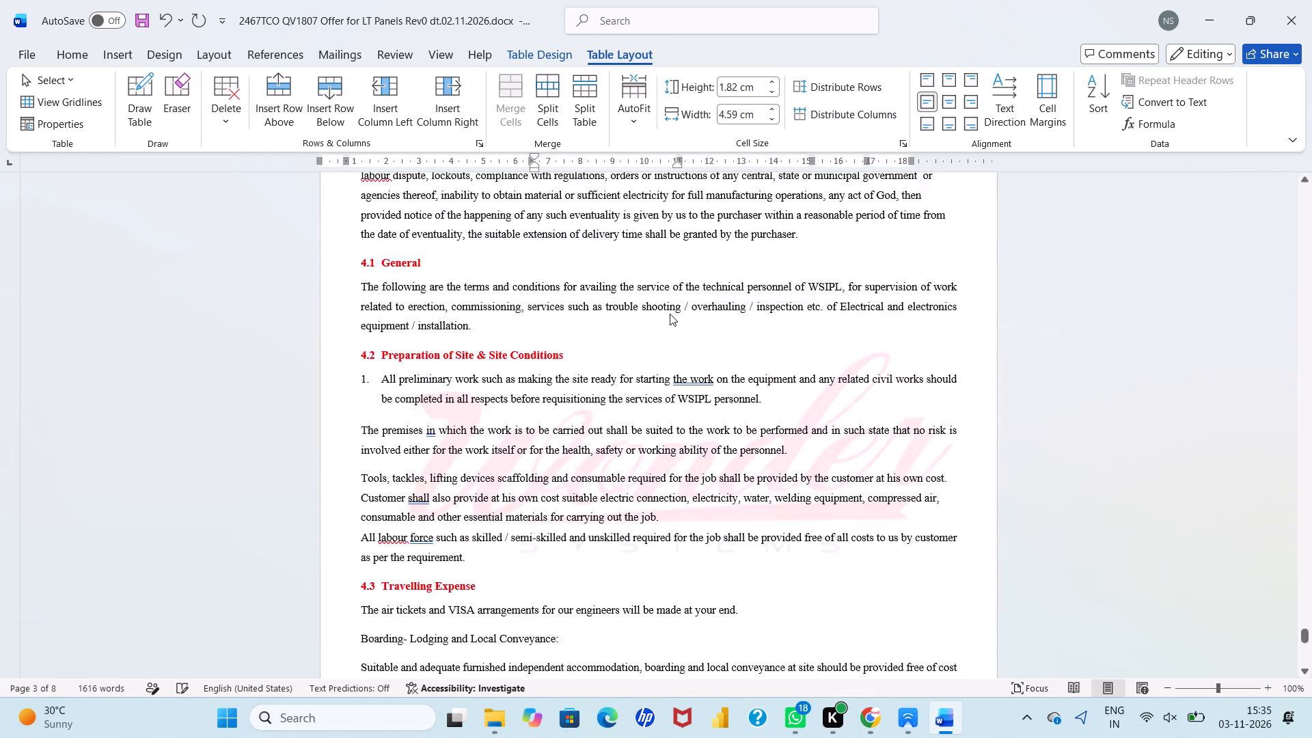
scroll(670, 314, up, 5)
scroll(670, 314, up, 20)
scroll(670, 314, up, 20)
scroll(670, 314, up, 20)
scroll(670, 314, up, 20)
scroll(670, 314, up, 20)
scroll(670, 314, up, 20)
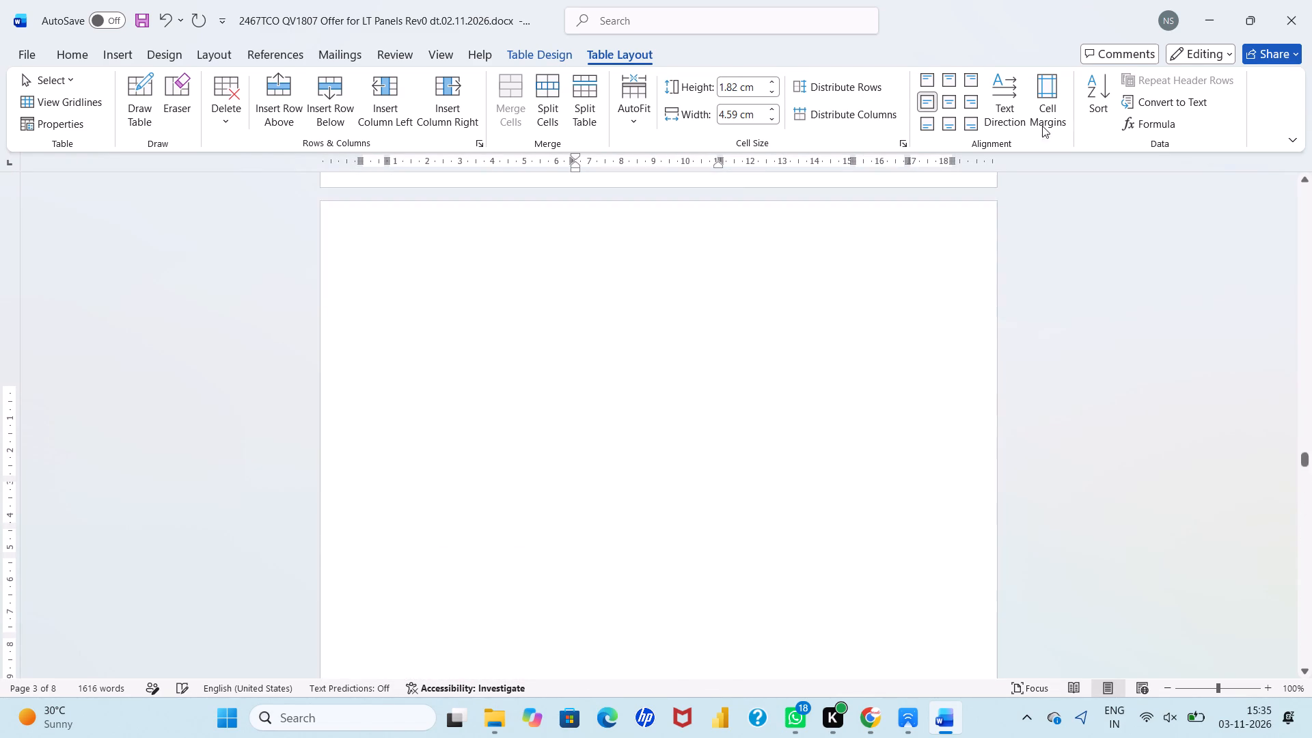
click(1230, 46)
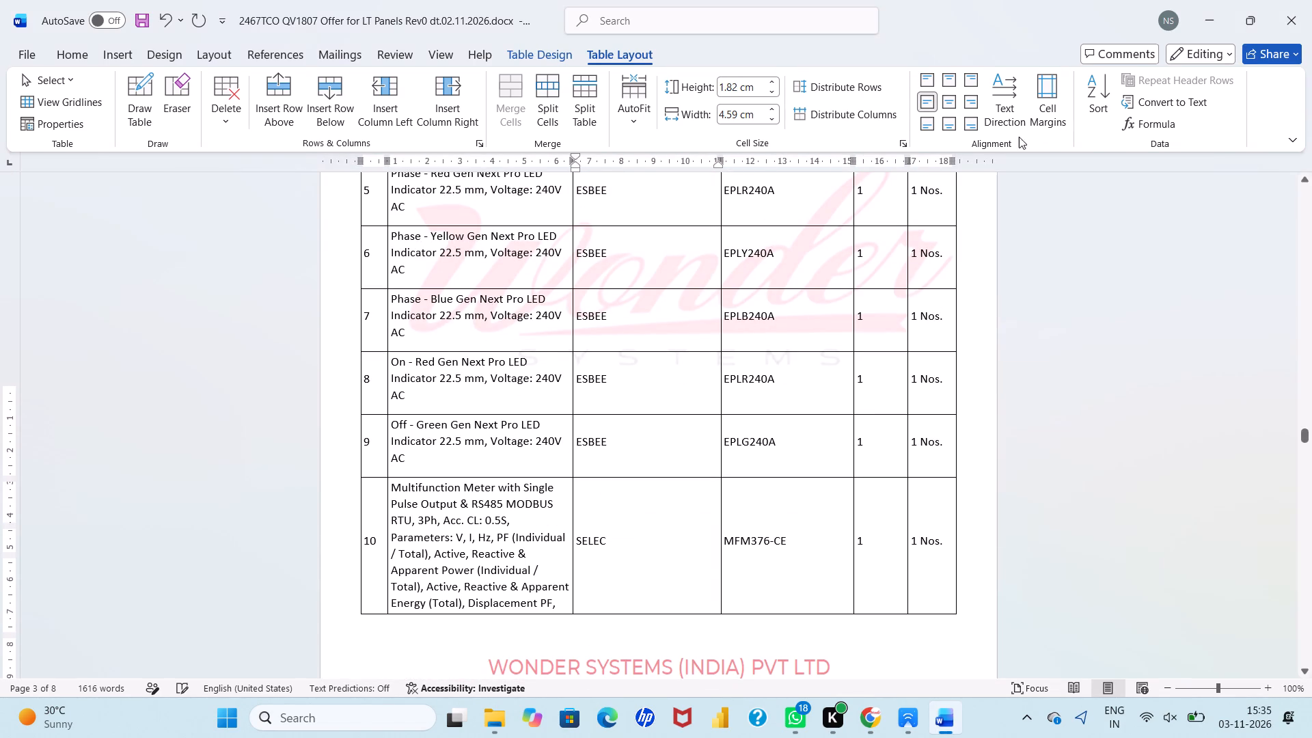
click(944, 147)
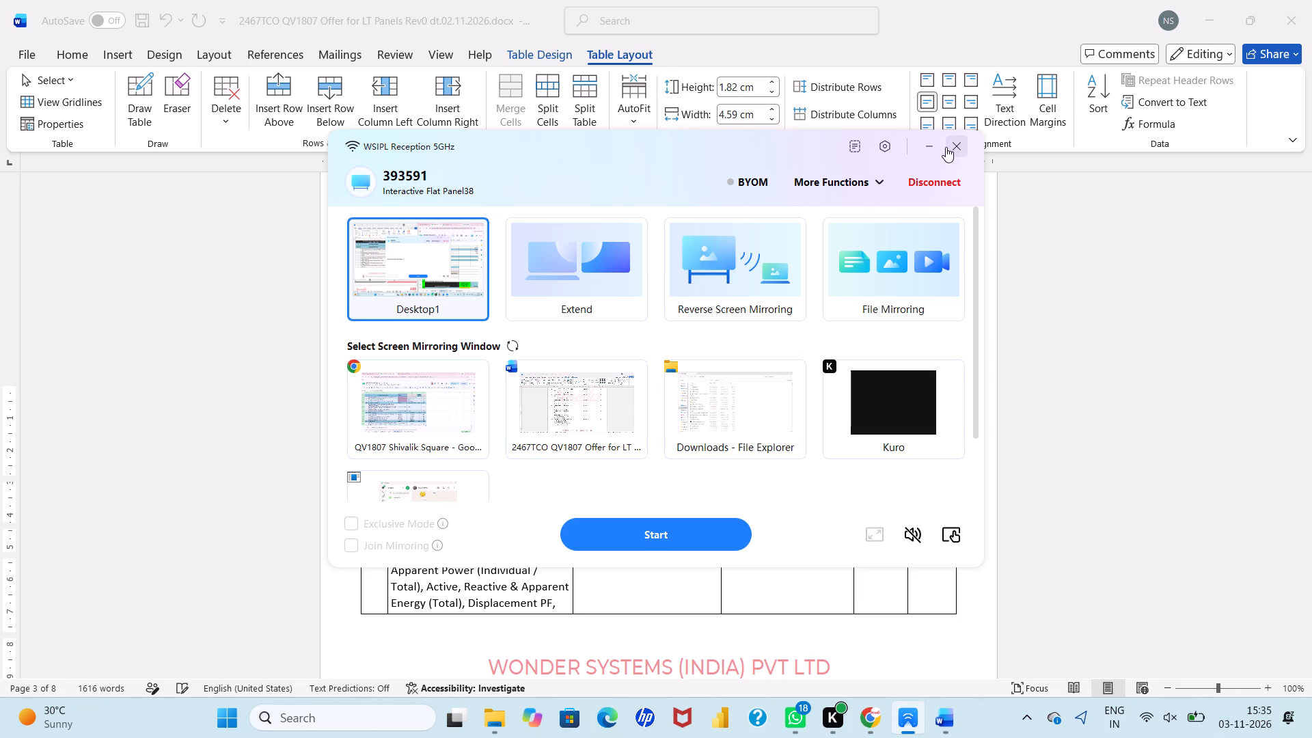
click(948, 147)
Set the text of the entire BOM table to Times New Roman, size 9.
scroll(853, 306, up, 20)
scroll(853, 306, up, 20)
scroll(853, 306, up, 20)
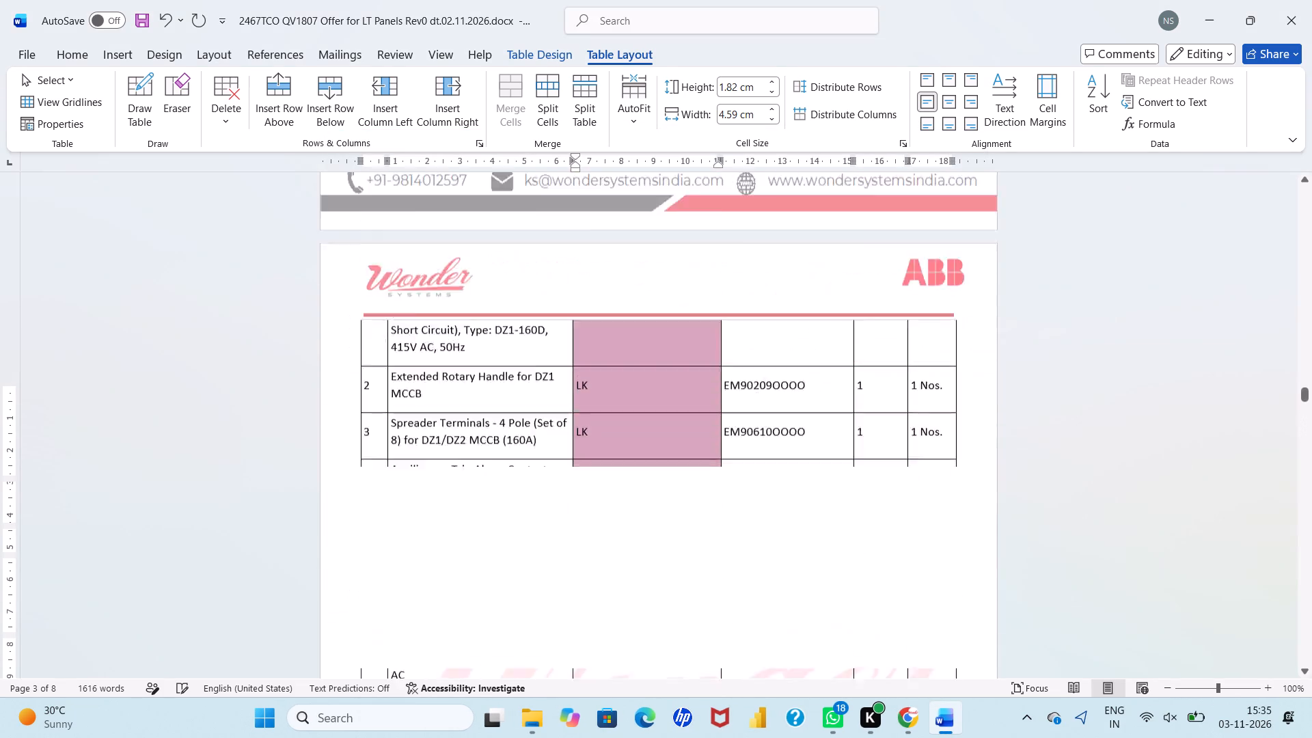
scroll(853, 306, up, 20)
scroll(853, 306, up, 20)
scroll(853, 306, up, 20)
scroll(853, 306, up, 13)
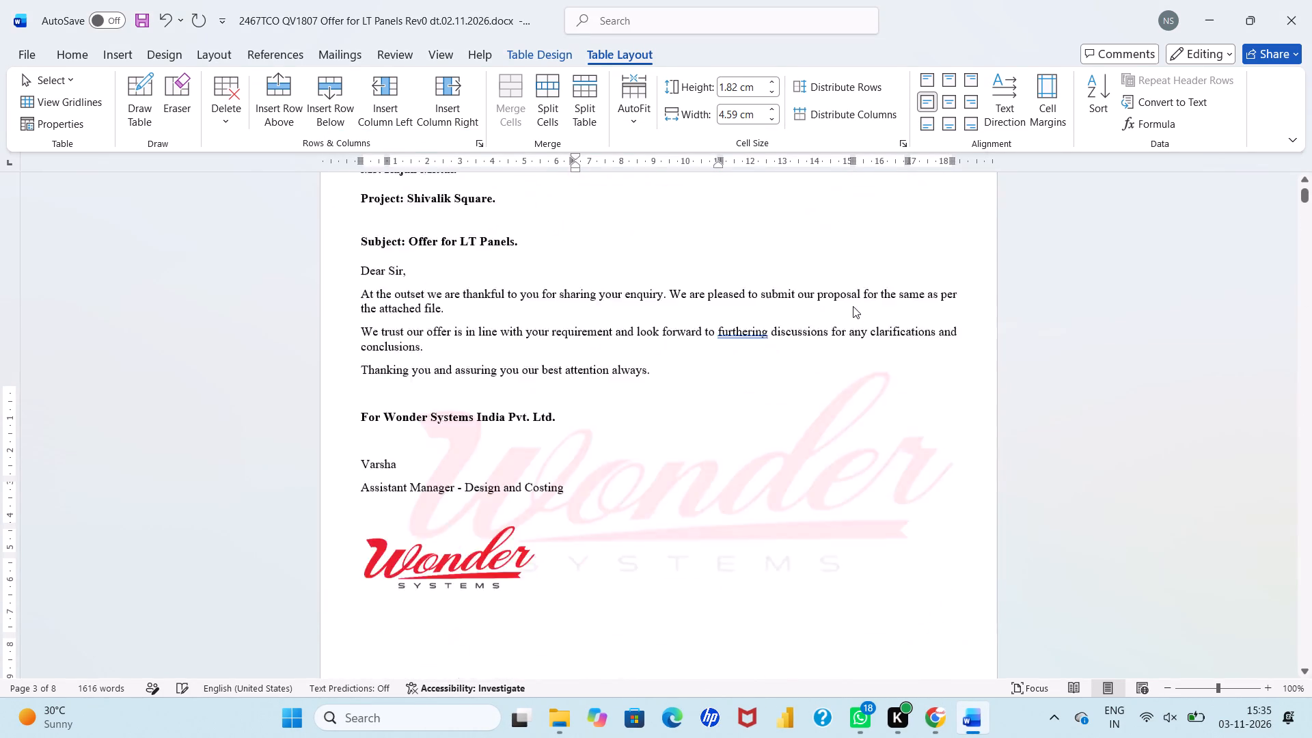
scroll(682, 470, down, 9)
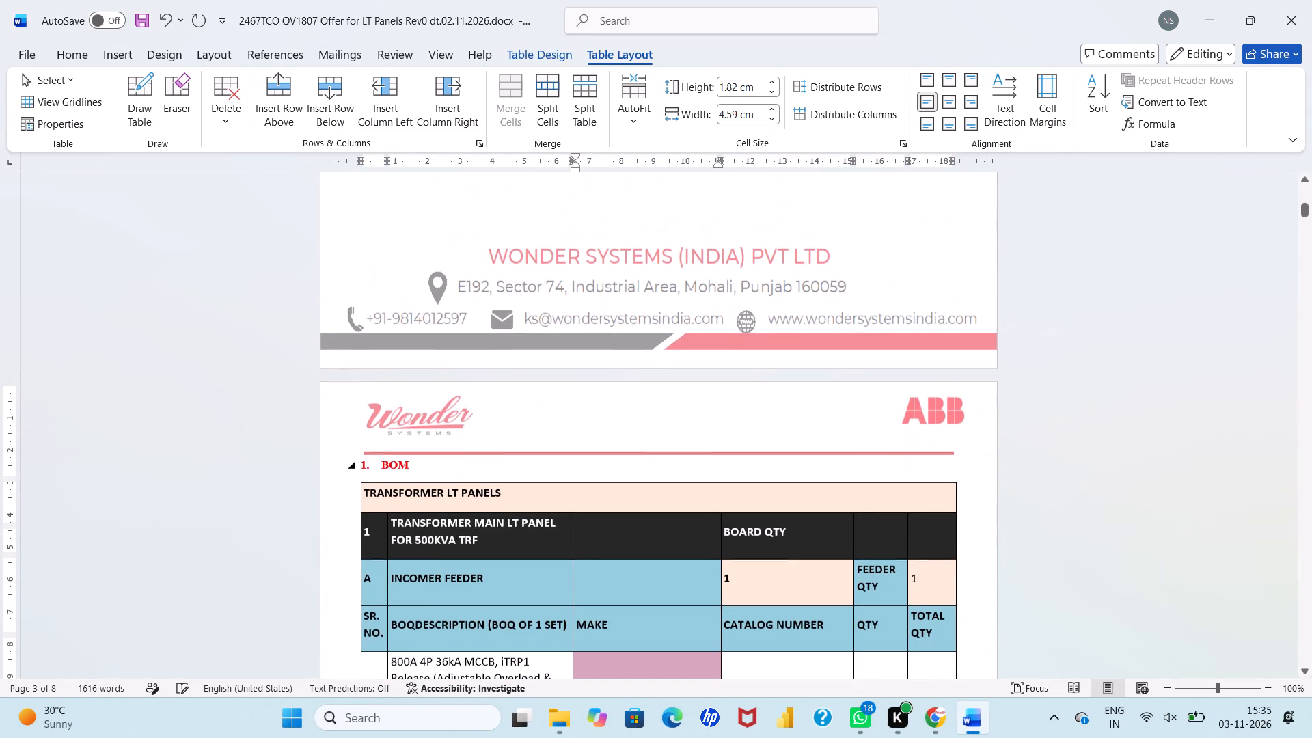
click(438, 497)
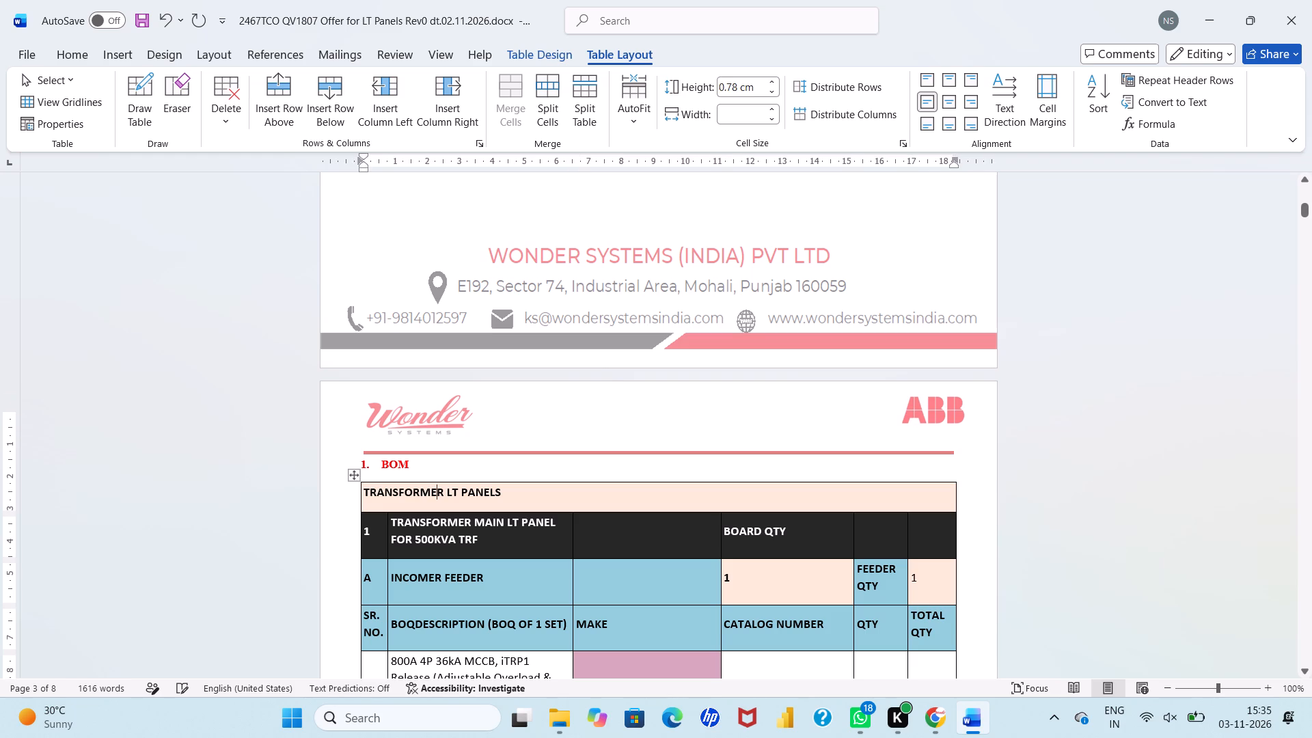
click(354, 471)
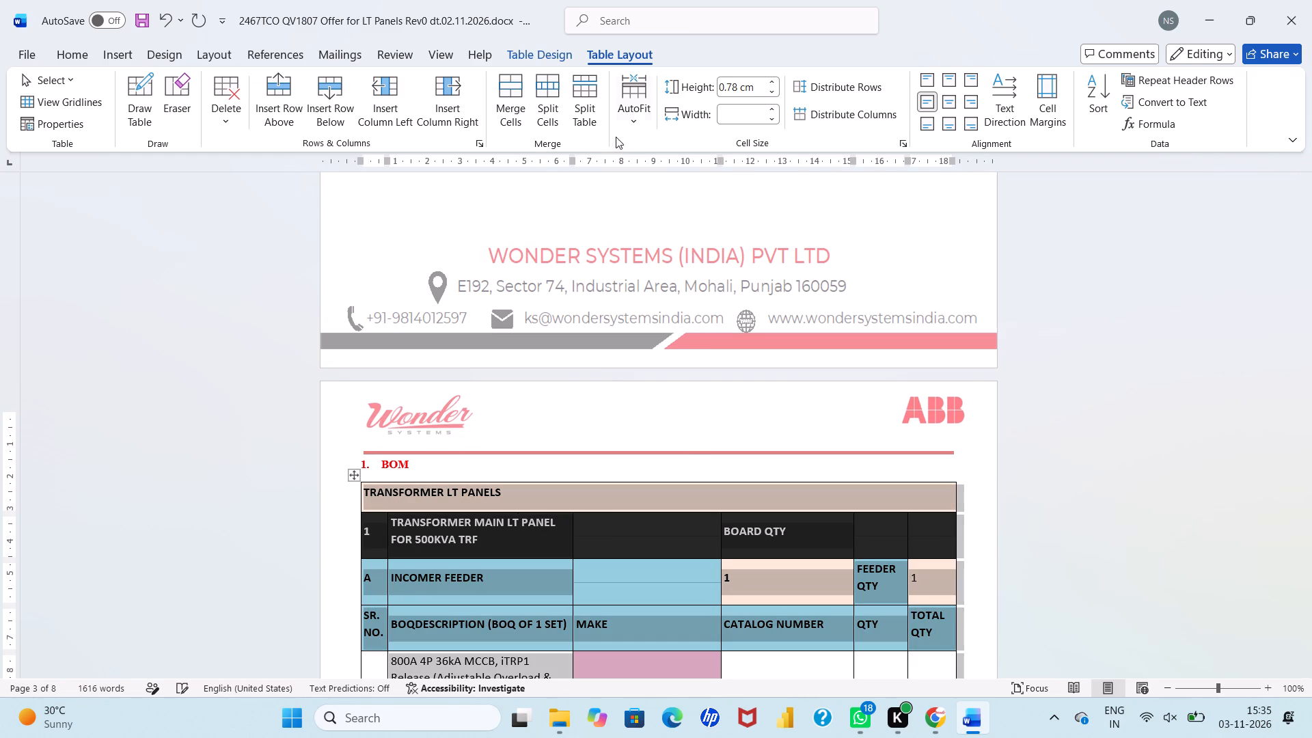
click(79, 51)
click(188, 83)
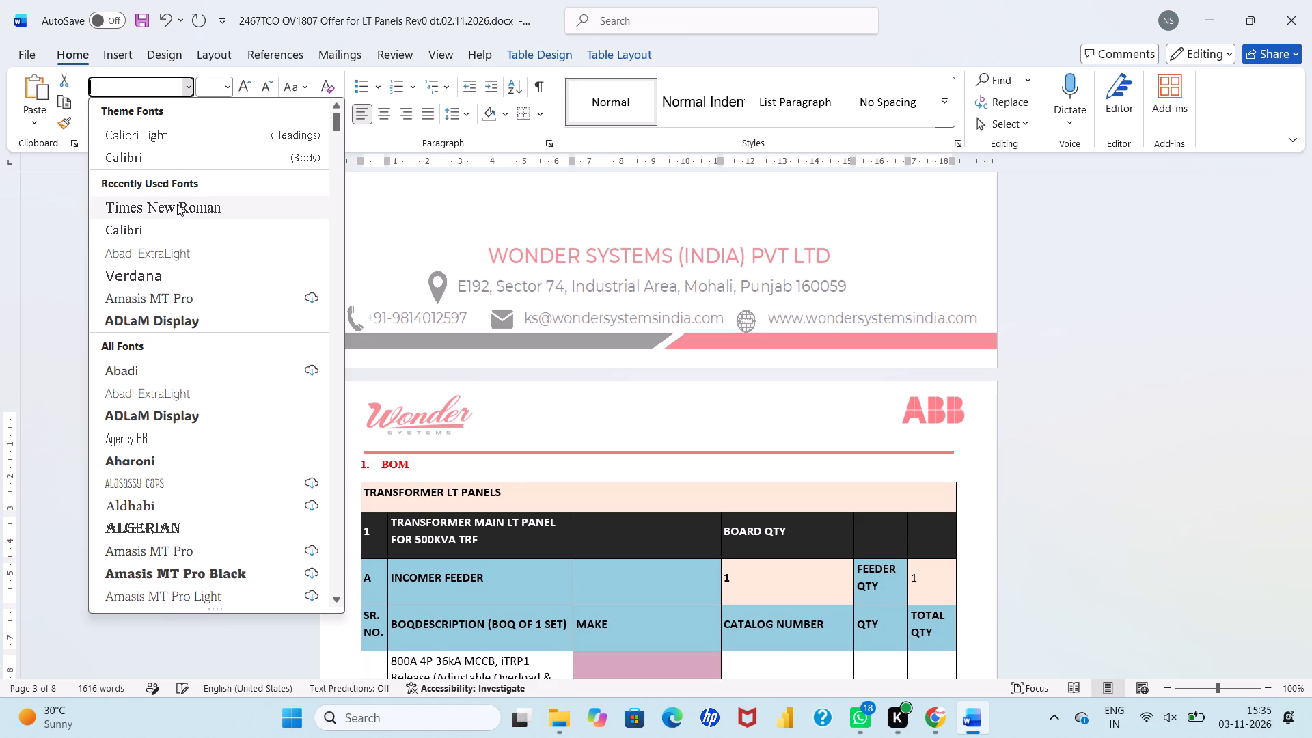
click(177, 204)
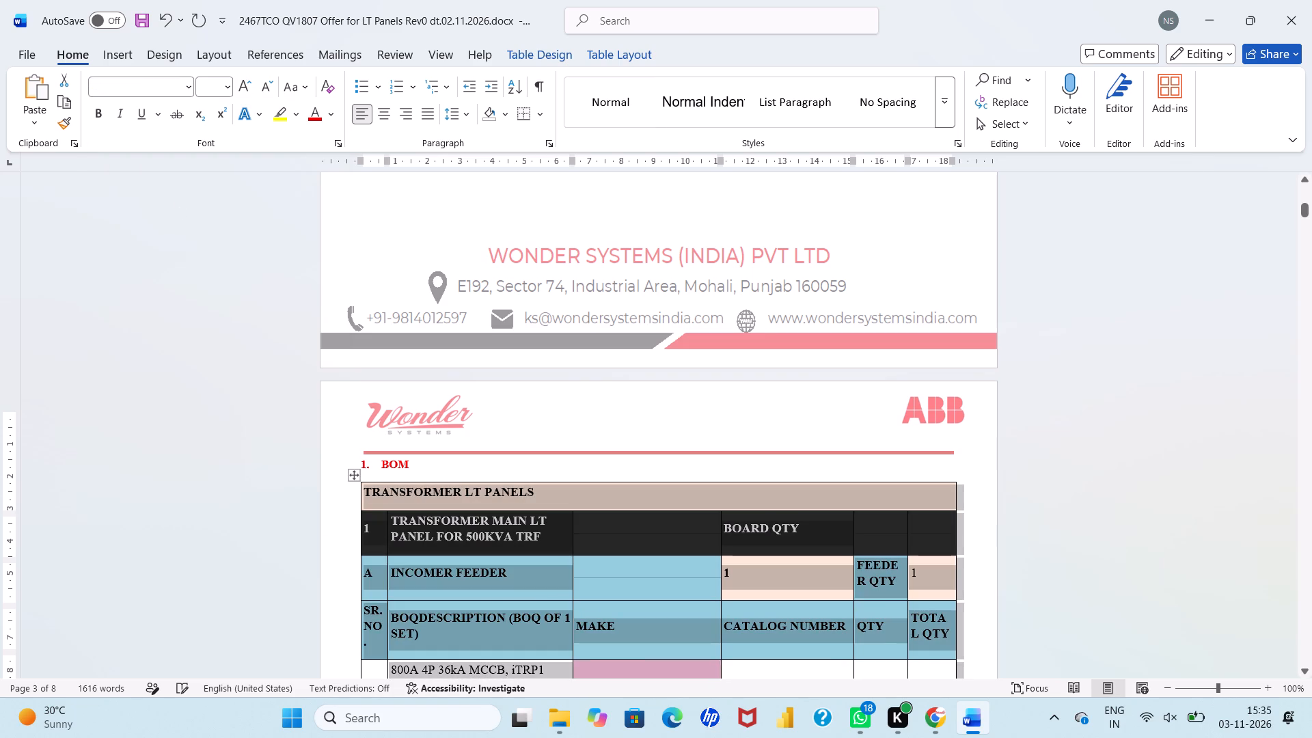
click(230, 91)
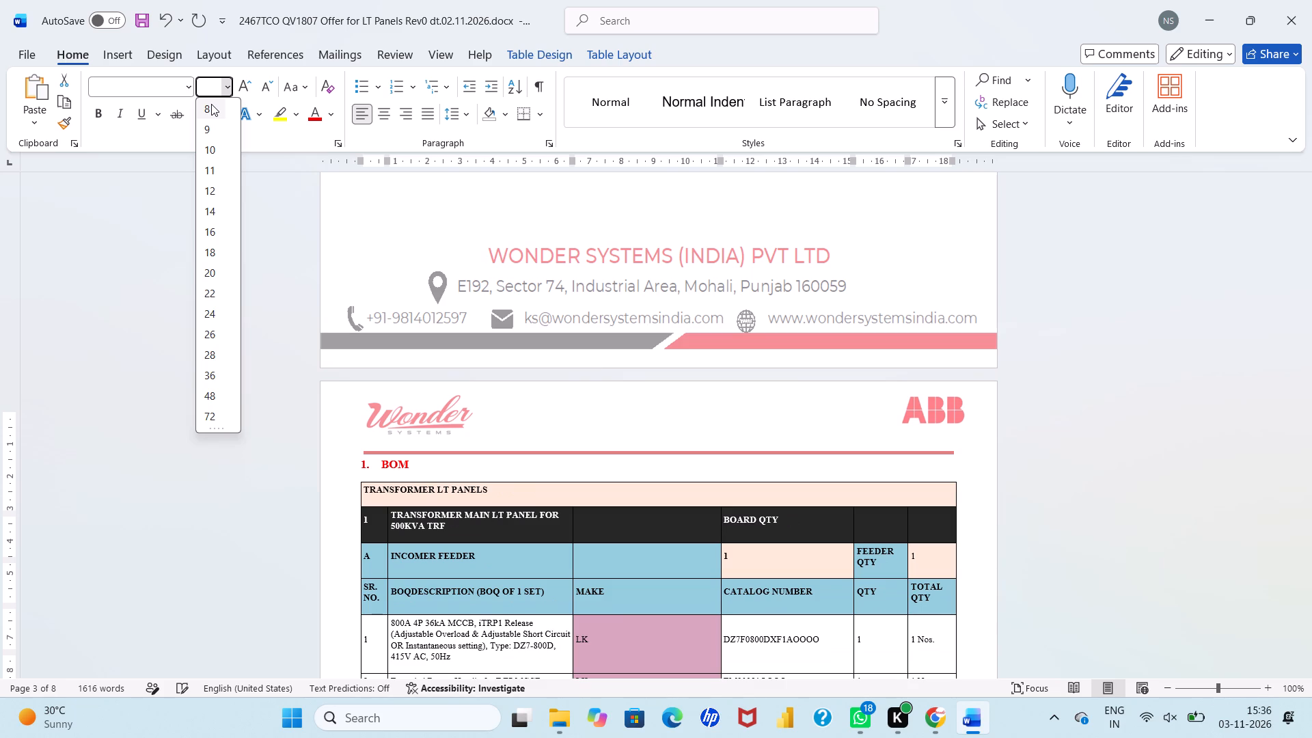
click(210, 127)
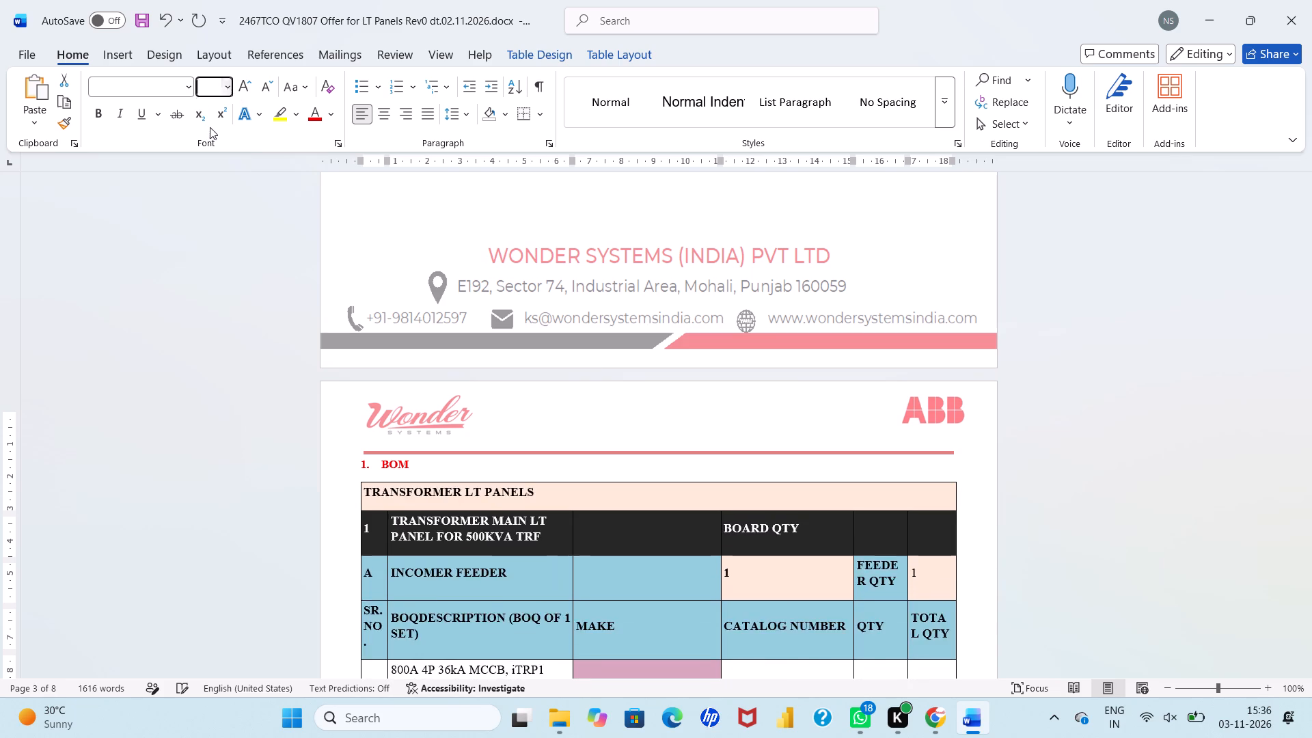
Remove the space after paragraphs throughout the BOM table.
click(471, 119)
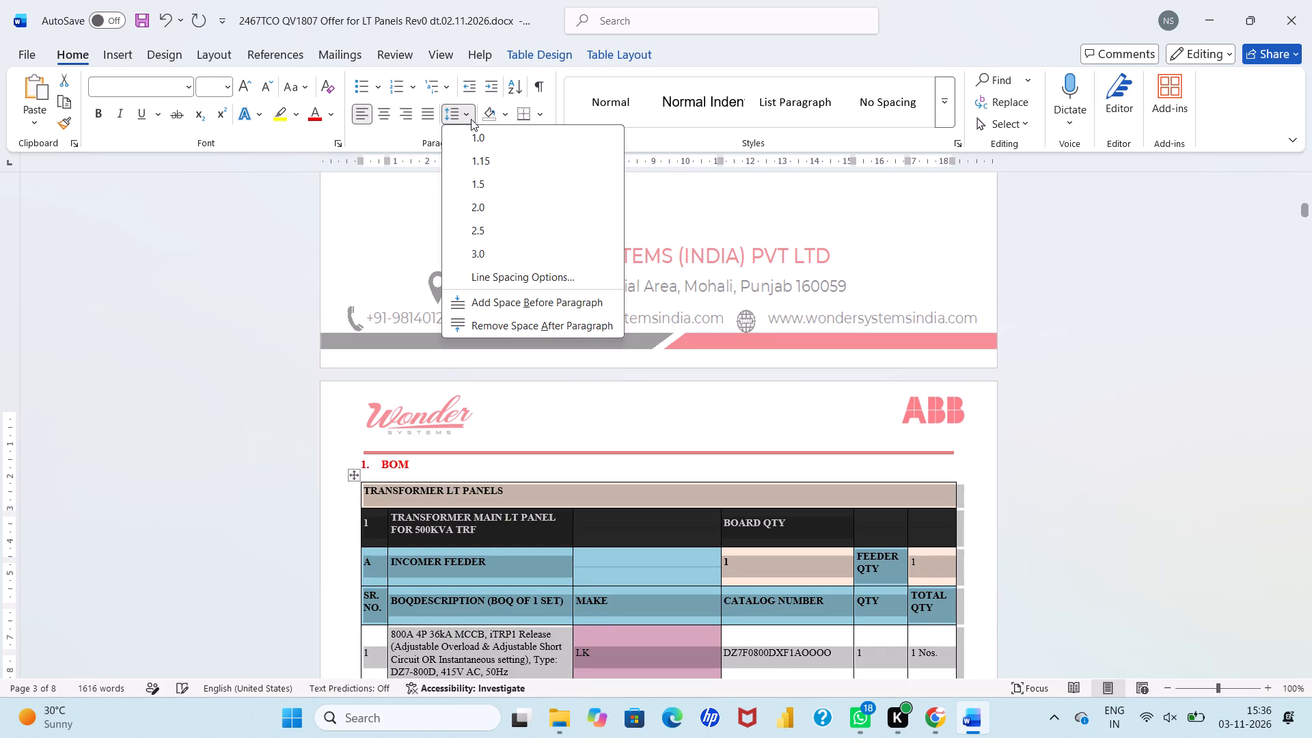
click(502, 327)
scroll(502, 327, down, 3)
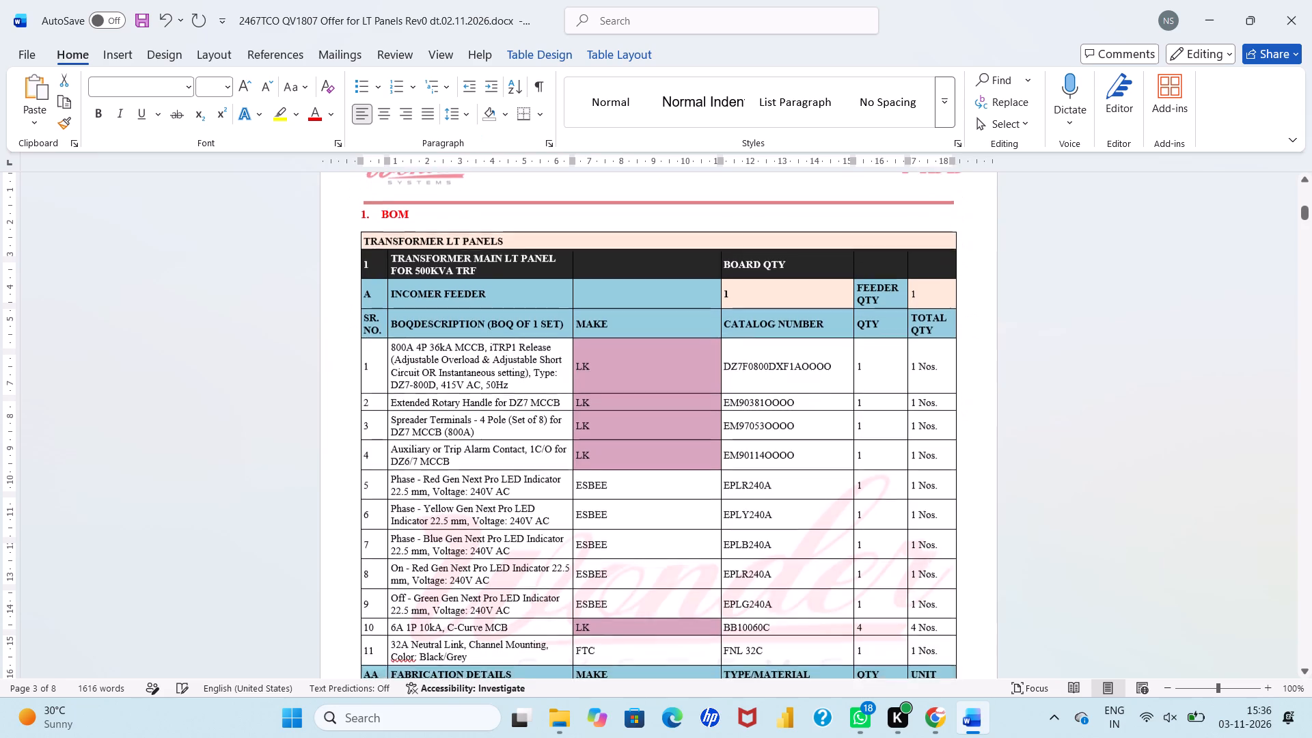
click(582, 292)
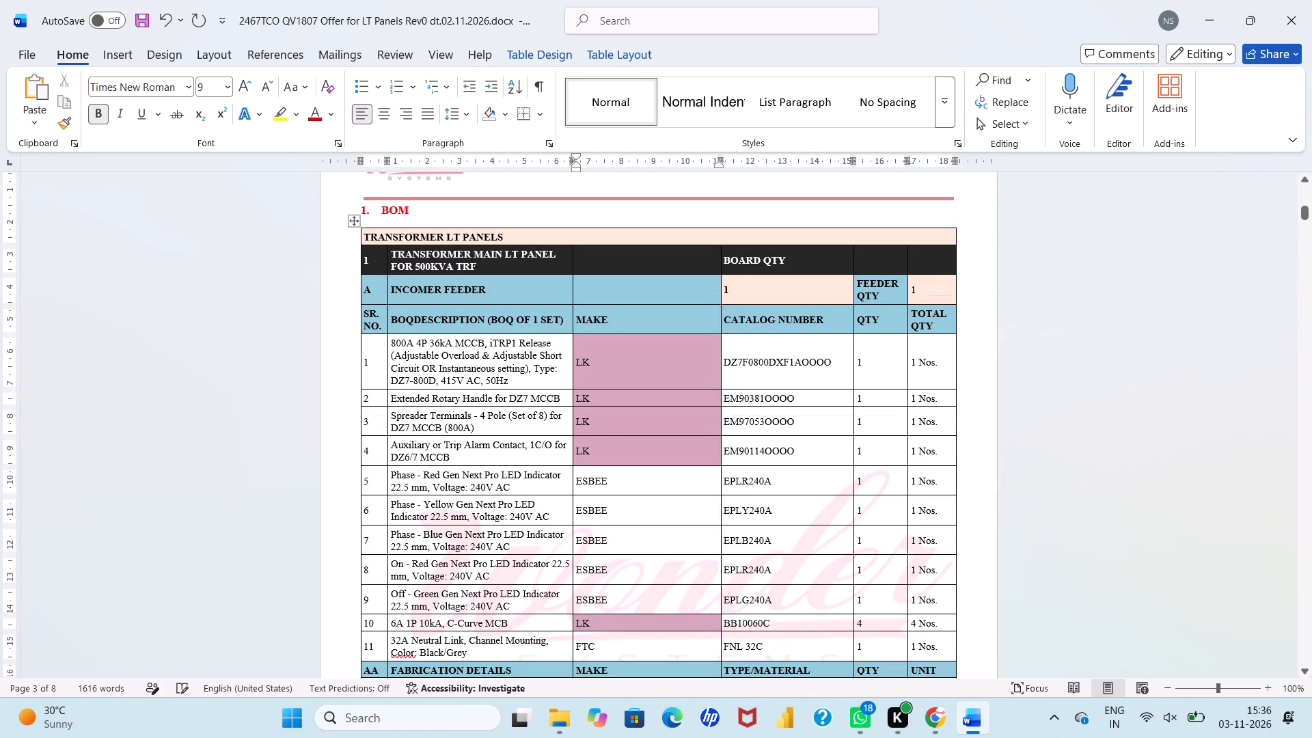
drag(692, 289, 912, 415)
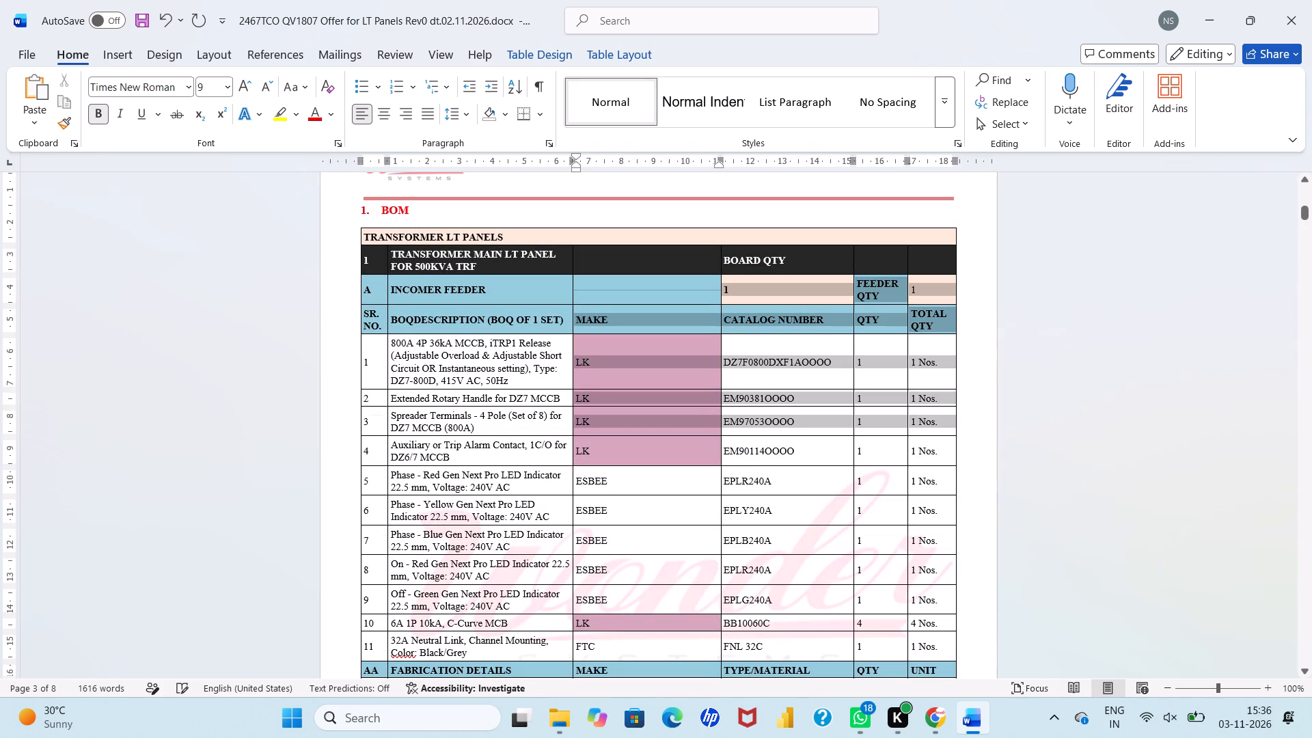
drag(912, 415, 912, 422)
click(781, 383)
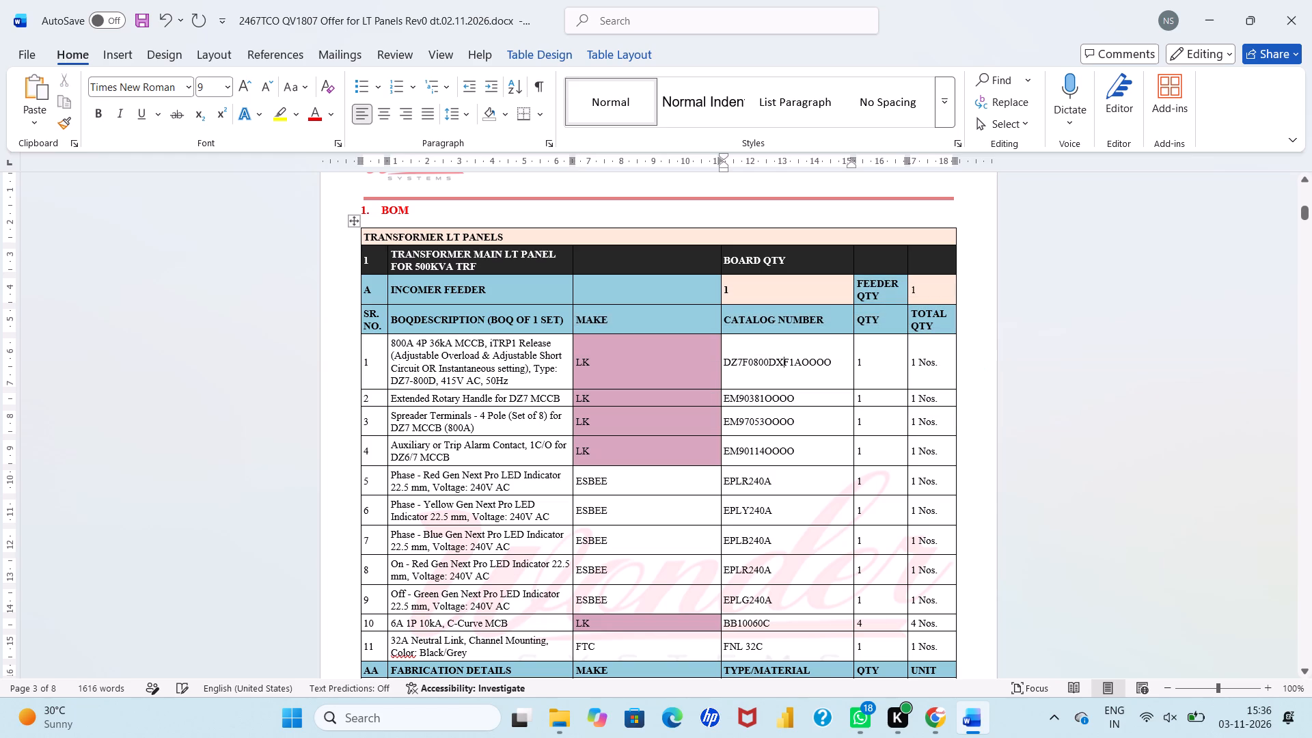
Centre the catalog number, quantity and total quantity columns from the first incomer feeder row to the end of the BOM table.
drag(729, 283, 931, 635)
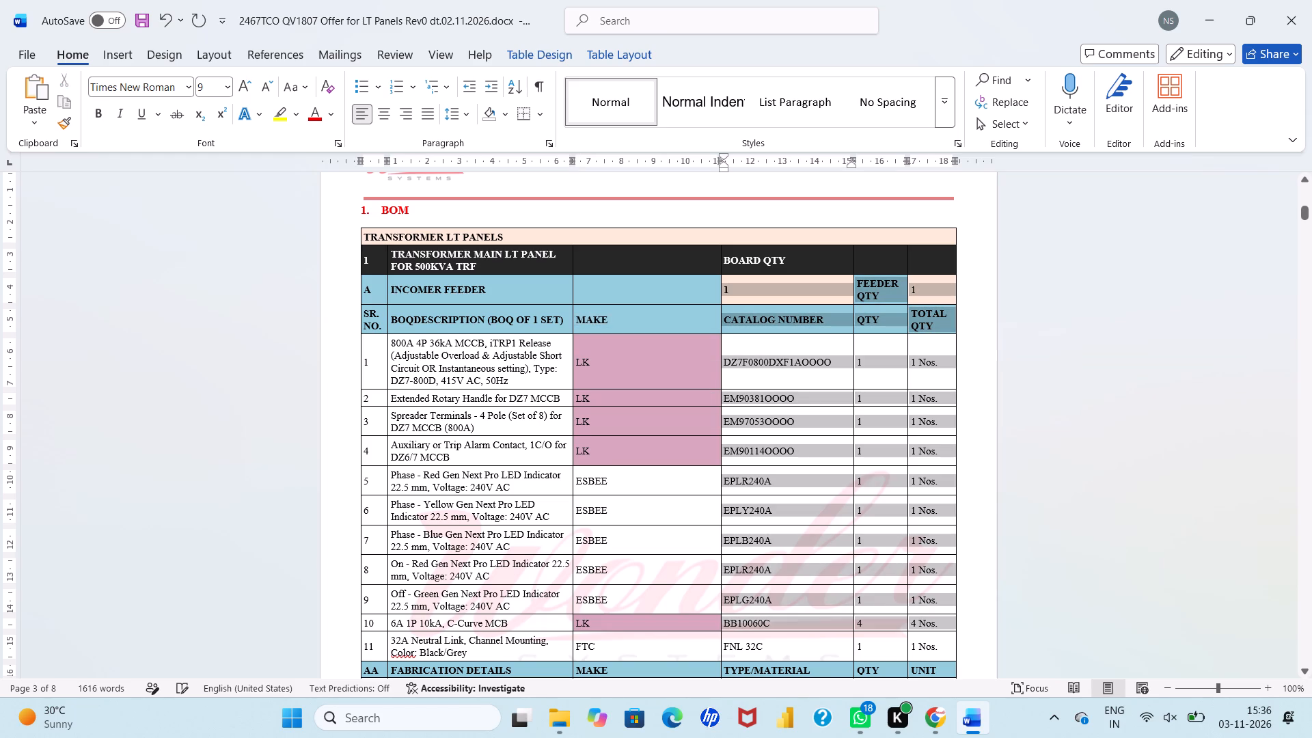
drag(931, 635, 931, 737)
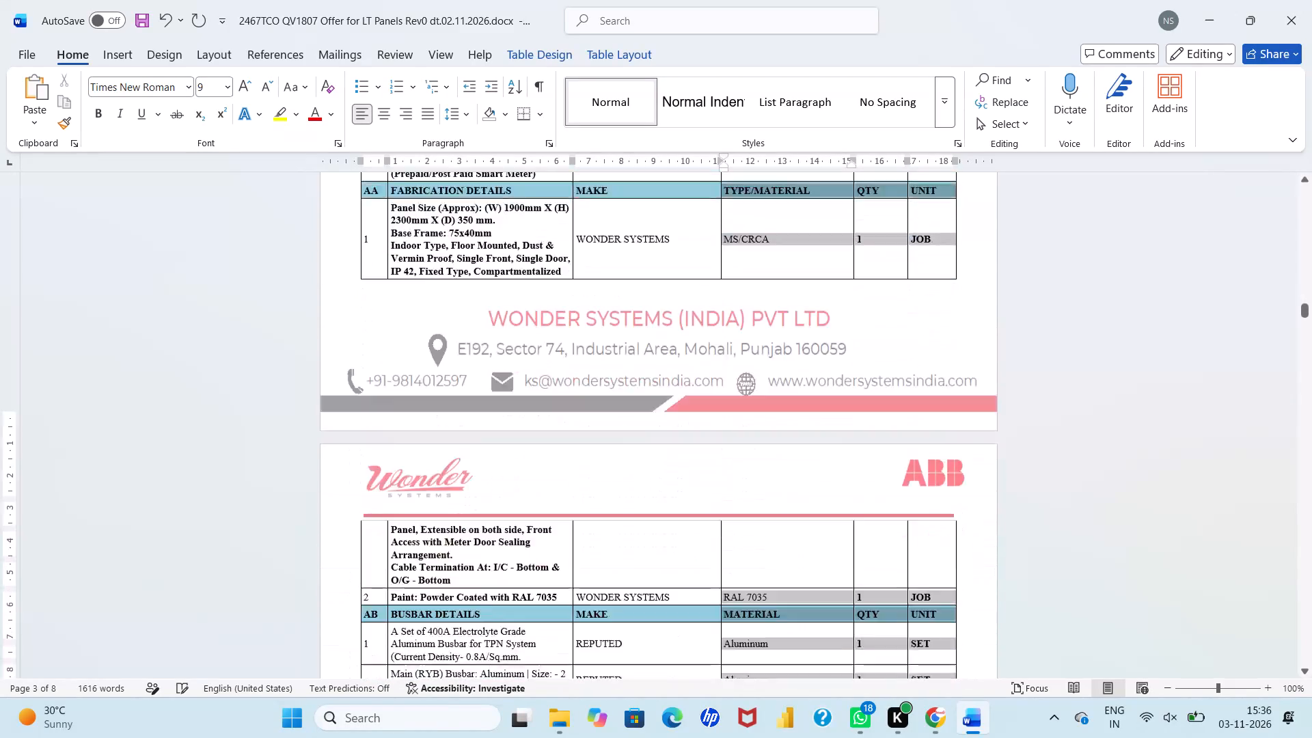
drag(931, 737, 930, 737)
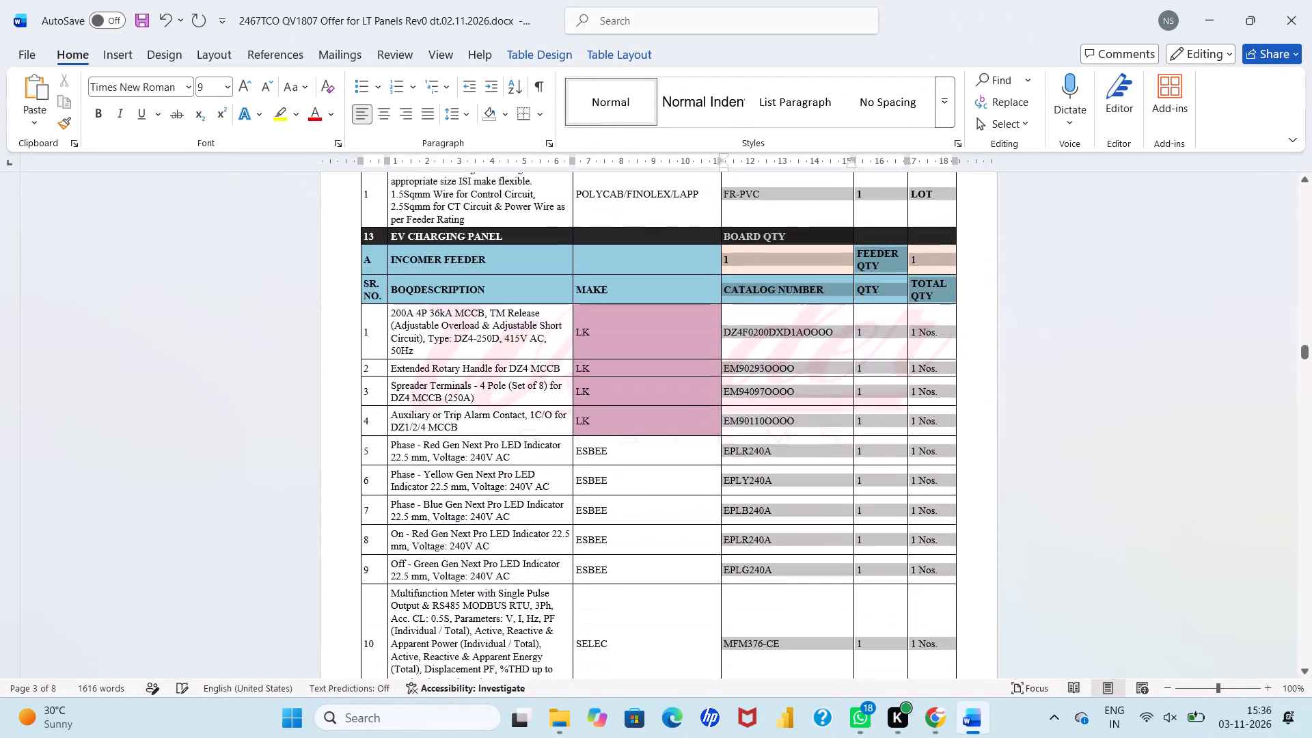
drag(930, 737, 925, 737)
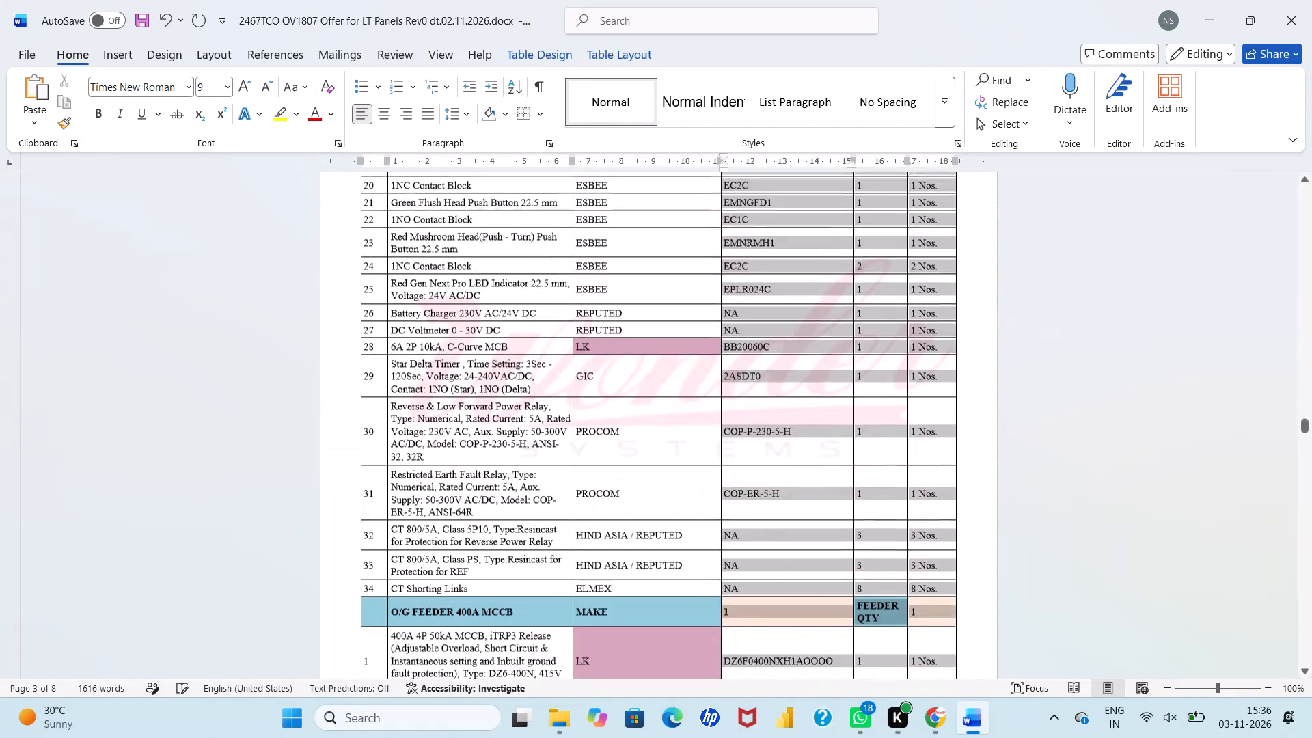
drag(925, 737, 924, 737)
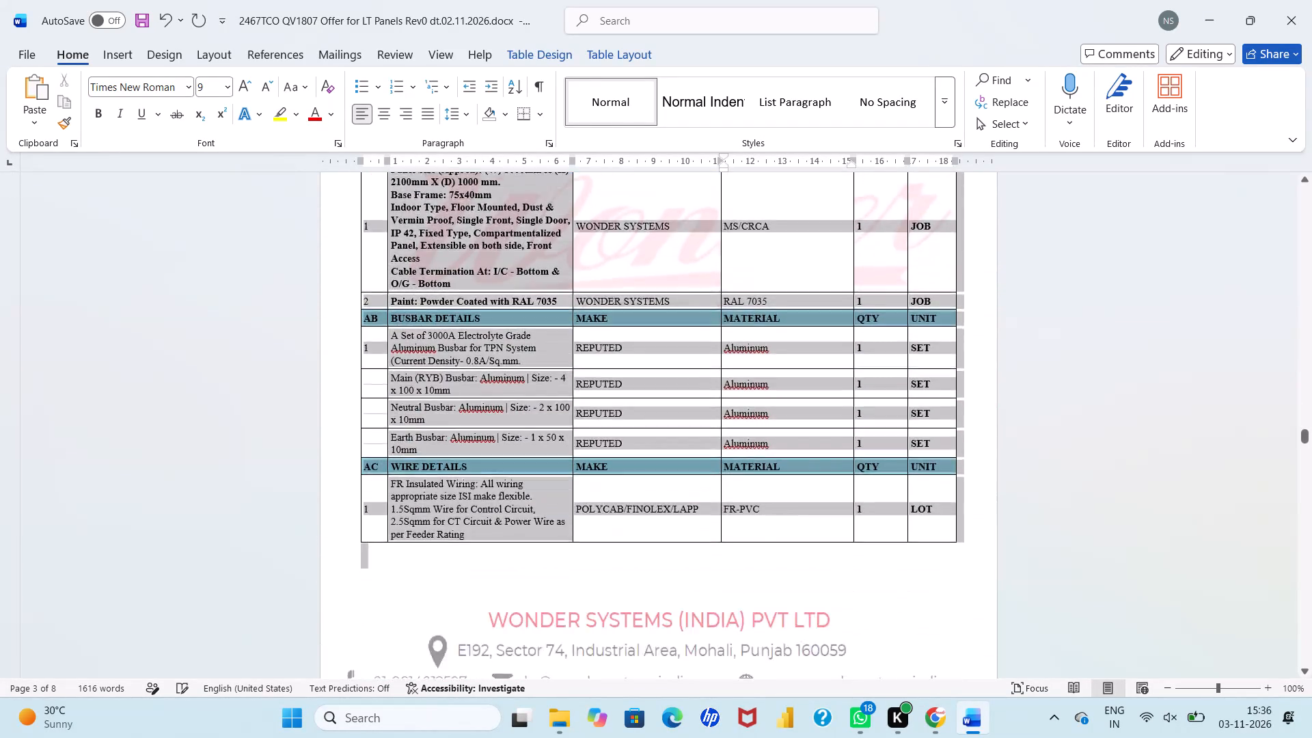
drag(924, 737, 960, 206)
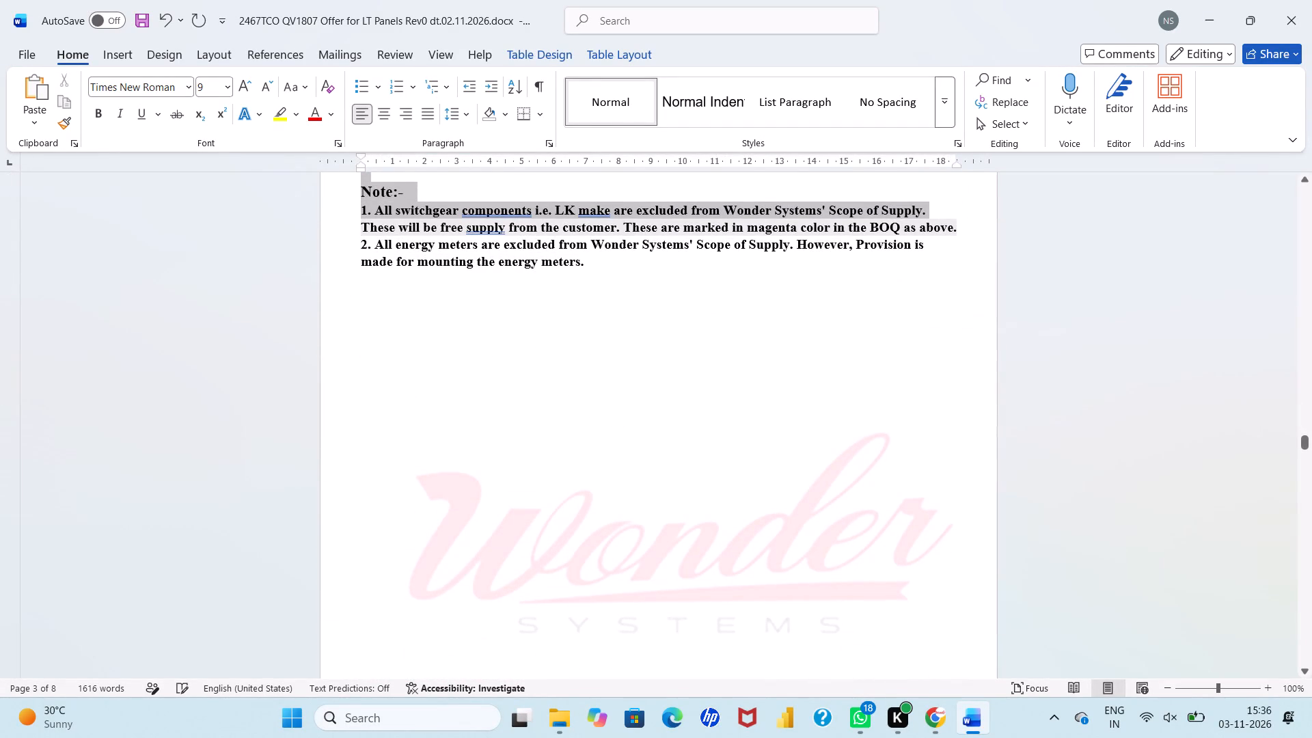
drag(960, 206, 964, 188)
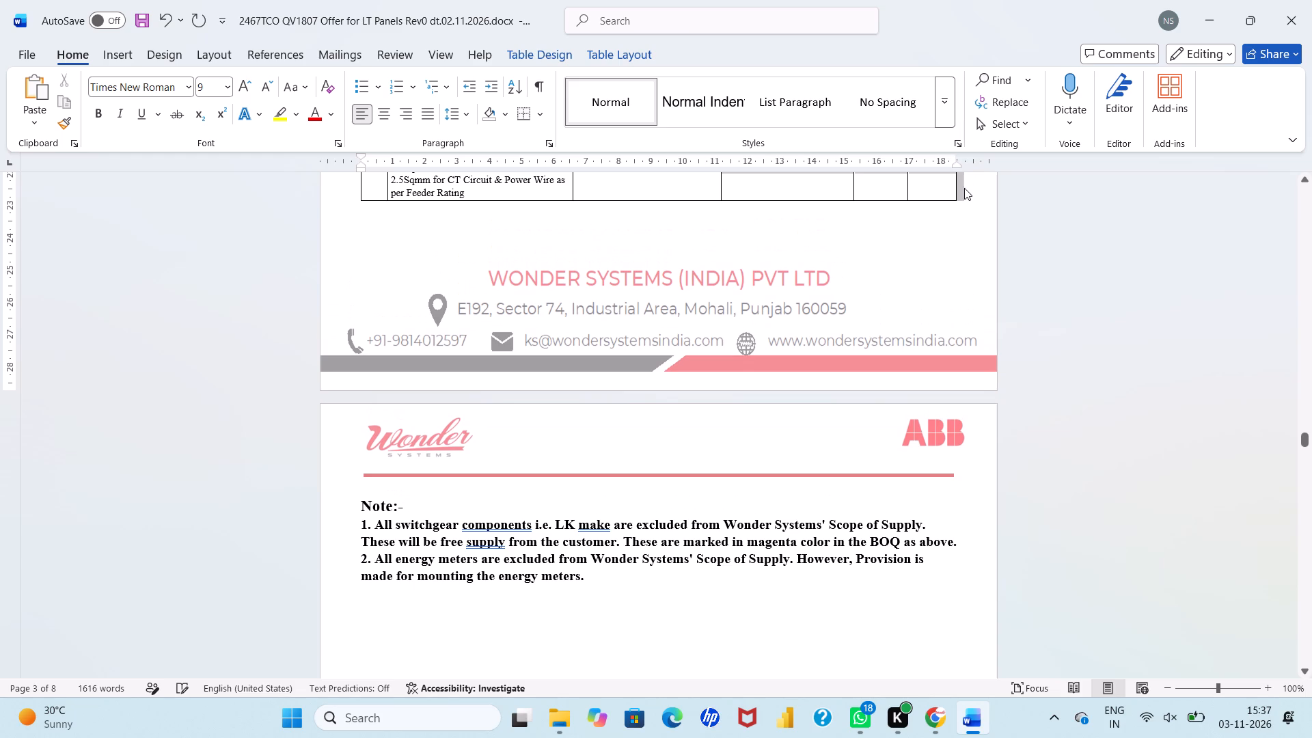
drag(964, 188, 964, 189)
scroll(964, 189, up, 4)
scroll(871, 319, up, 2)
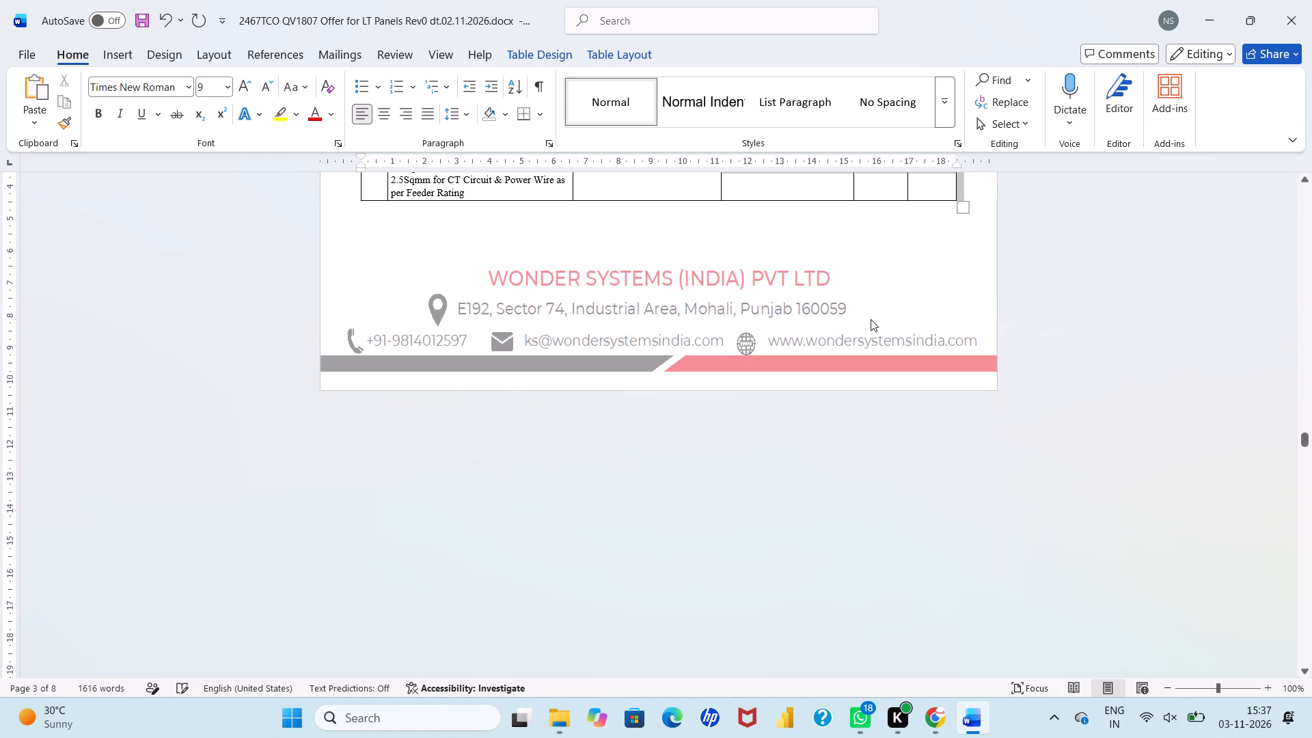
scroll(871, 319, up, 1)
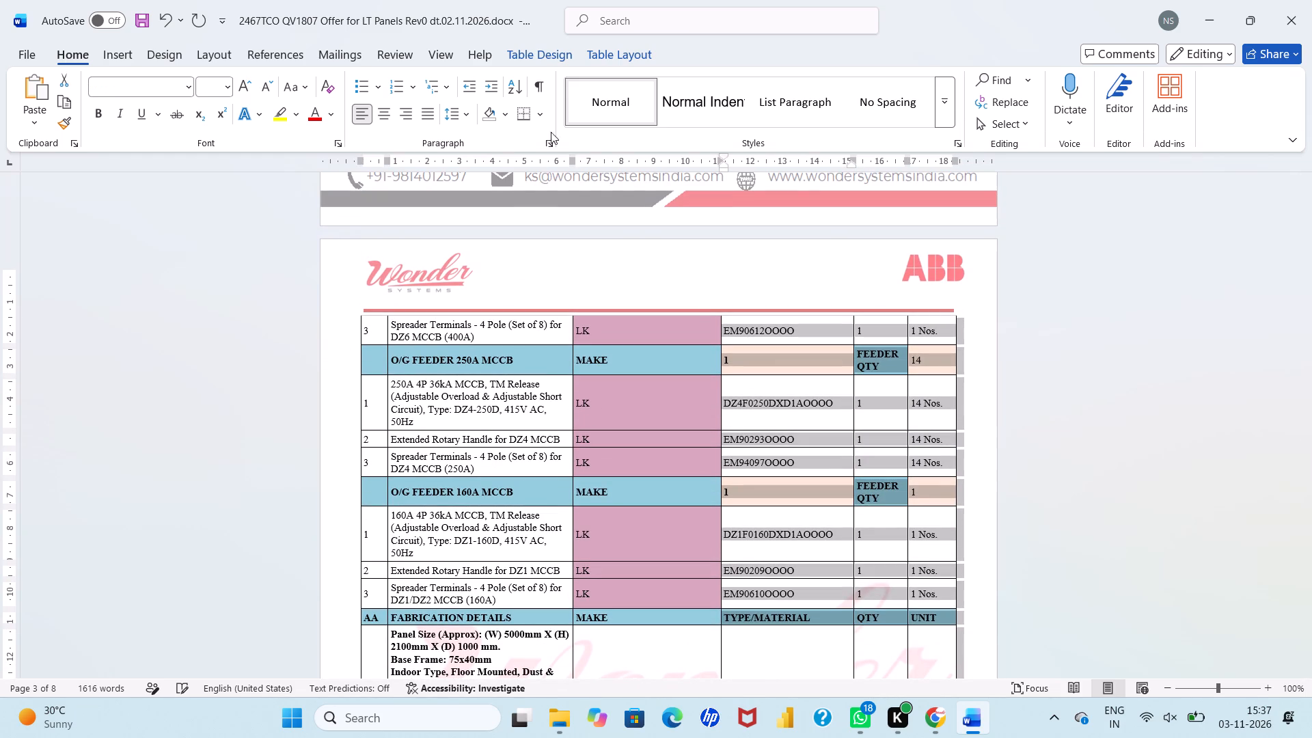
click(389, 118)
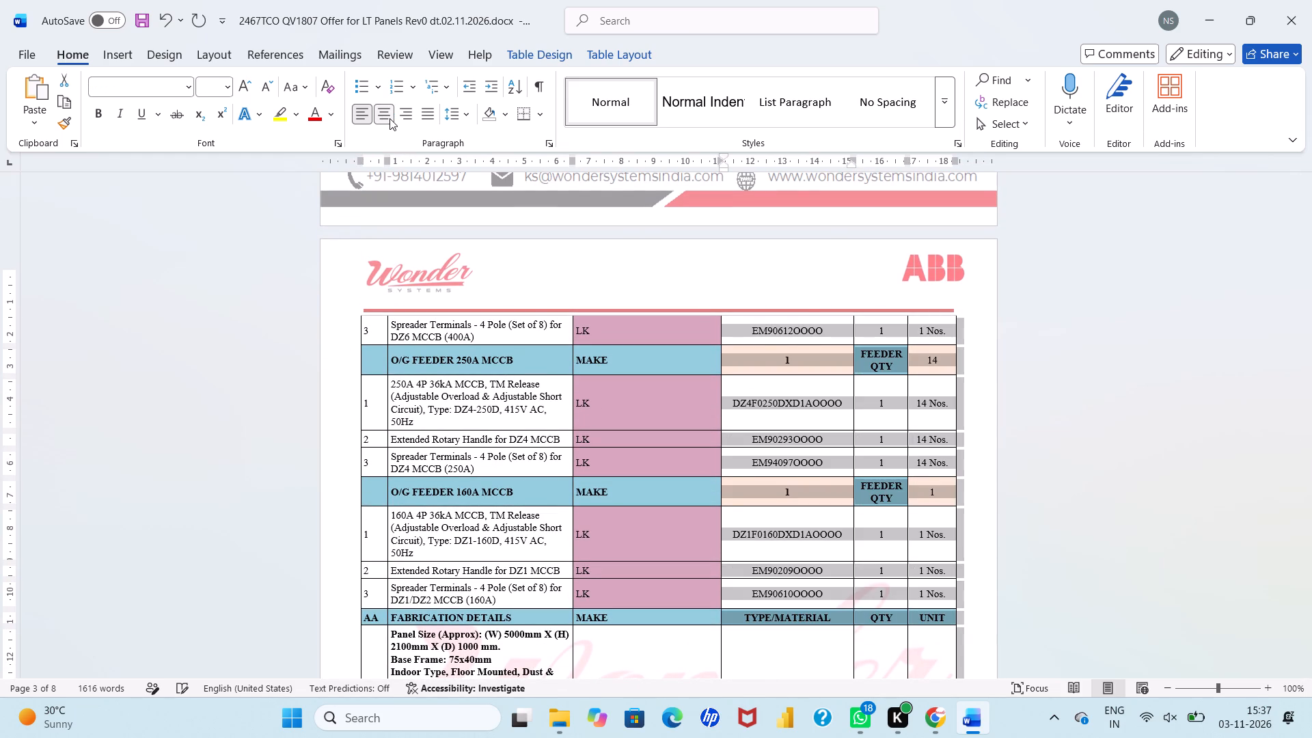
click(629, 412)
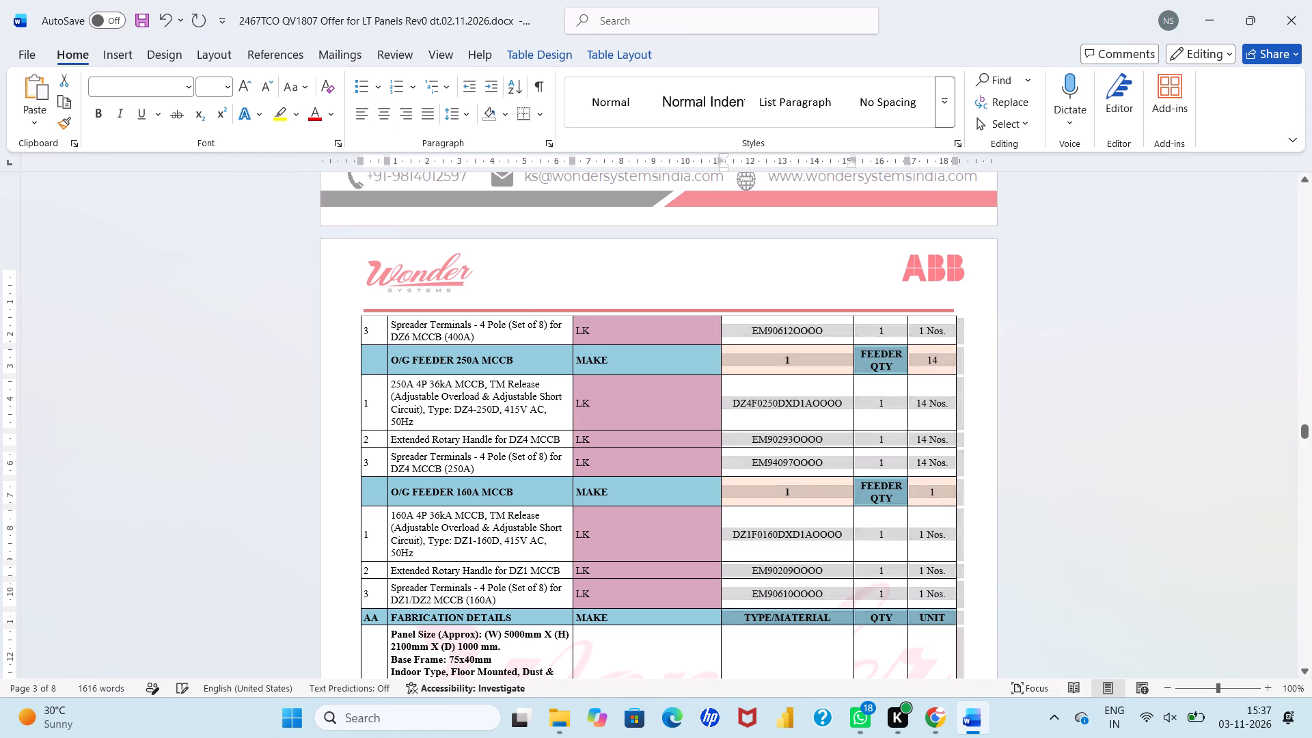
Examine the column alignment and formatting of the BOM table's panel sections, working back towards its beginning.
scroll(629, 412, up, 20)
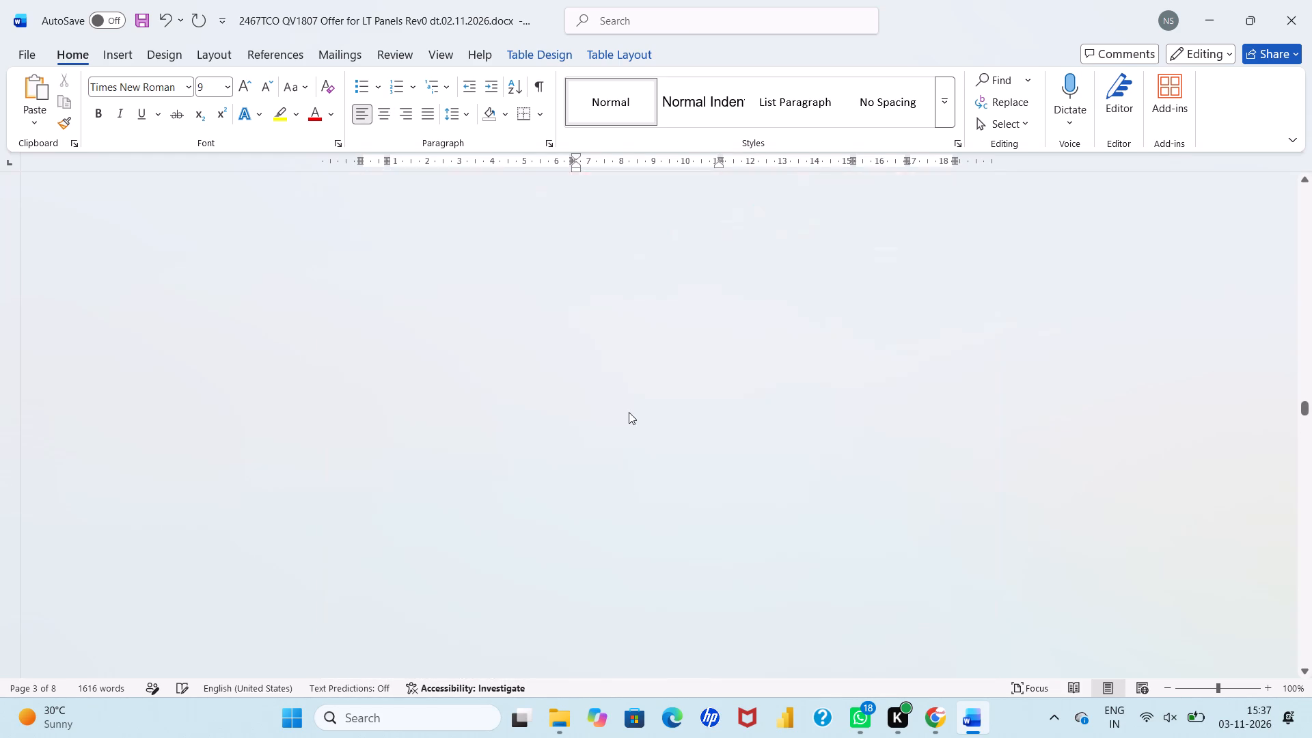
scroll(629, 412, up, 18)
scroll(629, 412, up, 3)
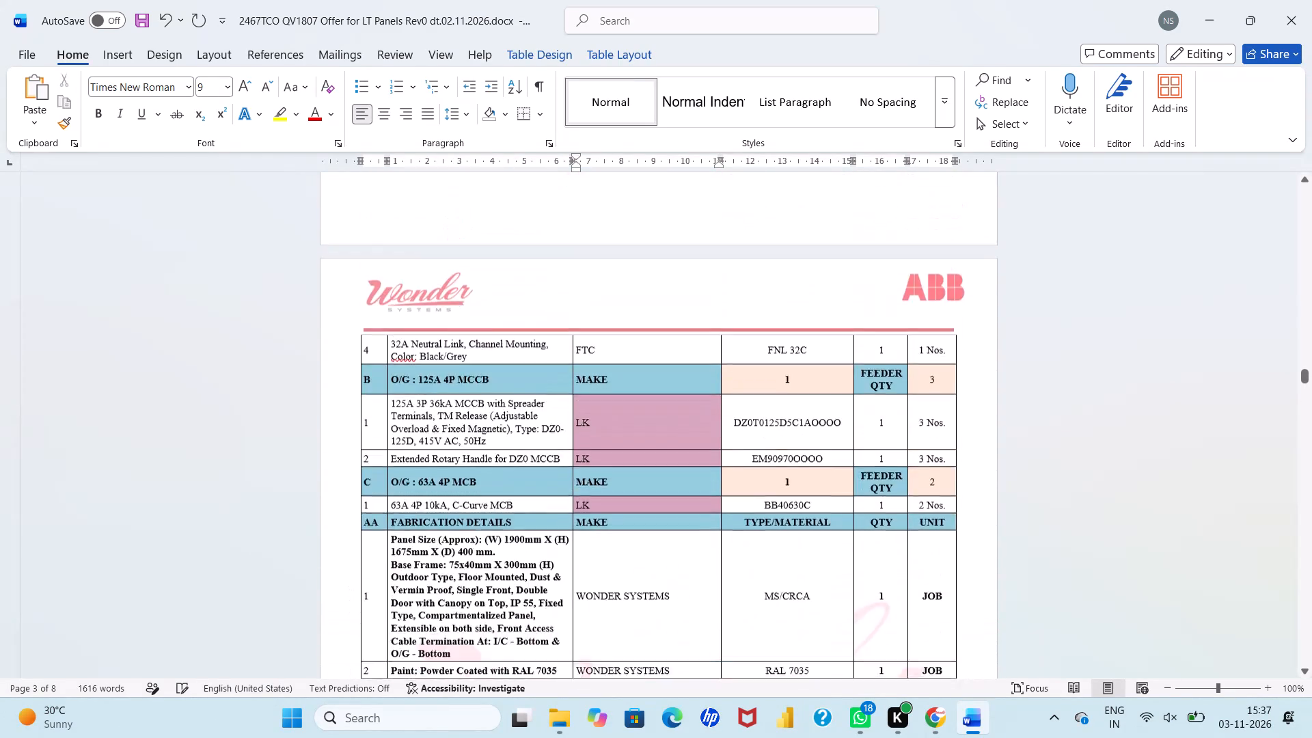
scroll(629, 412, up, 20)
scroll(629, 412, up, 14)
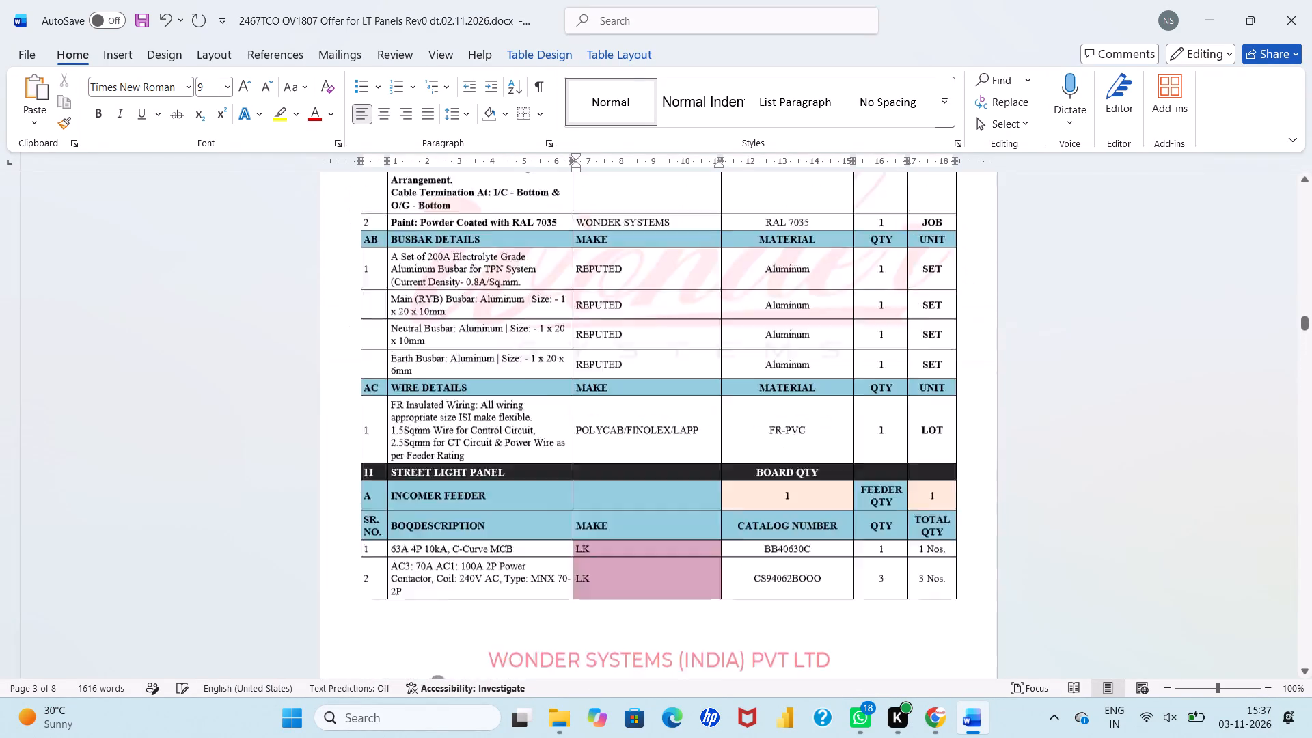
scroll(629, 412, up, 7)
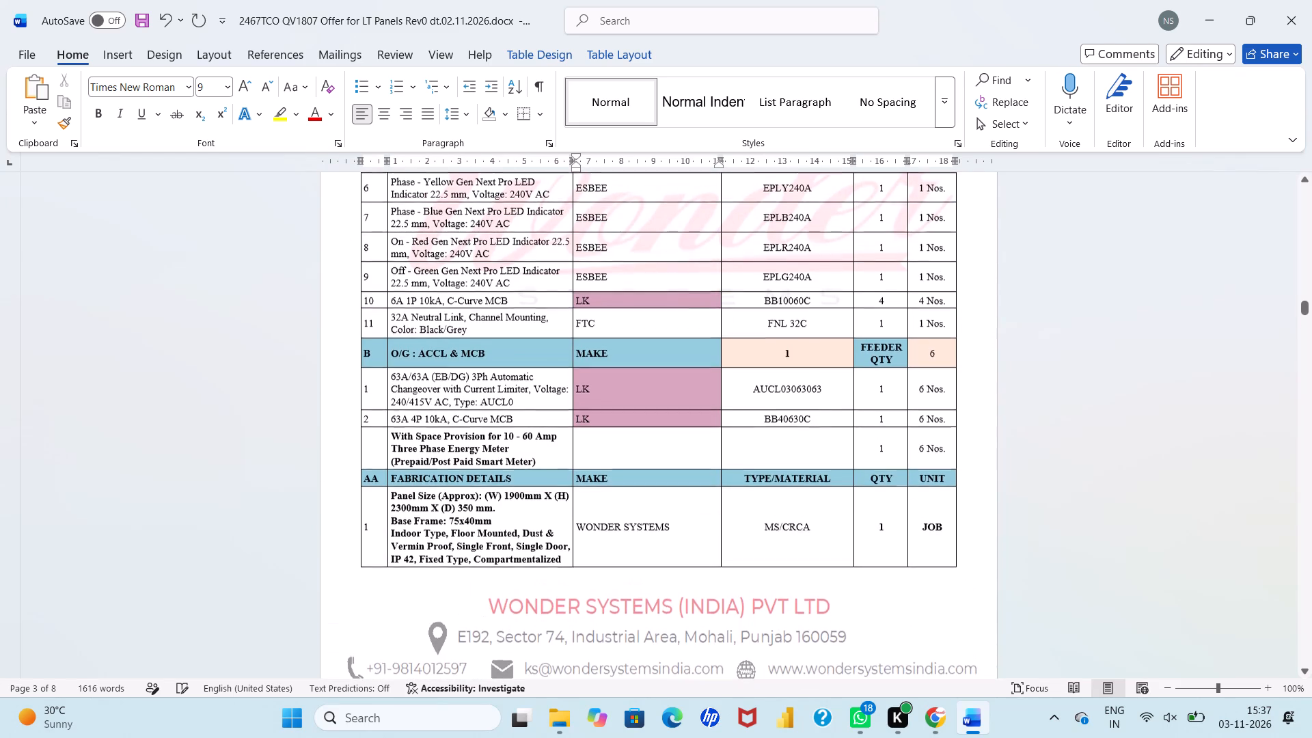
scroll(629, 412, up, 3)
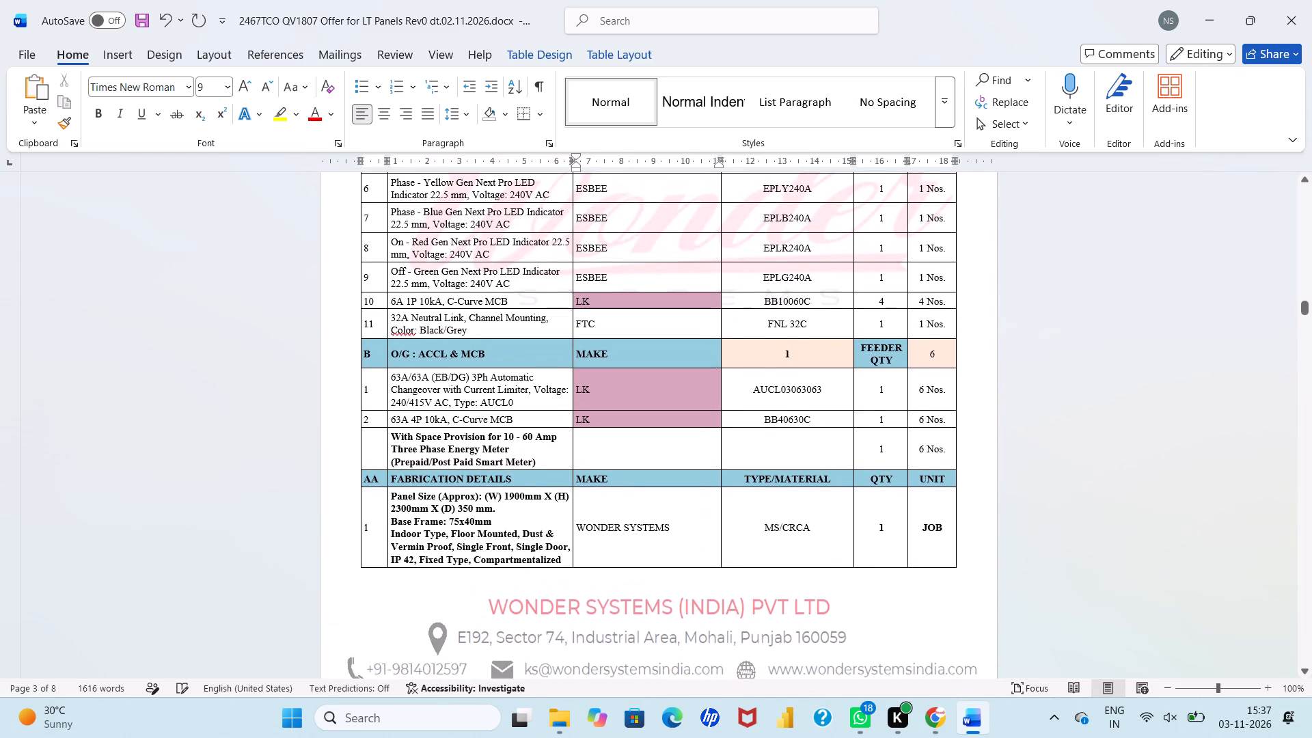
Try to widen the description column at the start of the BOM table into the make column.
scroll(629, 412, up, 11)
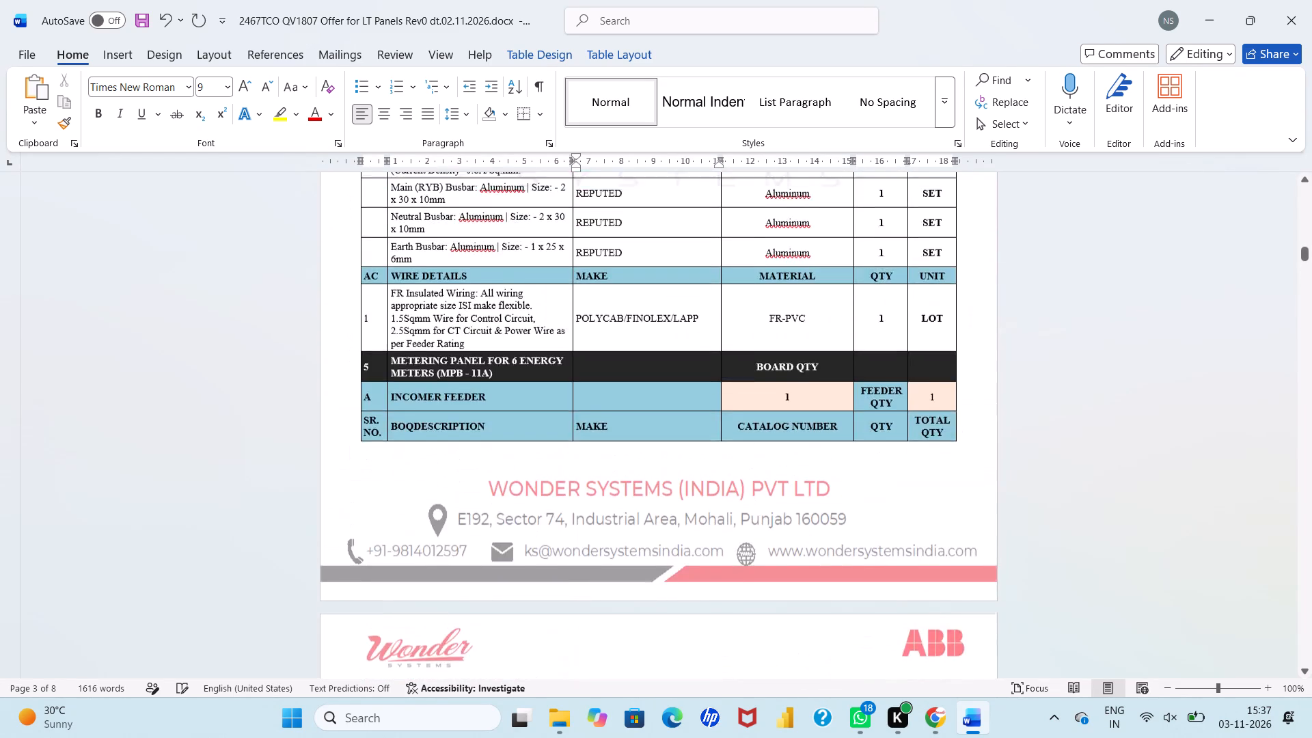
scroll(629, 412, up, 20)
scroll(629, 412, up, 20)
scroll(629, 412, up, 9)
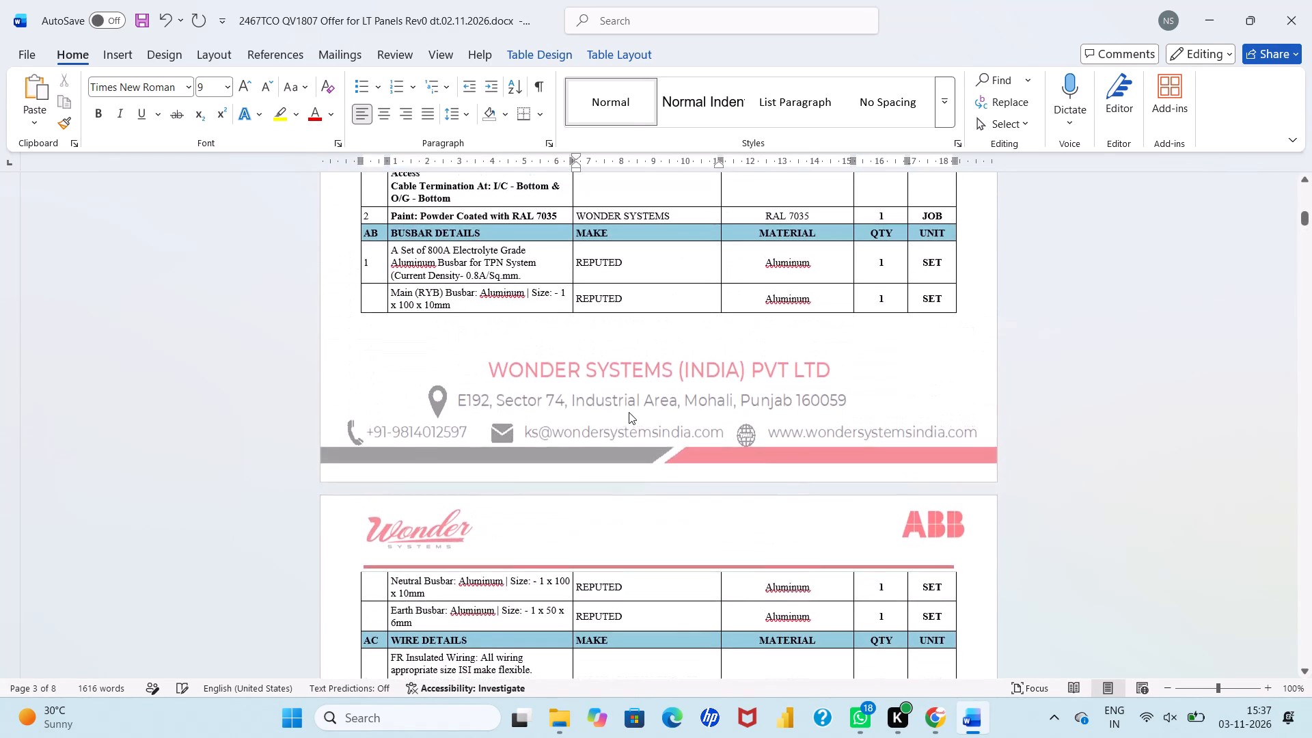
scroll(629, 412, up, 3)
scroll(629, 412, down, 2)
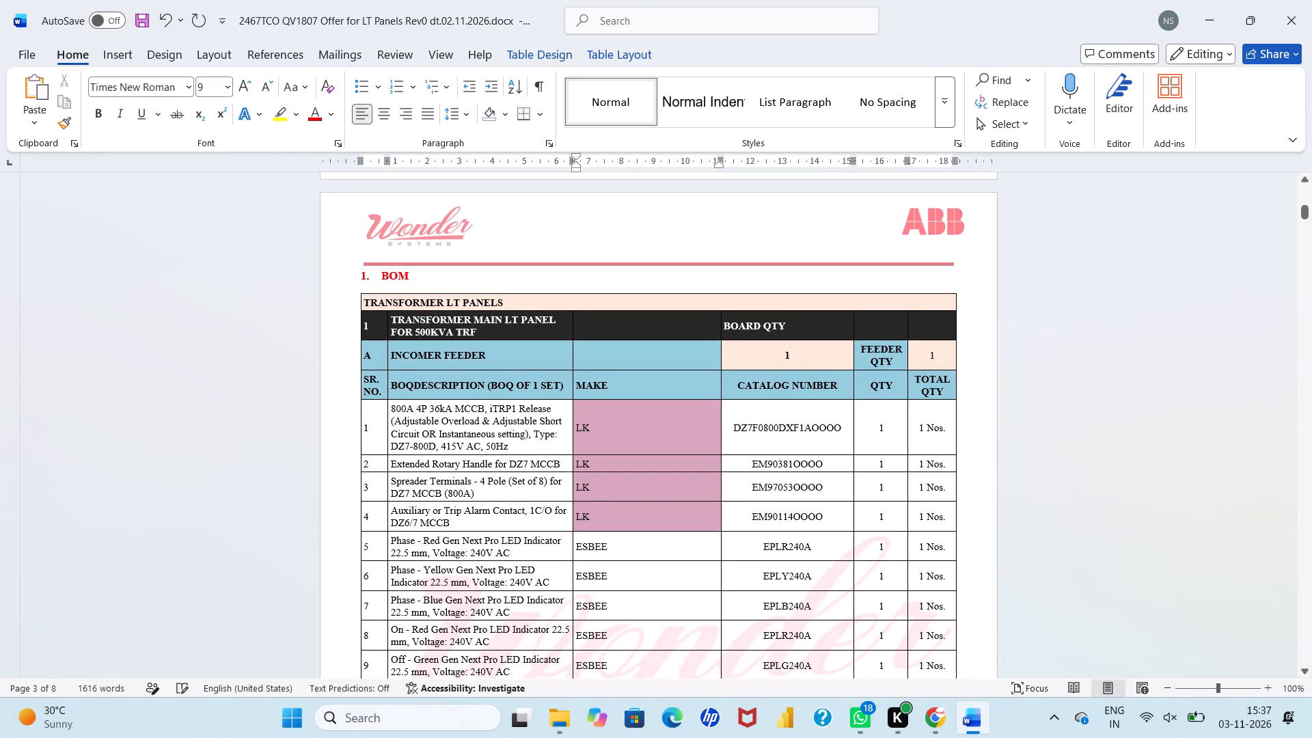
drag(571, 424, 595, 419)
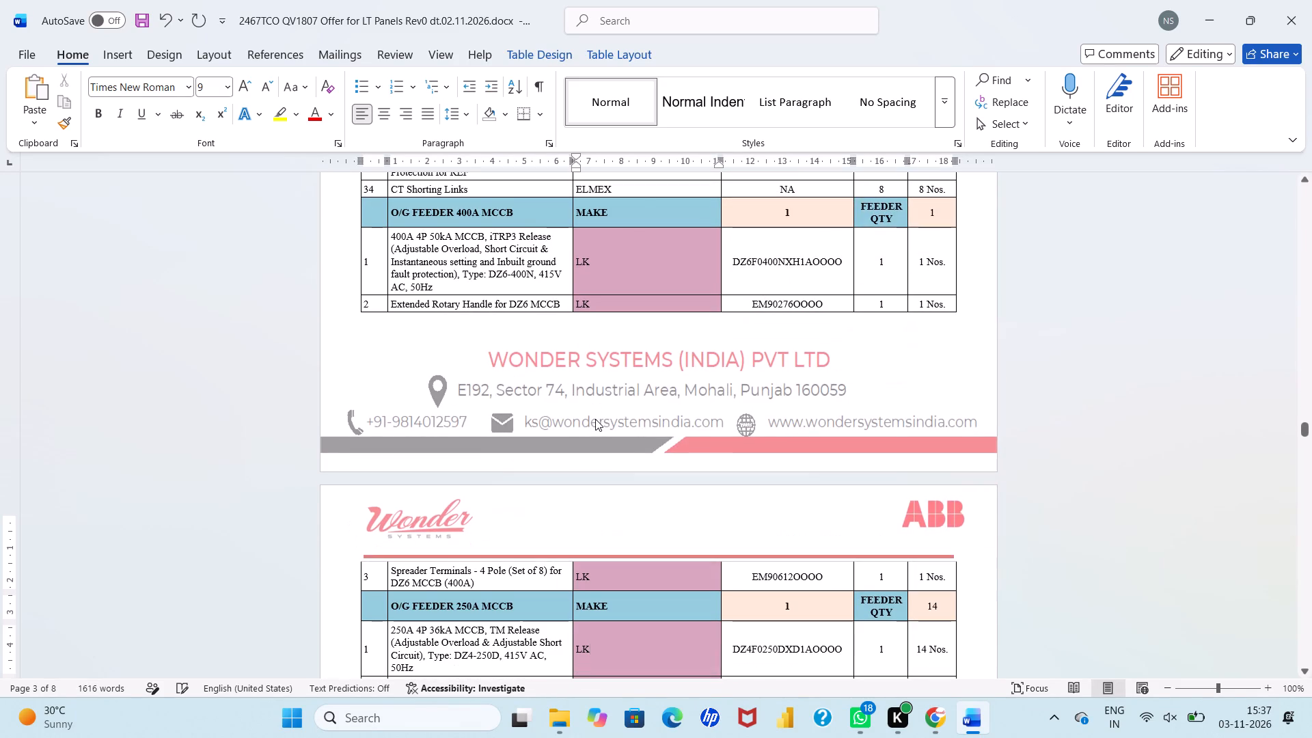
Set the BOM table's AutoFit option to Fixed Column Width.
scroll(595, 419, up, 20)
scroll(595, 419, up, 5)
scroll(592, 327, up, 20)
scroll(592, 327, up, 20)
scroll(592, 327, up, 20)
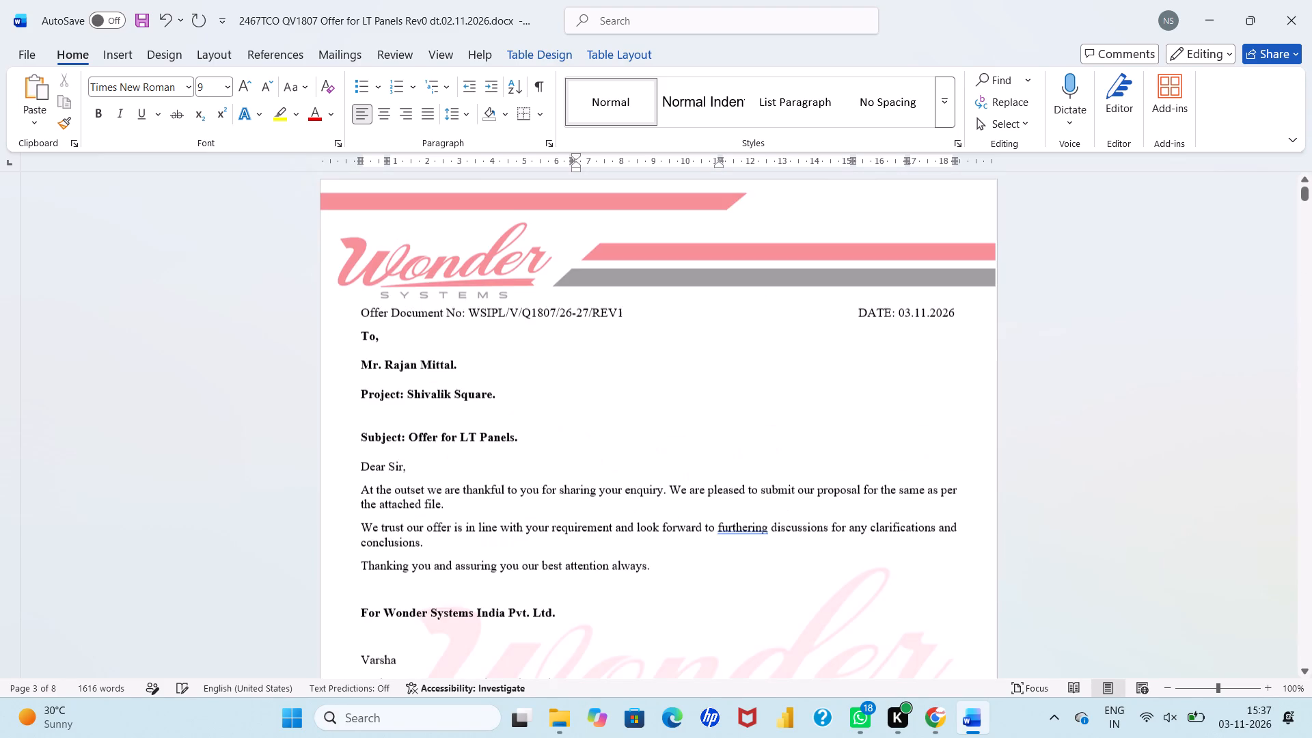
scroll(592, 327, up, 2)
scroll(592, 327, down, 7)
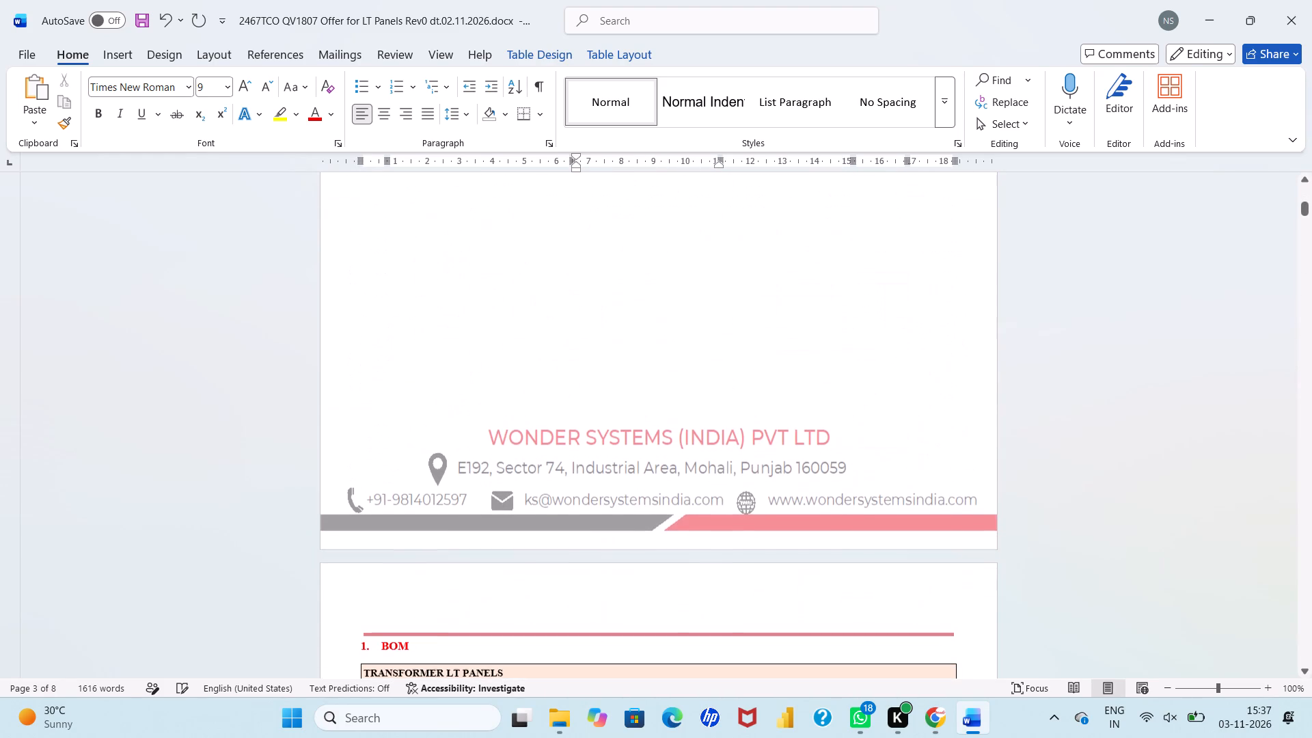
scroll(579, 350, down, 1)
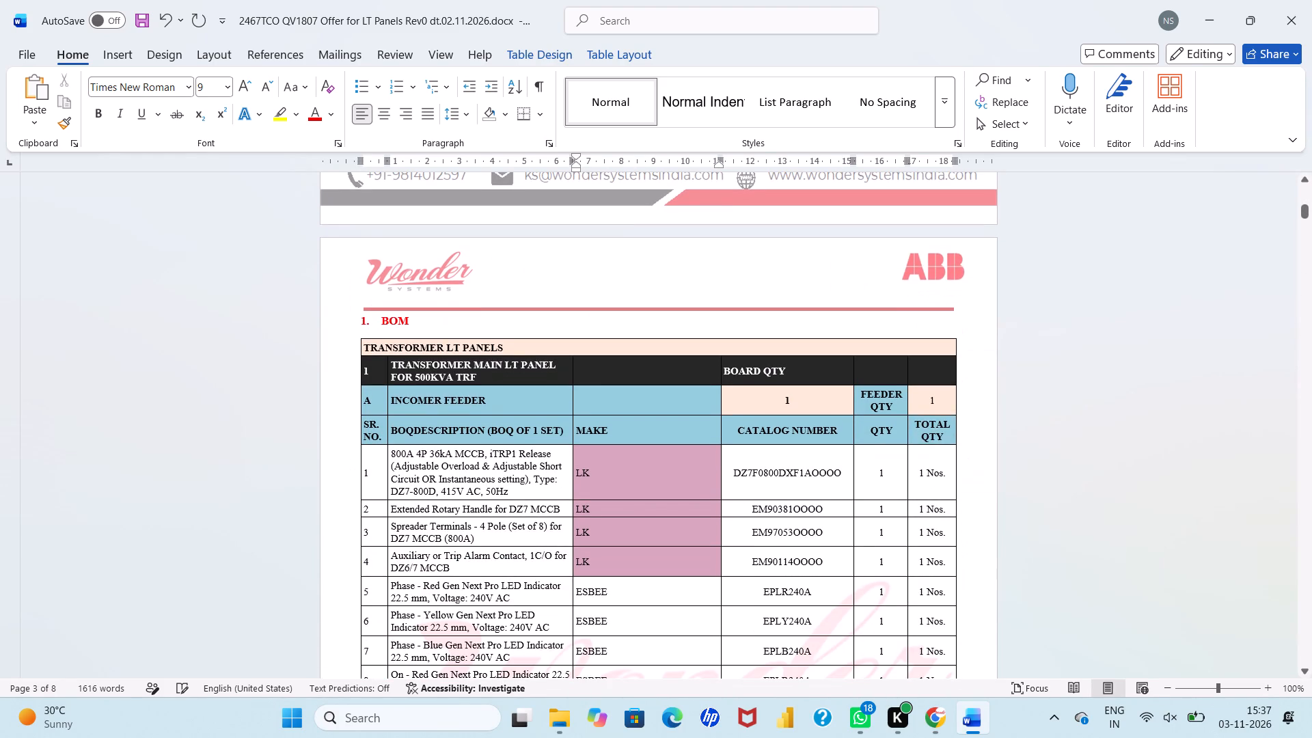
click(620, 477)
click(605, 52)
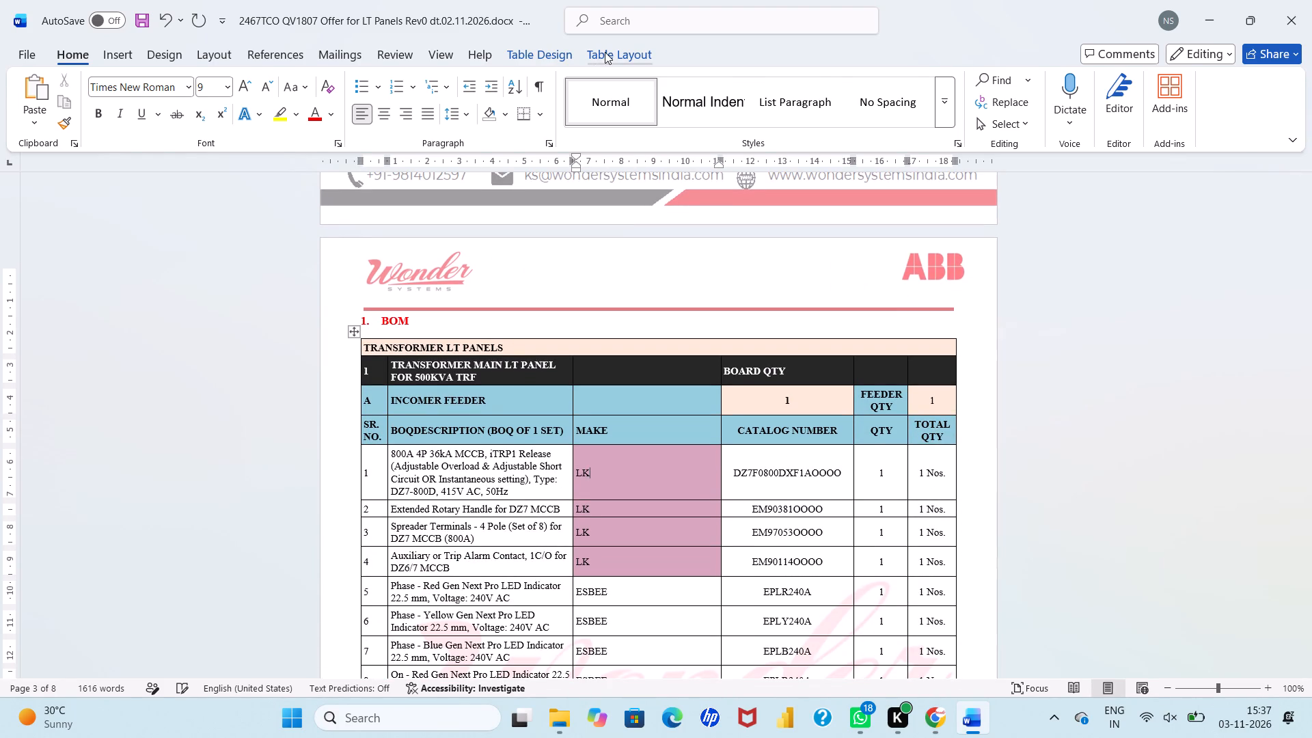
click(631, 116)
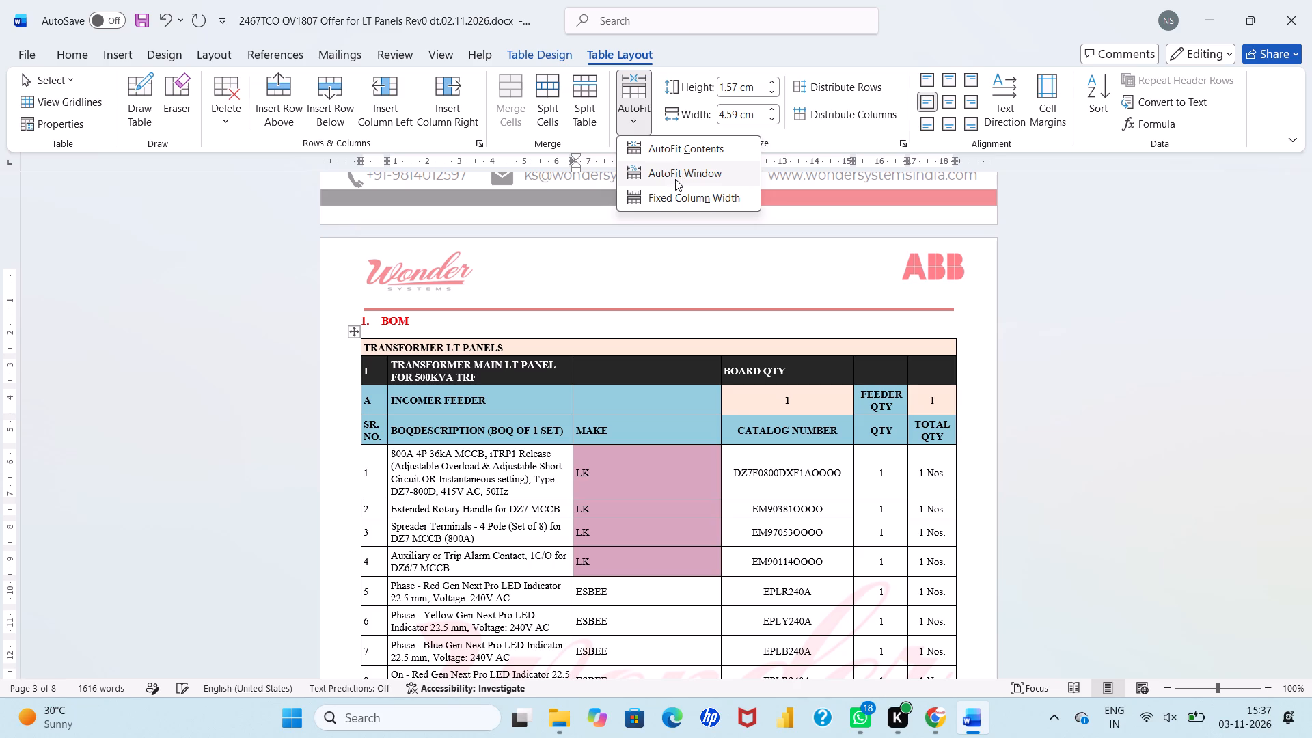
click(677, 194)
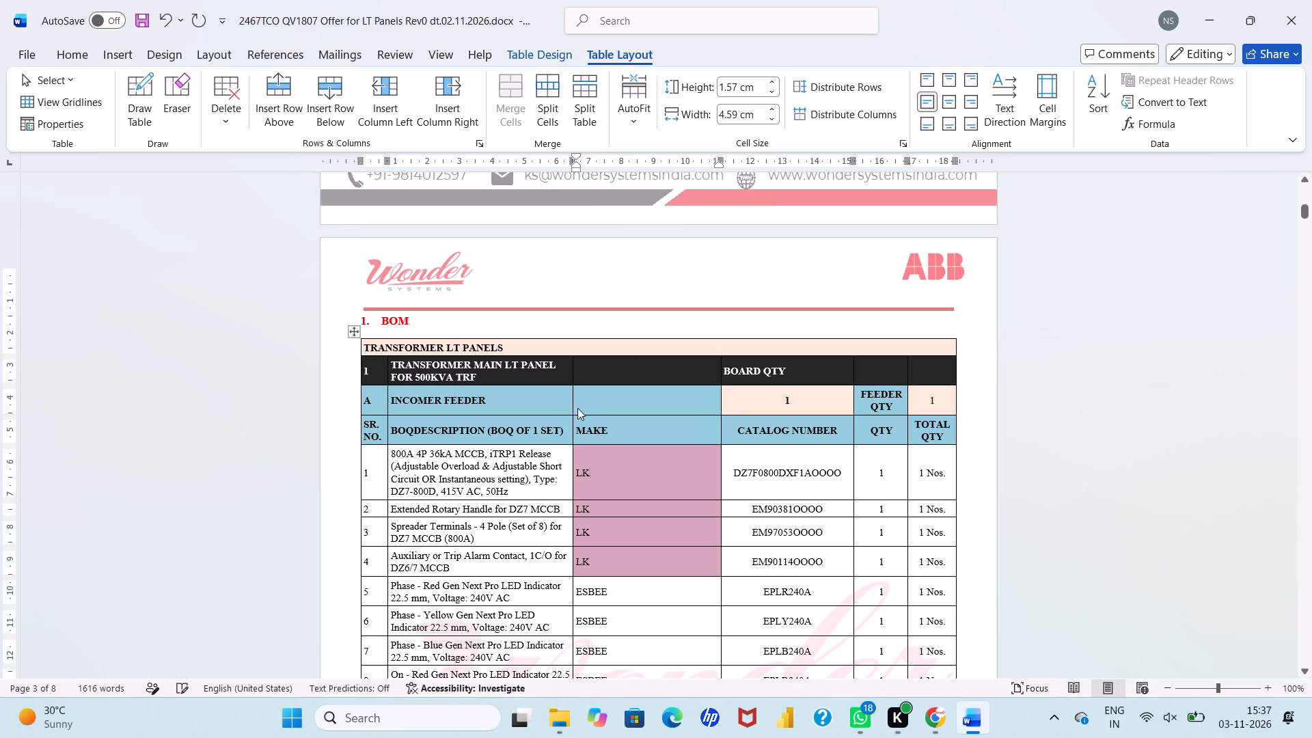
Widen the BOM table's description column, narrowing the make column to 2.92 cm.
drag(571, 407, 578, 405)
drag(578, 405, 605, 402)
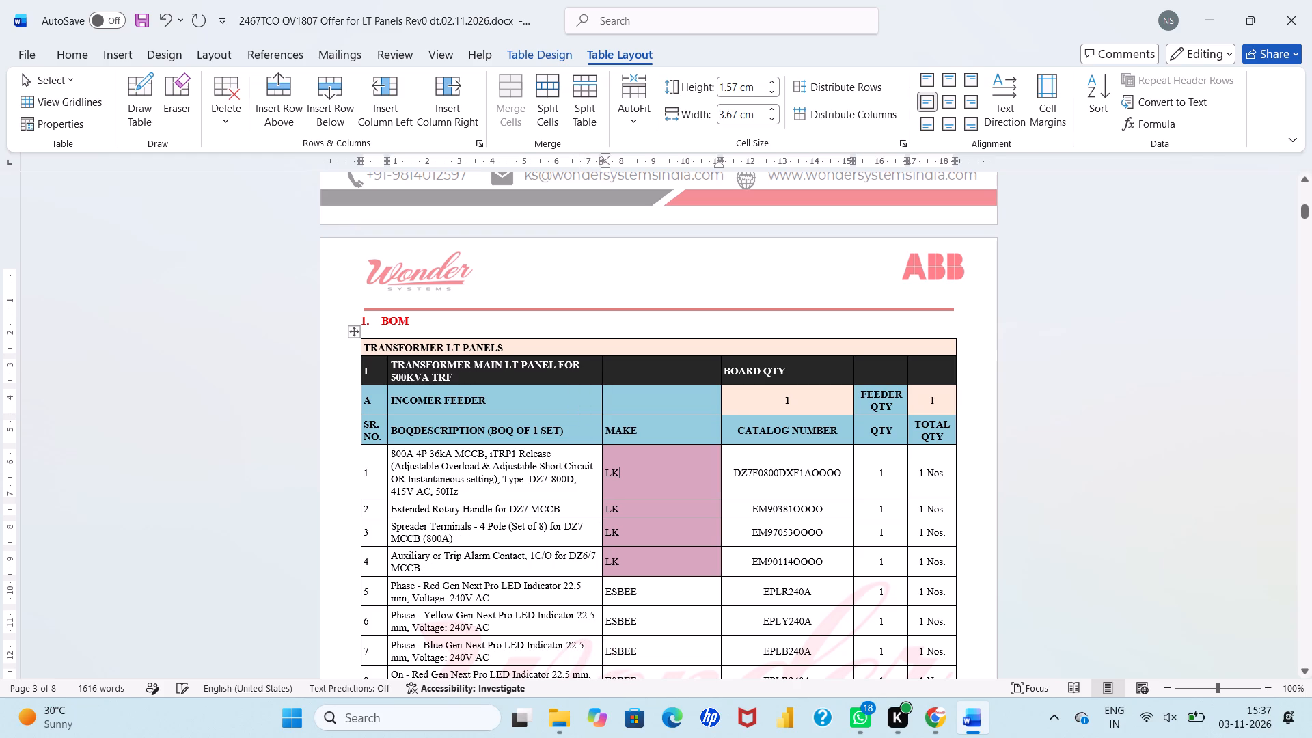
drag(602, 407, 633, 404)
drag(600, 411, 629, 408)
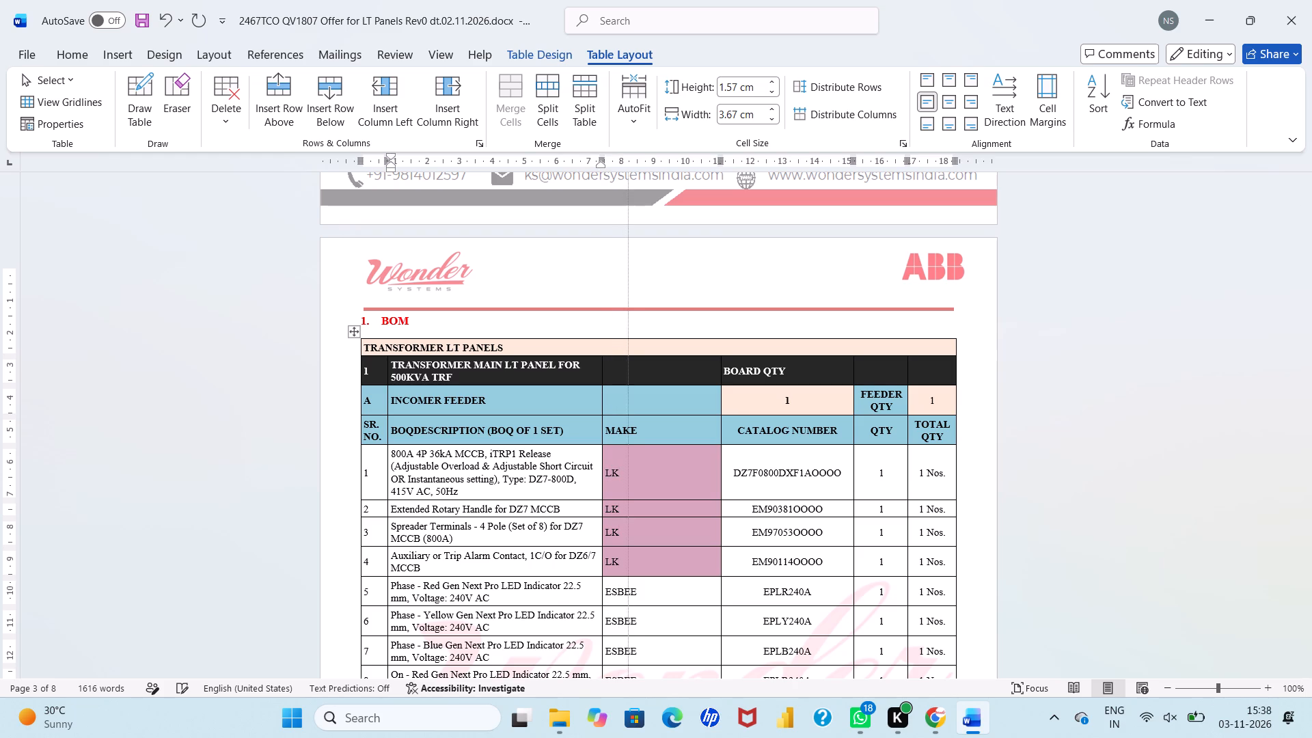
drag(629, 408, 629, 408)
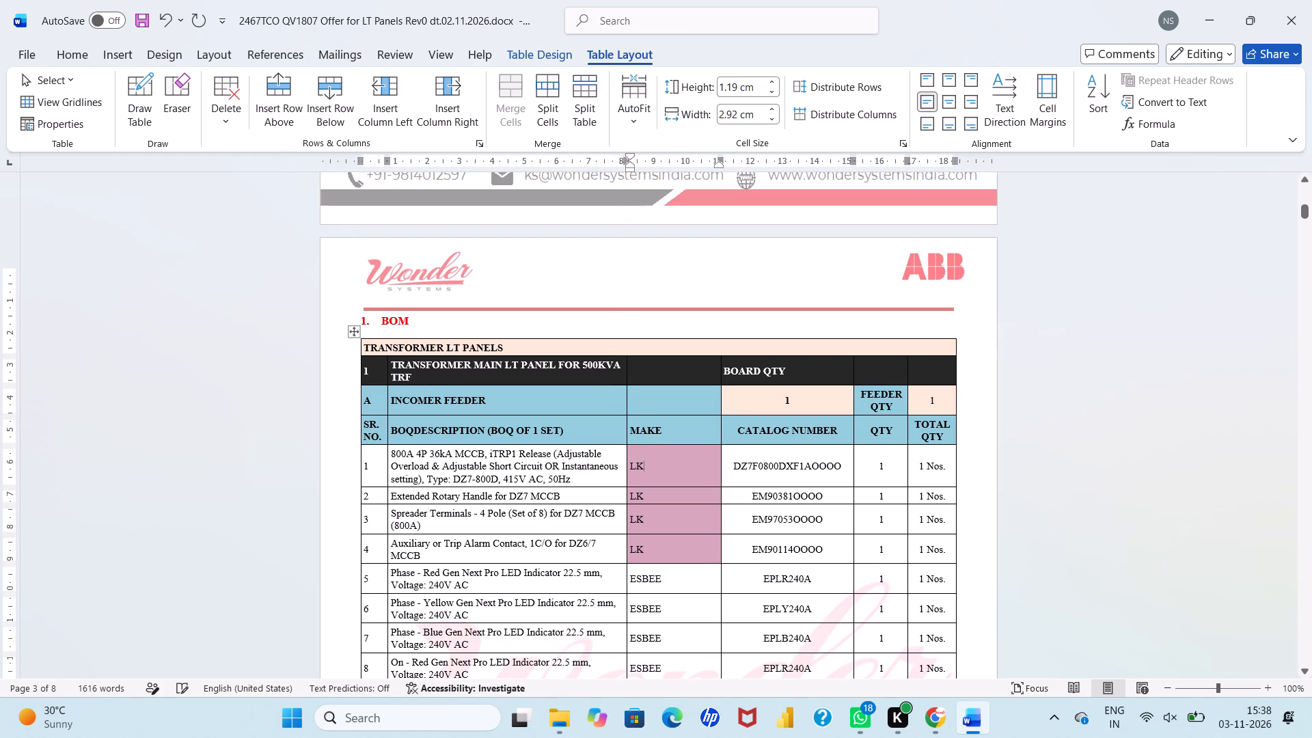
Examine the row layout and text wrapping of the BOM table's panel sections with the widened description column.
scroll(656, 473, down, 2)
scroll(656, 473, down, 20)
scroll(656, 473, down, 17)
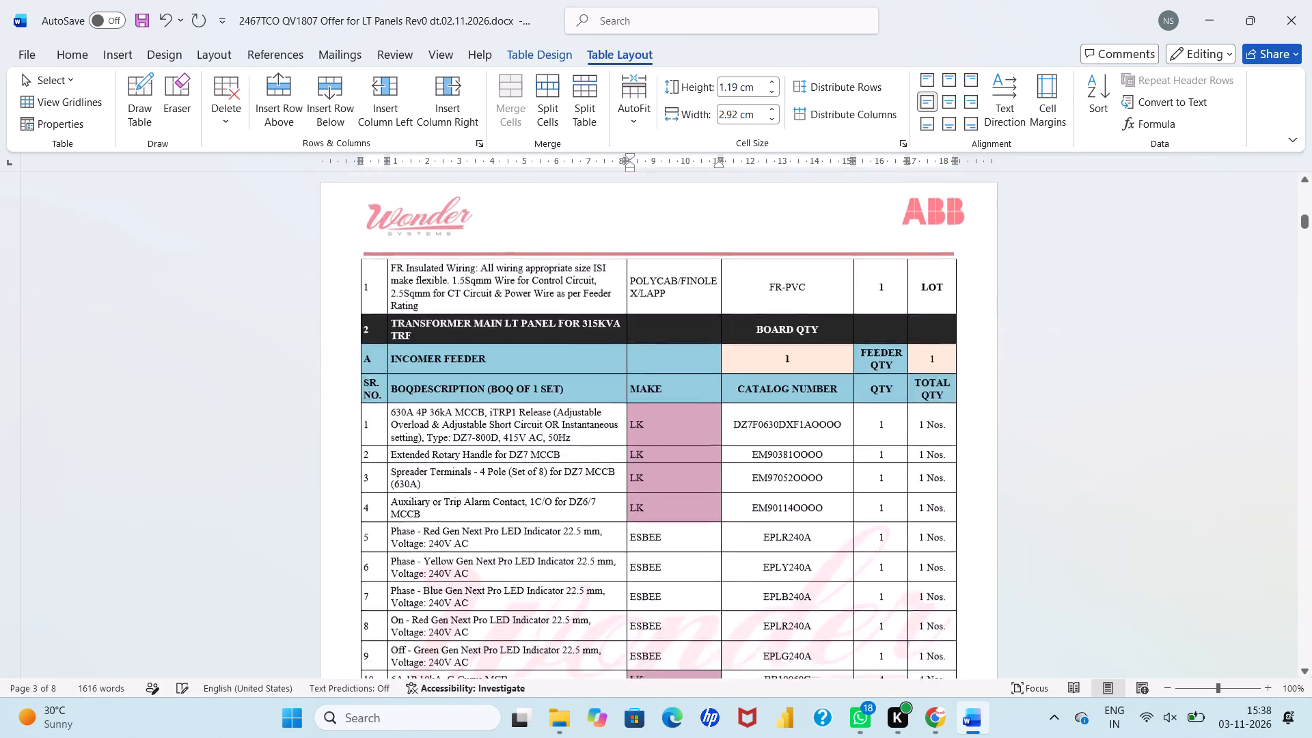
scroll(656, 473, down, 6)
scroll(656, 473, down, 17)
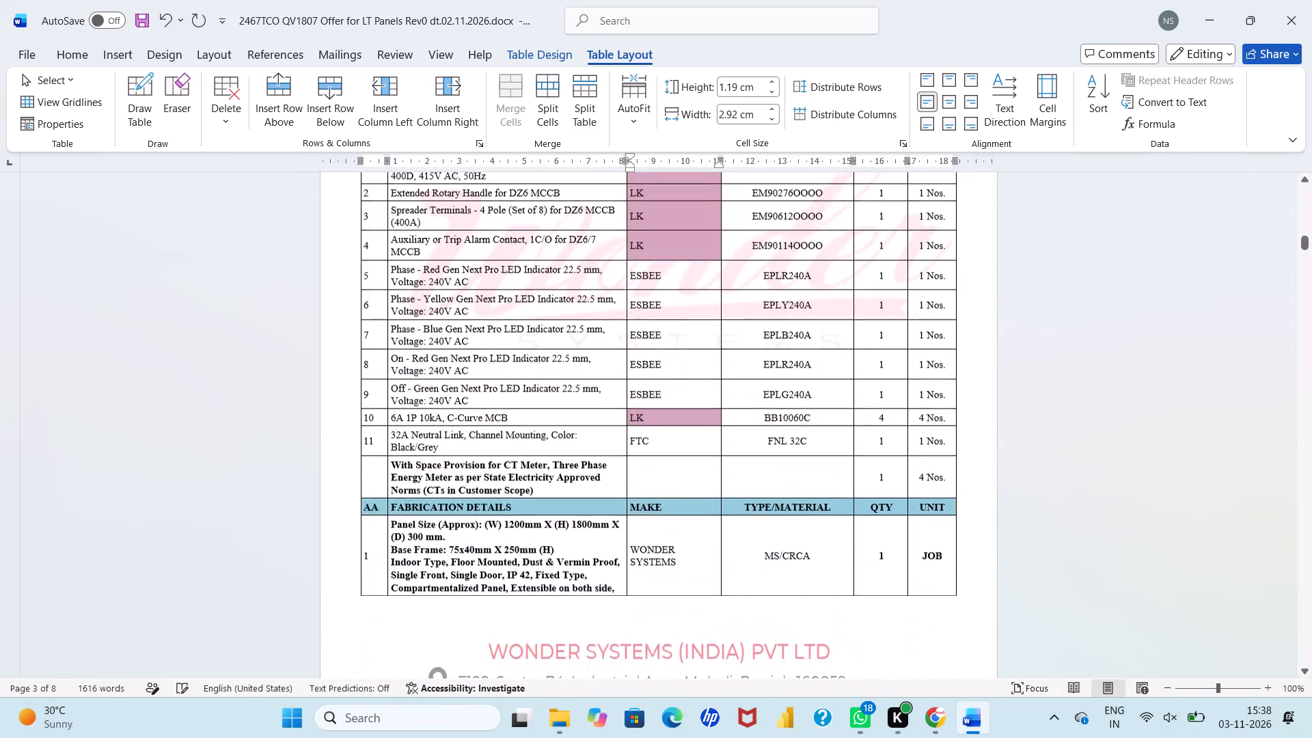
scroll(656, 473, down, 8)
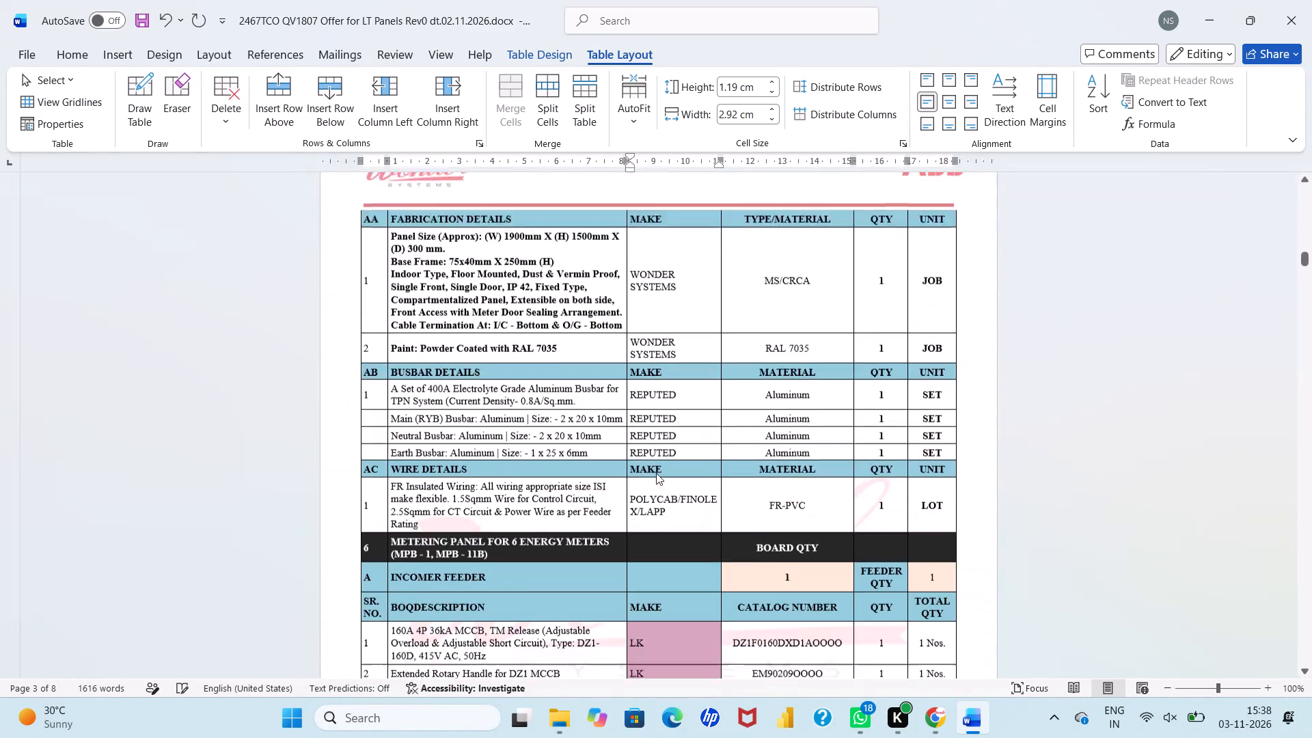
scroll(656, 473, down, 3)
scroll(656, 473, up, 11)
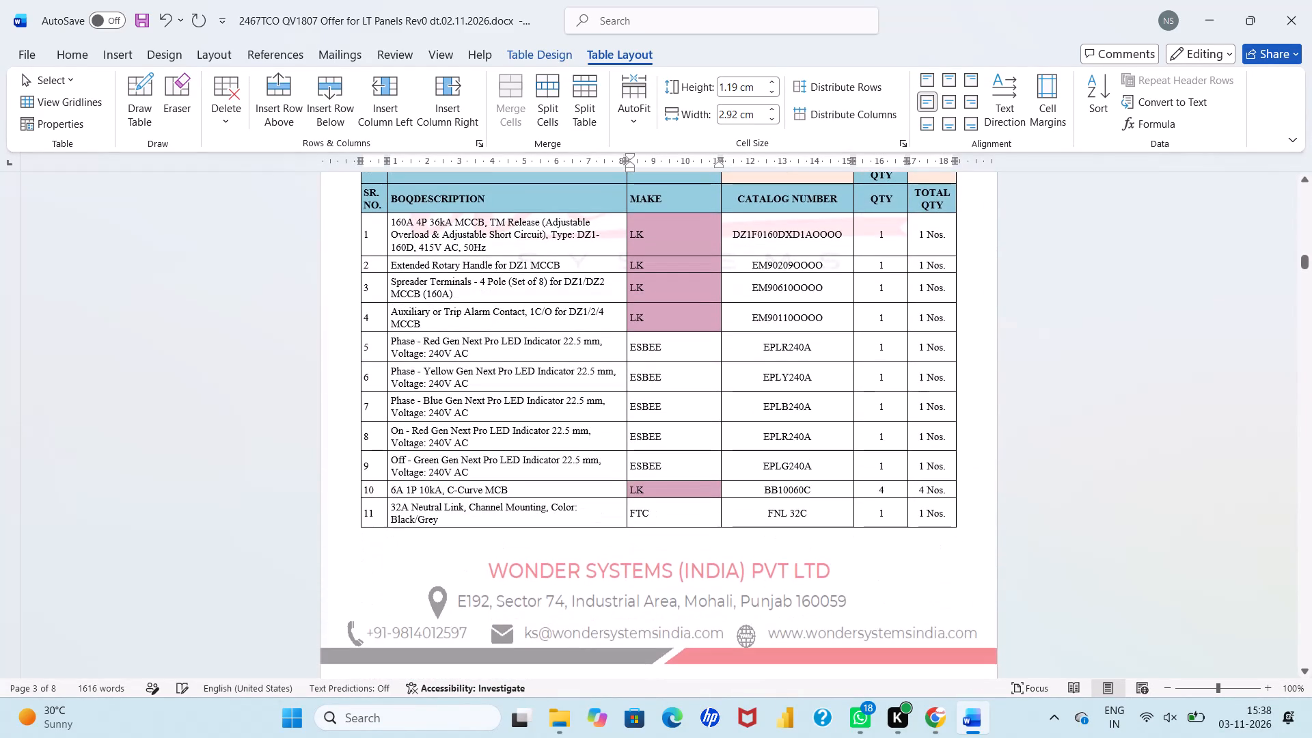
scroll(656, 473, up, 20)
scroll(656, 473, up, 20)
scroll(656, 473, up, 20)
scroll(656, 473, down, 3)
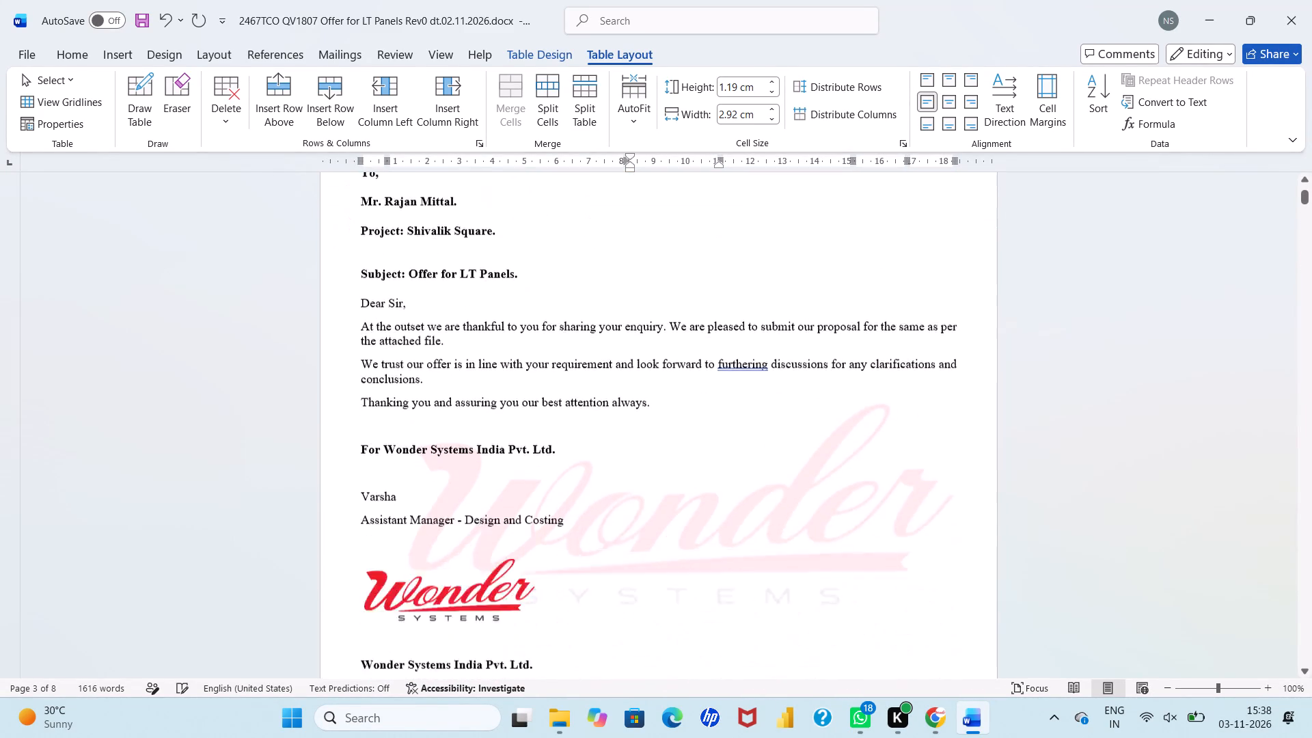
scroll(656, 473, down, 4)
scroll(656, 473, up, 2)
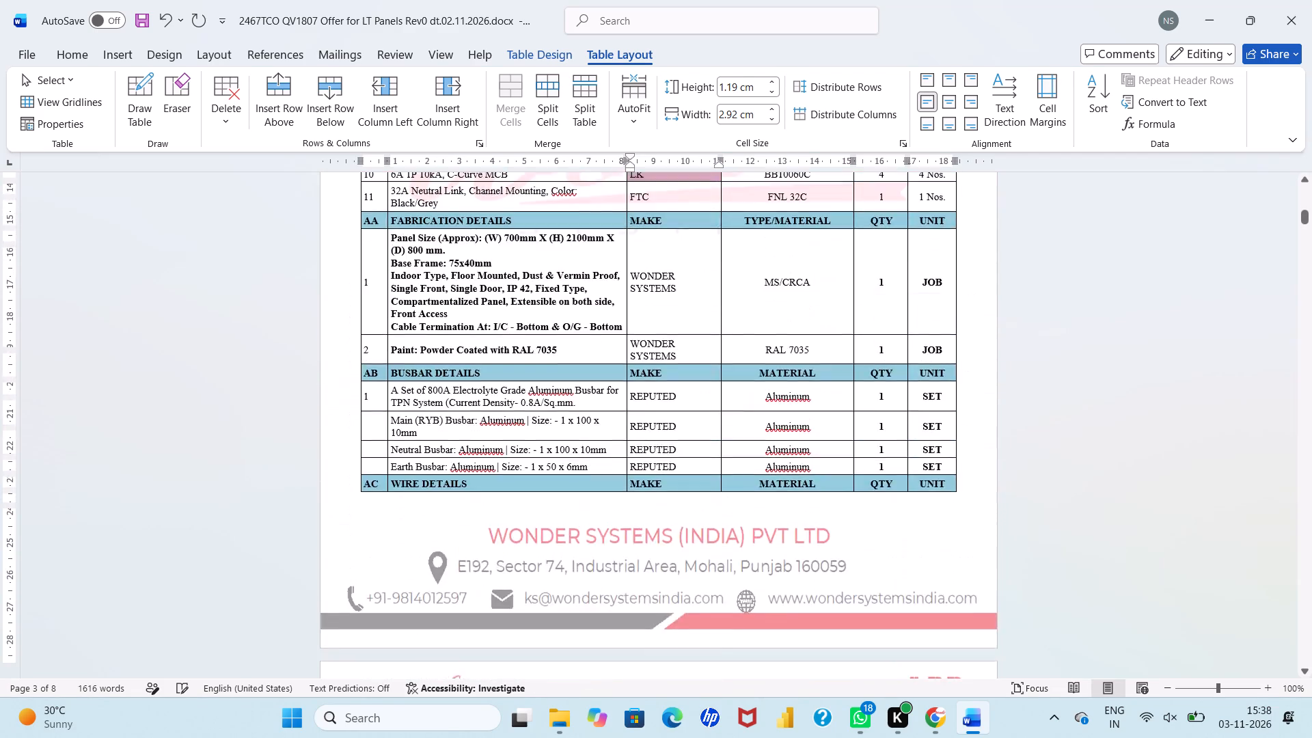
scroll(656, 473, up, 3)
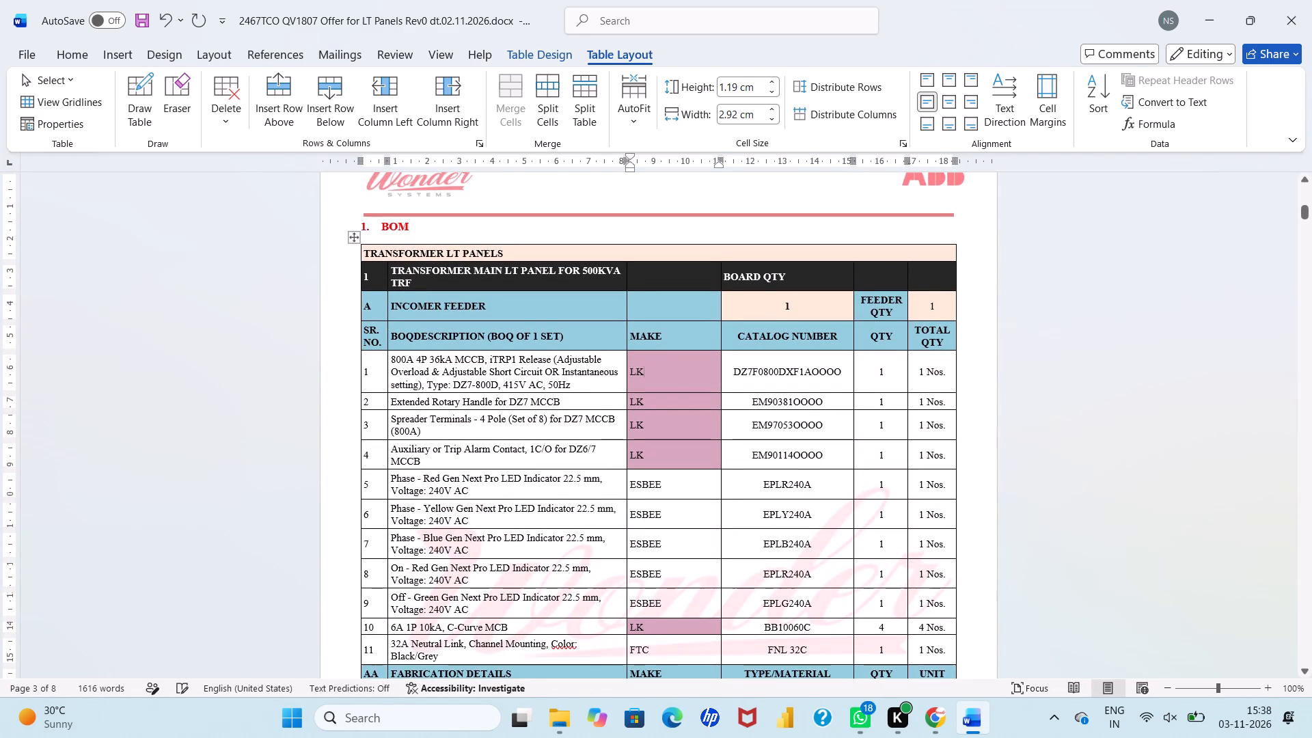
Select the BOM table's serial number column from the first panel's title row down to the last wire details row.
drag(365, 275, 381, 358)
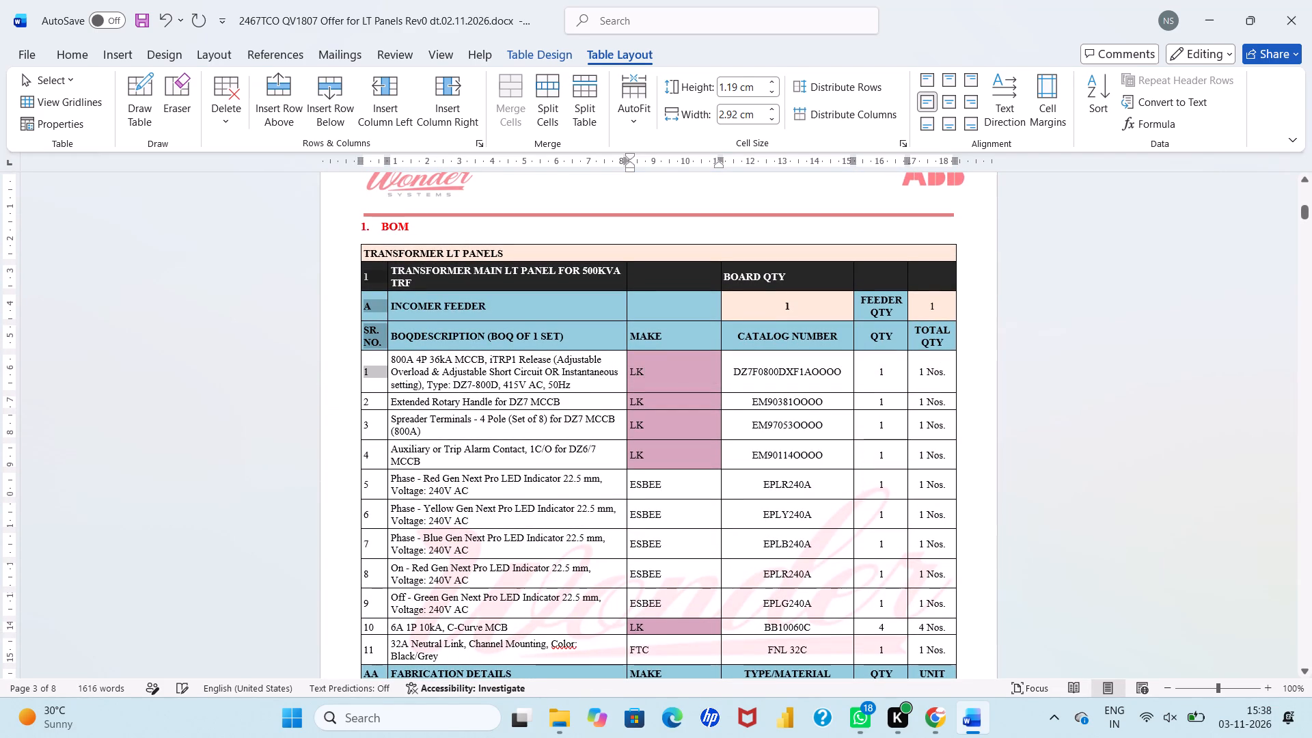
drag(381, 358, 383, 713)
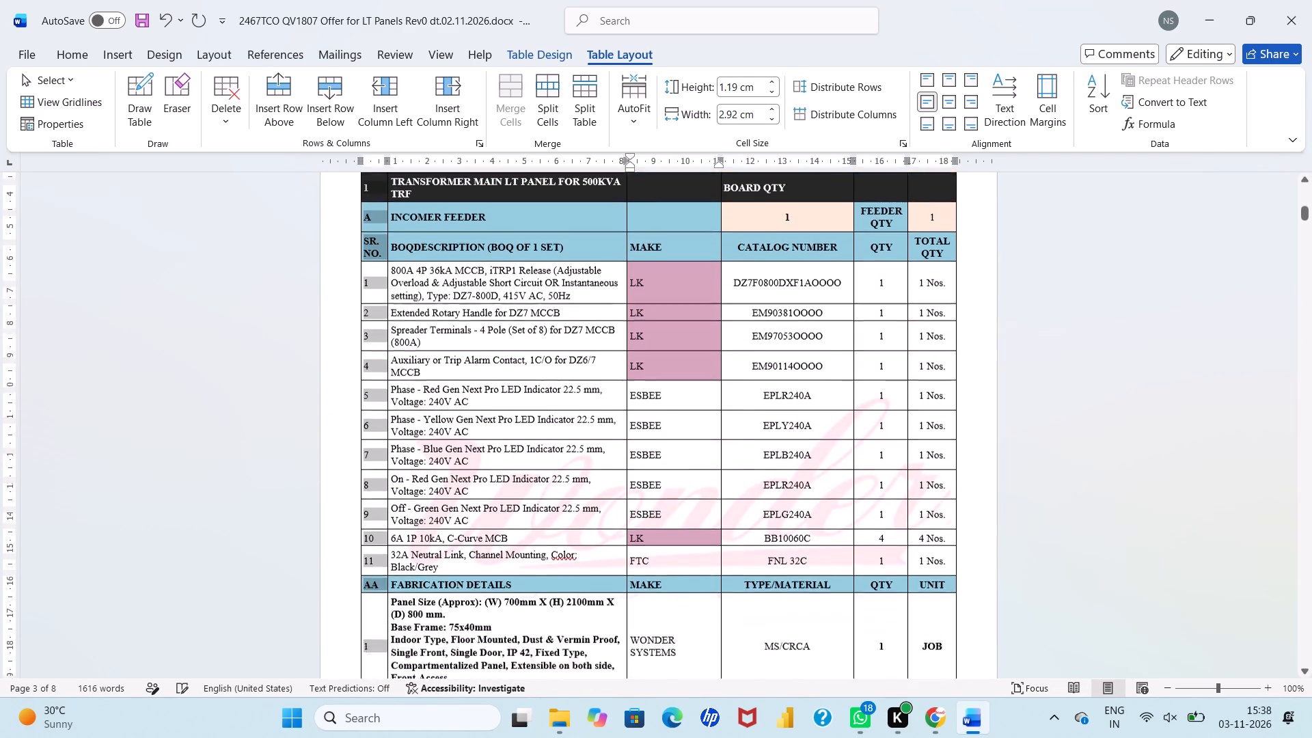
drag(383, 713, 382, 737)
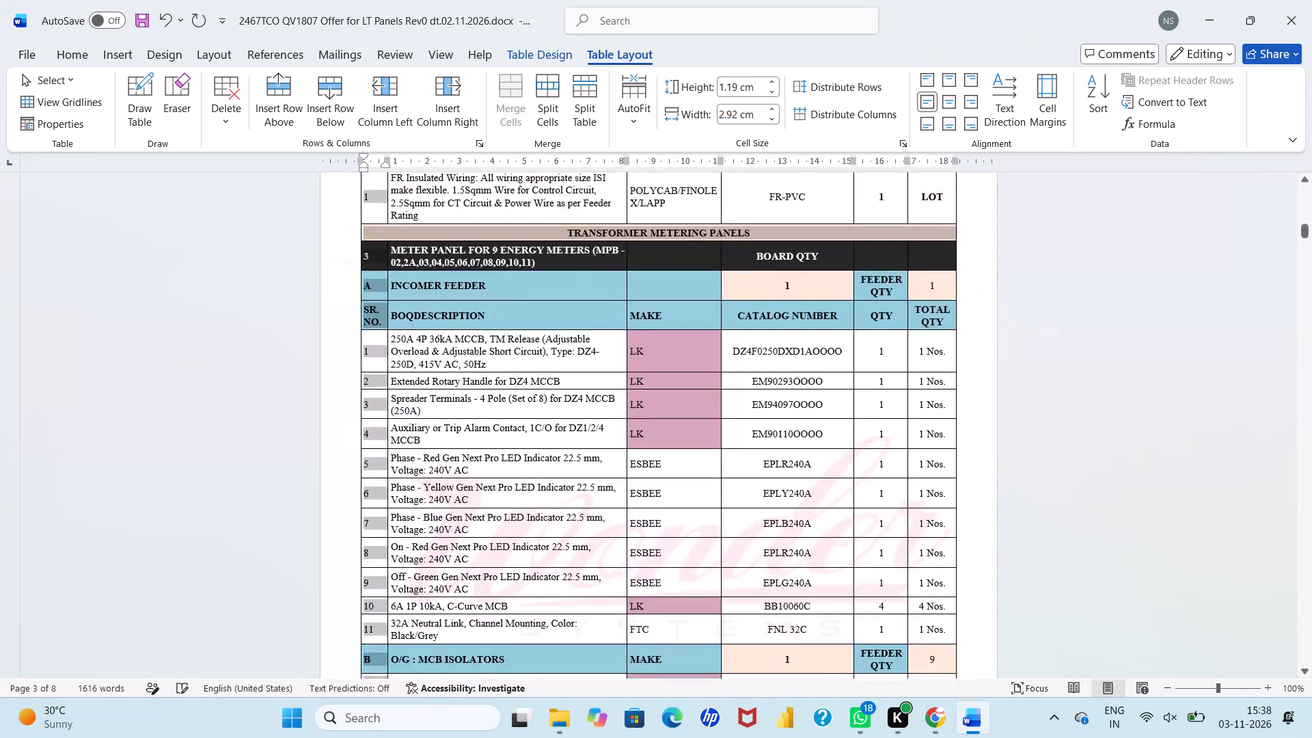
drag(382, 737, 381, 737)
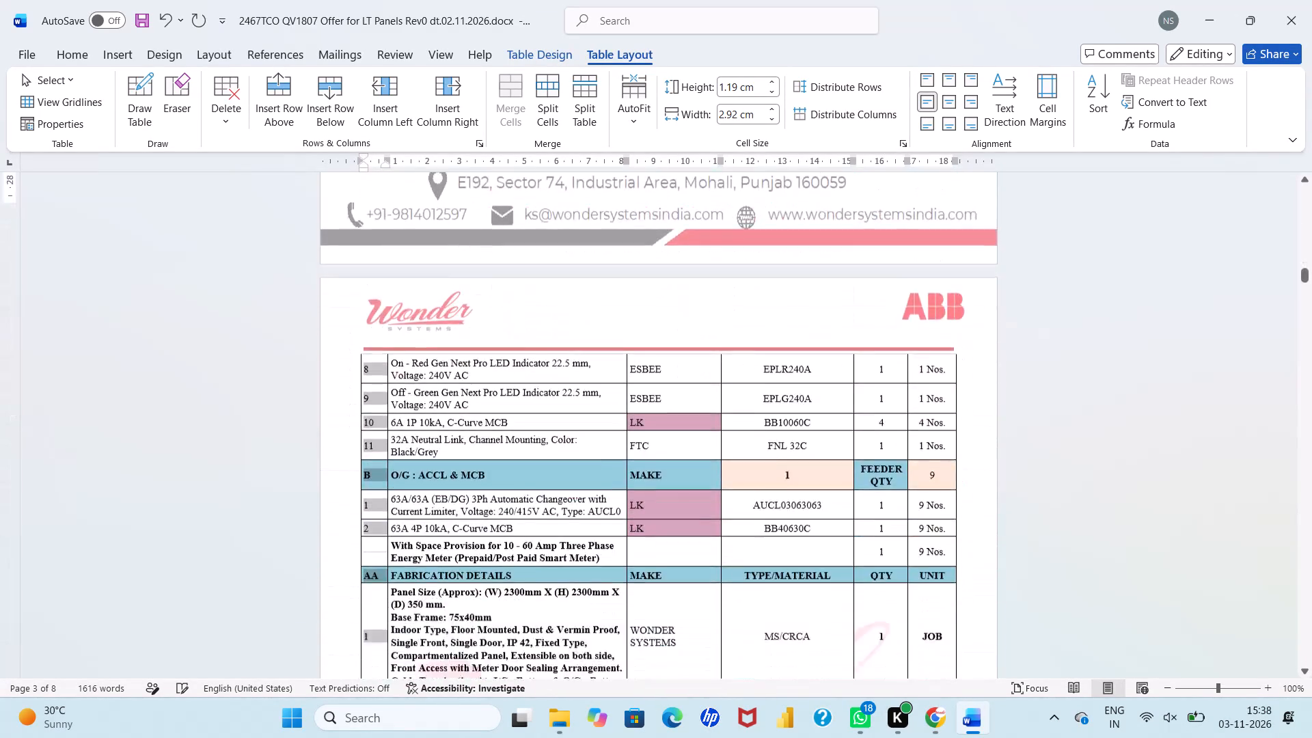
drag(381, 737, 379, 737)
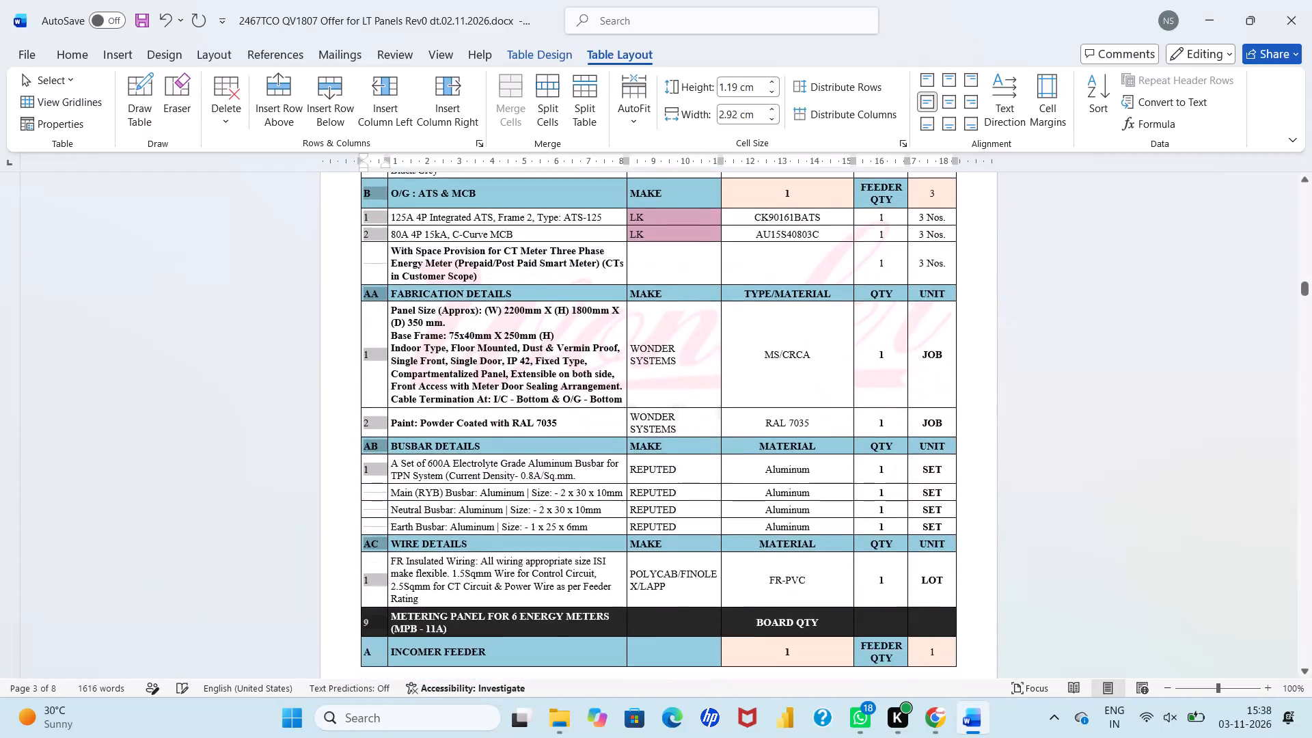
drag(379, 737, 379, 737)
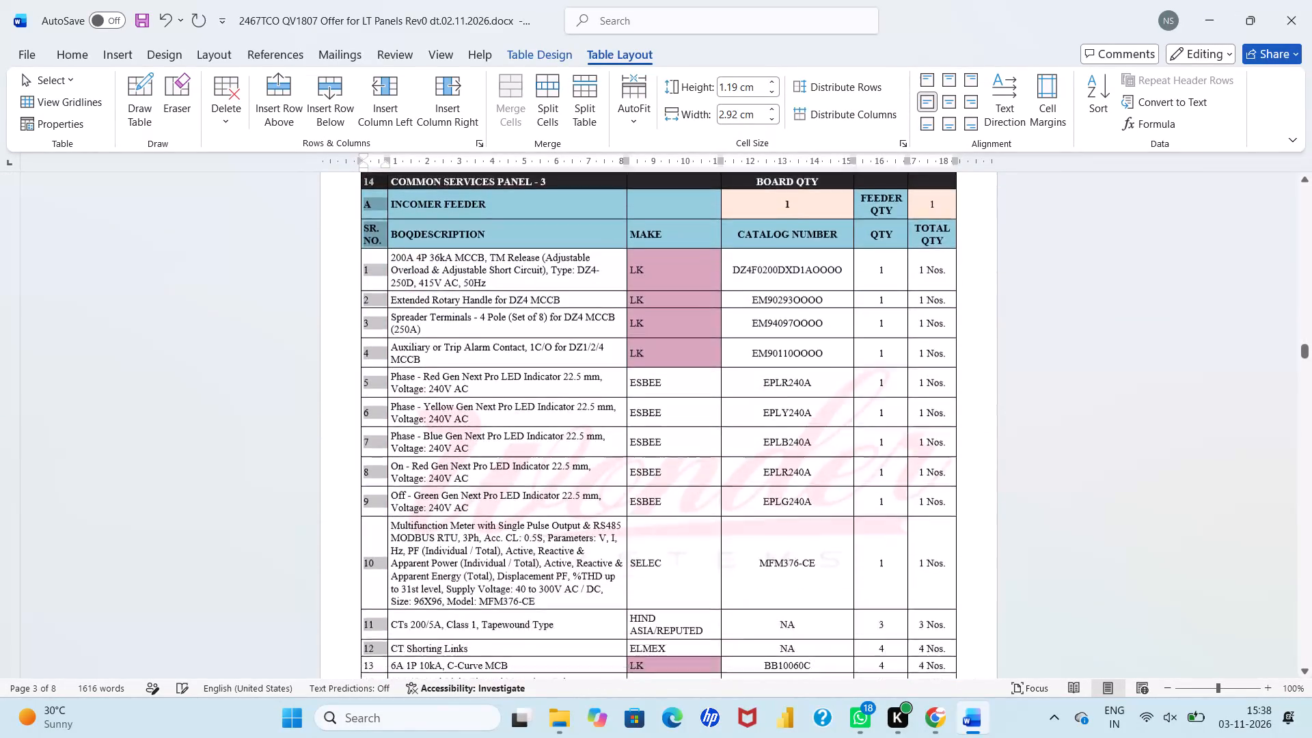
drag(379, 737, 378, 737)
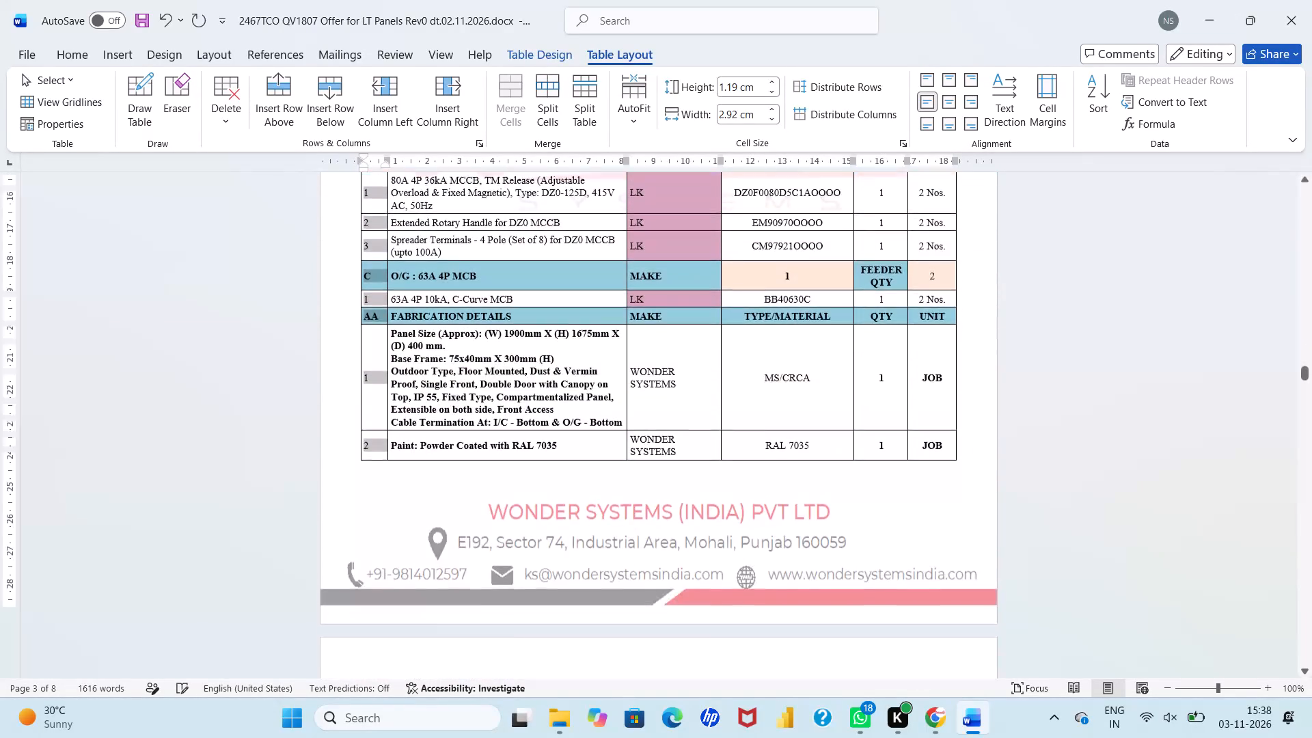
drag(378, 737, 380, 737)
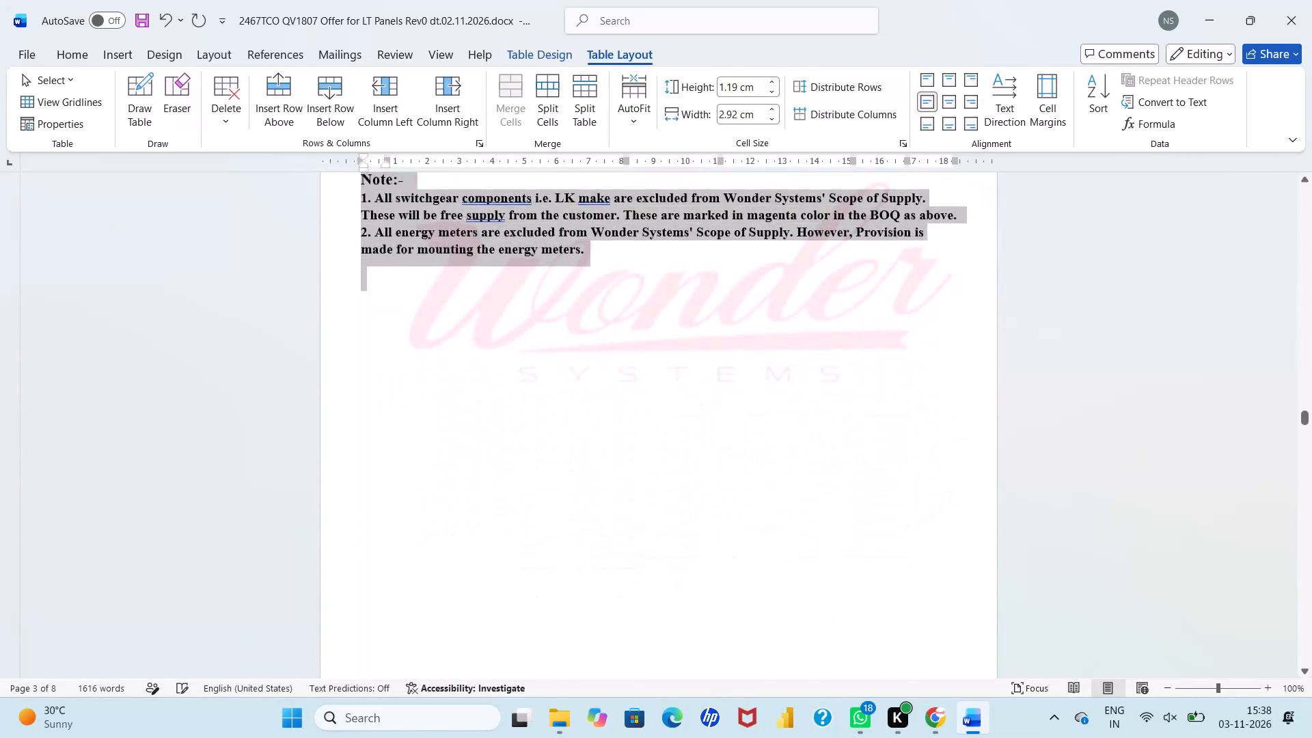
drag(380, 737, 372, 143)
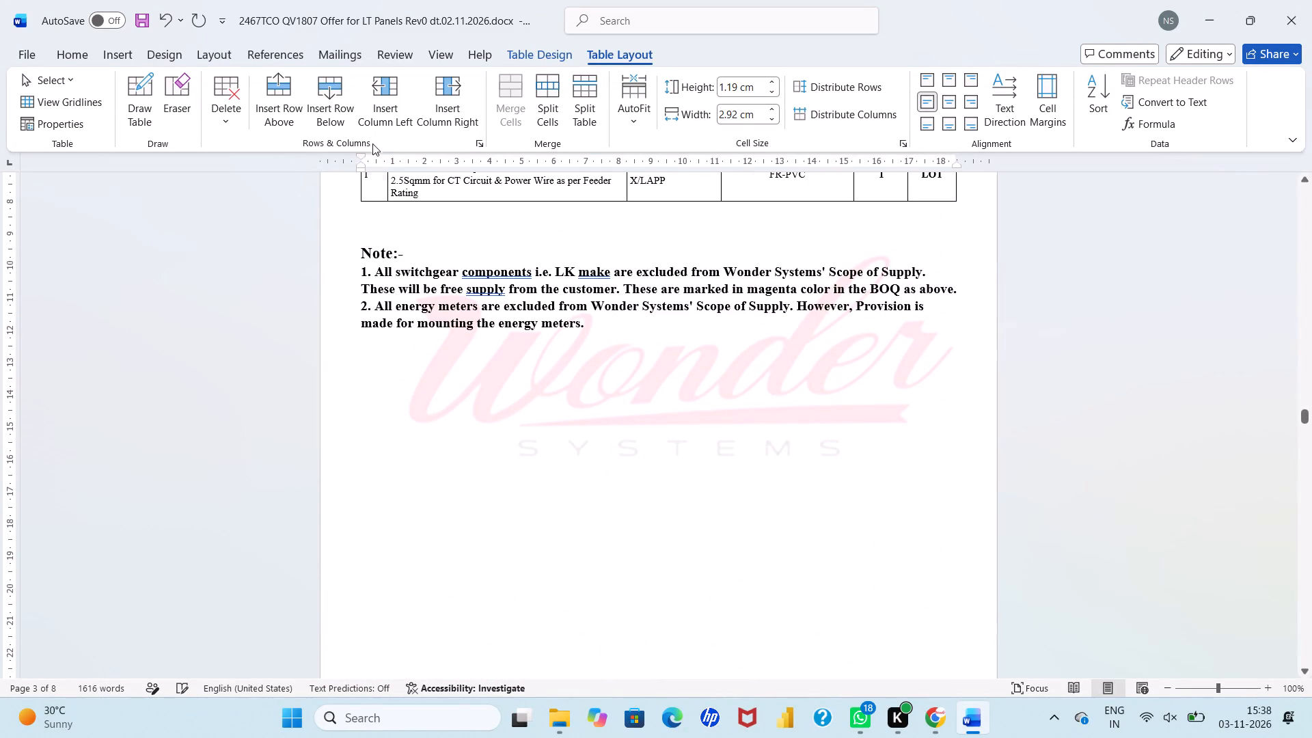
drag(372, 143, 373, 189)
scroll(373, 189, up, 3)
scroll(87, 55, up, 8)
click(87, 55)
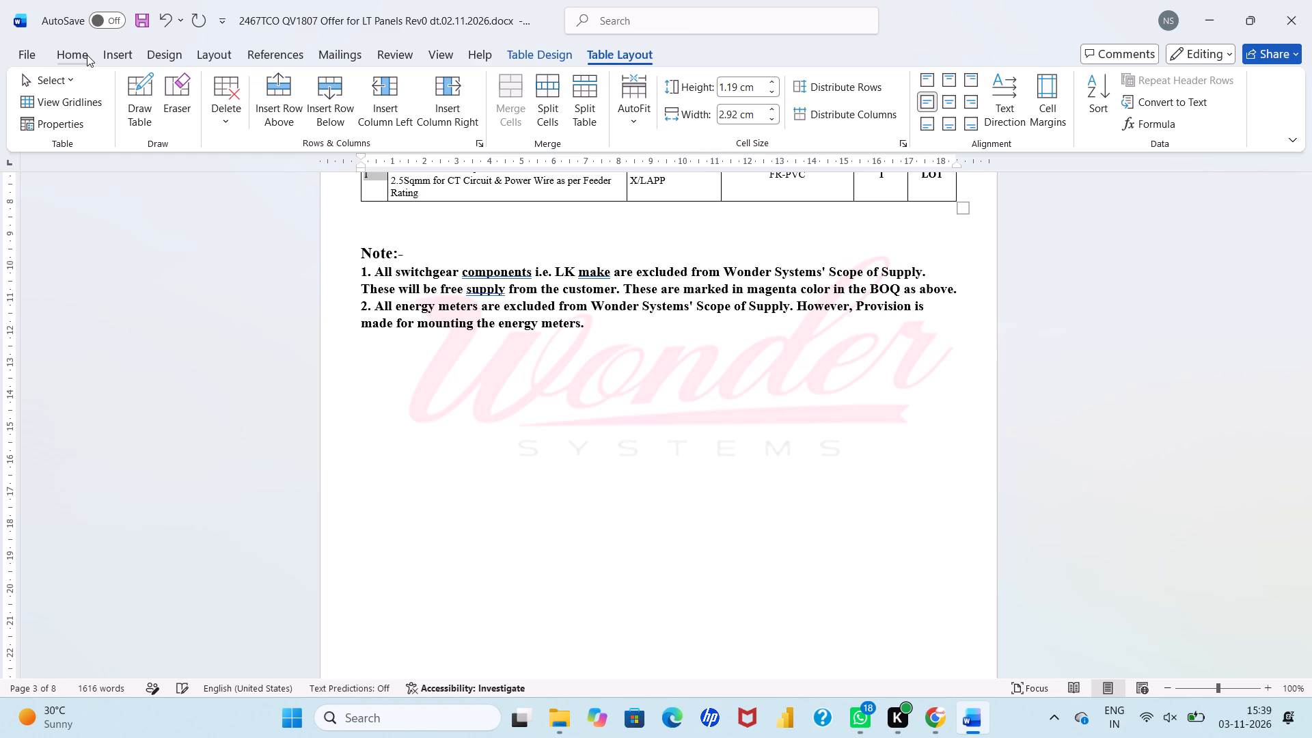
click(87, 55)
scroll(433, 279, up, 2)
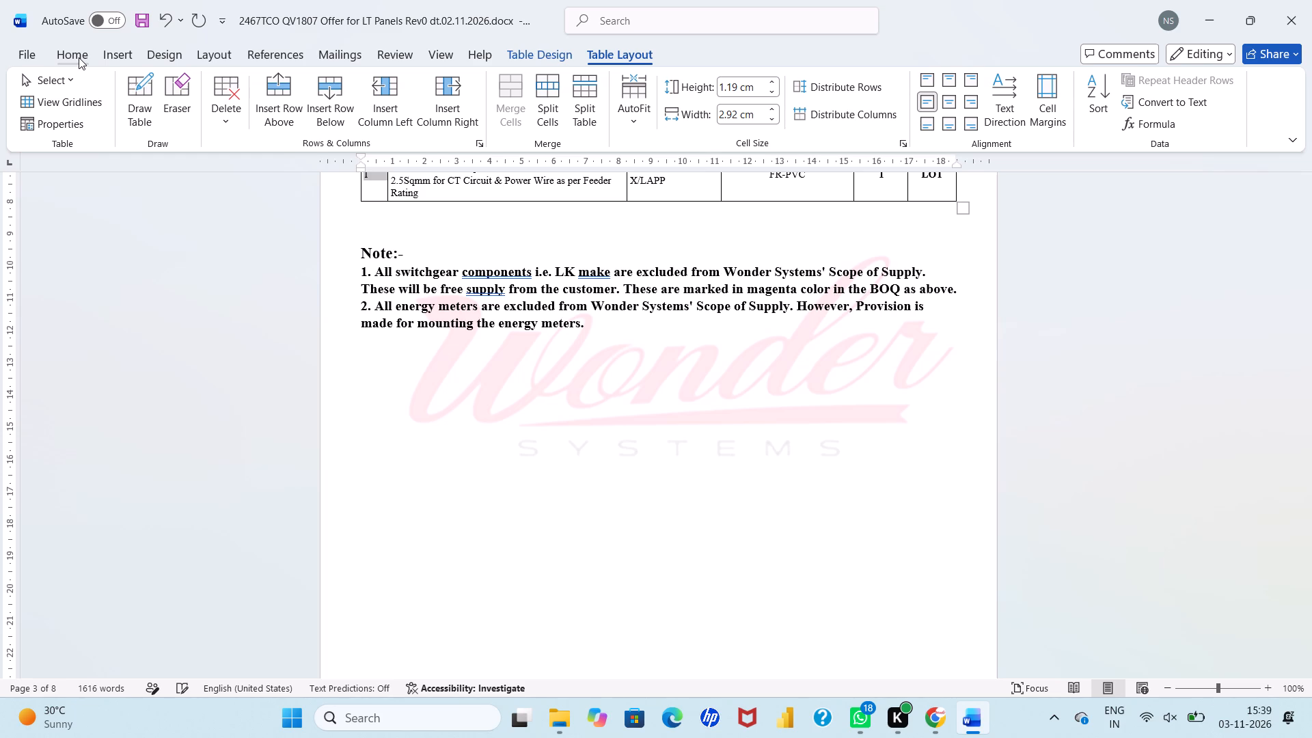
click(79, 57)
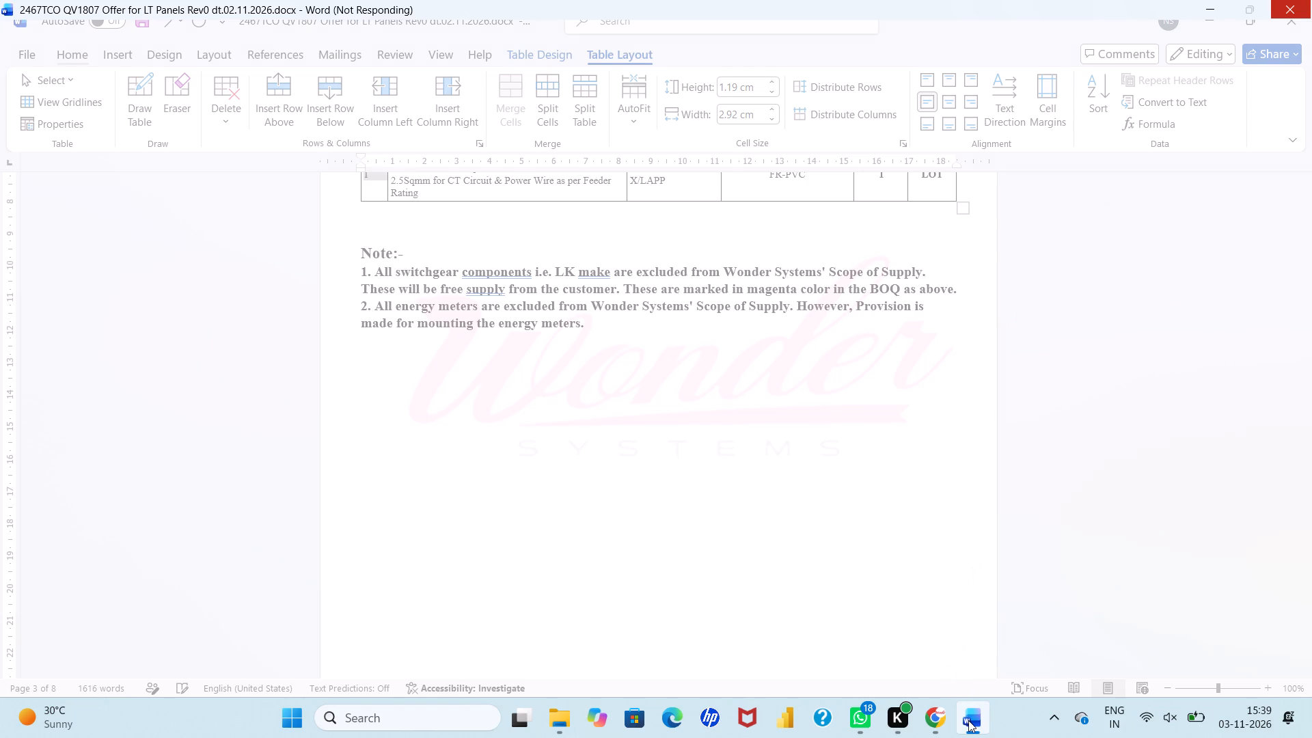
Close the unresponsive offer document window.
click(1045, 580)
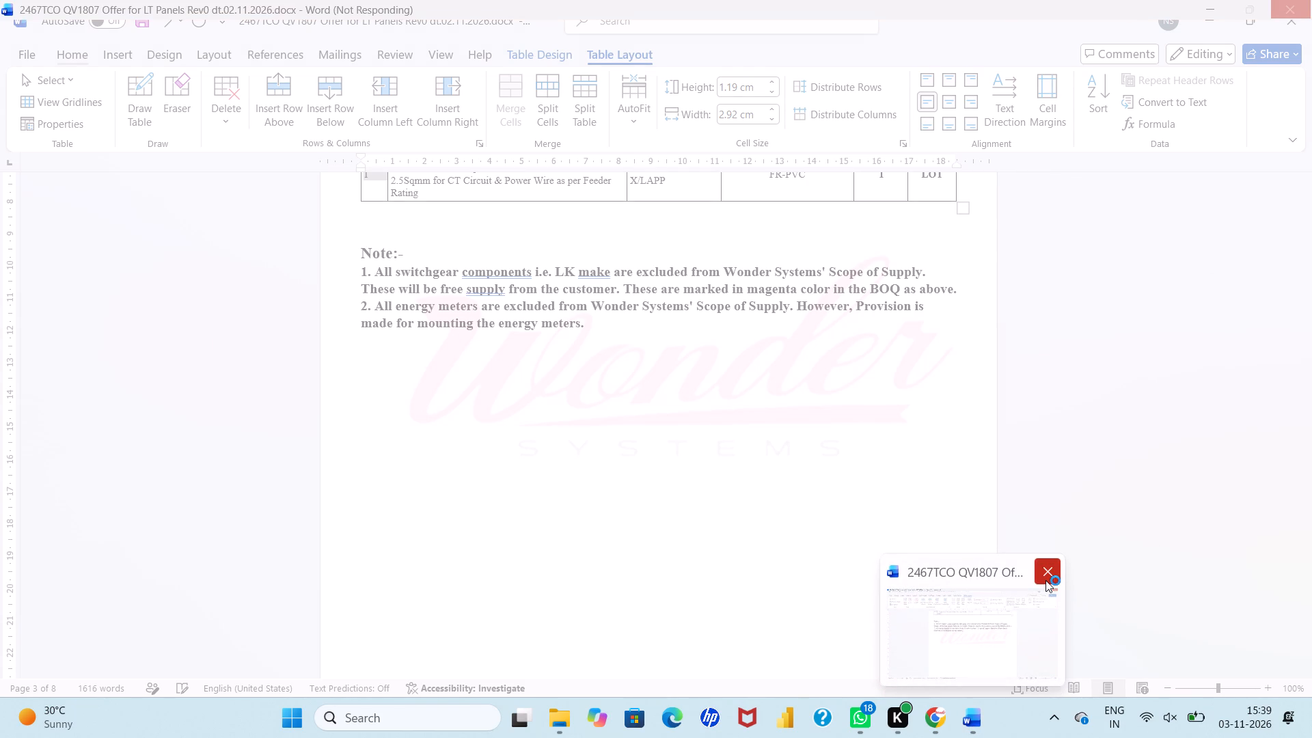
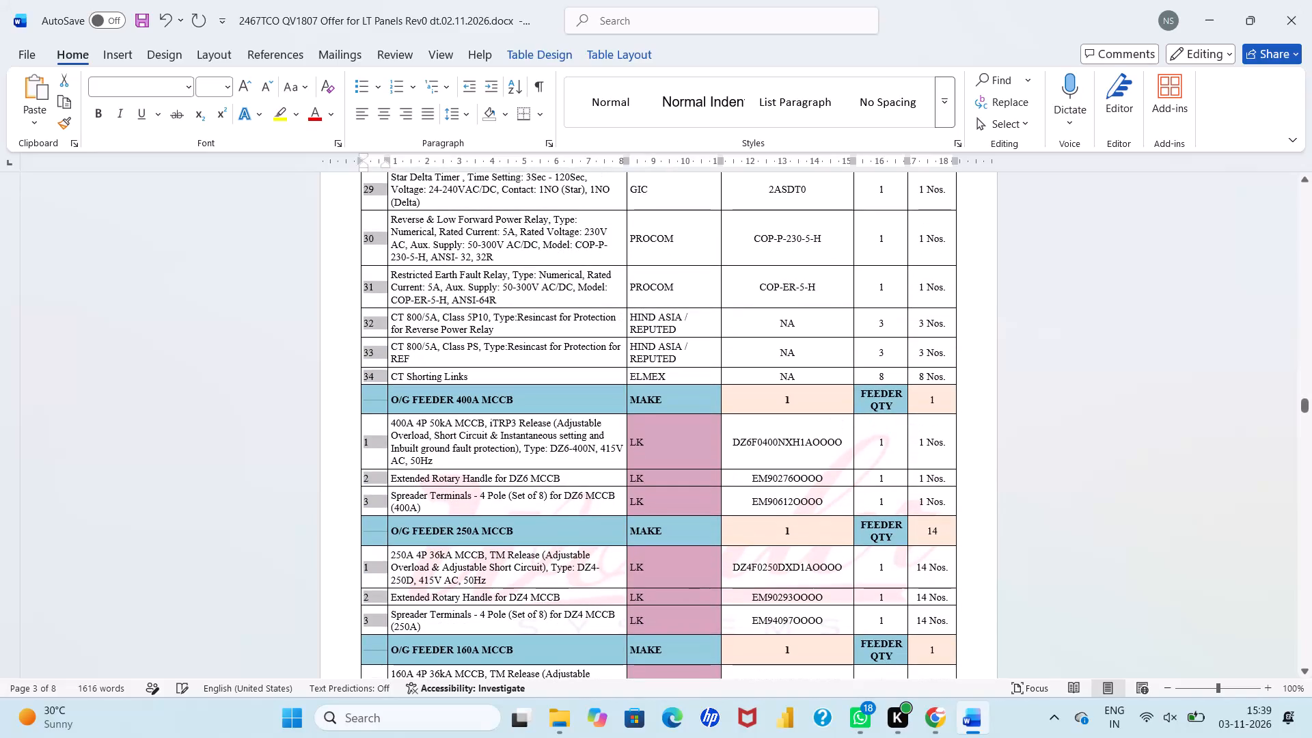
Centre the numbers in the BOM table's selected serial number column.
click(386, 115)
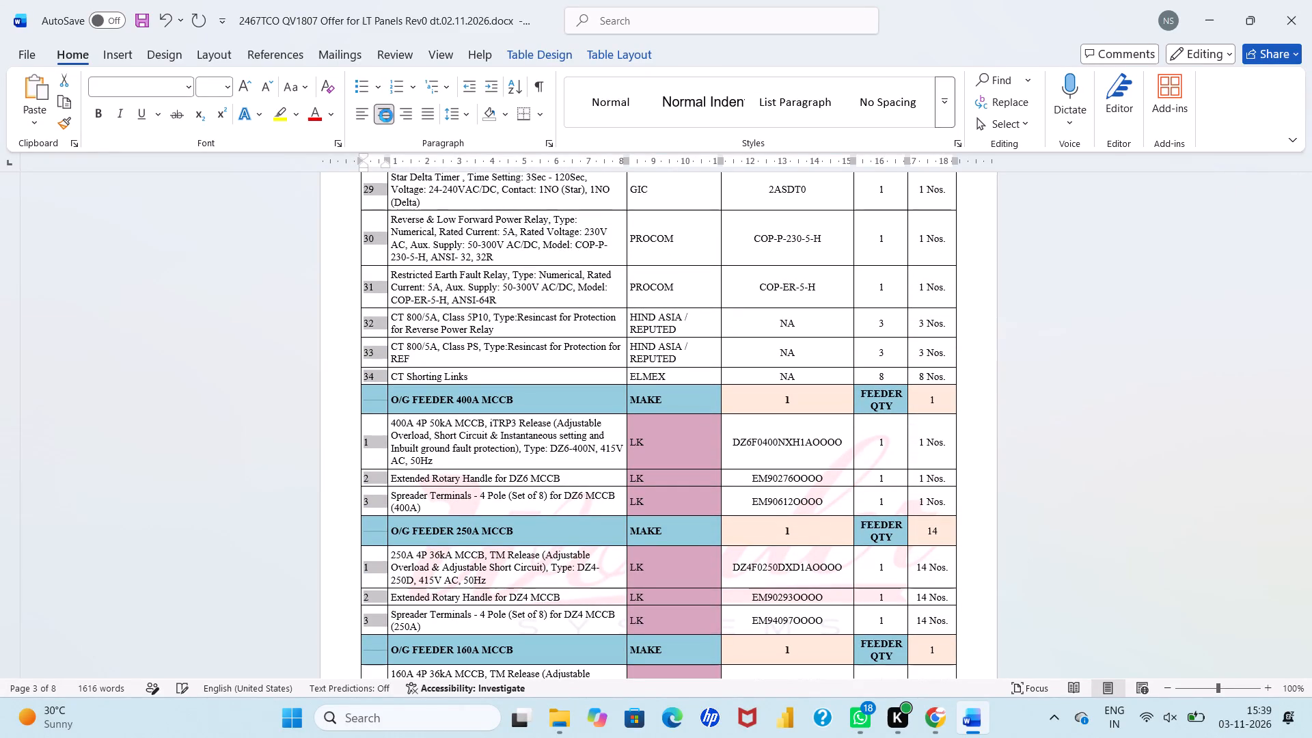
click(409, 291)
Examine the serial number alignment and row layout across the BOM table's panel sections.
scroll(409, 291, up, 4)
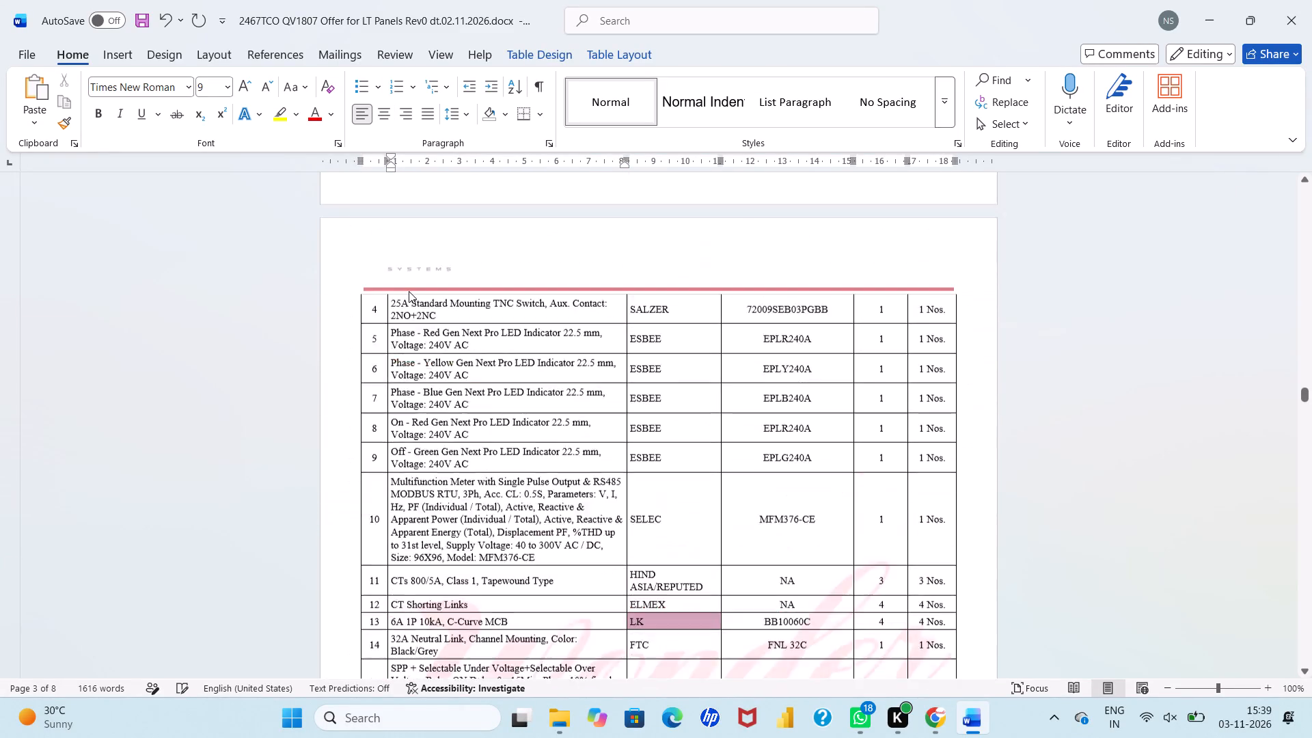
scroll(409, 291, up, 2)
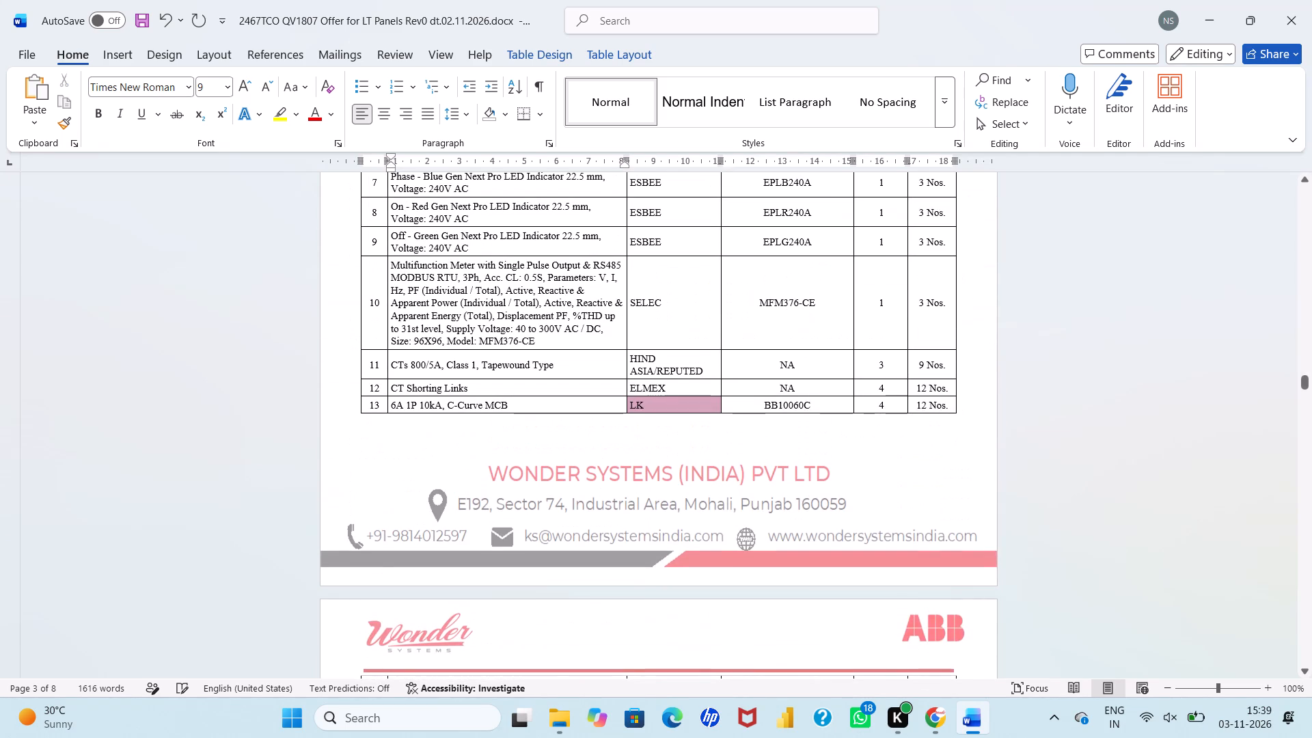
scroll(409, 291, up, 2)
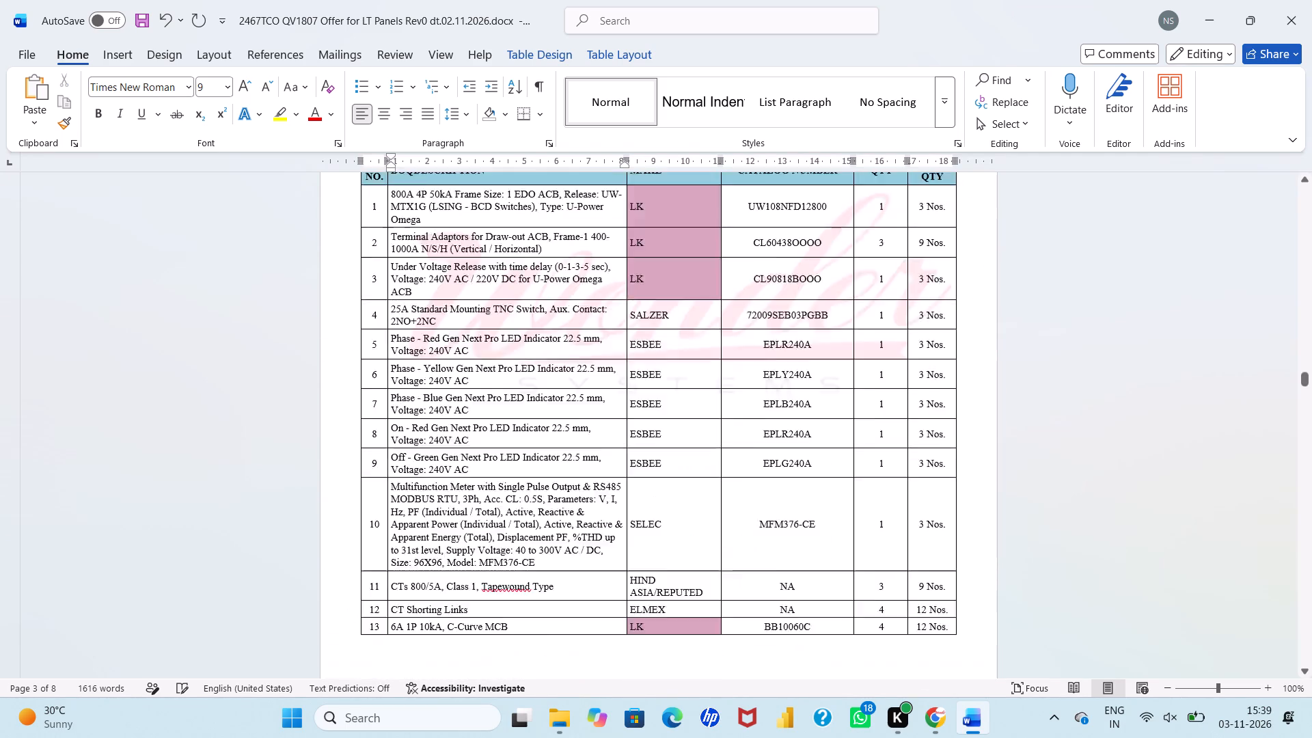
scroll(409, 291, up, 2)
scroll(409, 291, up, 20)
scroll(409, 291, up, 20)
scroll(409, 291, up, 15)
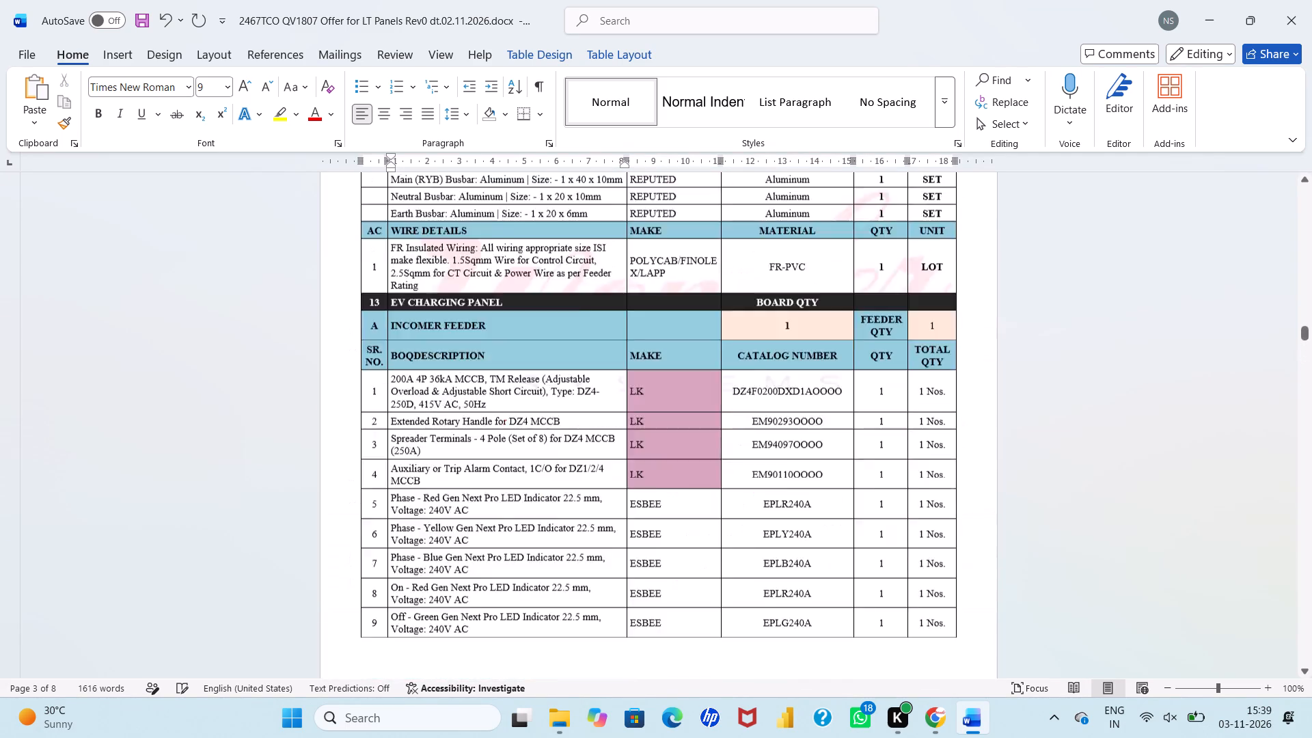
scroll(409, 291, up, 20)
scroll(409, 291, up, 20)
scroll(409, 291, down, 4)
scroll(409, 291, down, 20)
scroll(409, 291, down, 20)
scroll(409, 291, down, 20)
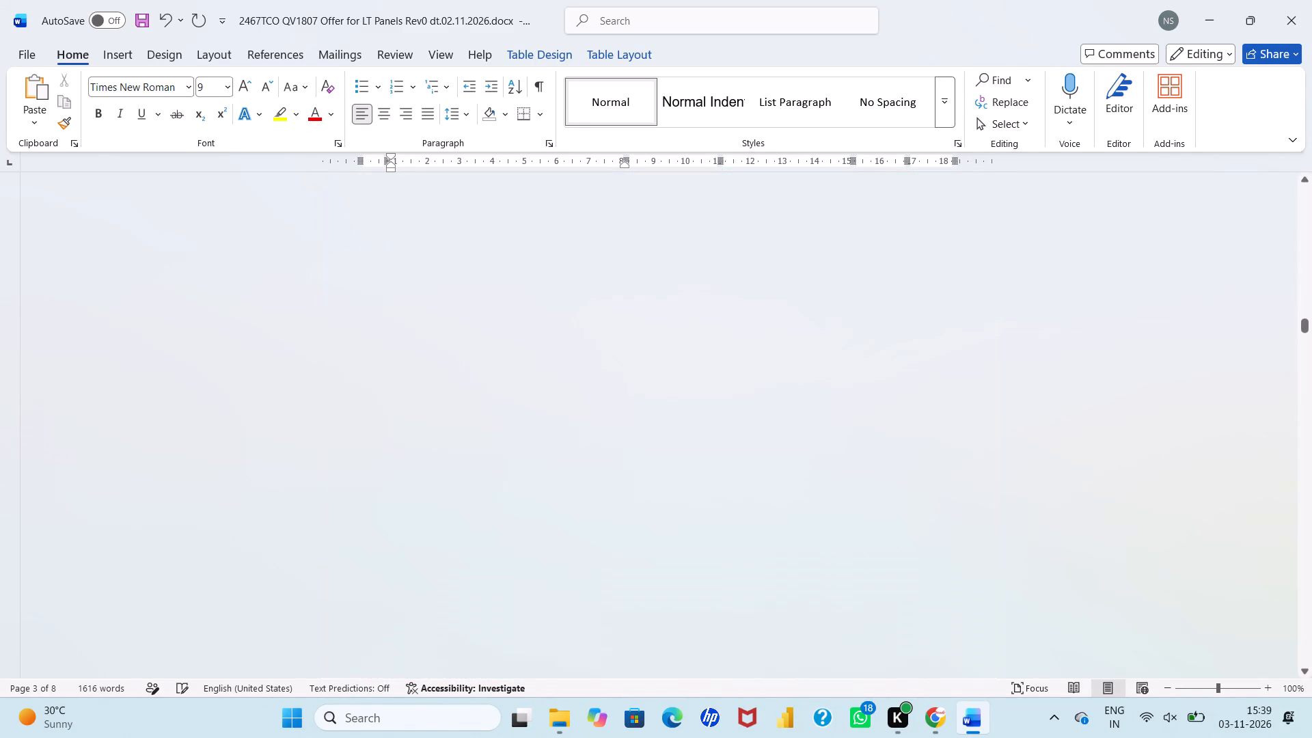
scroll(409, 291, down, 20)
scroll(409, 291, down, 20)
scroll(409, 291, down, 20)
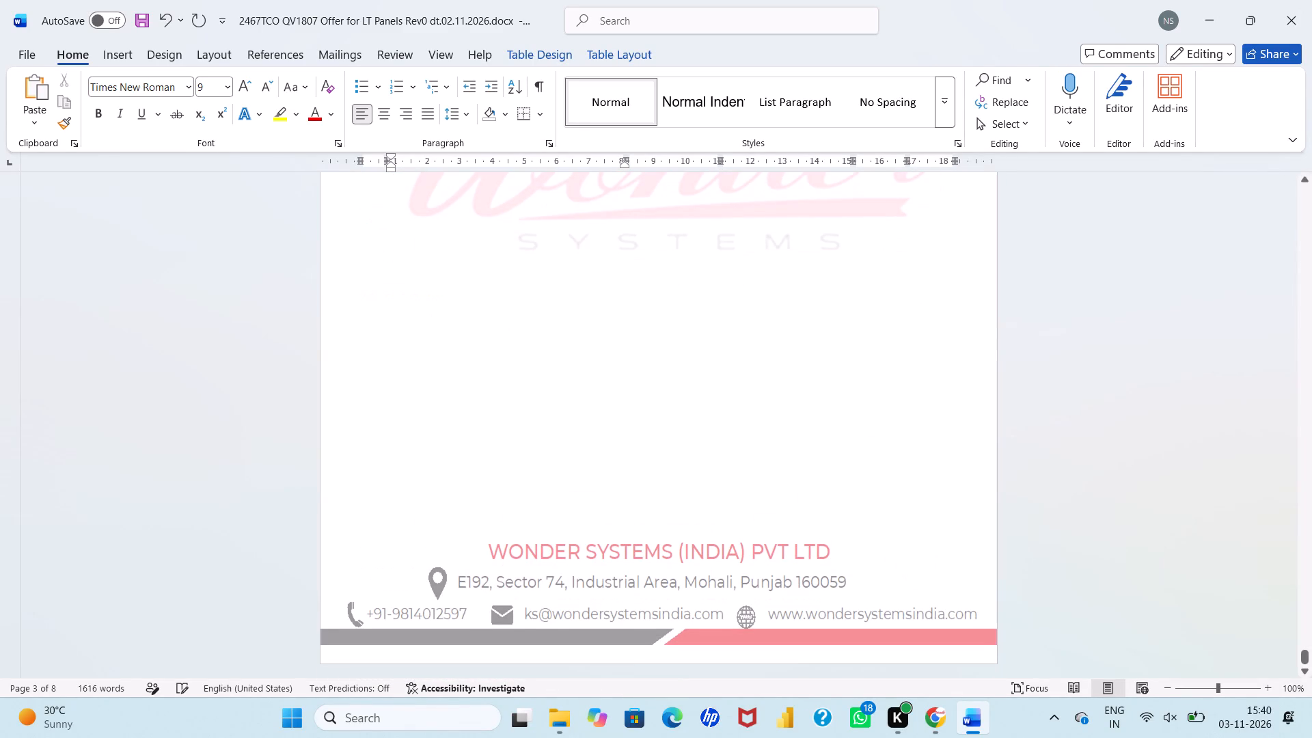
Remove the space after the "PRICE AND DELIVERY SCHEDULE" heading and set its line spacing to 1.0.
scroll(409, 291, up, 5)
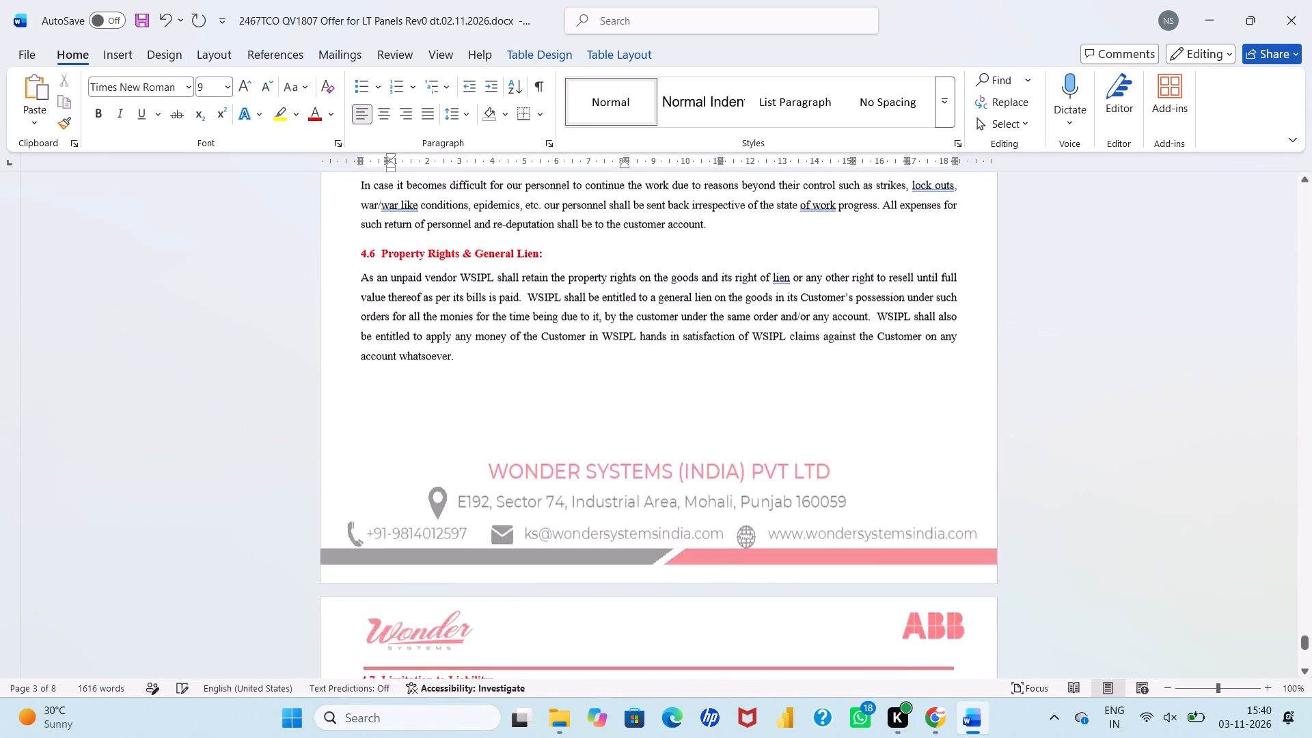
scroll(409, 291, up, 17)
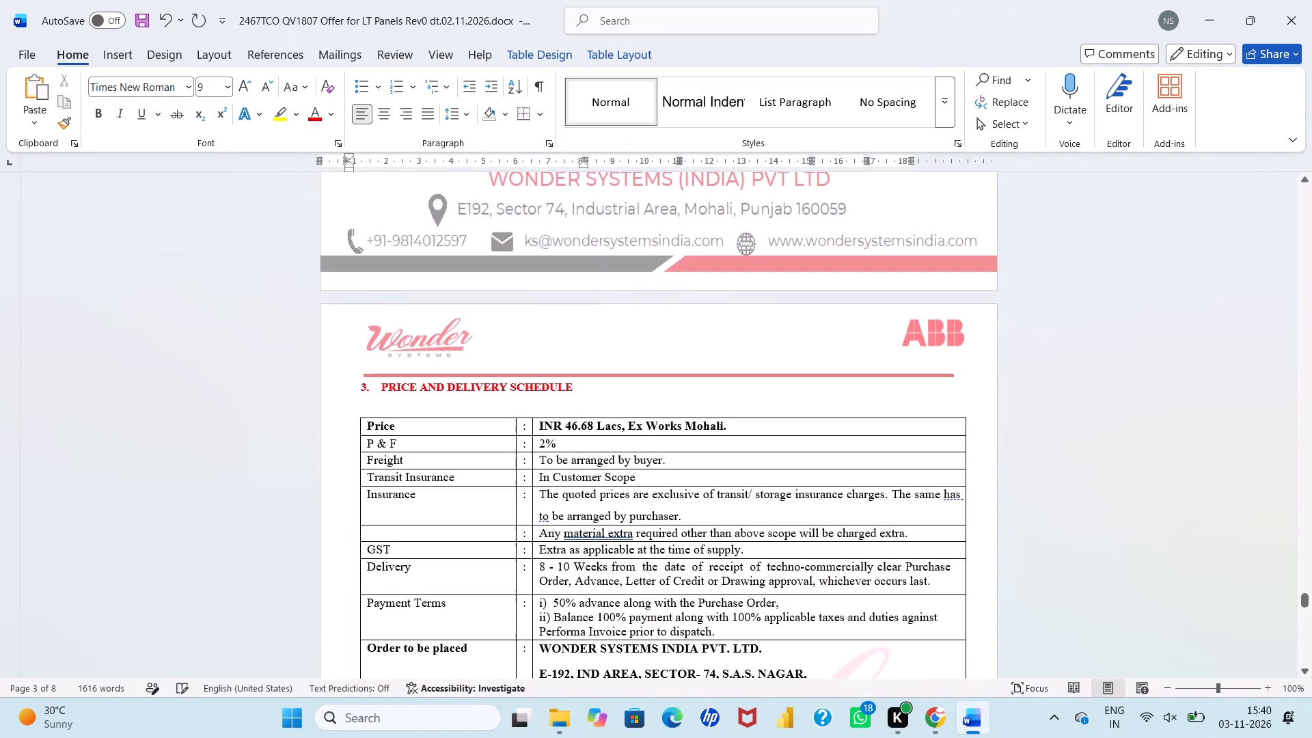
click(409, 401)
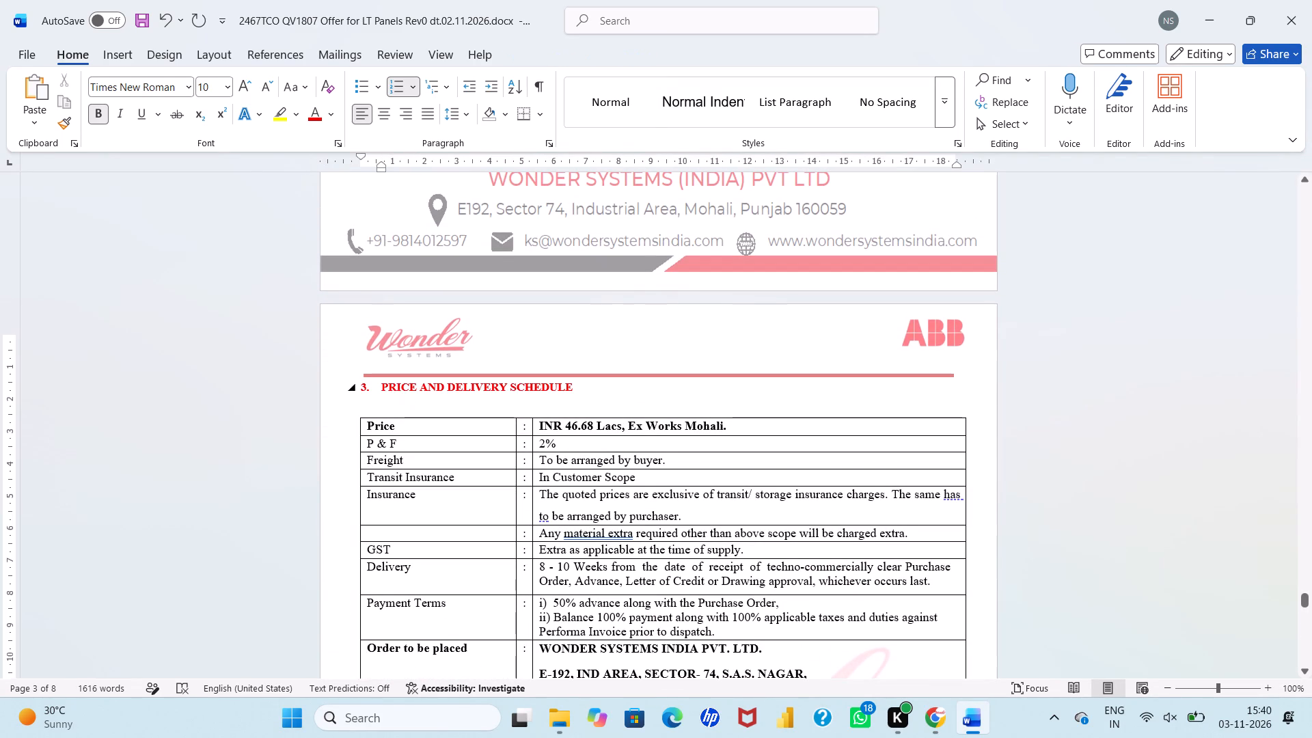
click(385, 404)
click(582, 389)
click(467, 120)
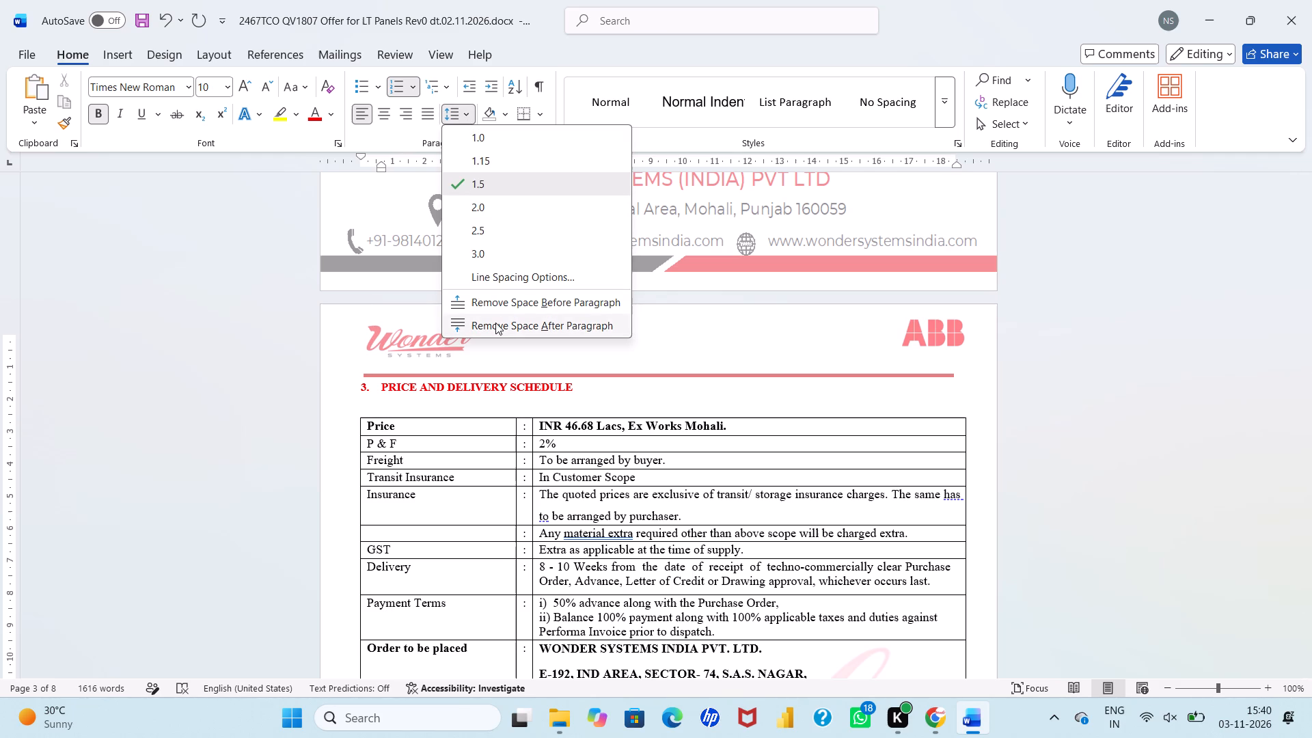
click(495, 323)
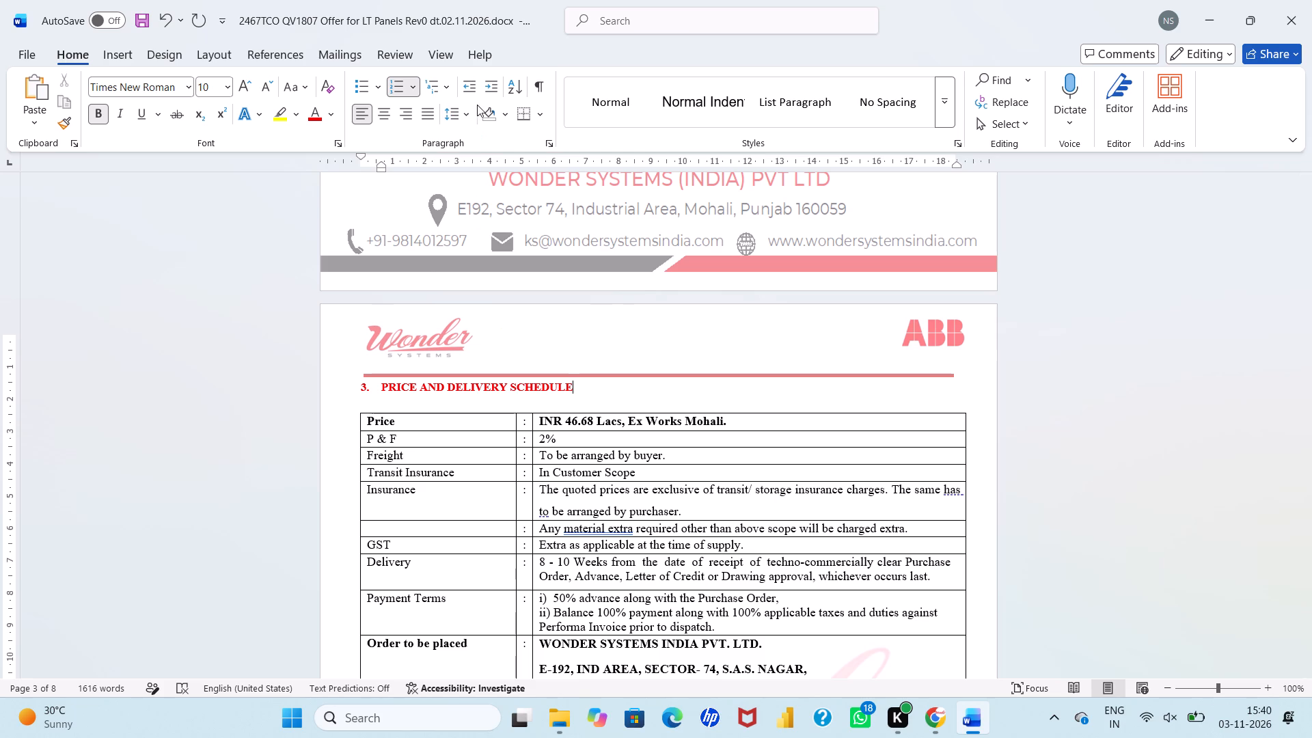
click(467, 114)
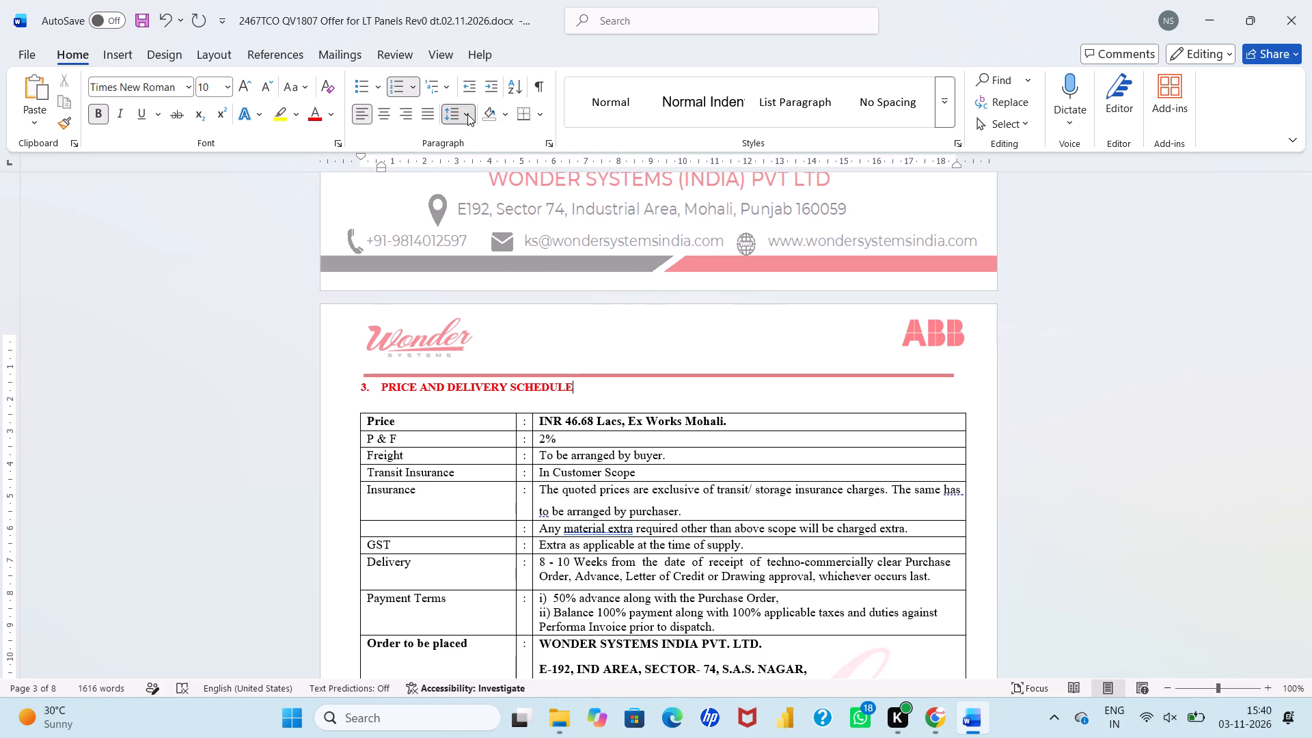
click(477, 145)
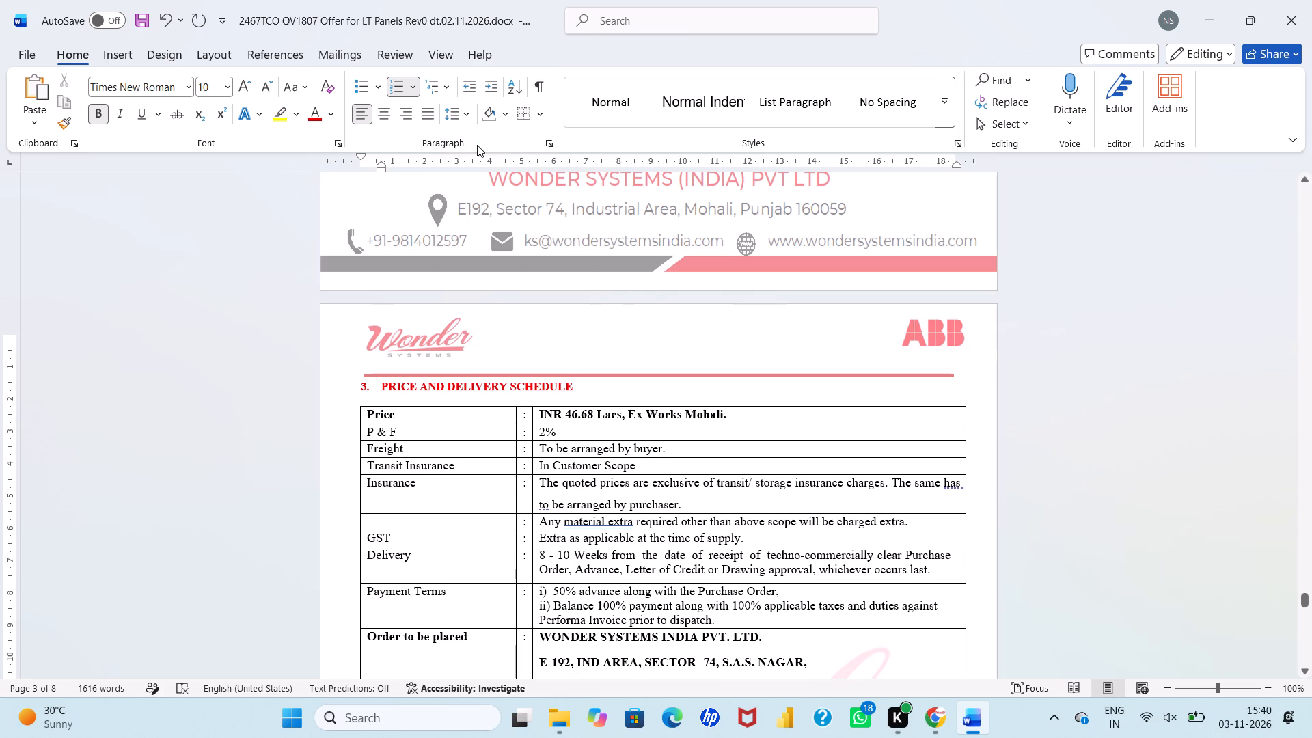
click(468, 115)
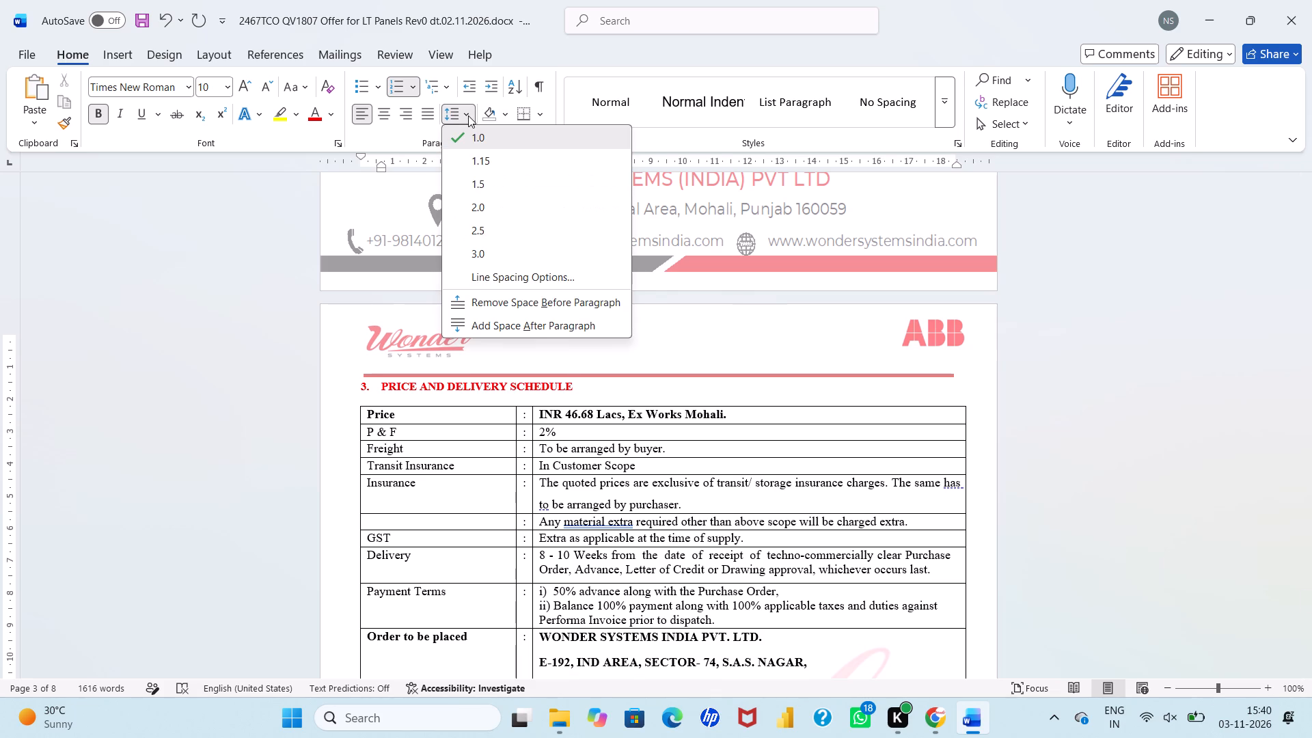
click(472, 139)
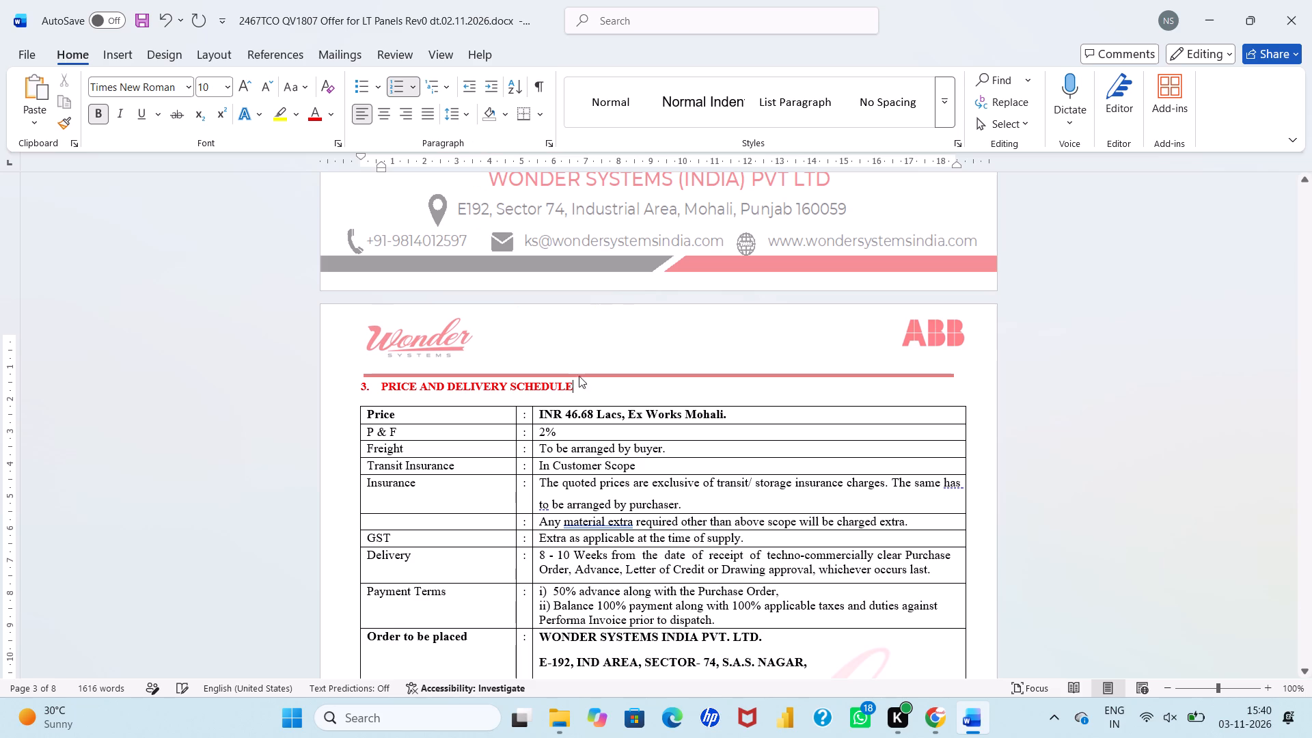
Update the price in the price and delivery schedule to INR 47.39 Lacs, matching the scope of supply total.
scroll(632, 493, up, 4)
scroll(632, 493, down, 1)
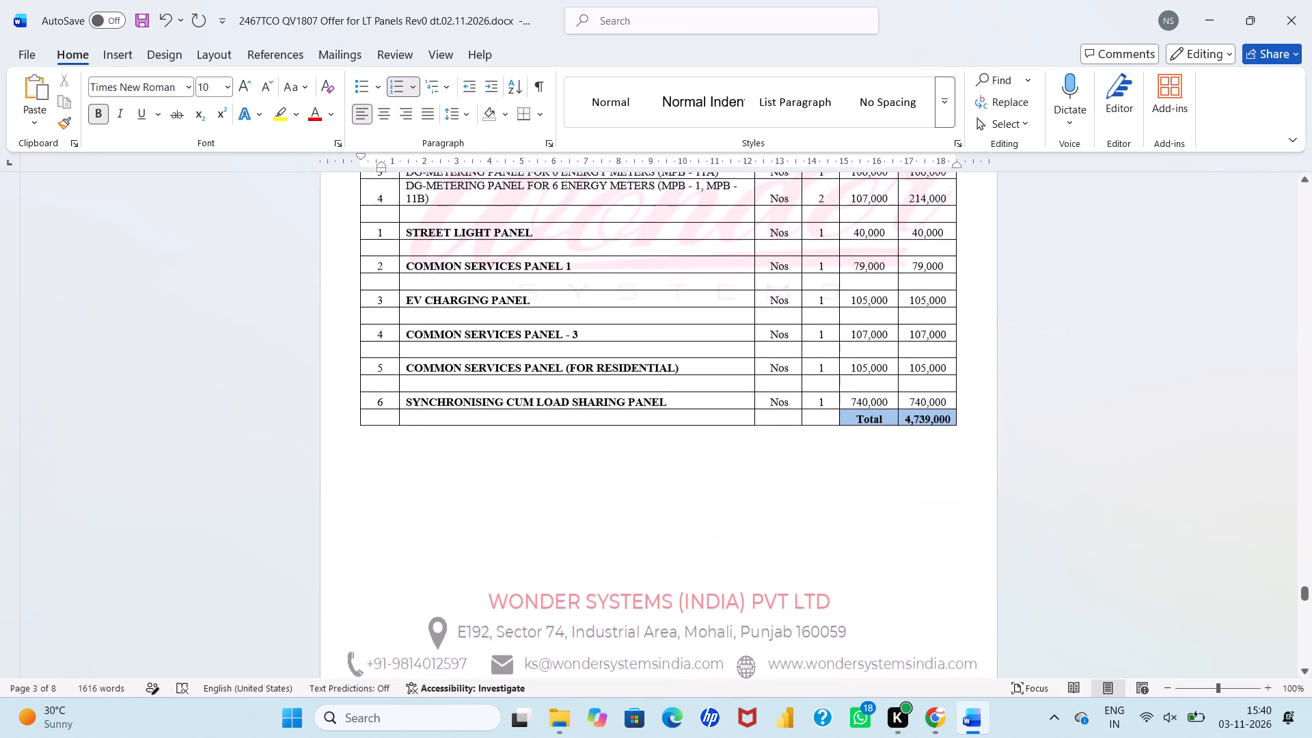
scroll(632, 493, down, 1)
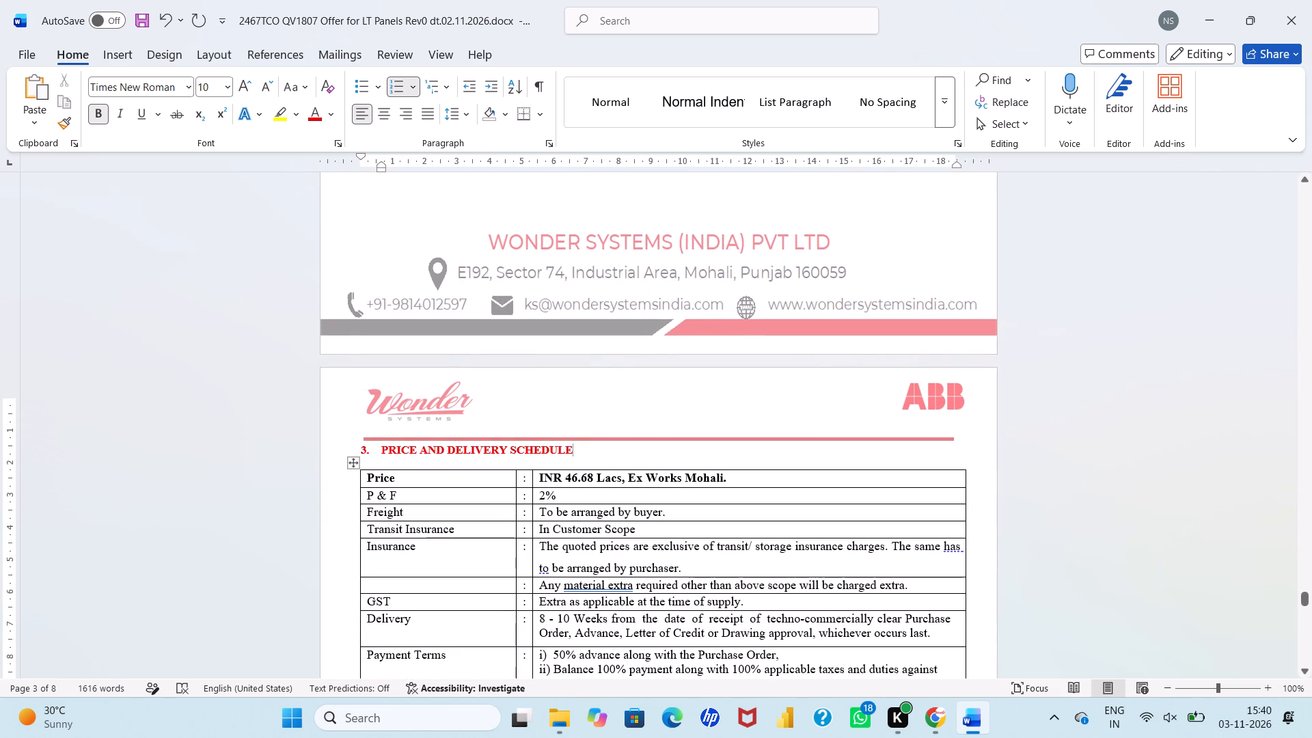
click(592, 479)
key(BackSpace)
key(BackSpace)
key(BackSpace)
key(BackSpace)
text(7.39)
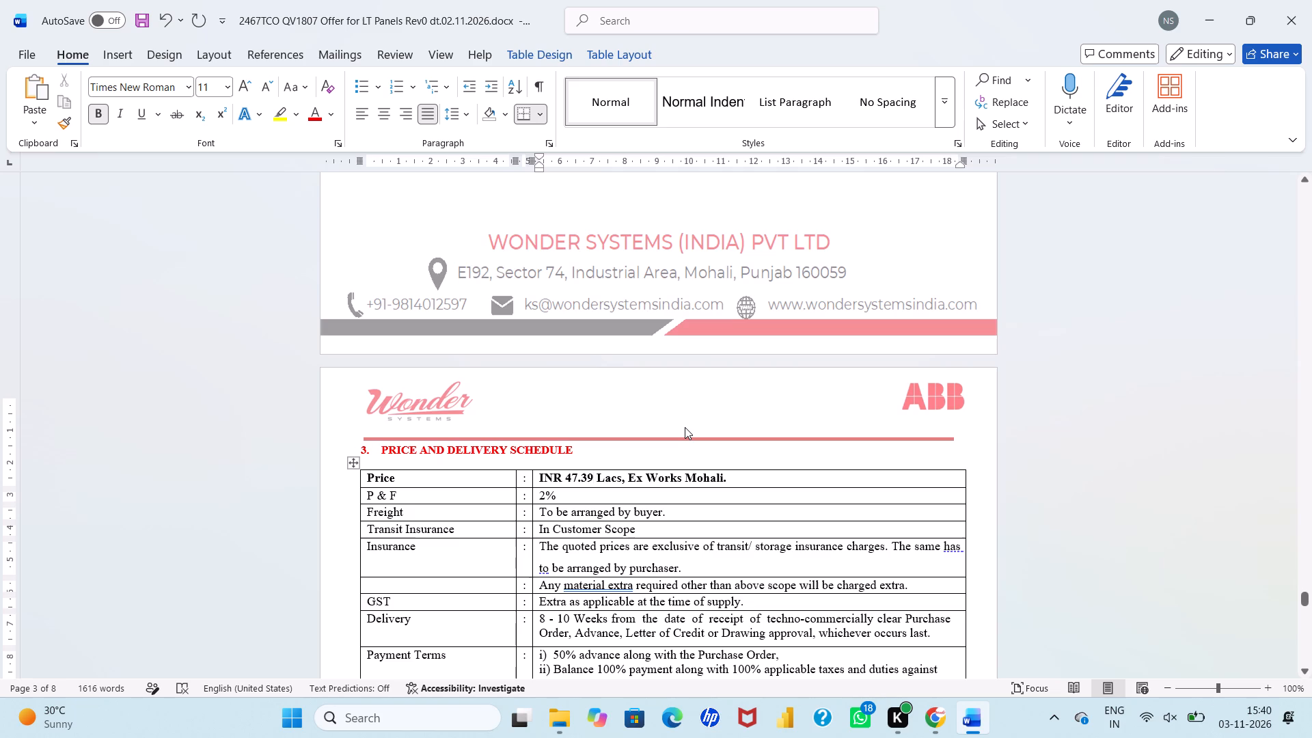
Apply 1.0 line spacing to the entire scope of supply table.
scroll(685, 427, up, 5)
scroll(685, 427, down, 1)
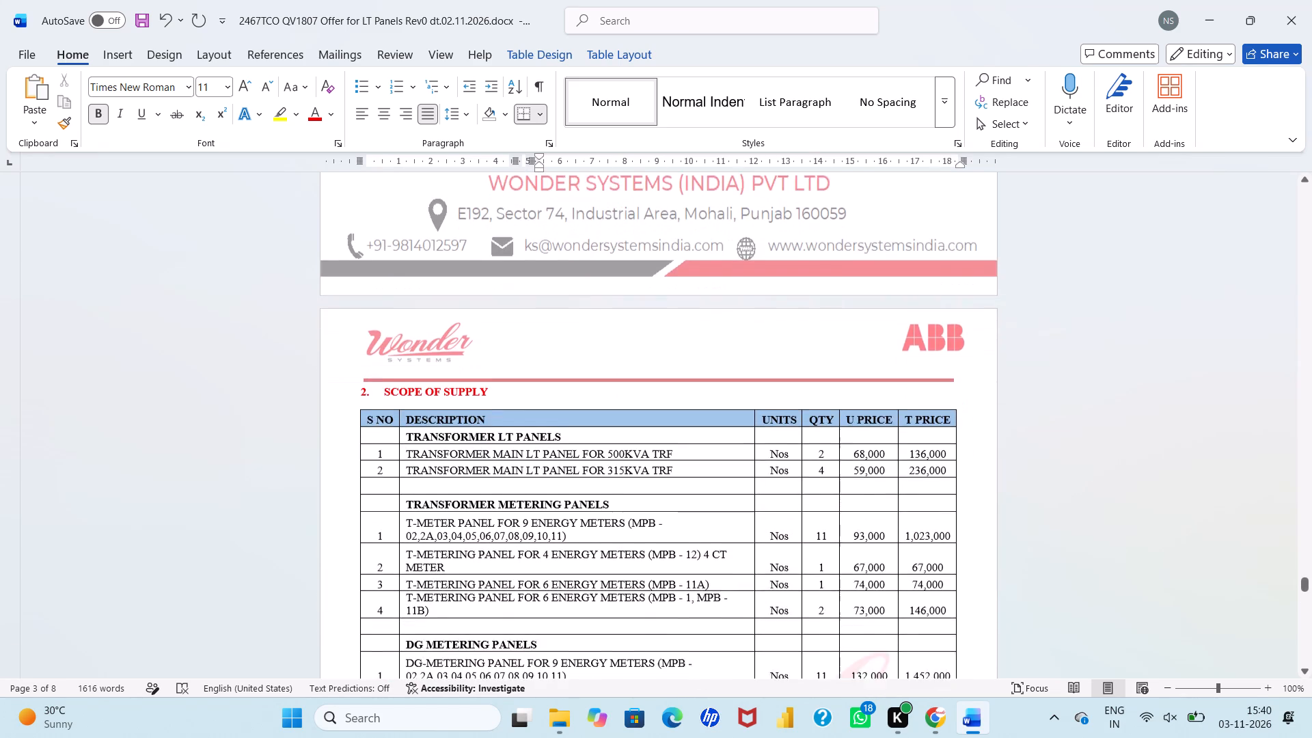
scroll(685, 427, down, 1)
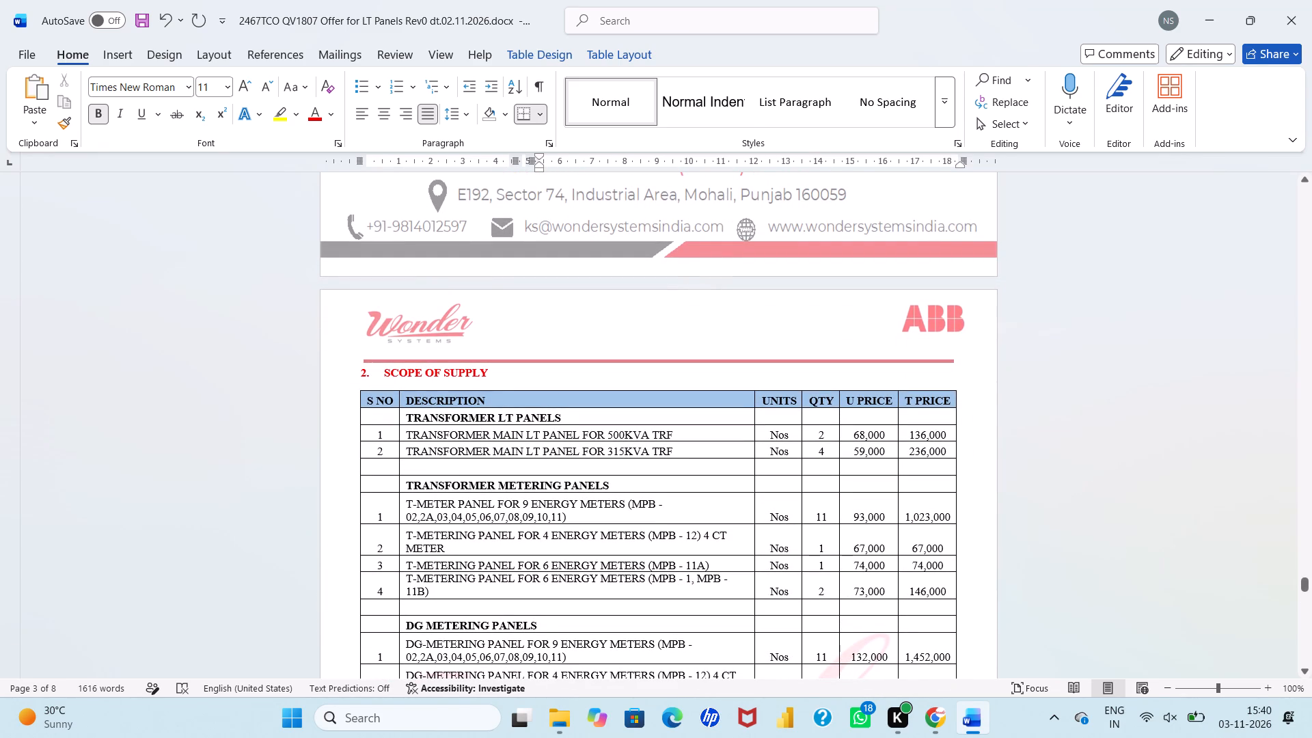
click(441, 412)
click(353, 387)
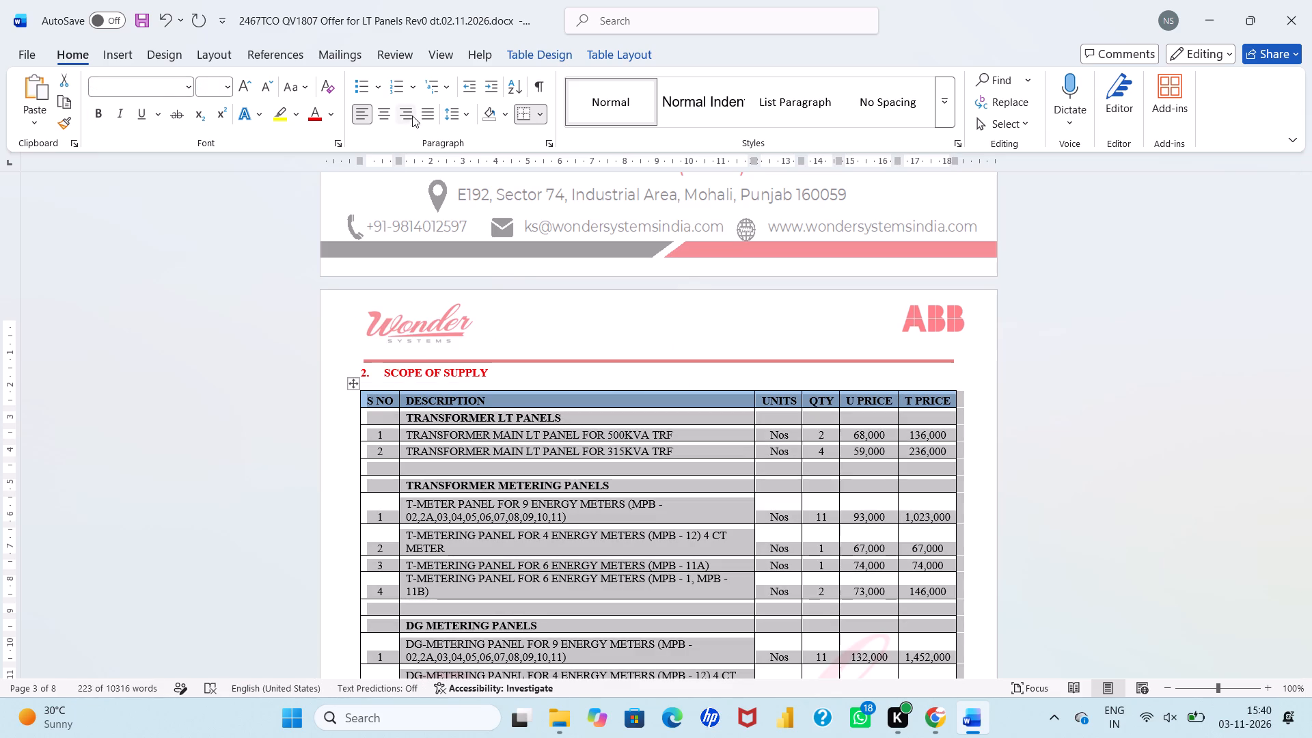
click(466, 120)
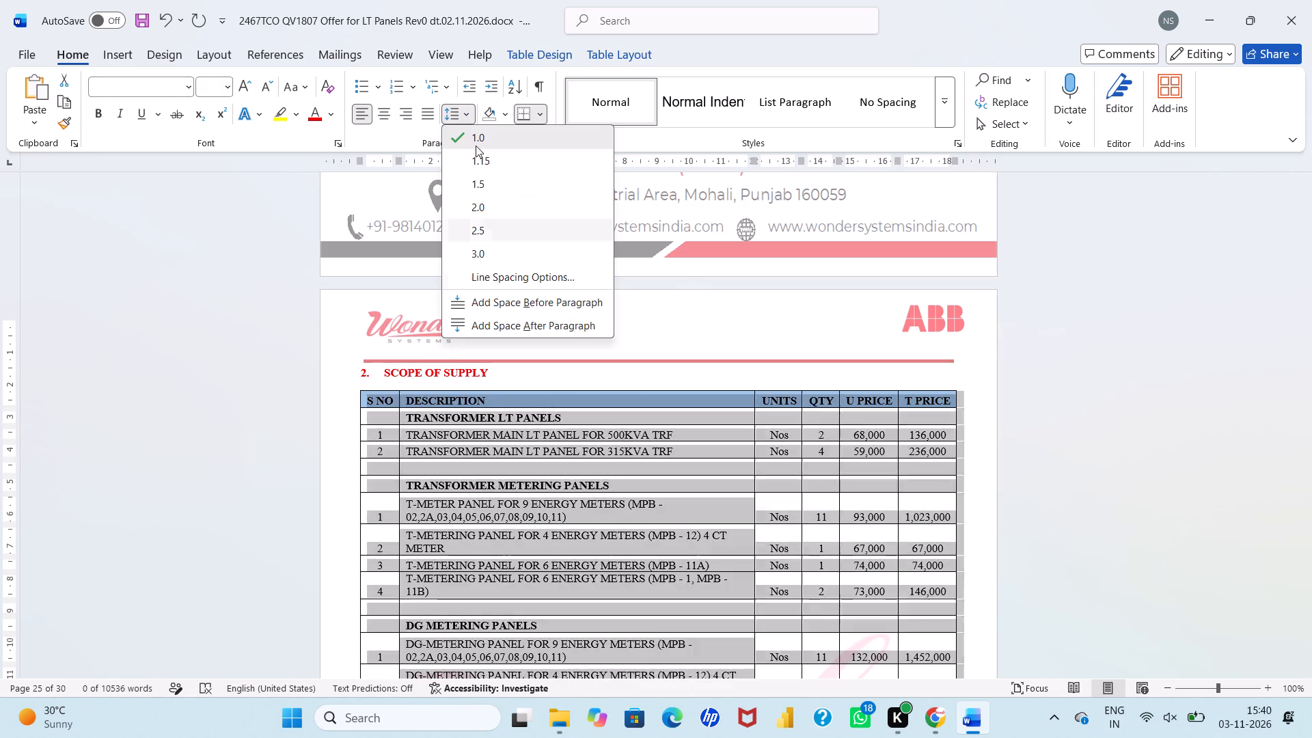
click(476, 131)
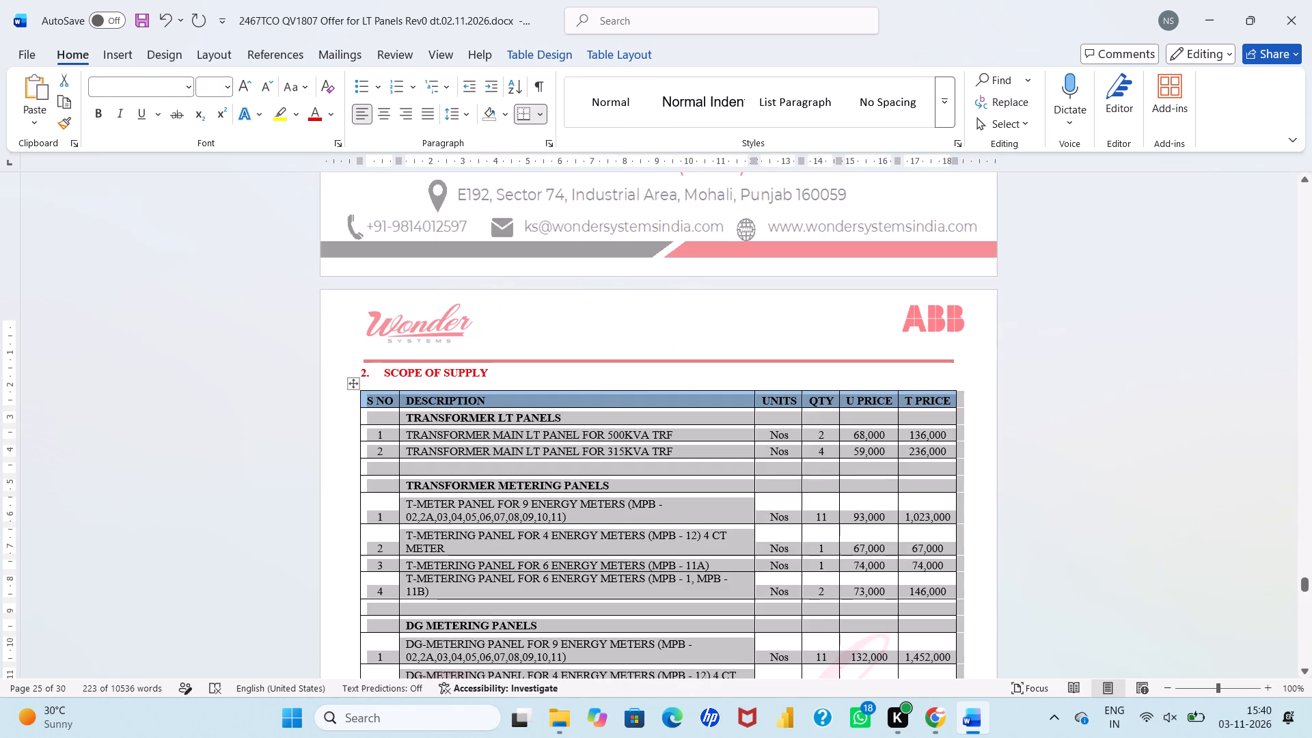
click(681, 510)
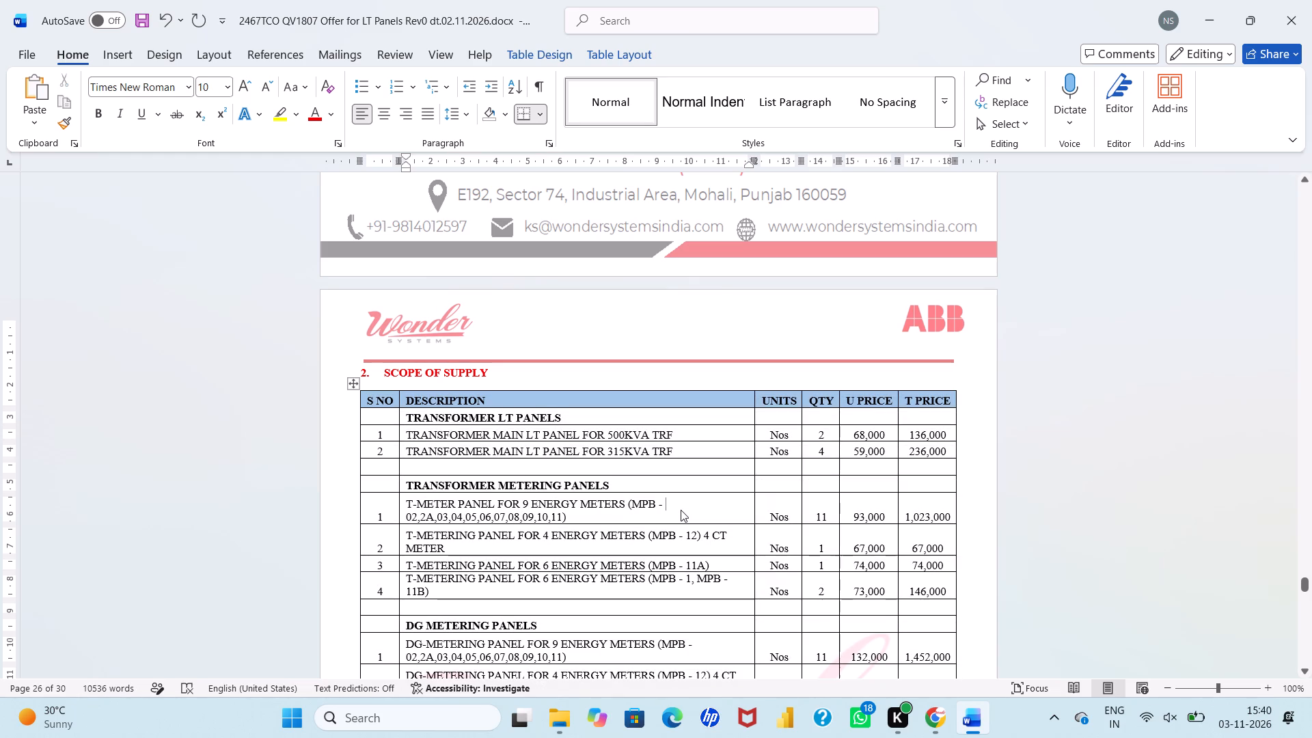
Check the scope of supply table's layout and total against the price and delivery schedule.
scroll(681, 510, down, 2)
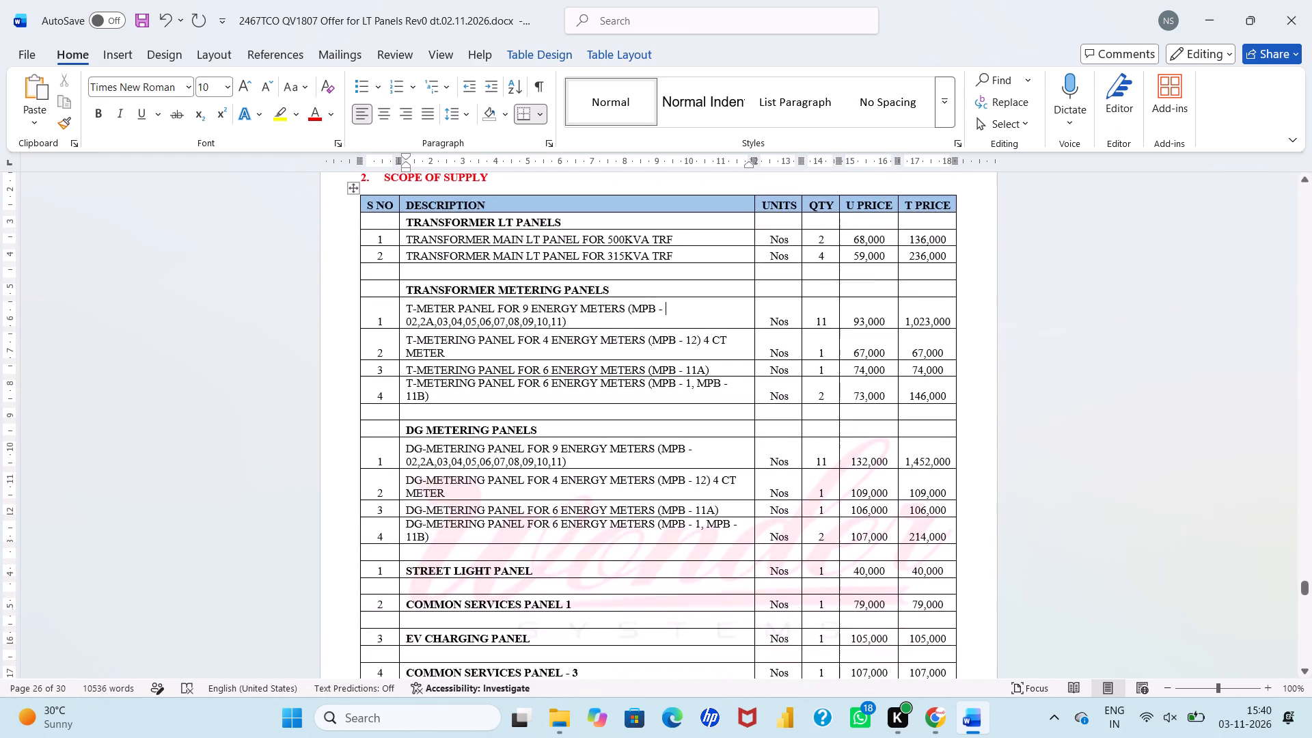
scroll(681, 510, down, 3)
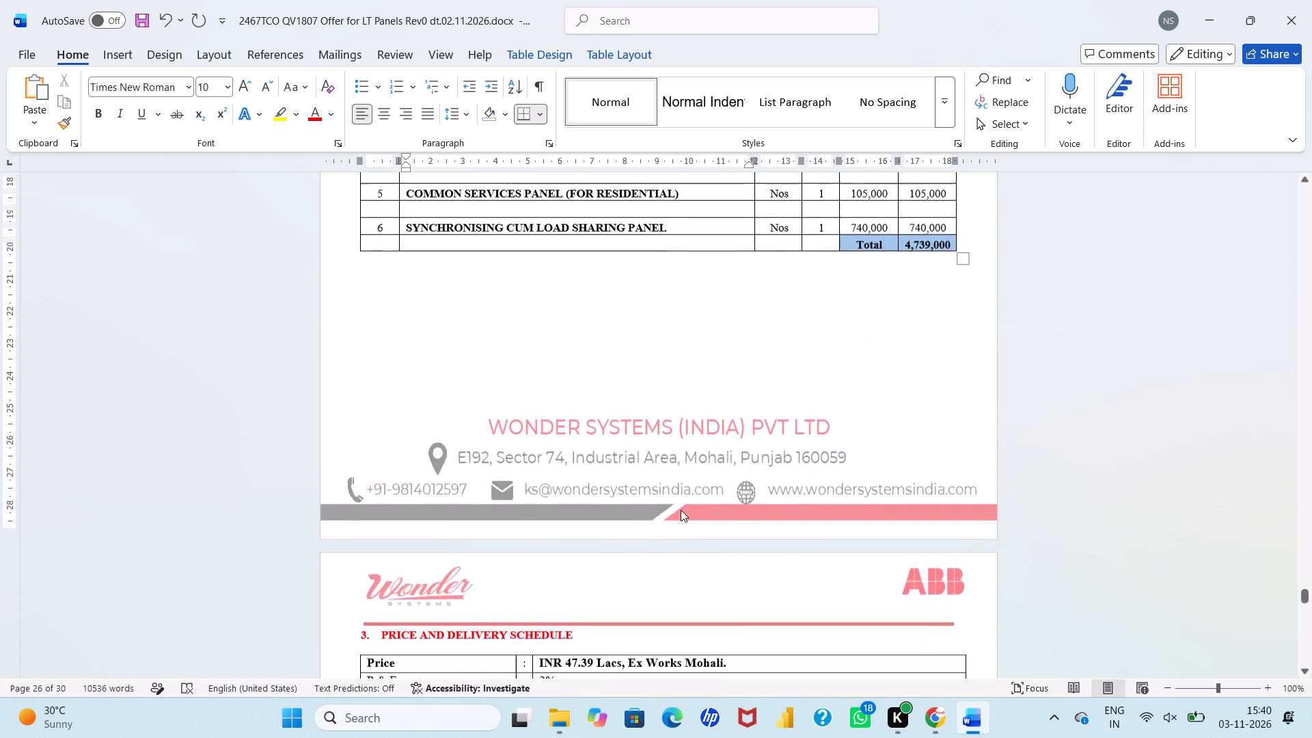
scroll(681, 510, down, 3)
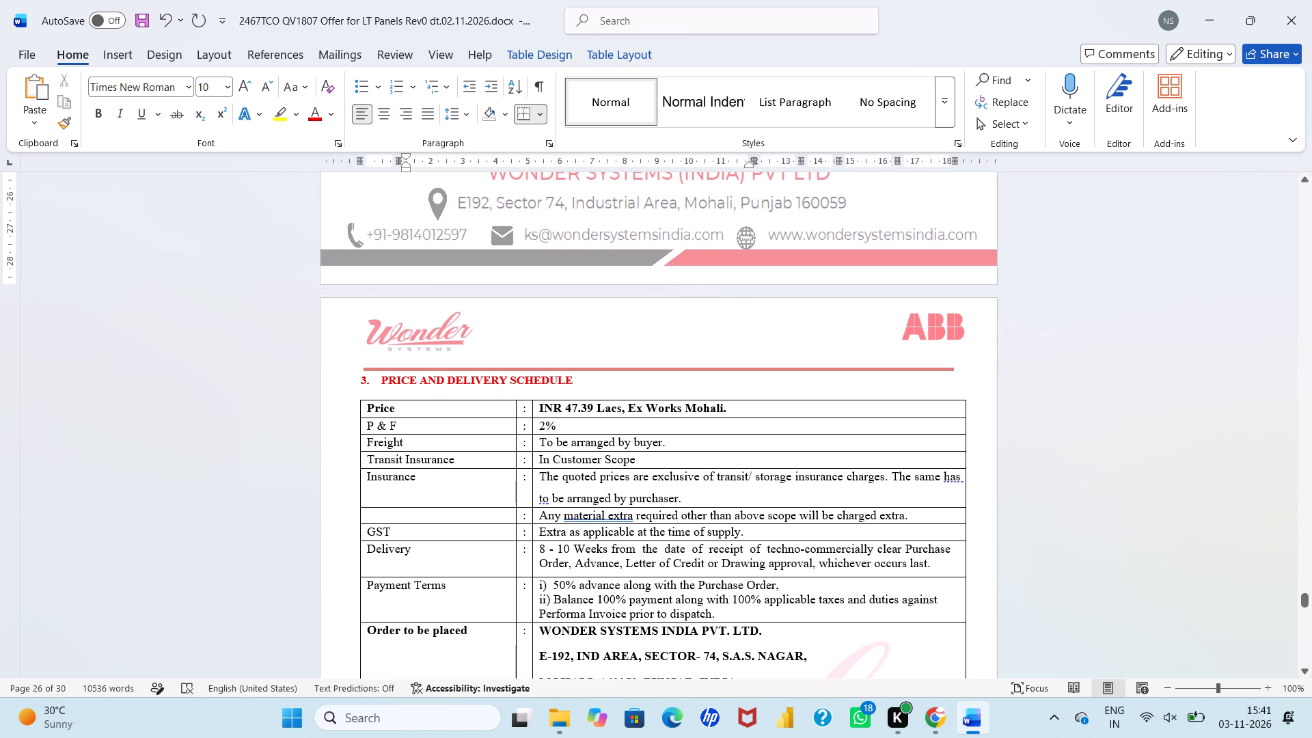
scroll(890, 437, up, 3)
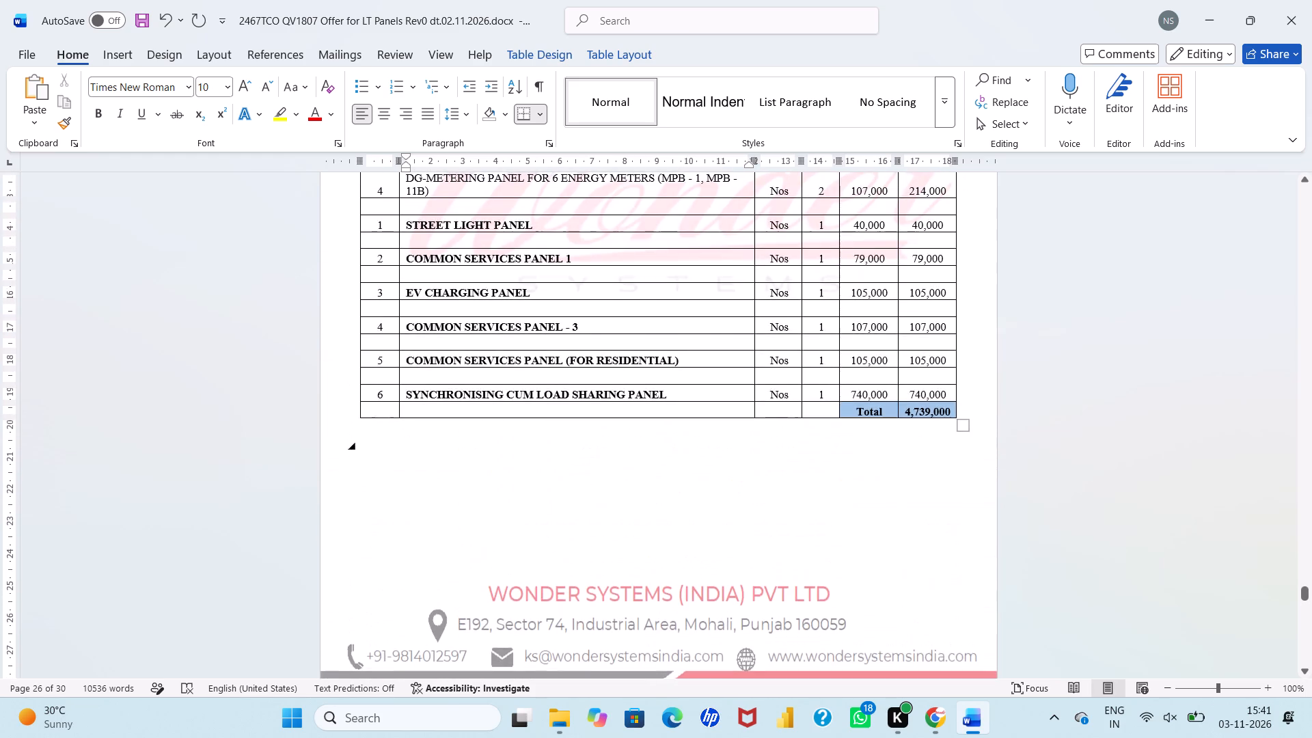
scroll(890, 437, up, 5)
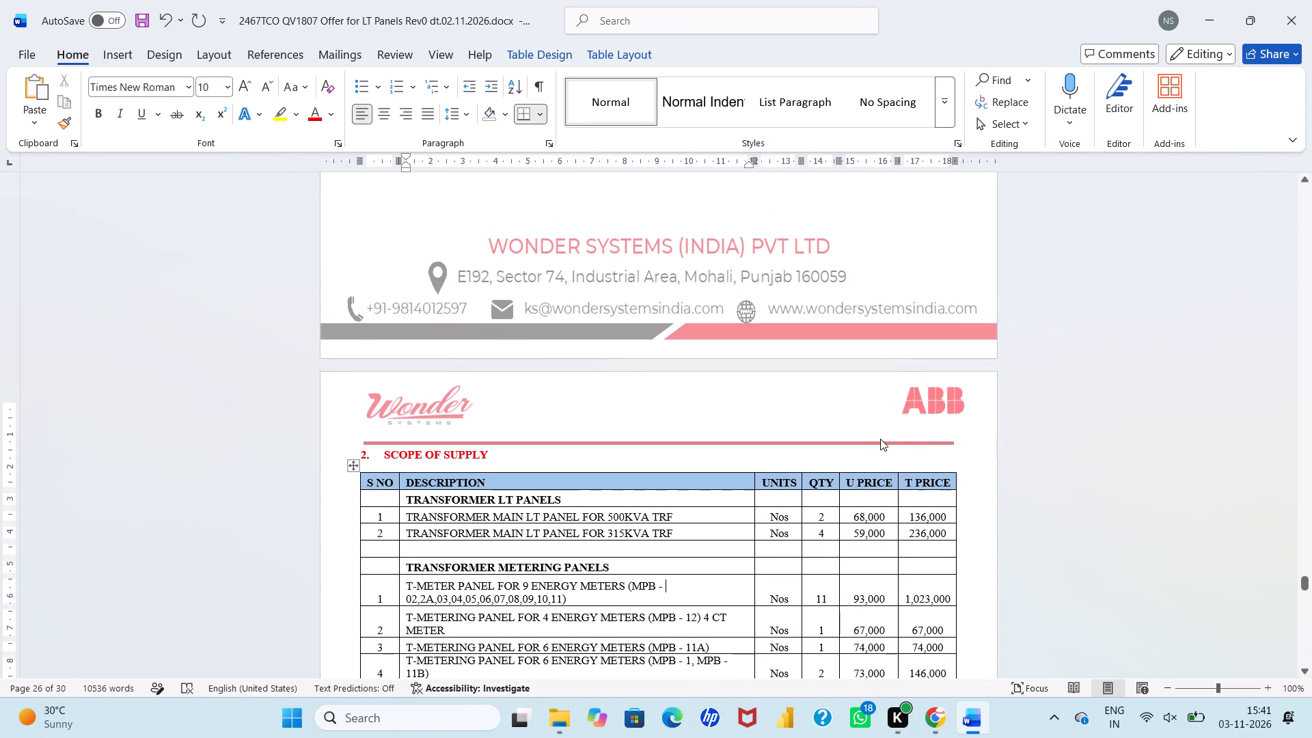
Apply the Times New Roman font to the entire document.
click(612, 549)
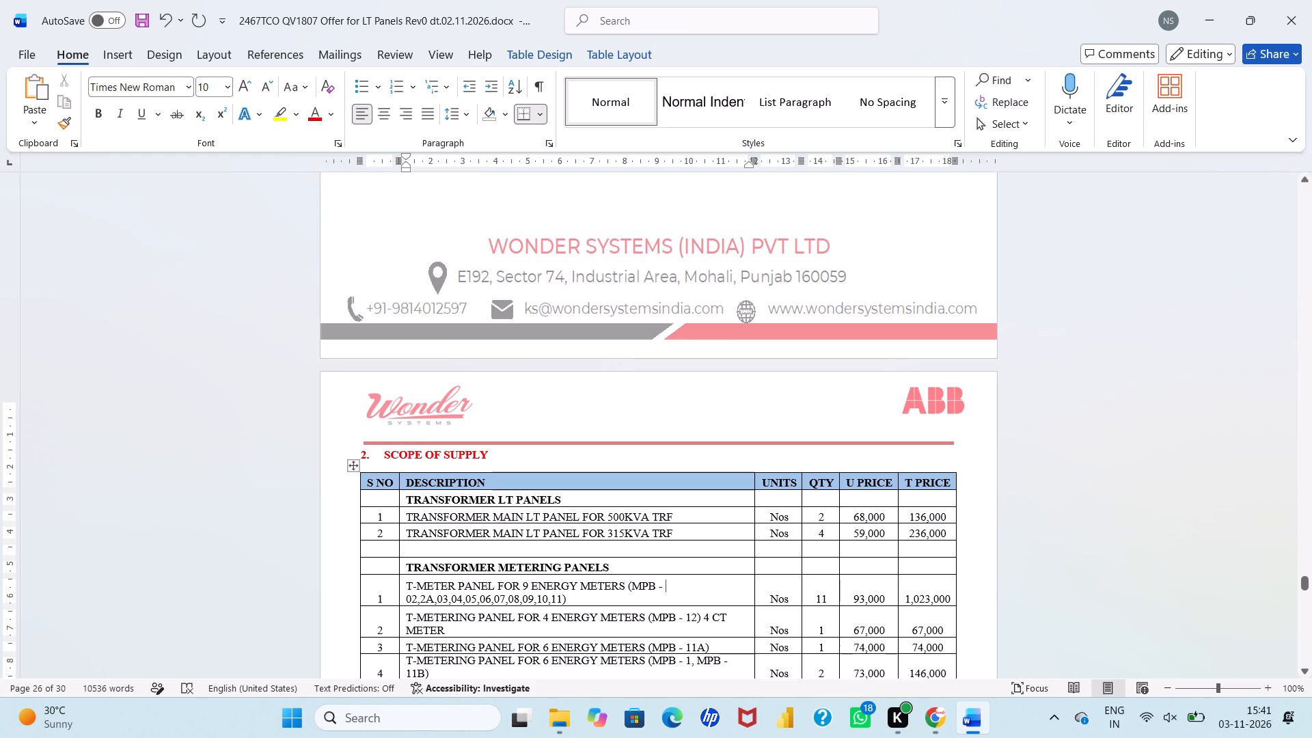
key(ctrl+a)
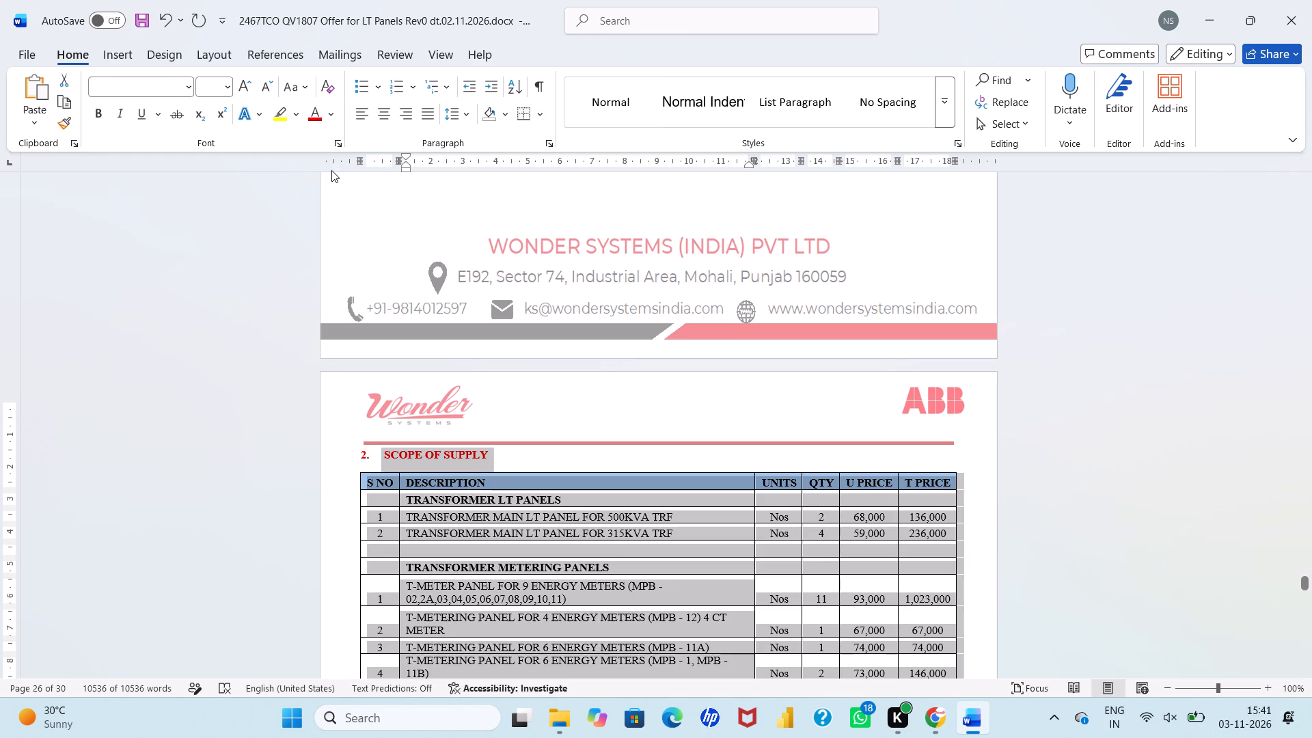
click(187, 92)
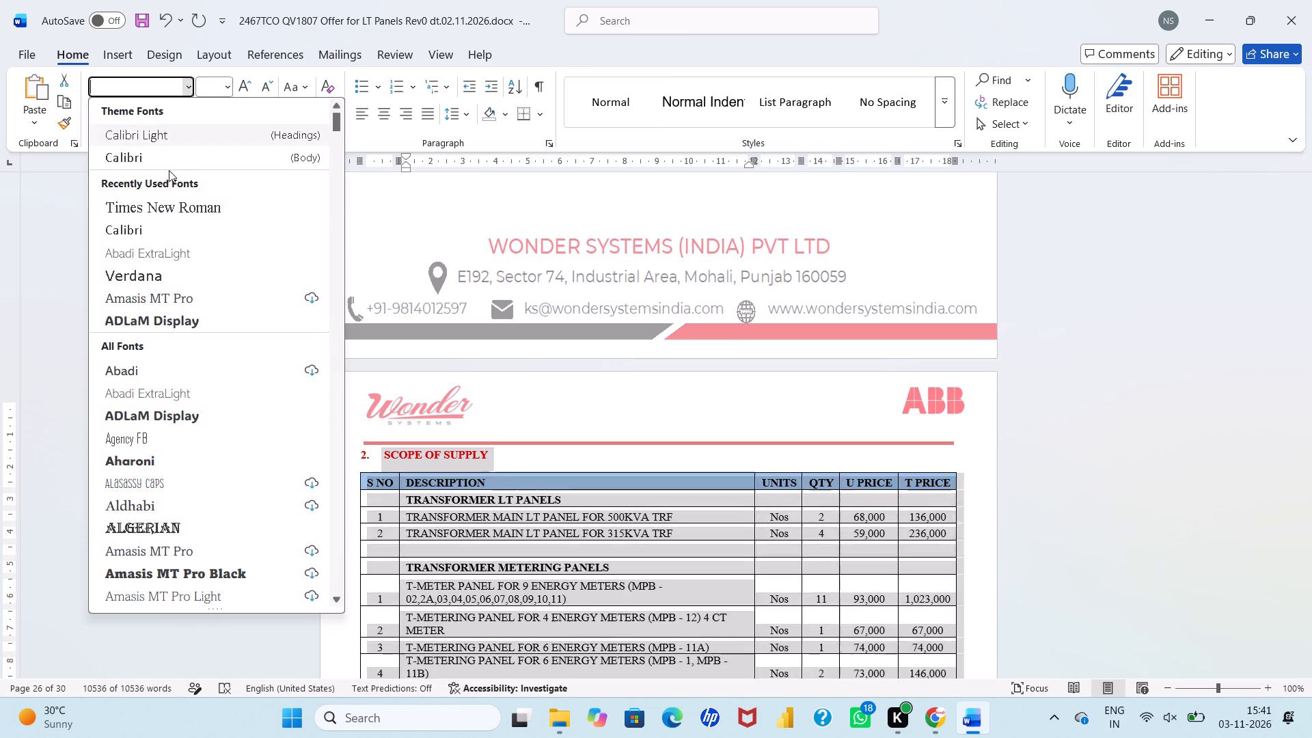
click(169, 211)
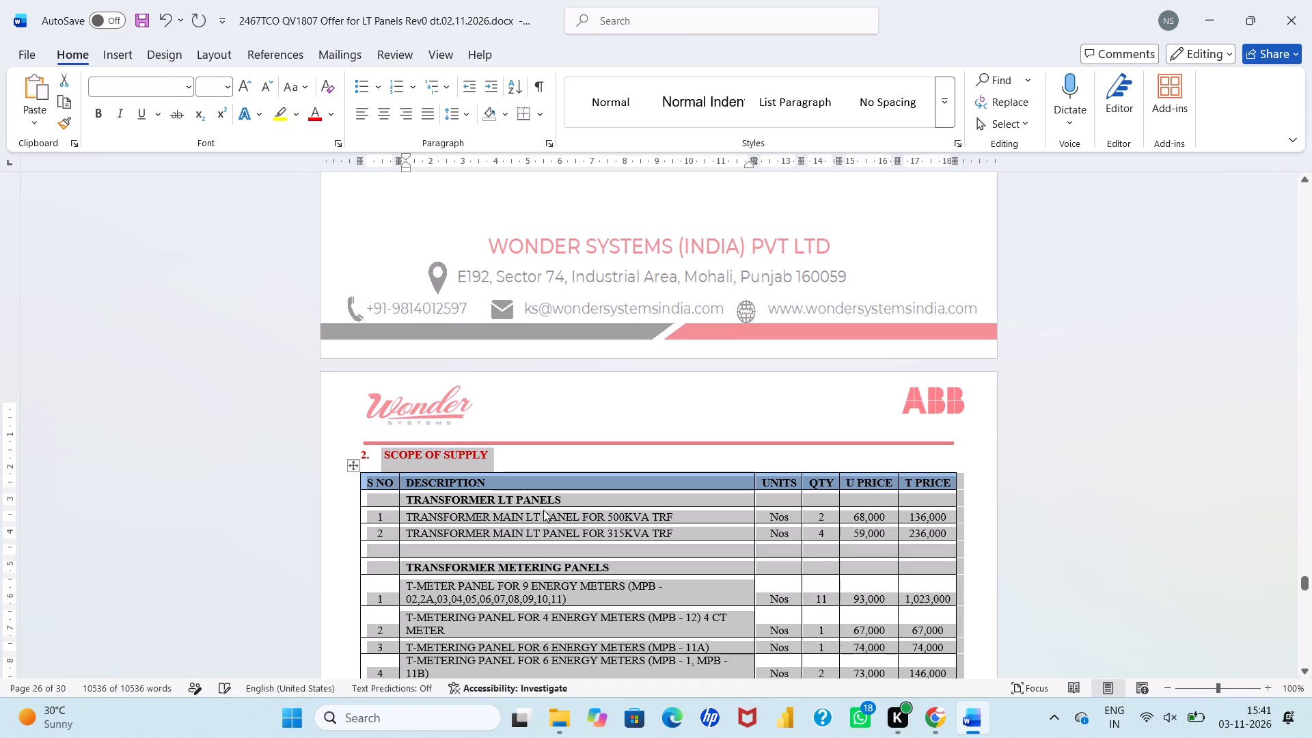
click(584, 536)
Review the offer from the cover letter through to the start of the BOM for consistent formatting.
scroll(584, 536, up, 5)
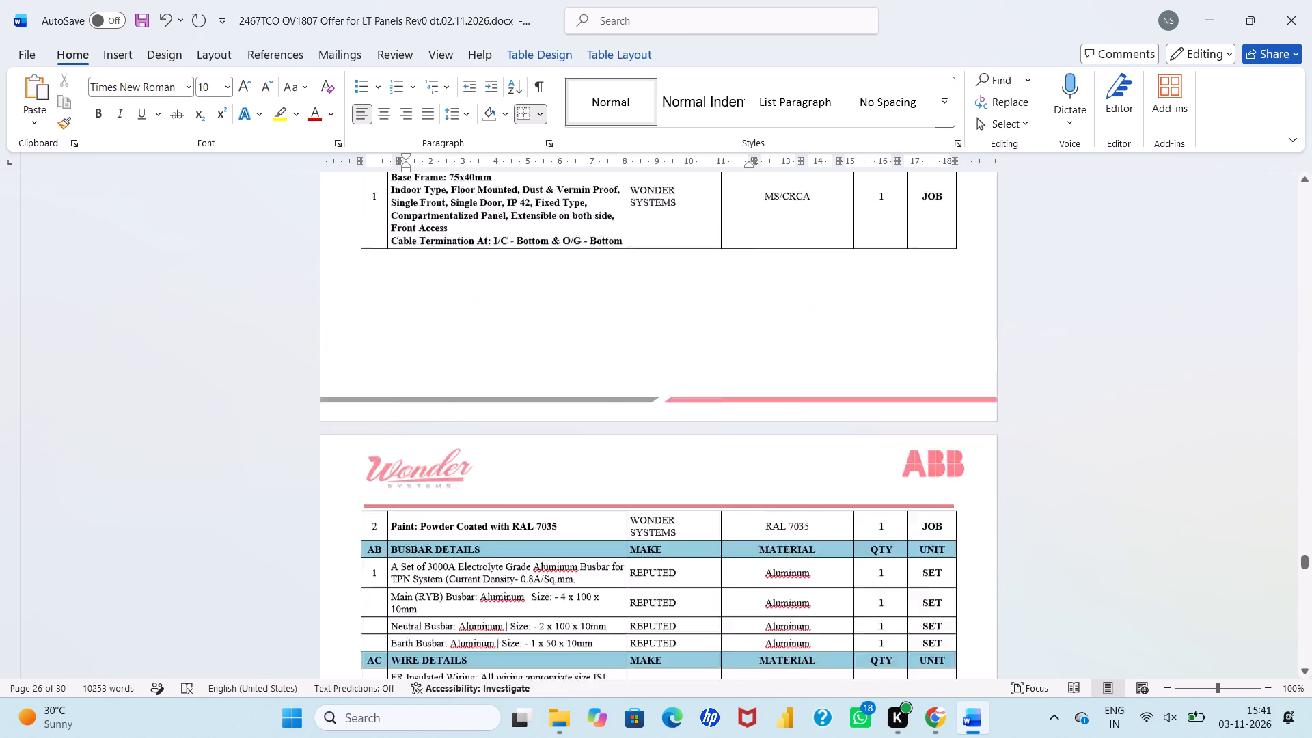
scroll(584, 536, up, 20)
scroll(584, 536, up, 20)
scroll(584, 536, up, 20)
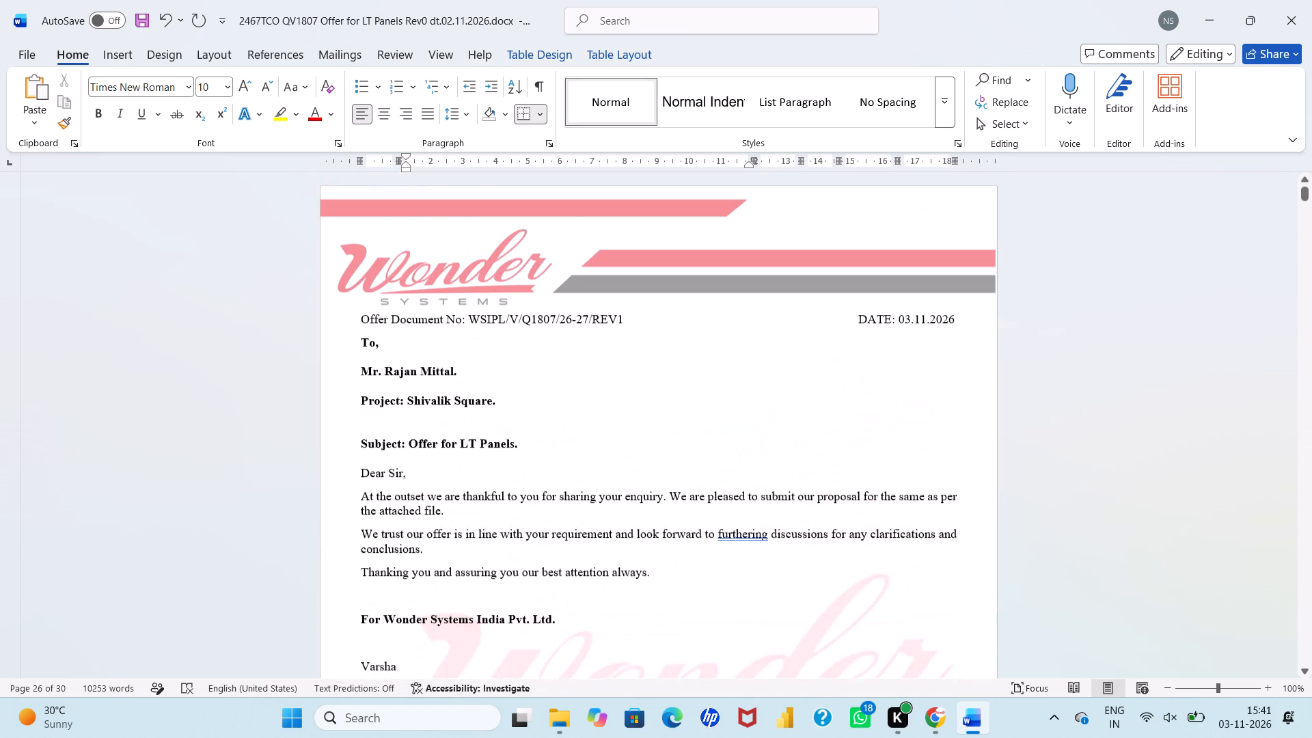
scroll(584, 536, up, 4)
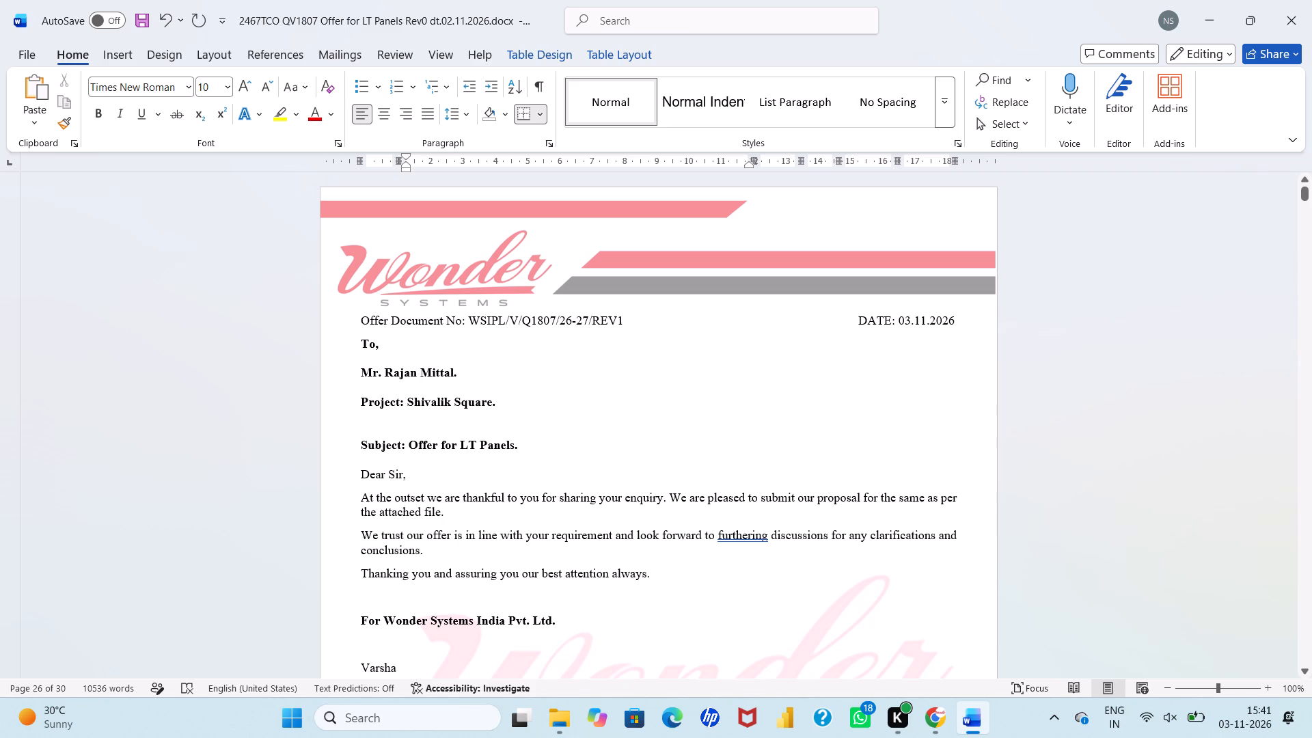
scroll(474, 422, down, 1)
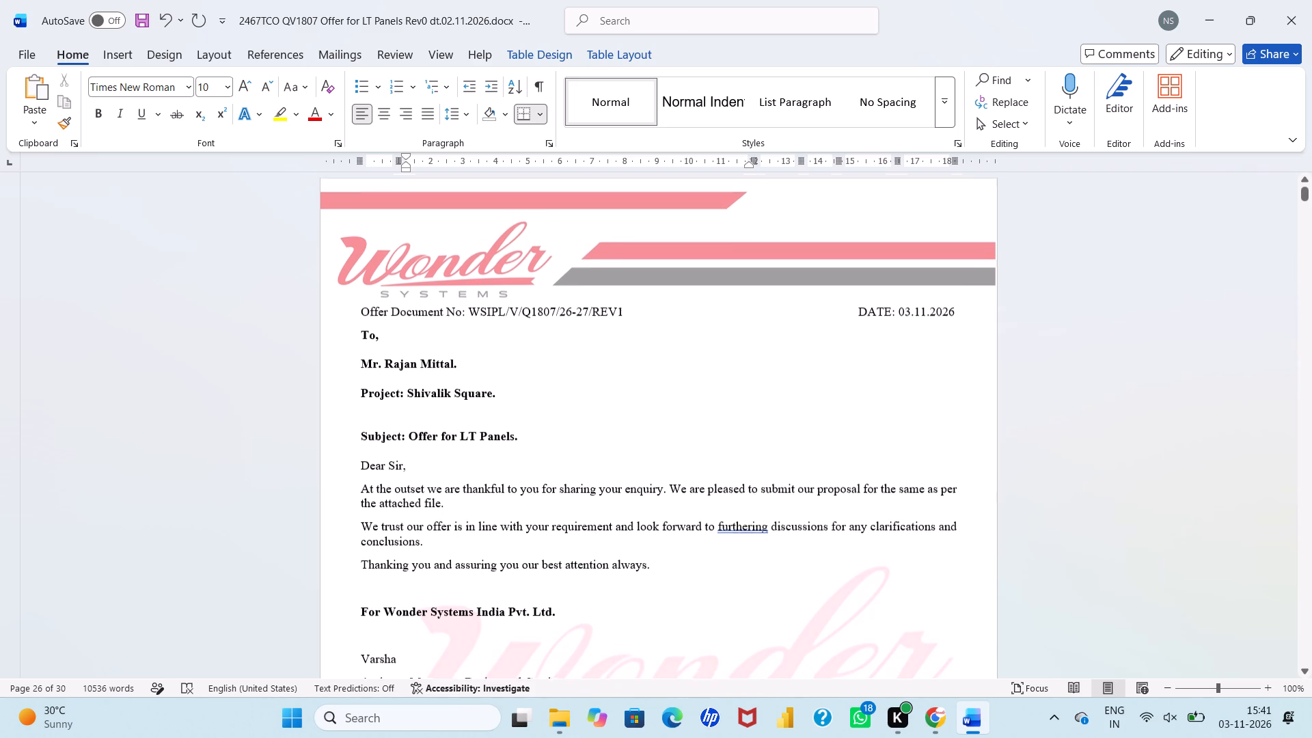
scroll(474, 422, down, 2)
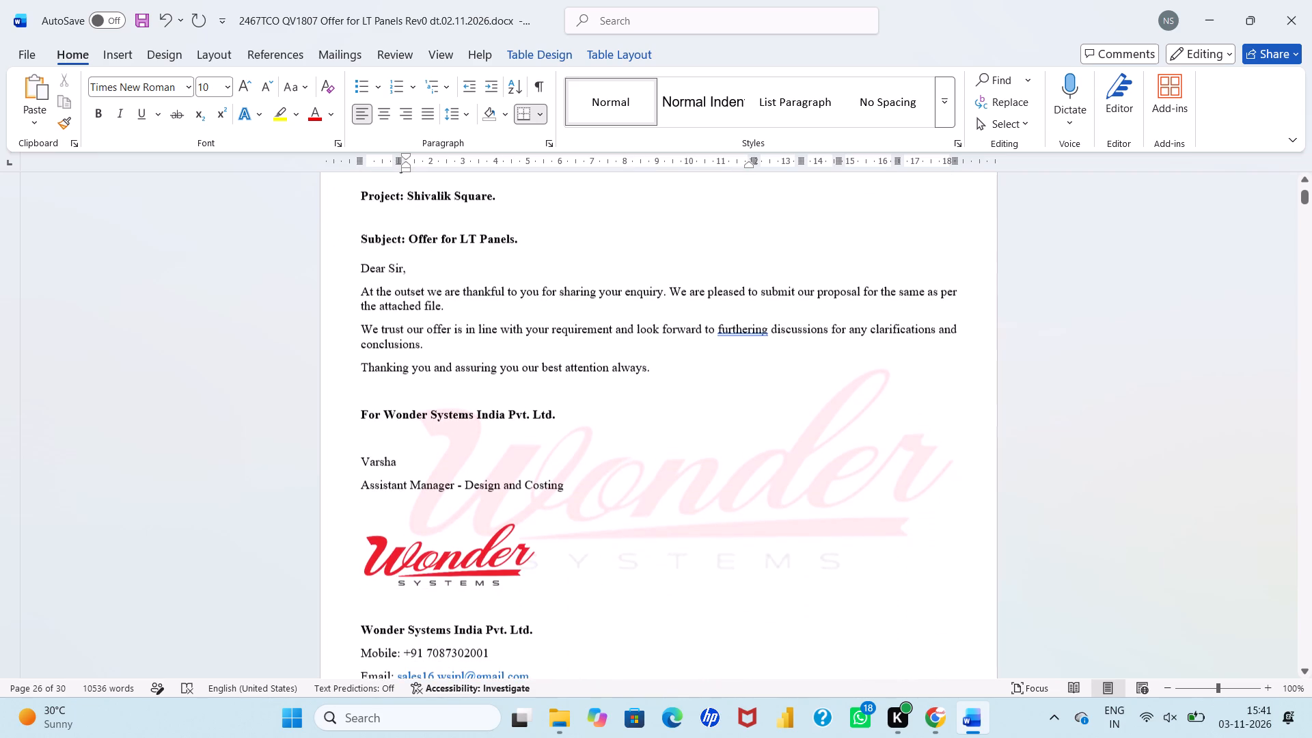
scroll(481, 443, down, 4)
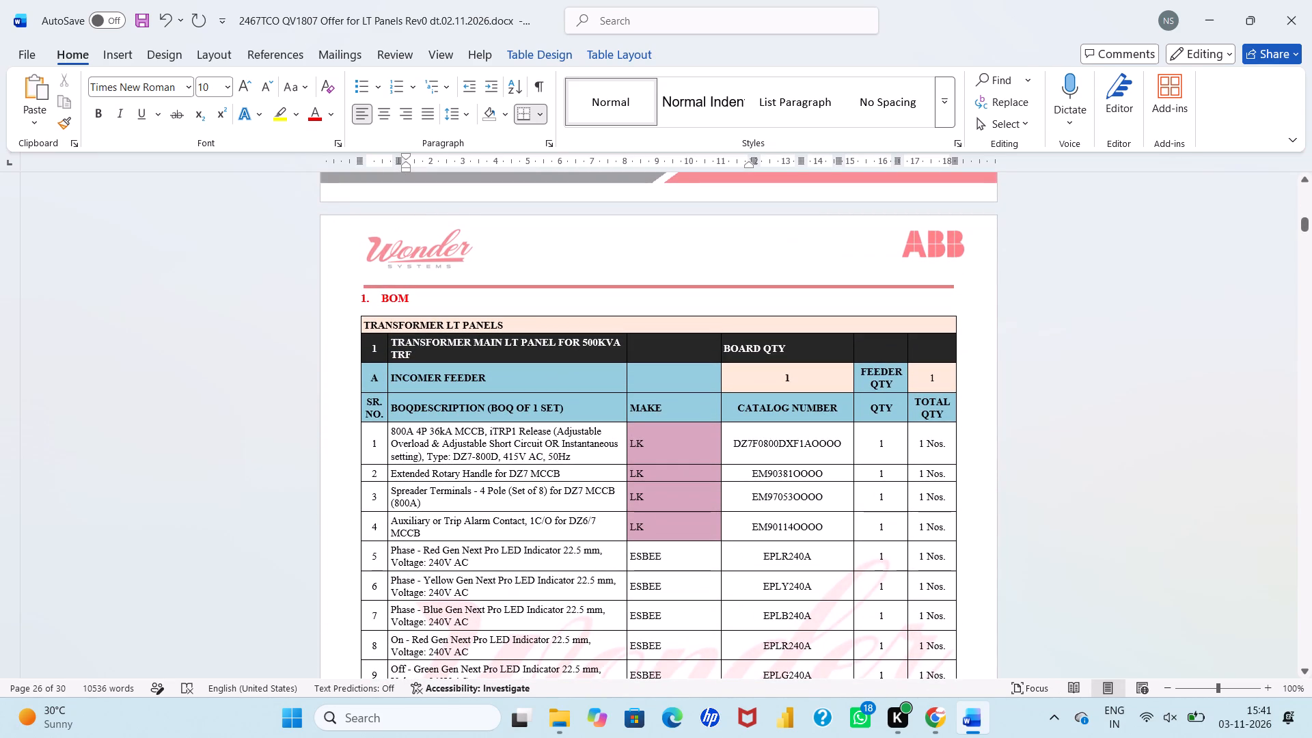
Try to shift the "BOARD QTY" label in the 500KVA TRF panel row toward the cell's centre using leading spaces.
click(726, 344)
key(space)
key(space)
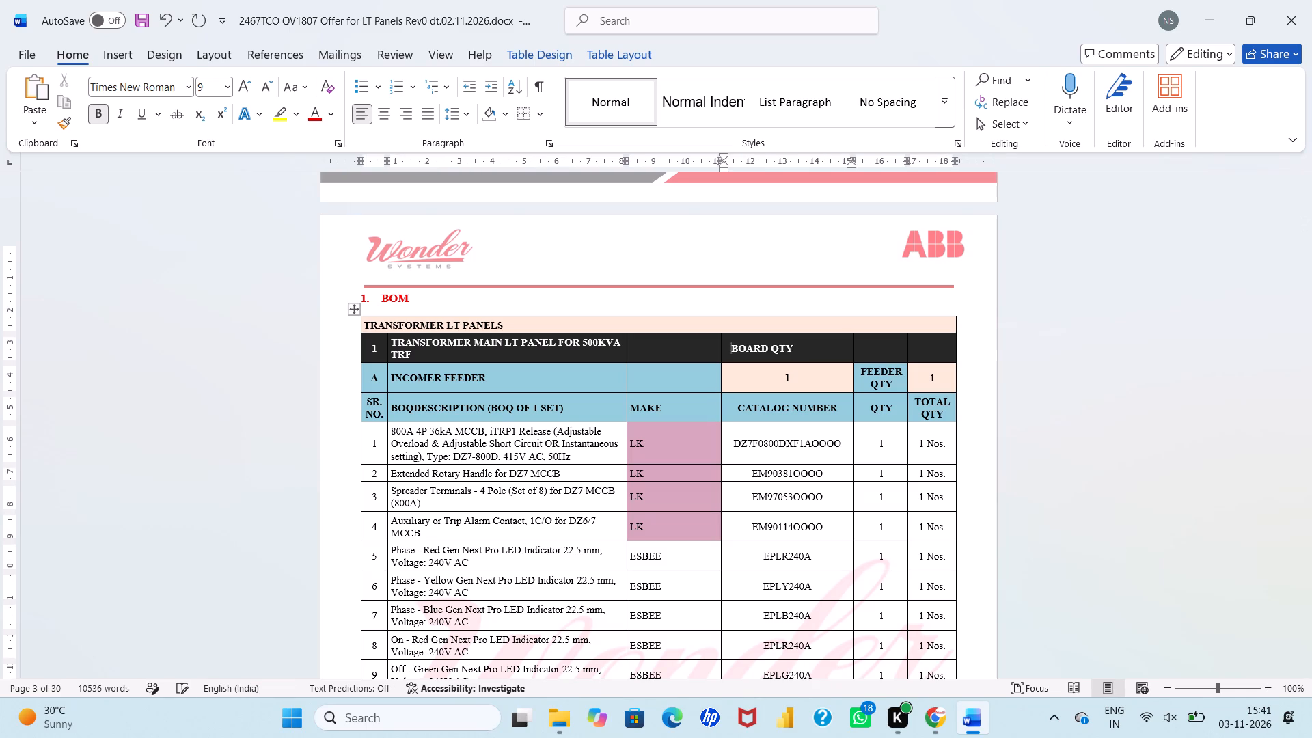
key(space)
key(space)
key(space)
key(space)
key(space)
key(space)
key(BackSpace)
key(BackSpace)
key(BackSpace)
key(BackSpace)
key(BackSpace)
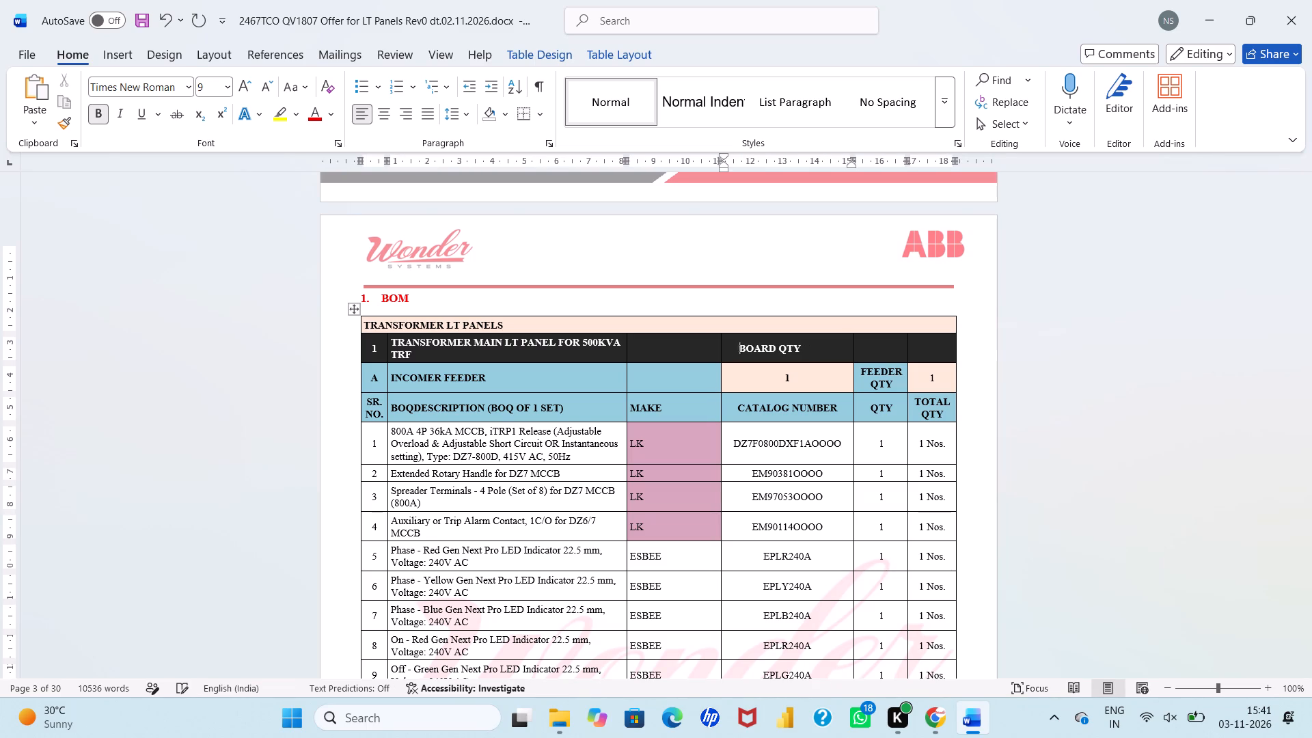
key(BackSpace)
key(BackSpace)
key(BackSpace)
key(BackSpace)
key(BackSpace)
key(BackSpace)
Set the line spacing of the "BOM" heading to 1.0.
click(422, 299)
click(463, 108)
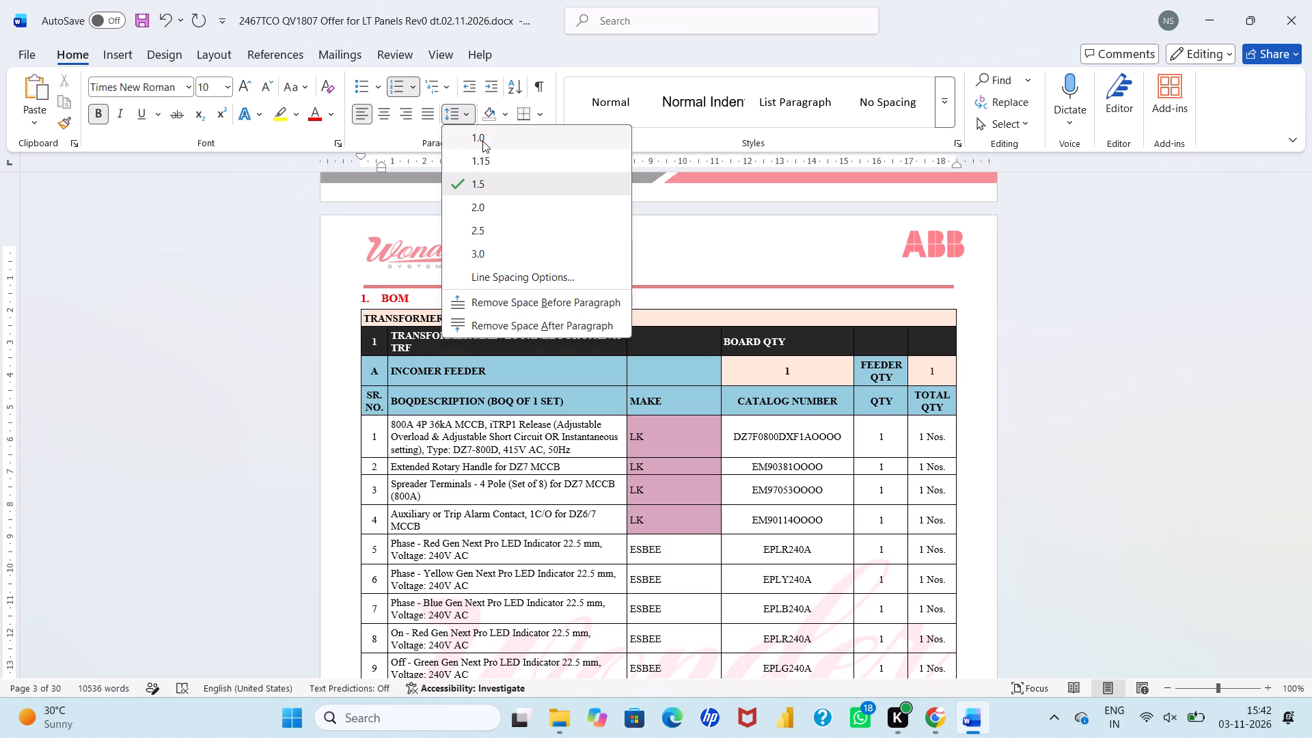
click(482, 141)
click(560, 430)
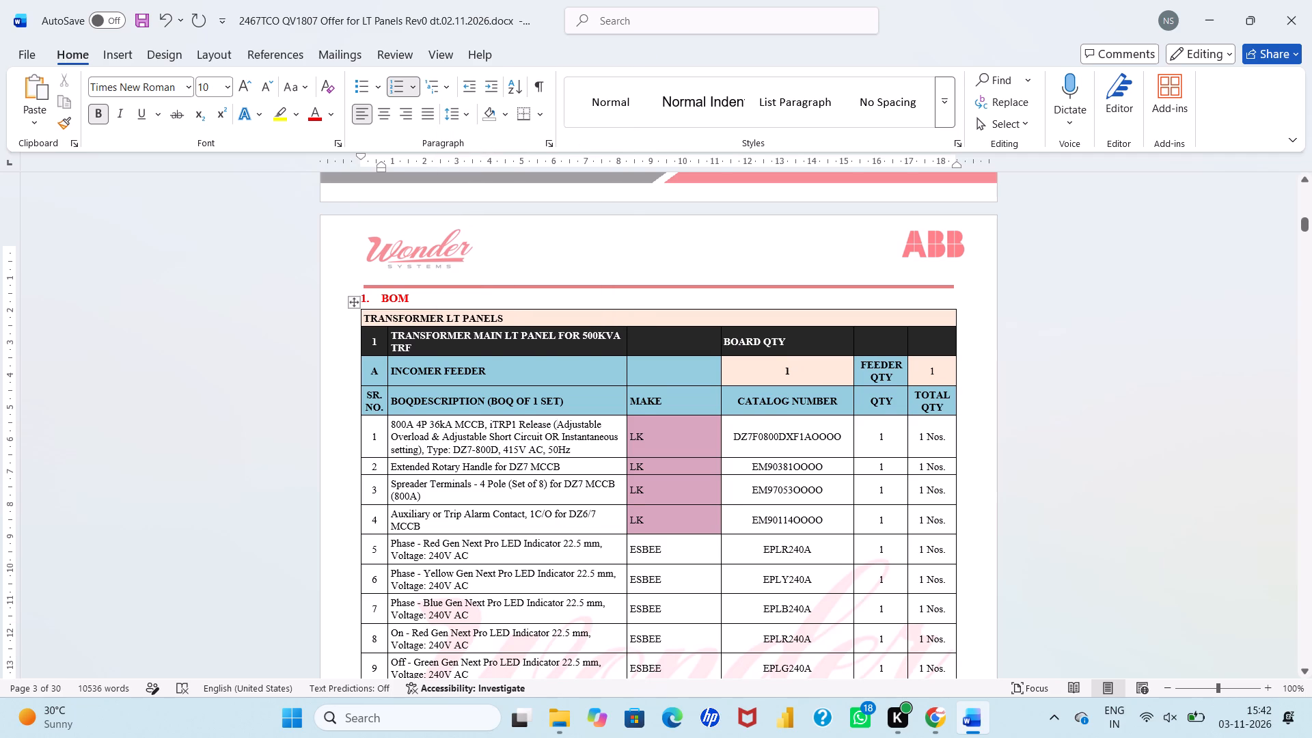
Correct the spelling to "Aluminium" in the 800A busbar set description of the 500KVA TRF panel.
scroll(560, 430, down, 2)
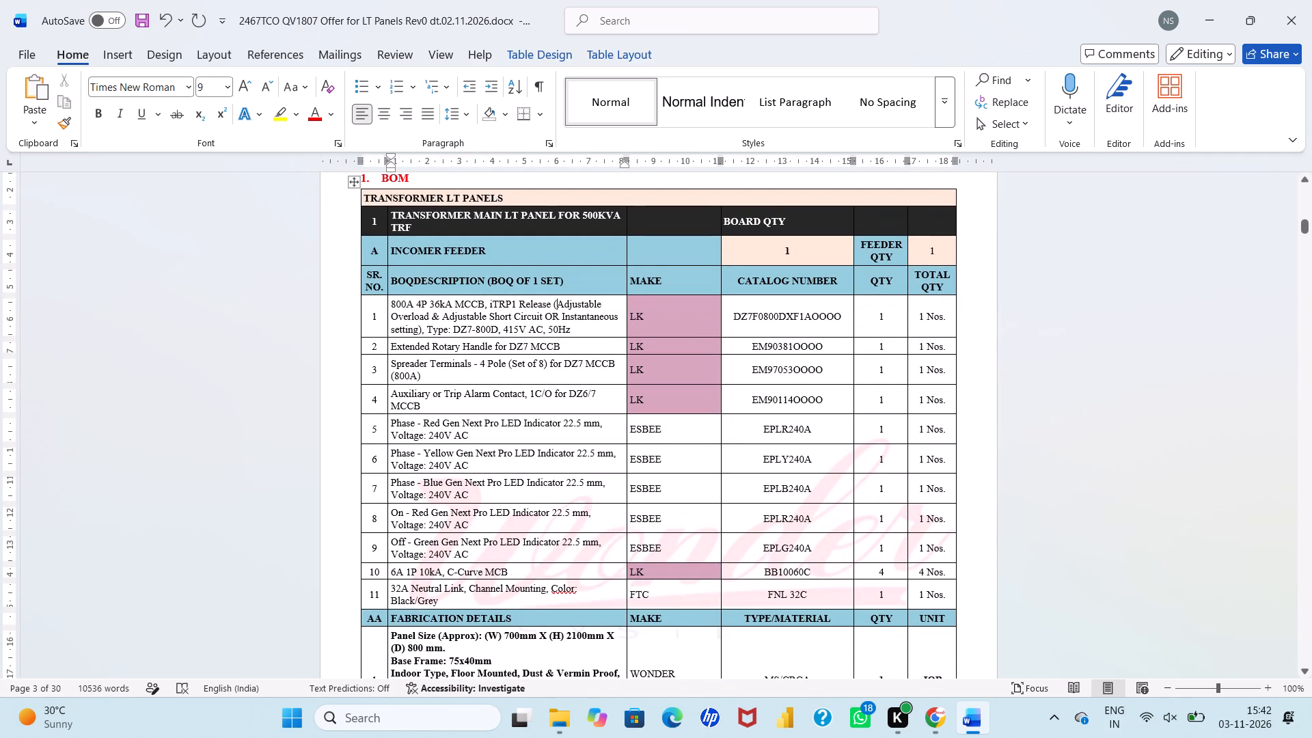
scroll(560, 430, down, 1)
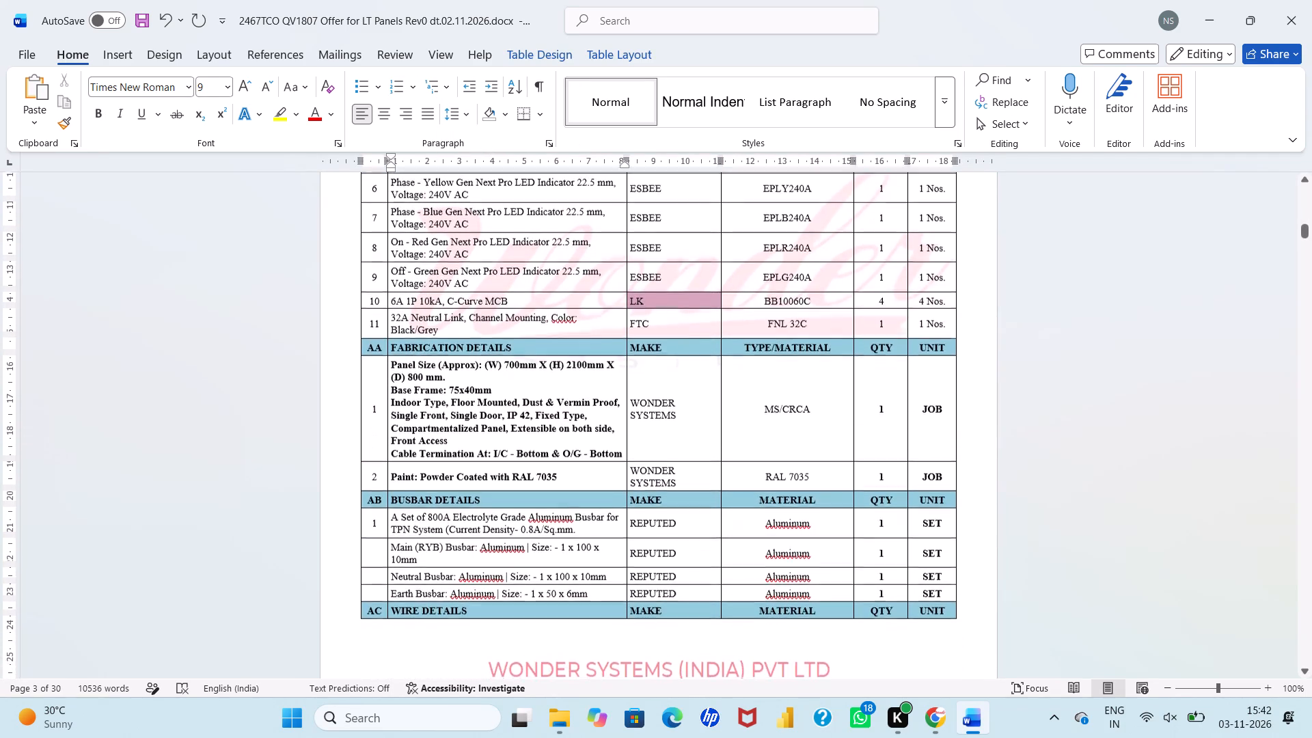
scroll(560, 430, down, 1)
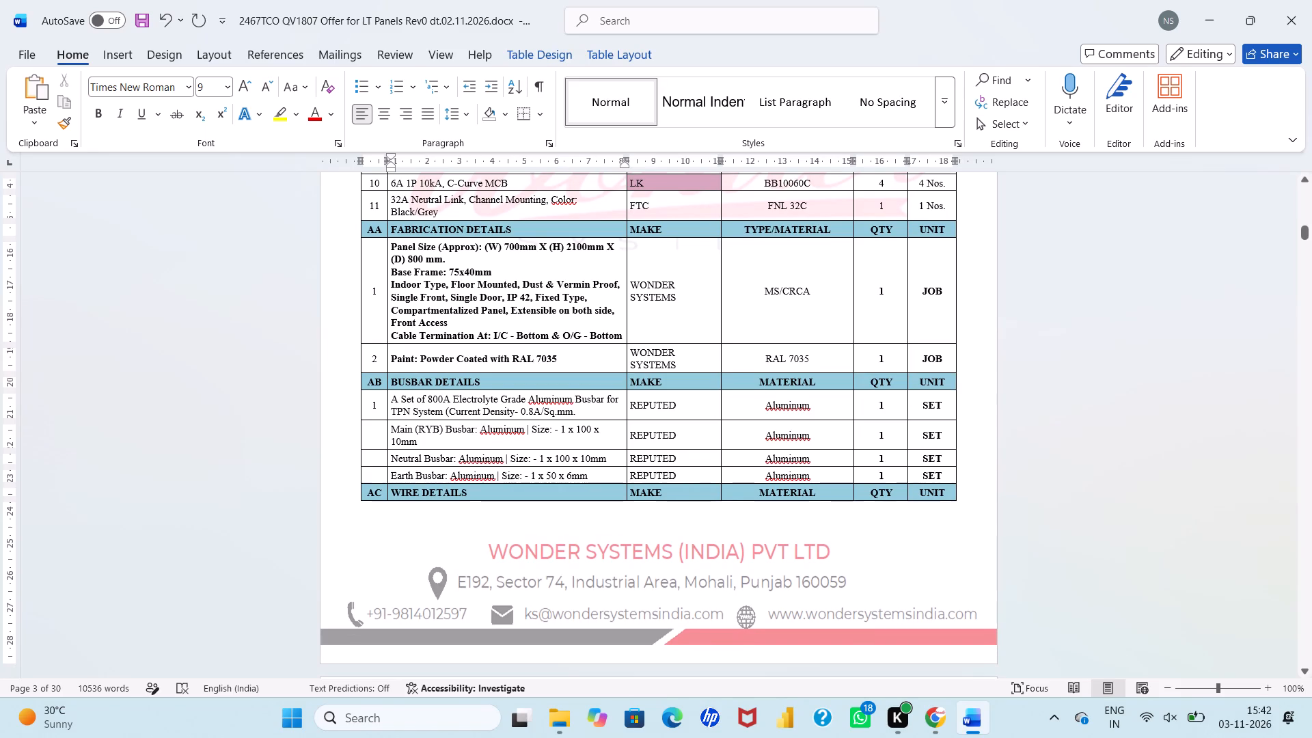
click(551, 402)
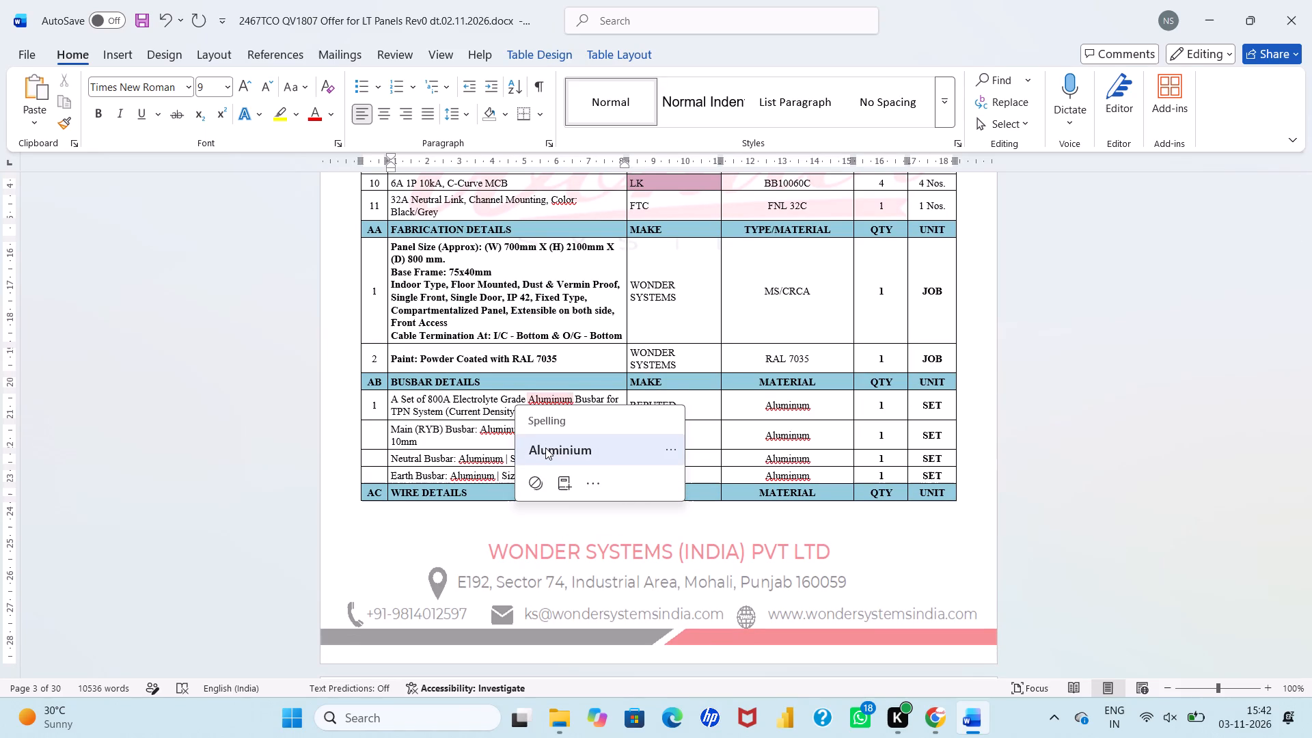
click(545, 448)
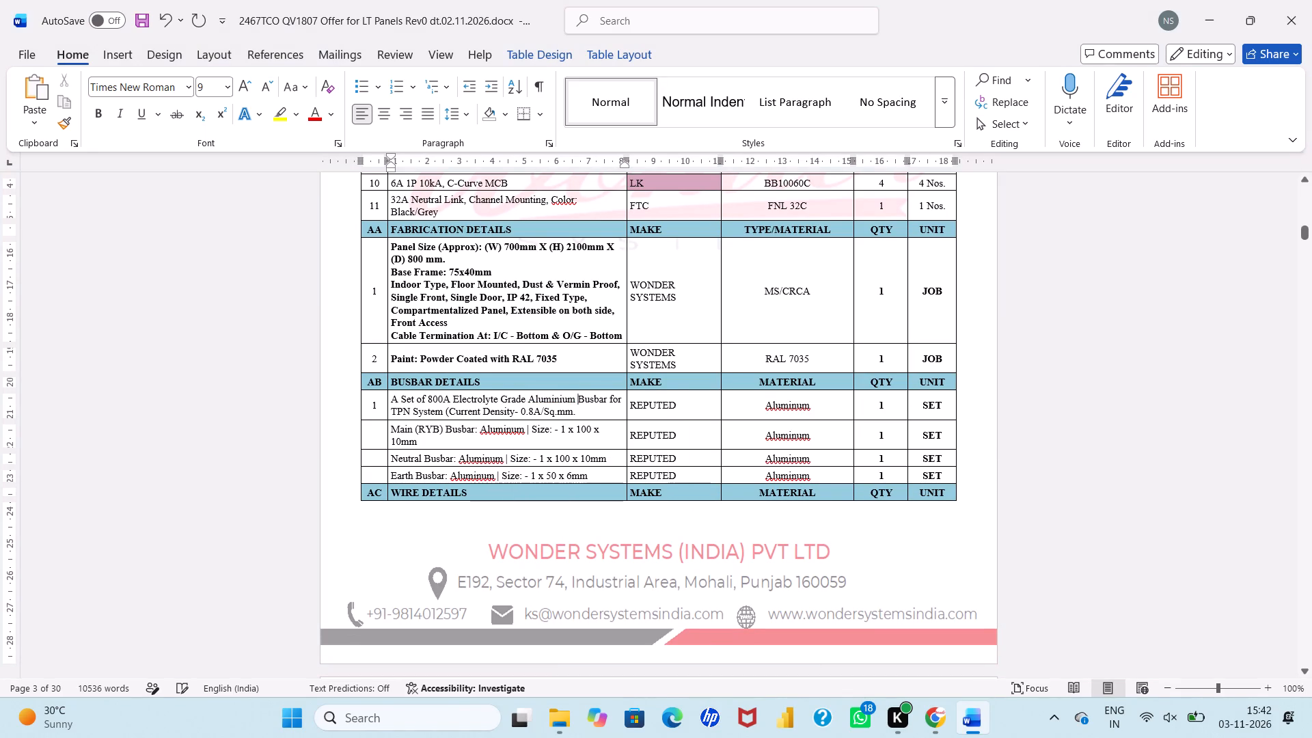
Ignore the spelling flag on "Aluminum" in the main (RYB) busbar description.
click(512, 428)
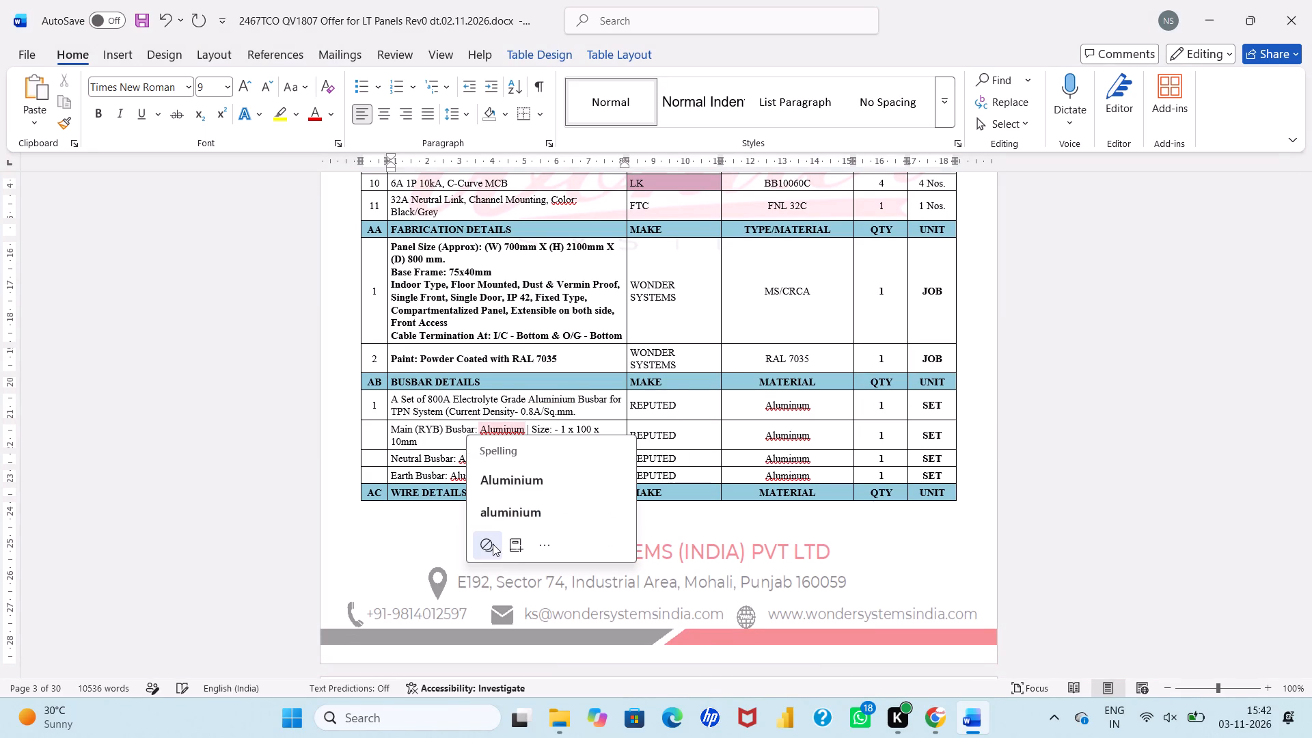
click(493, 544)
Delete the extra blank line between the end of the BOM table and the "Note:-" heading.
scroll(493, 544, down, 3)
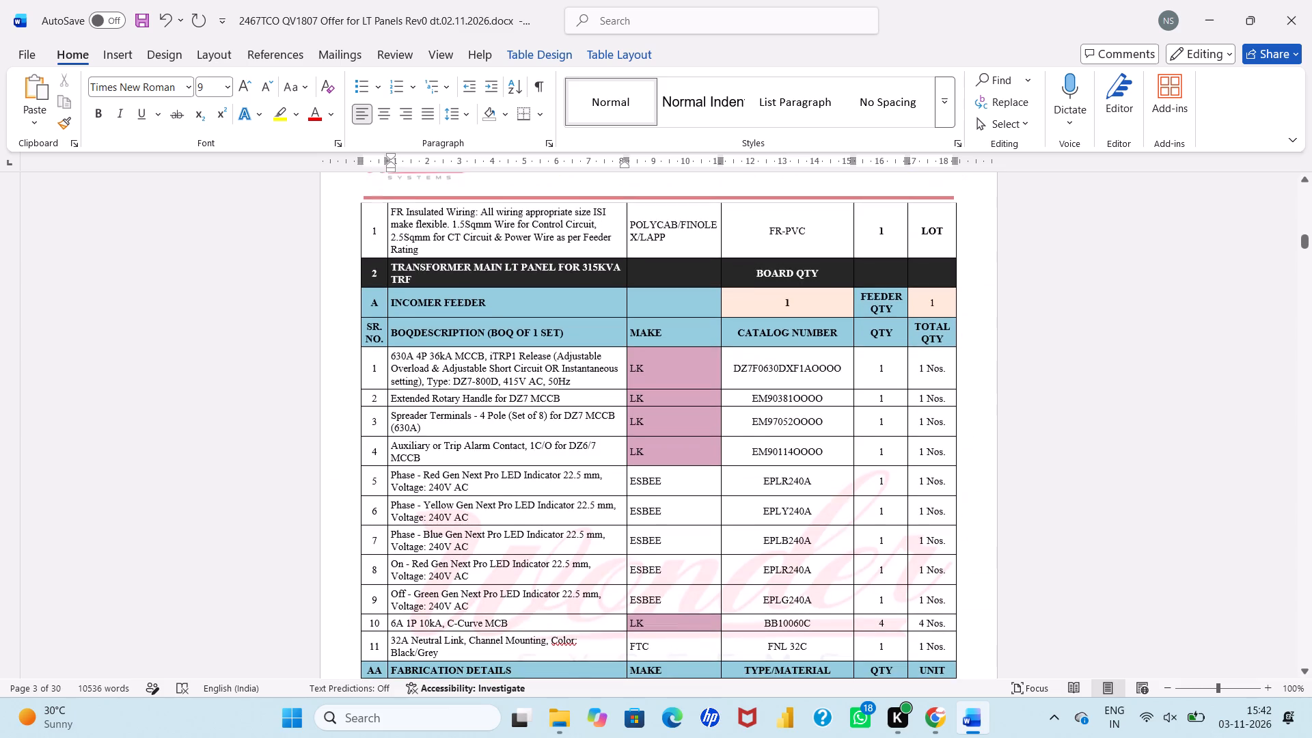
scroll(493, 544, down, 5)
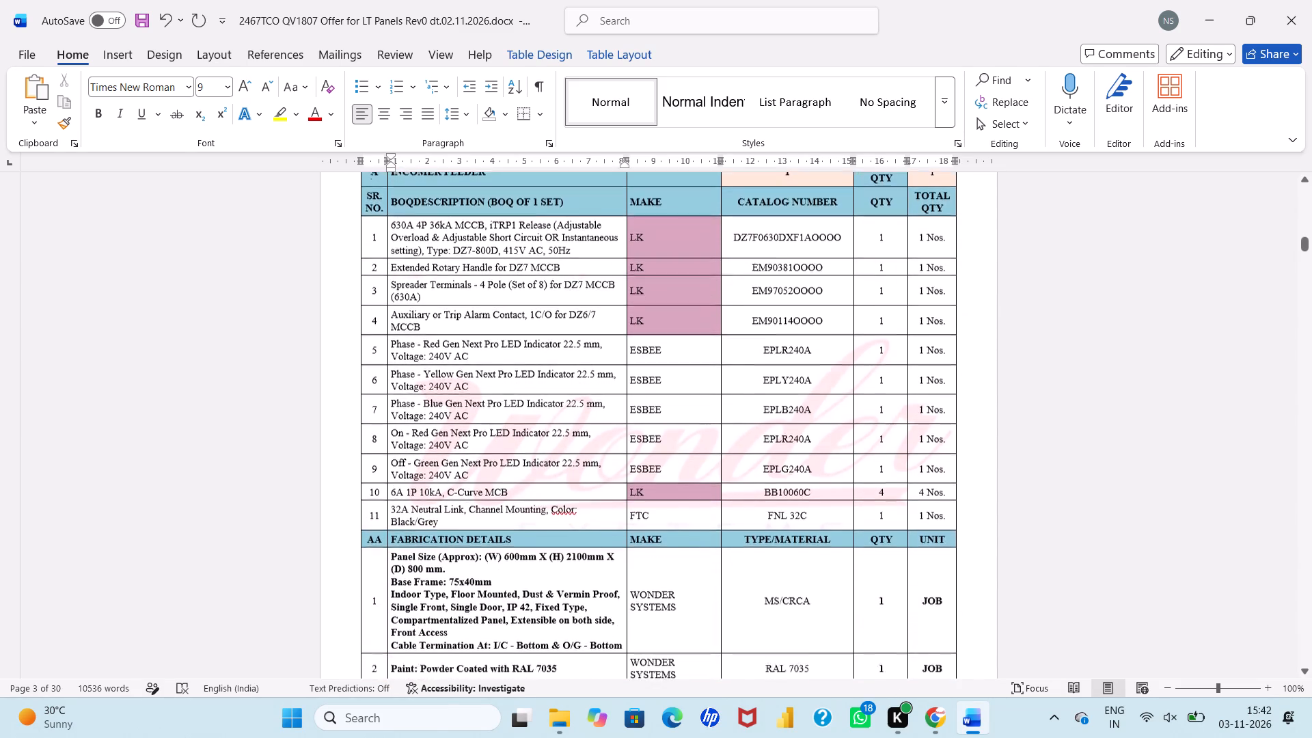
scroll(493, 544, down, 20)
scroll(493, 544, down, 20)
scroll(493, 544, down, 20)
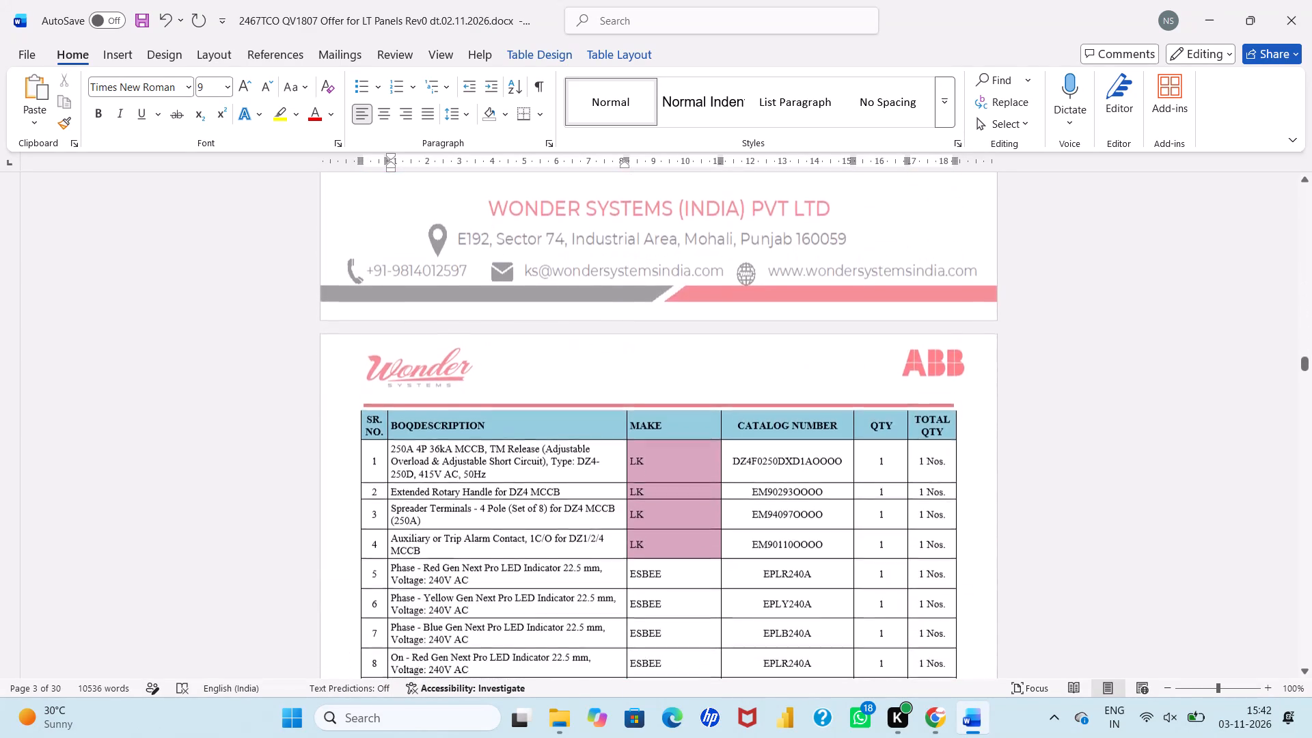
scroll(493, 544, down, 20)
scroll(493, 544, down, 20)
scroll(493, 544, down, 10)
scroll(493, 544, down, 20)
scroll(493, 544, down, 20)
scroll(493, 544, down, 3)
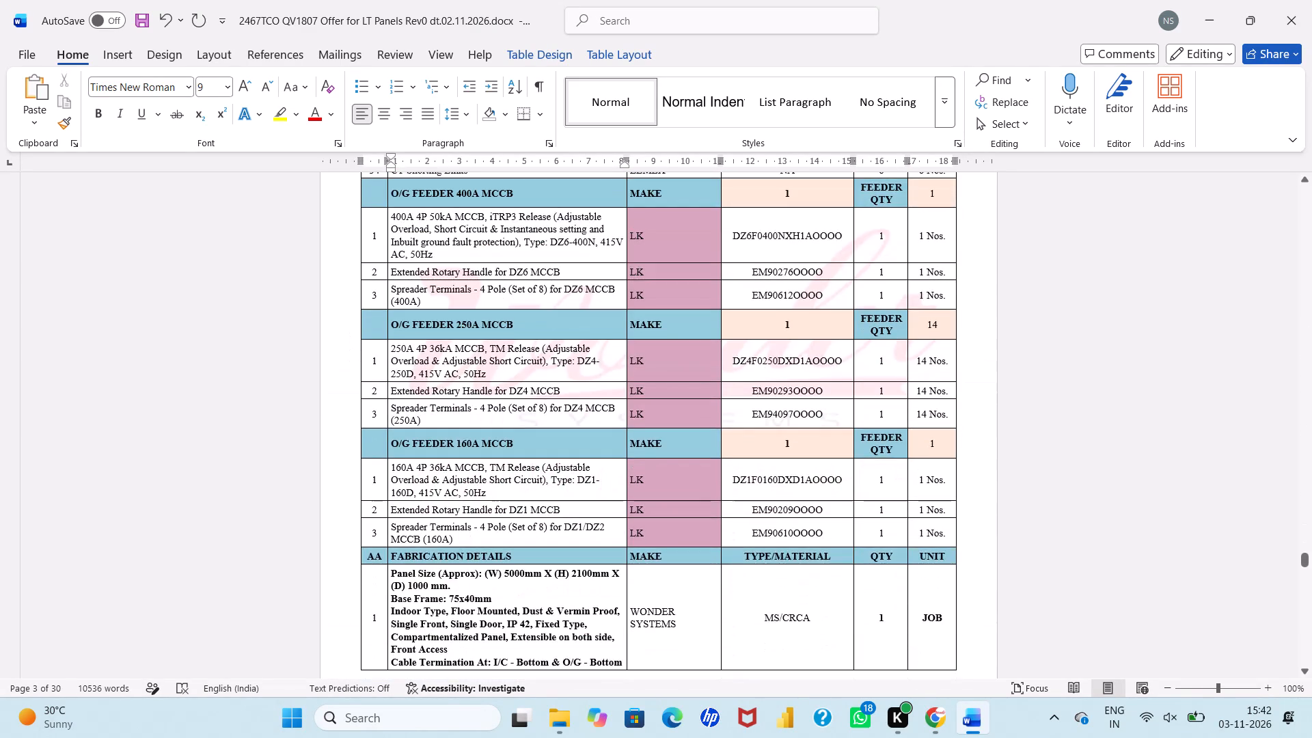
scroll(493, 544, down, 4)
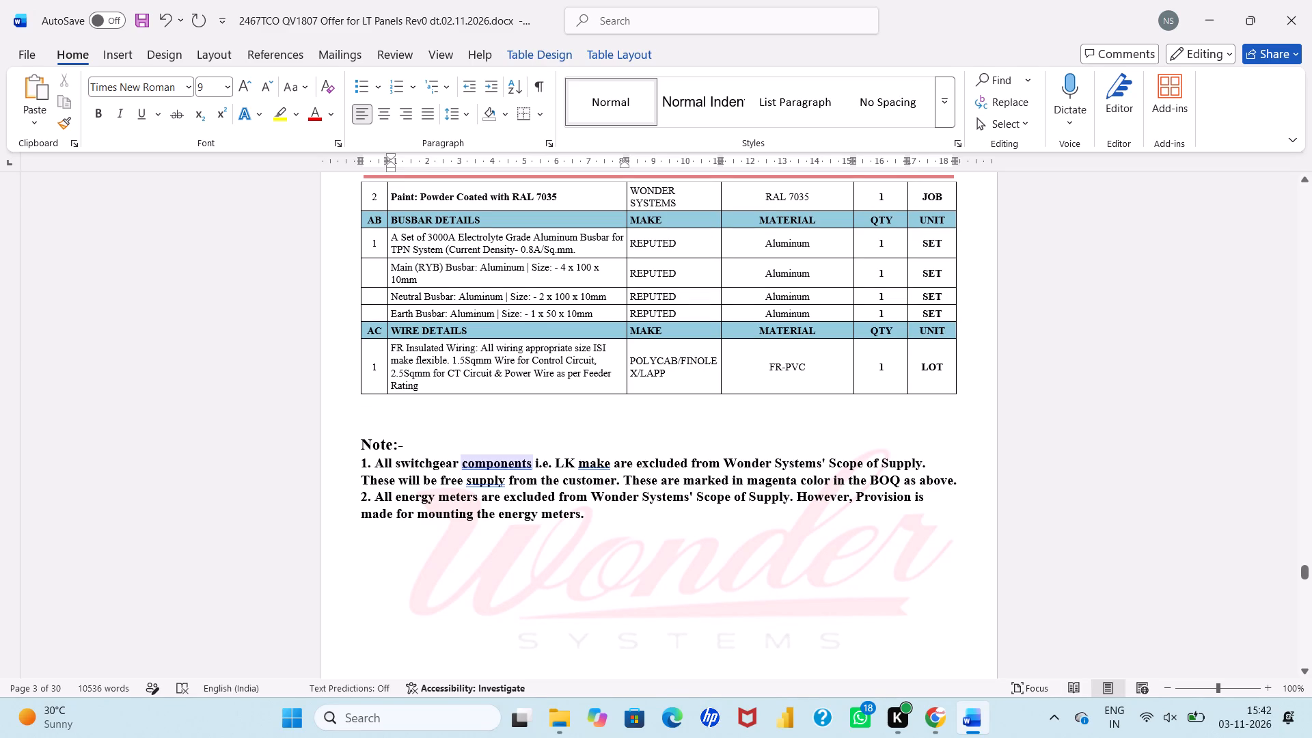
click(370, 412)
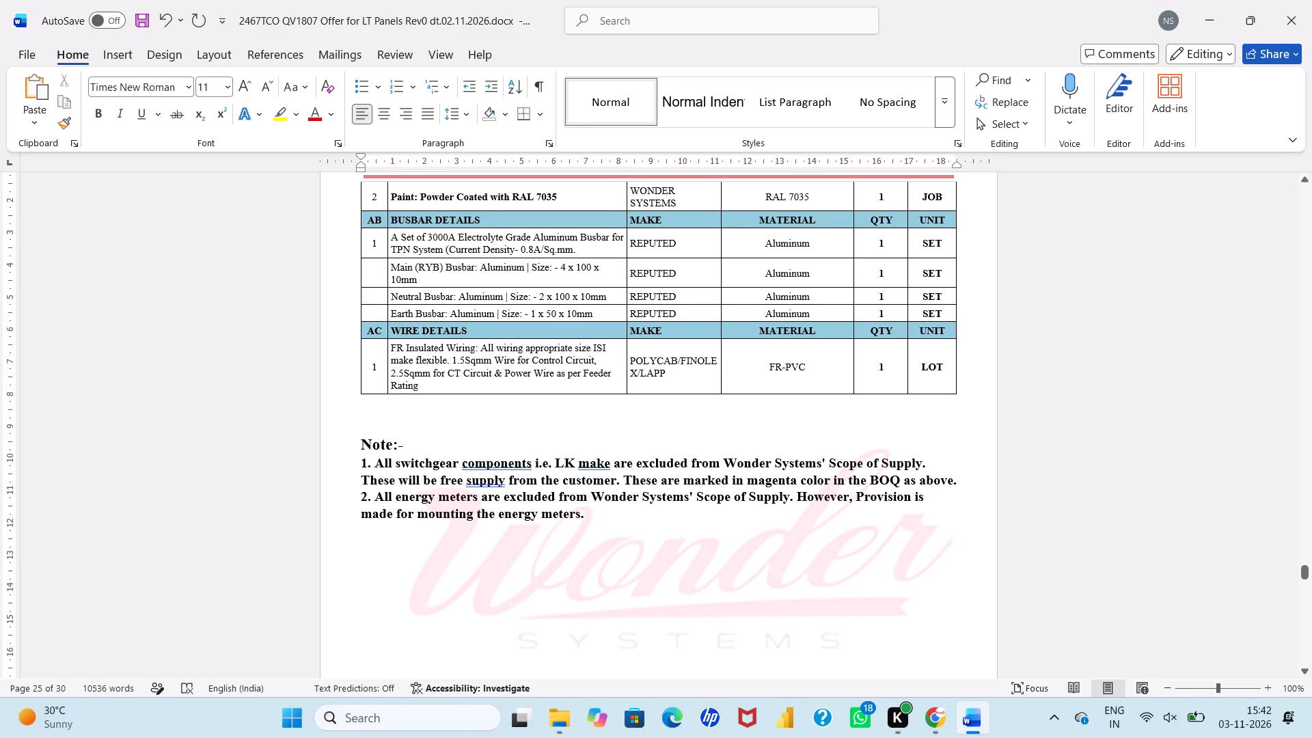
key(Delete)
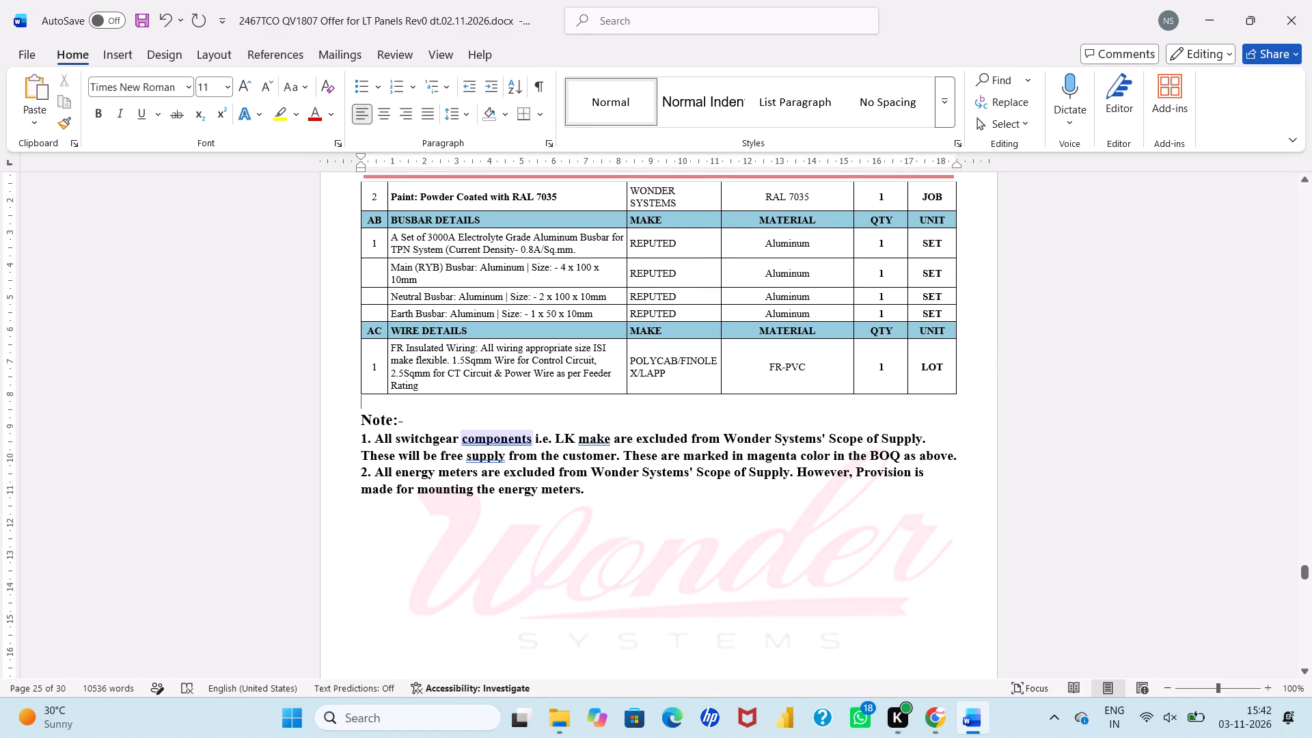
Resolve the grammar flags in note 1, adding a comma after "components" and ignoring the suggestion for "supply".
click(489, 441)
click(502, 502)
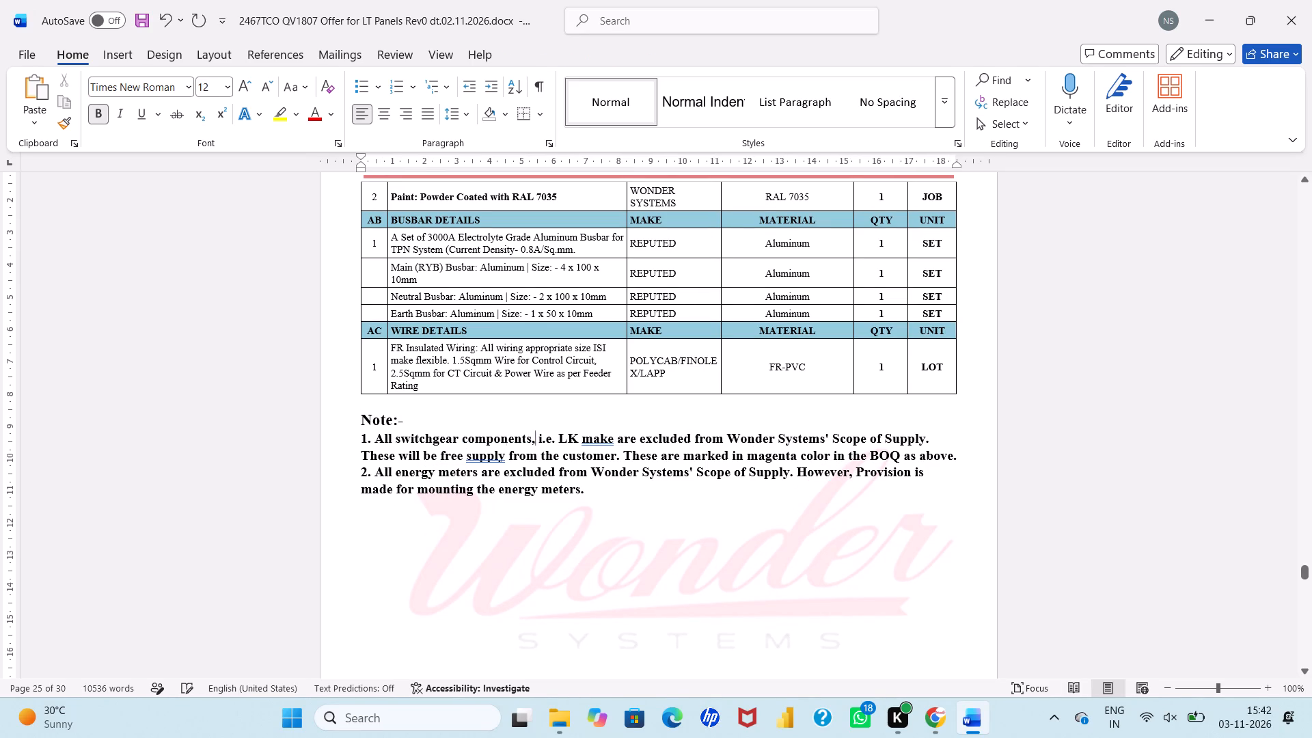
click(600, 443)
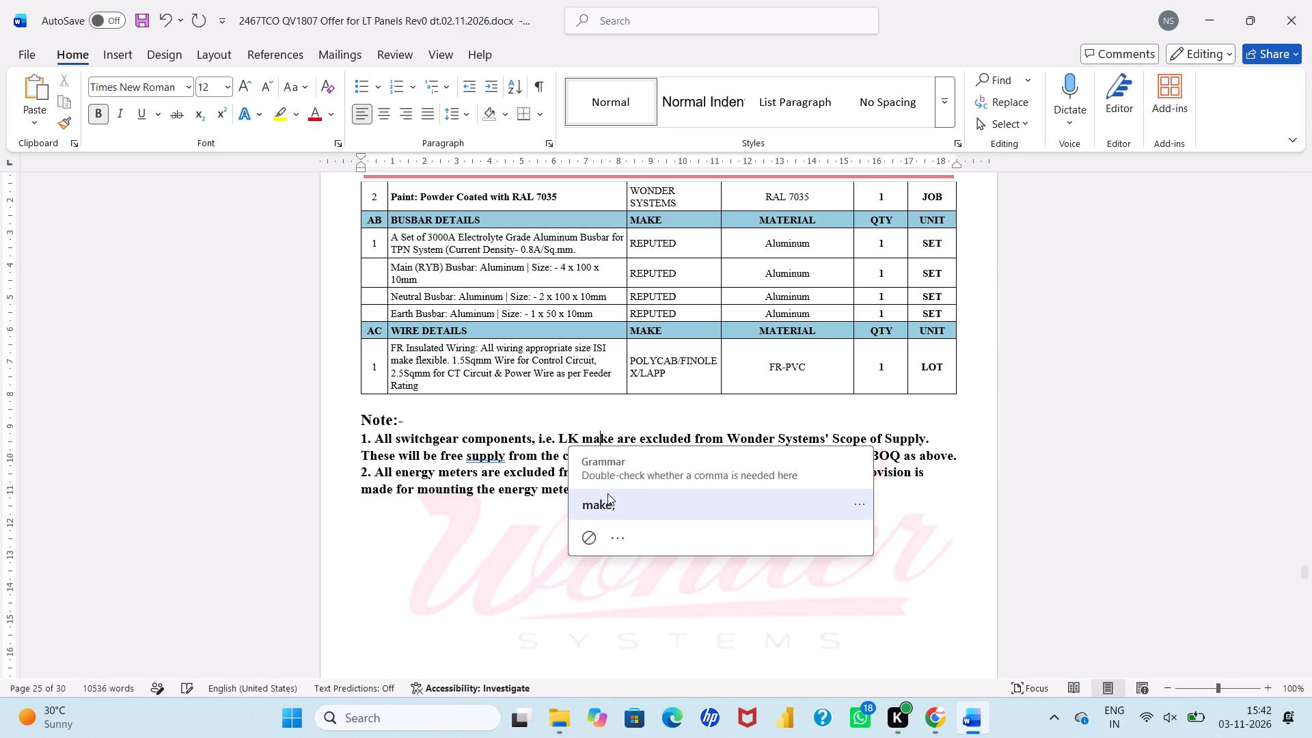
click(607, 493)
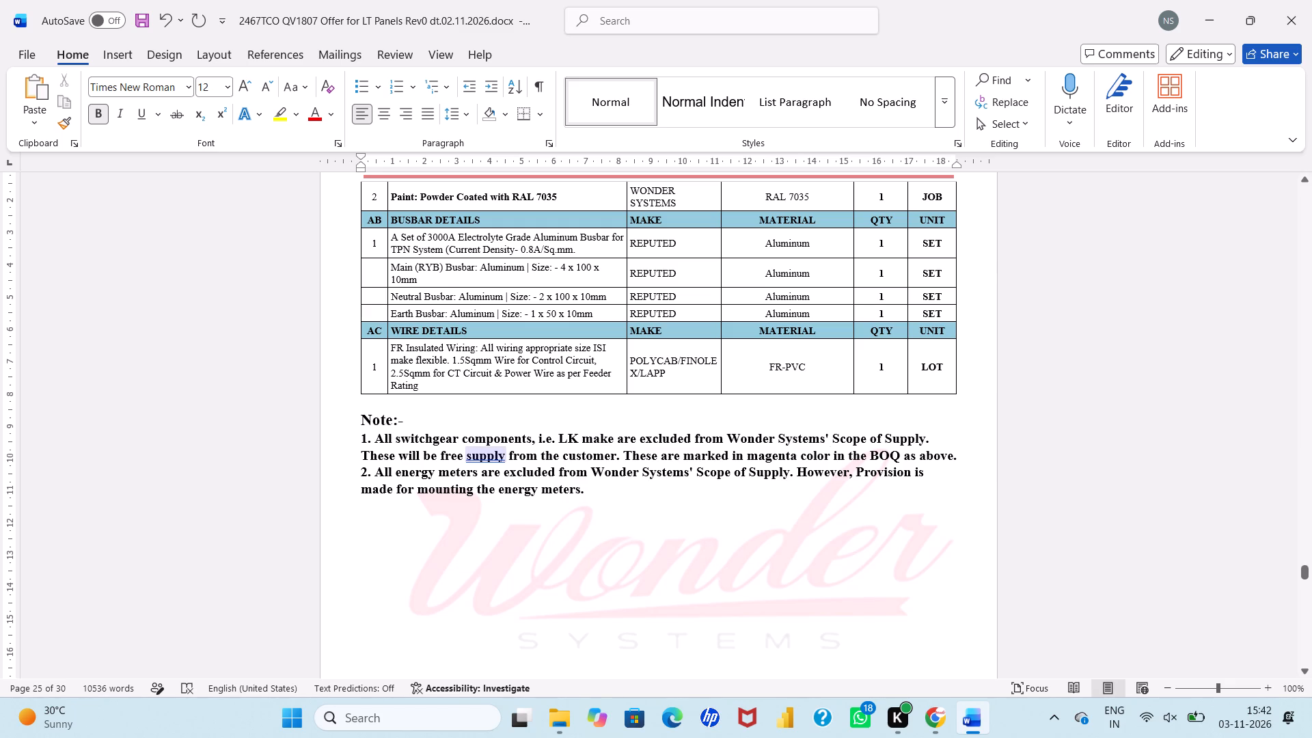
click(496, 459)
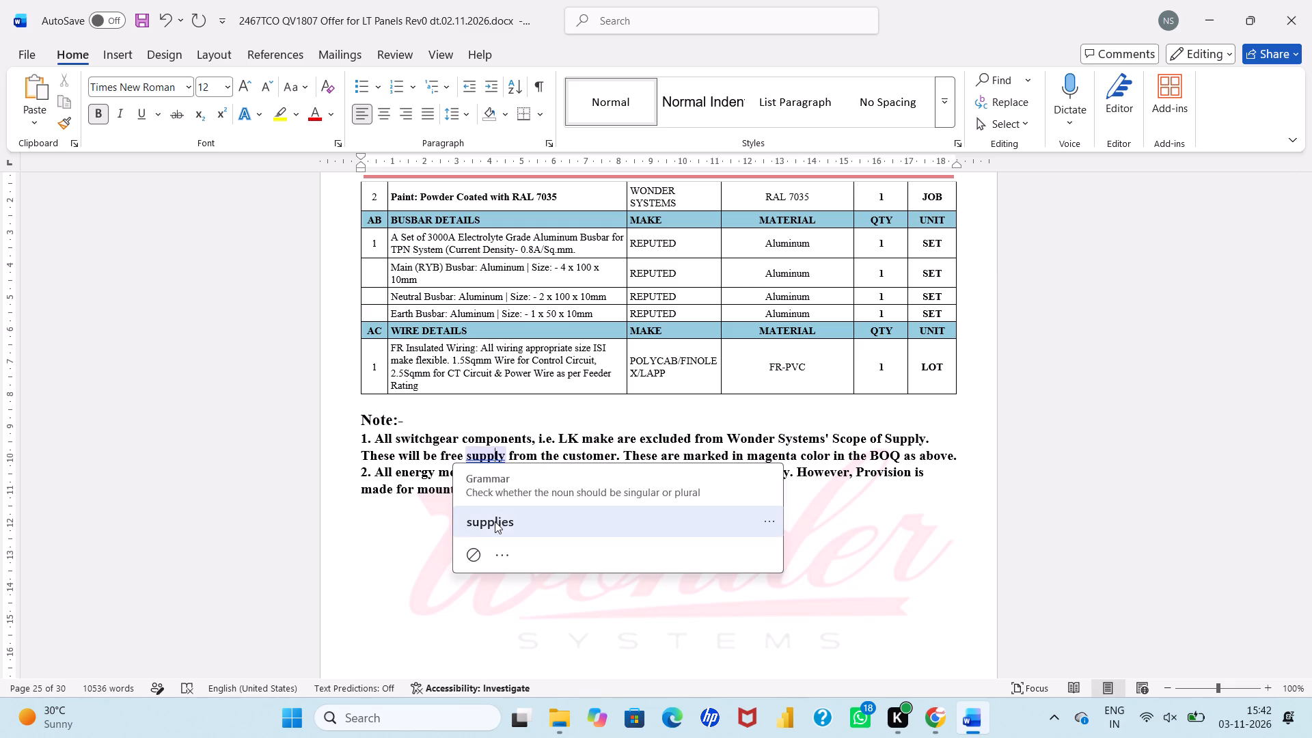
click(479, 551)
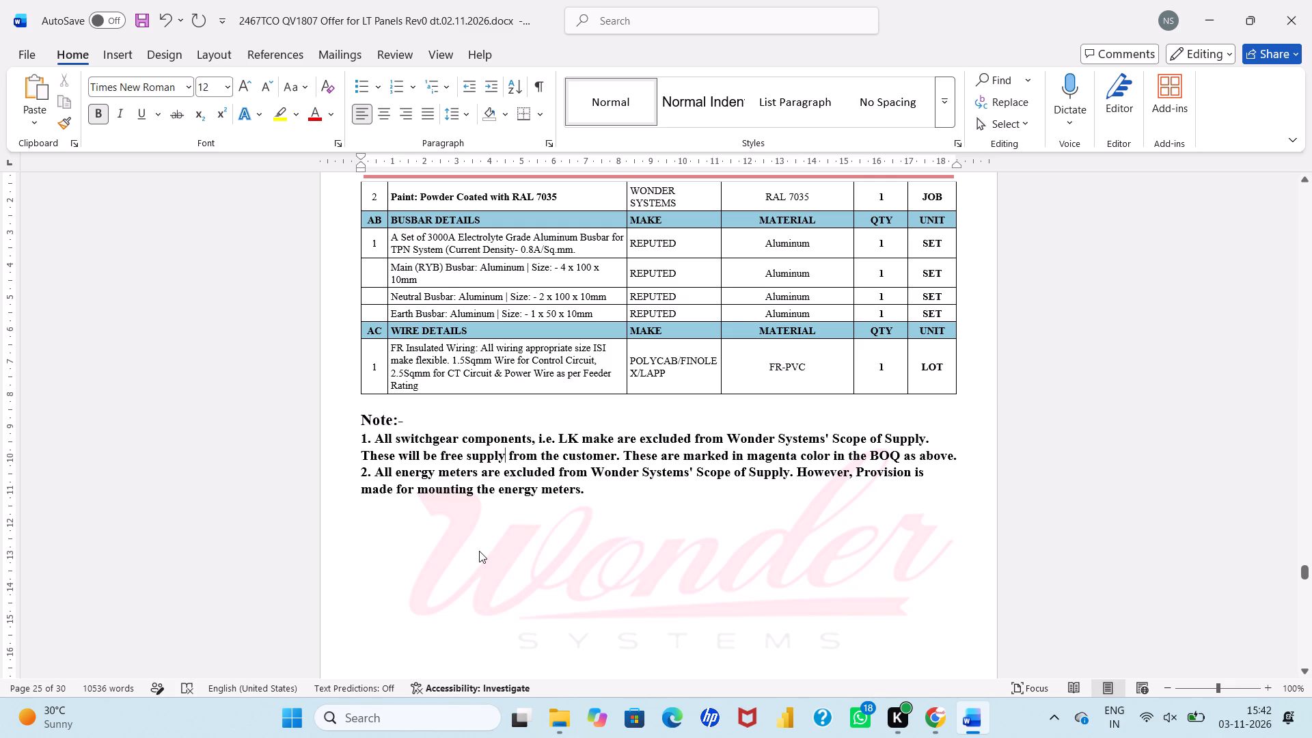
Set the offer's Scope of Supply table side by side with the COSTING sheet of the QV1807 spreadsheet in Chrome.
scroll(479, 551, down, 1)
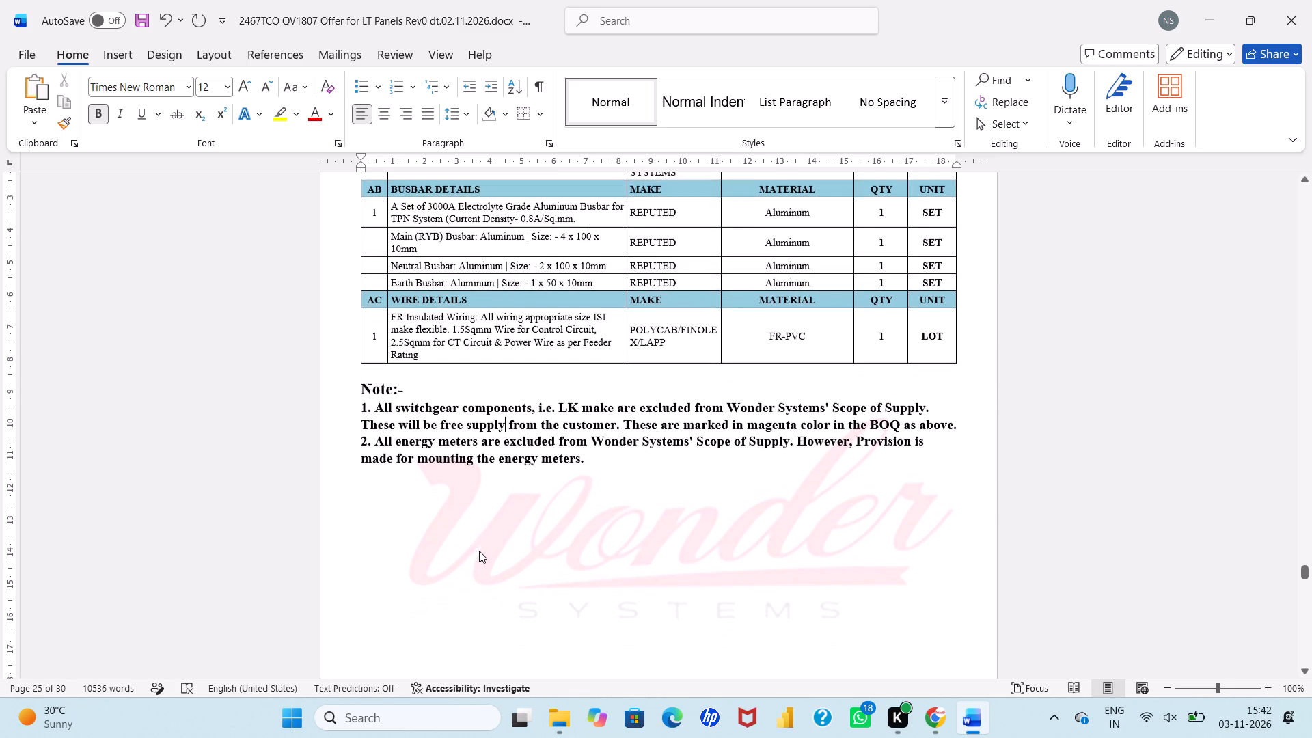
scroll(479, 551, down, 4)
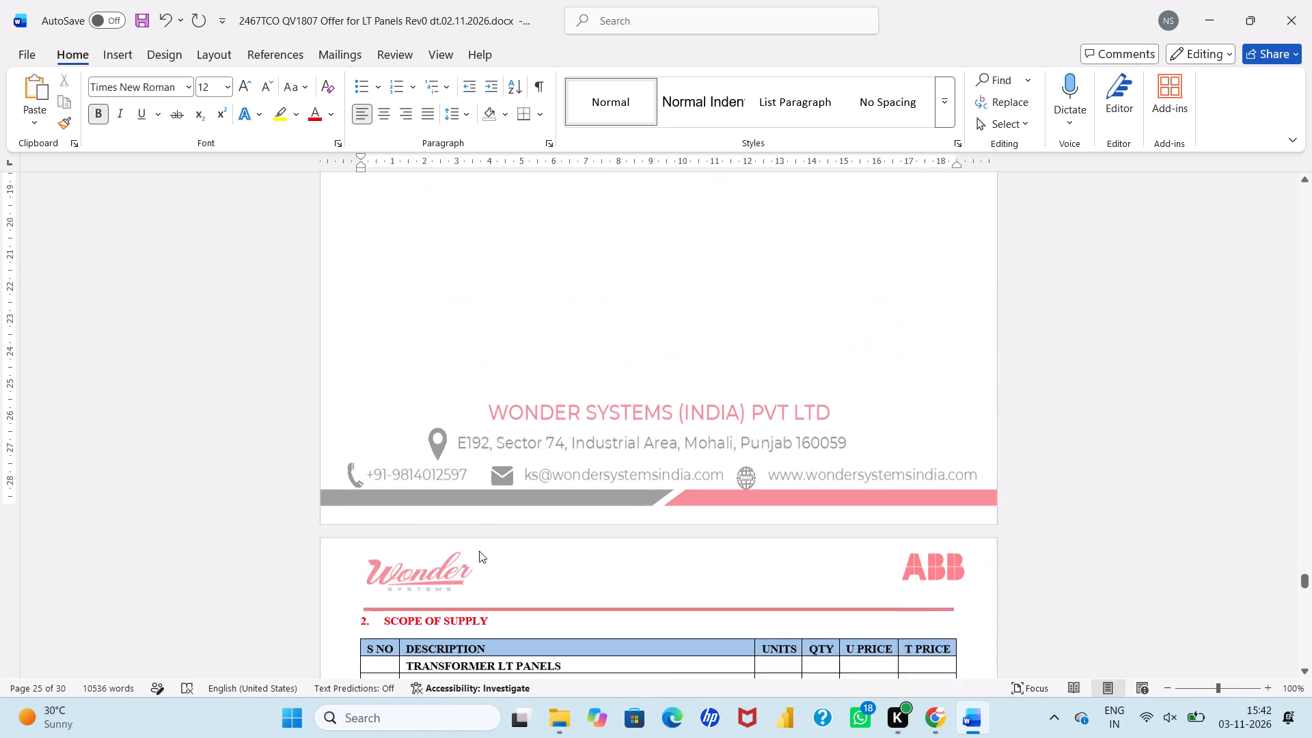
scroll(479, 551, down, 2)
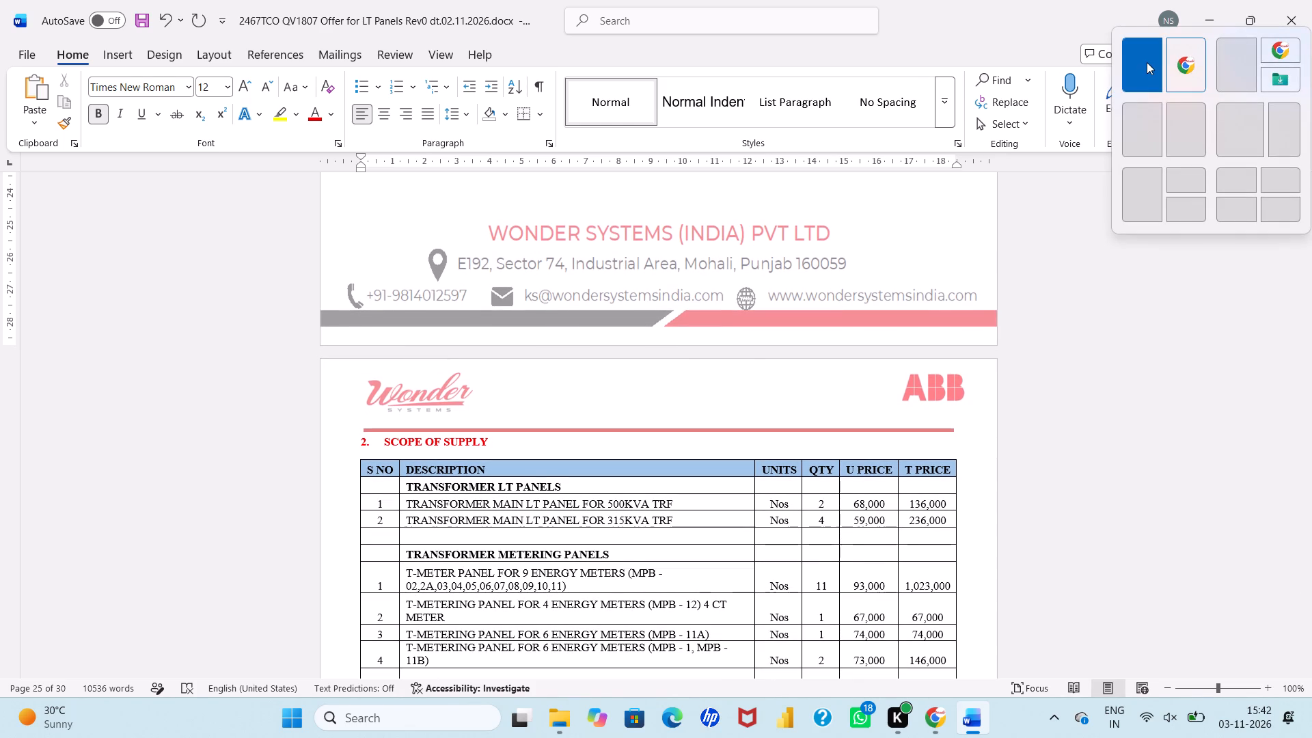
click(1147, 62)
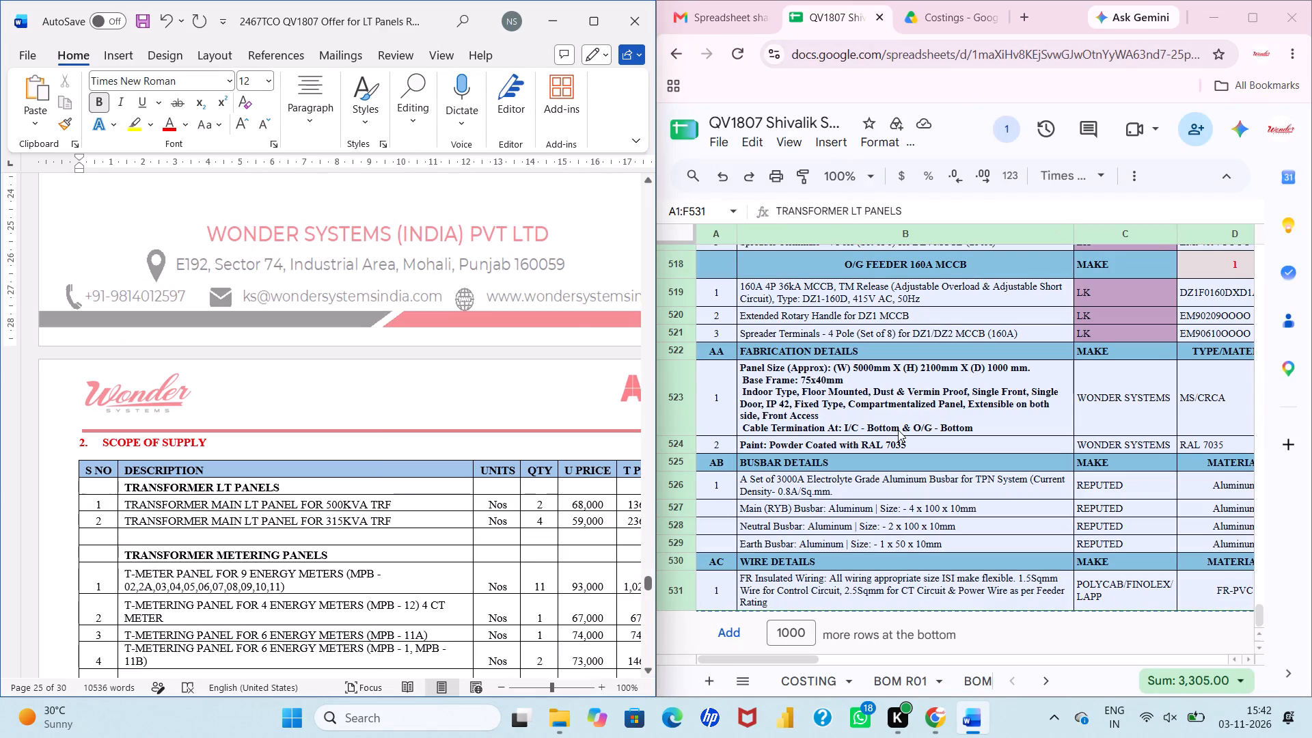
click(898, 430)
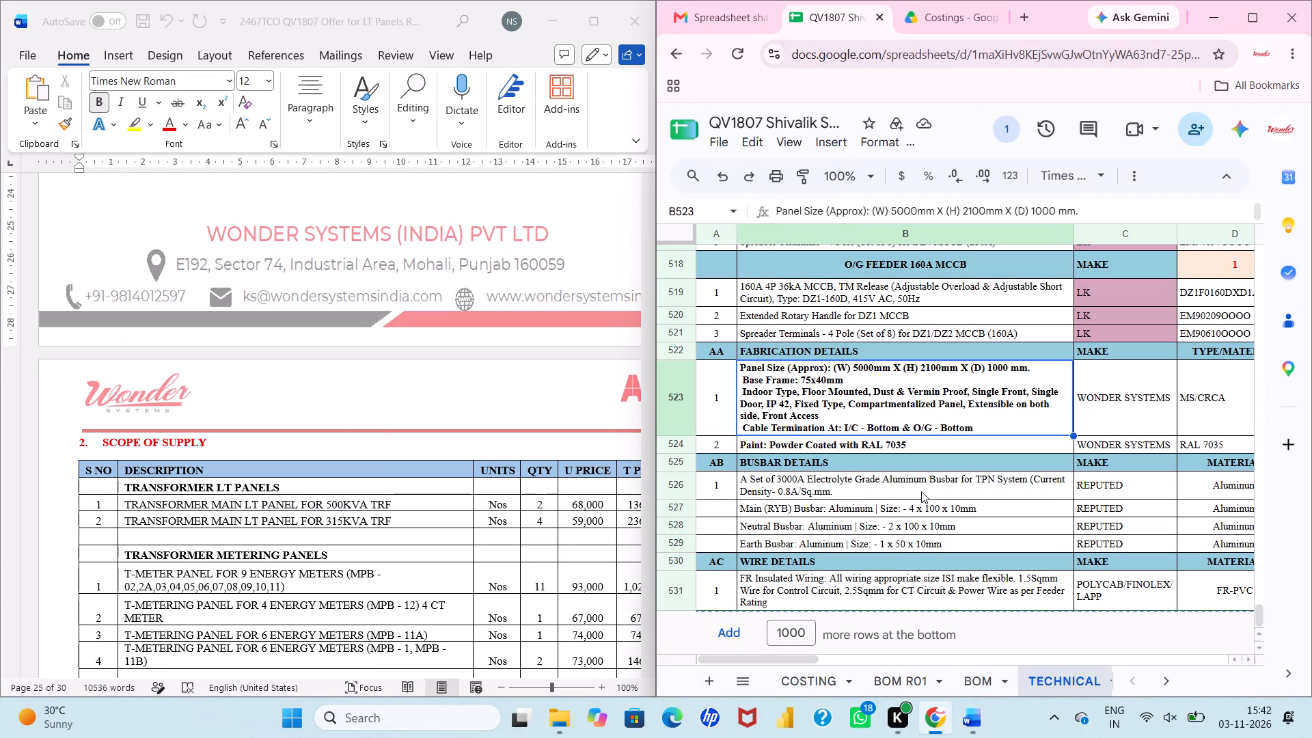
key(Escape)
click(896, 684)
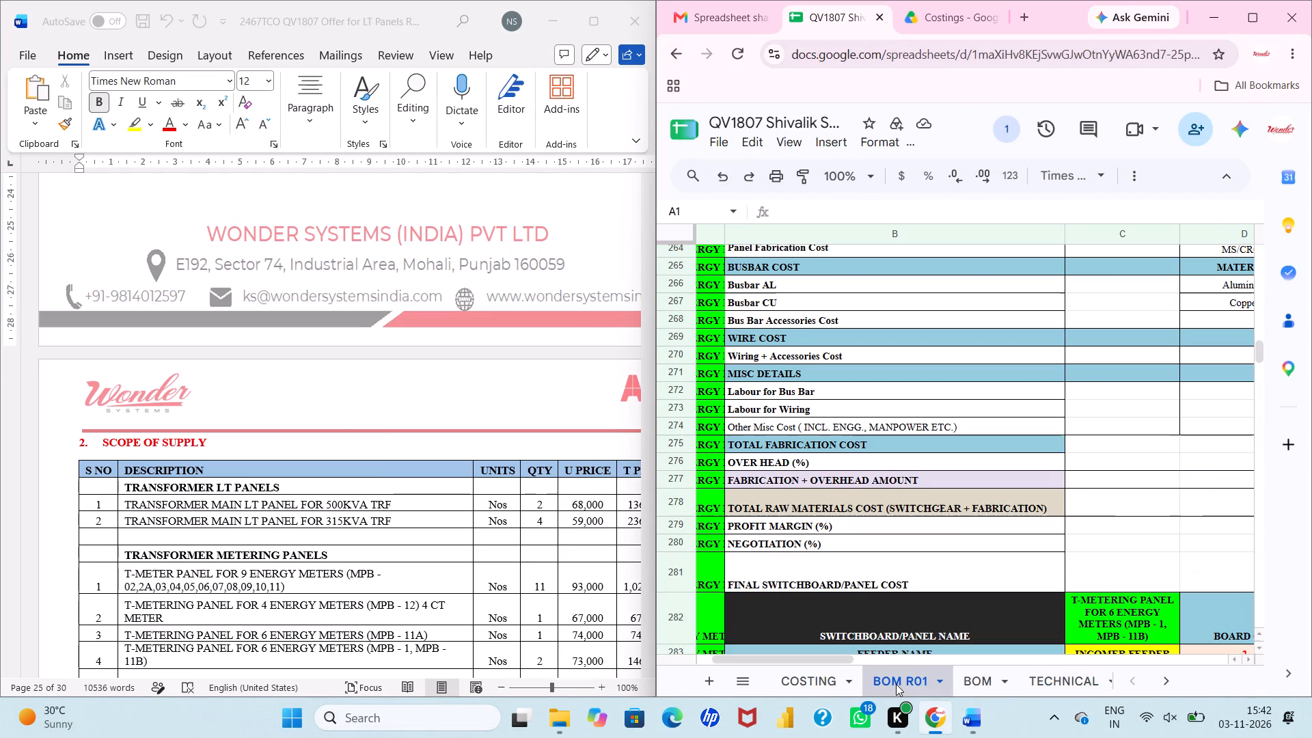
click(844, 686)
Compare the quantities, unit prices and total prices in the Scope of Supply table with the R01 table on the COSTING sheet.
scroll(869, 542, up, 1)
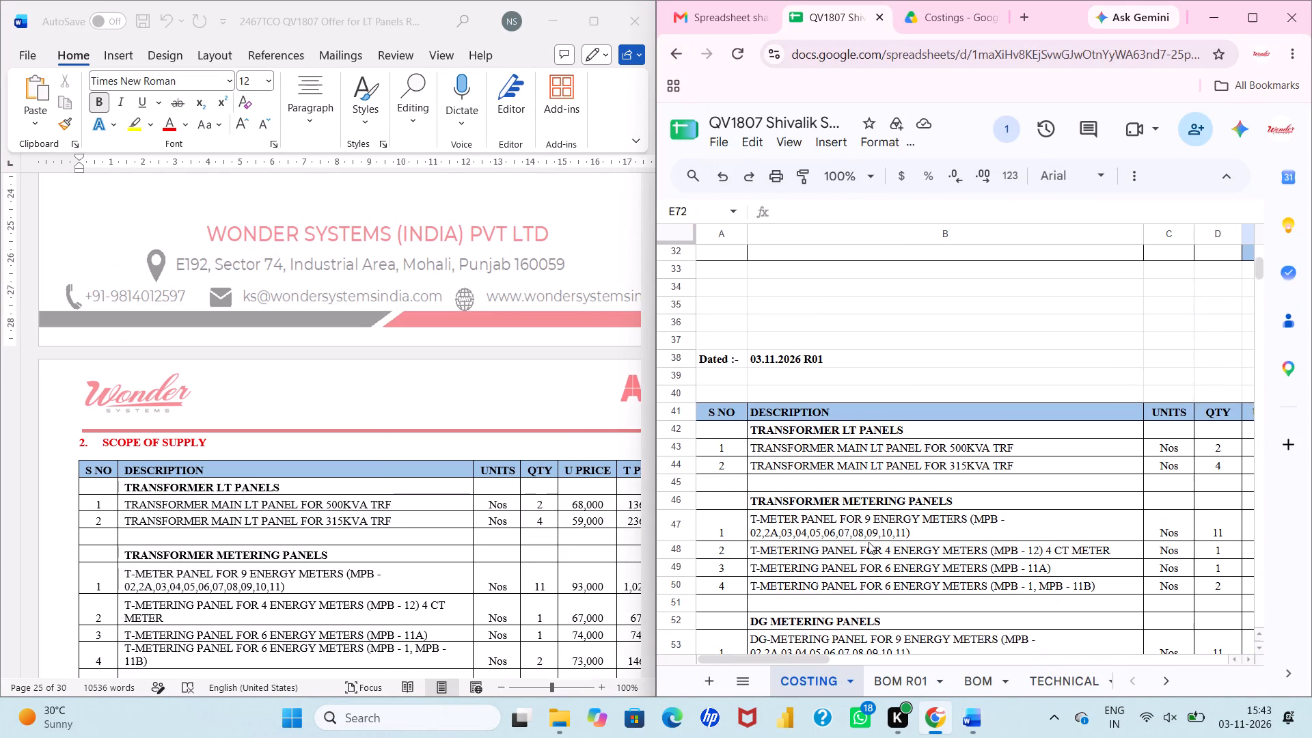
scroll(869, 542, down, 2)
scroll(869, 542, left, 1)
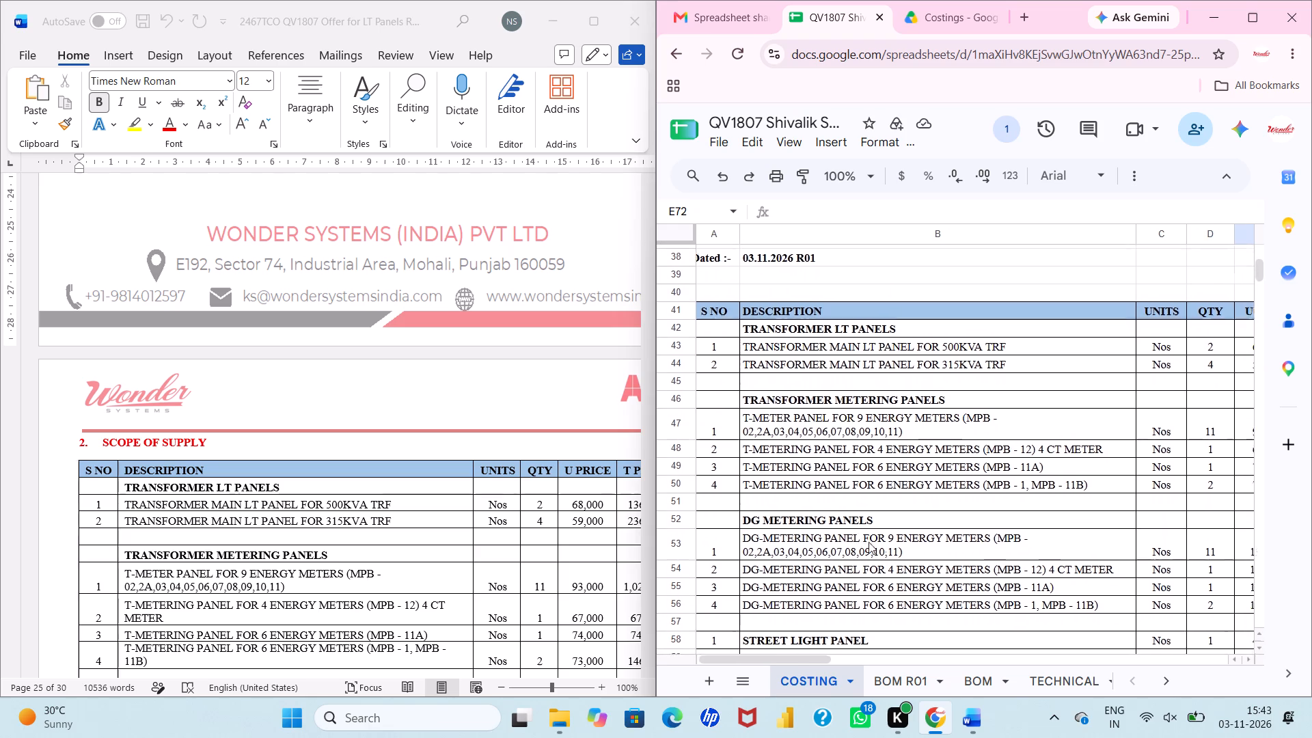
scroll(869, 542, left, 4)
scroll(869, 542, right, 1)
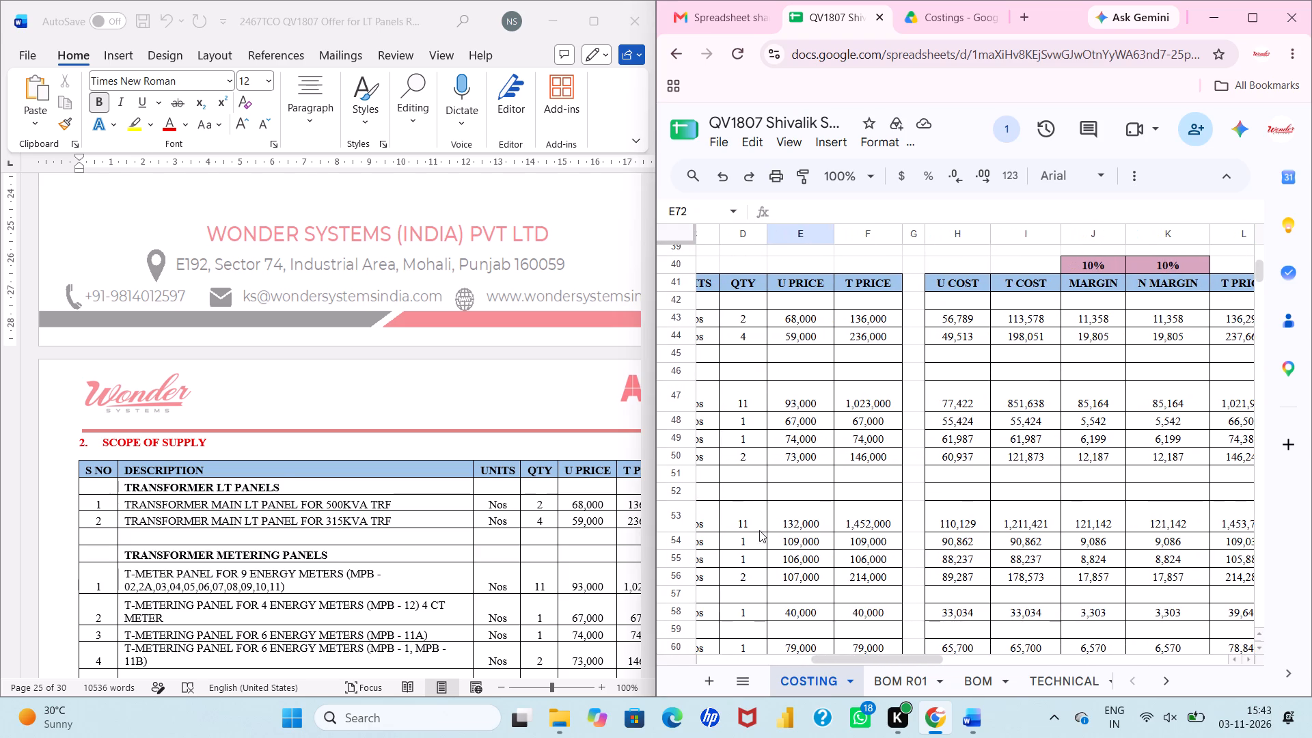
scroll(404, 545, down, 2)
scroll(404, 545, left, 1)
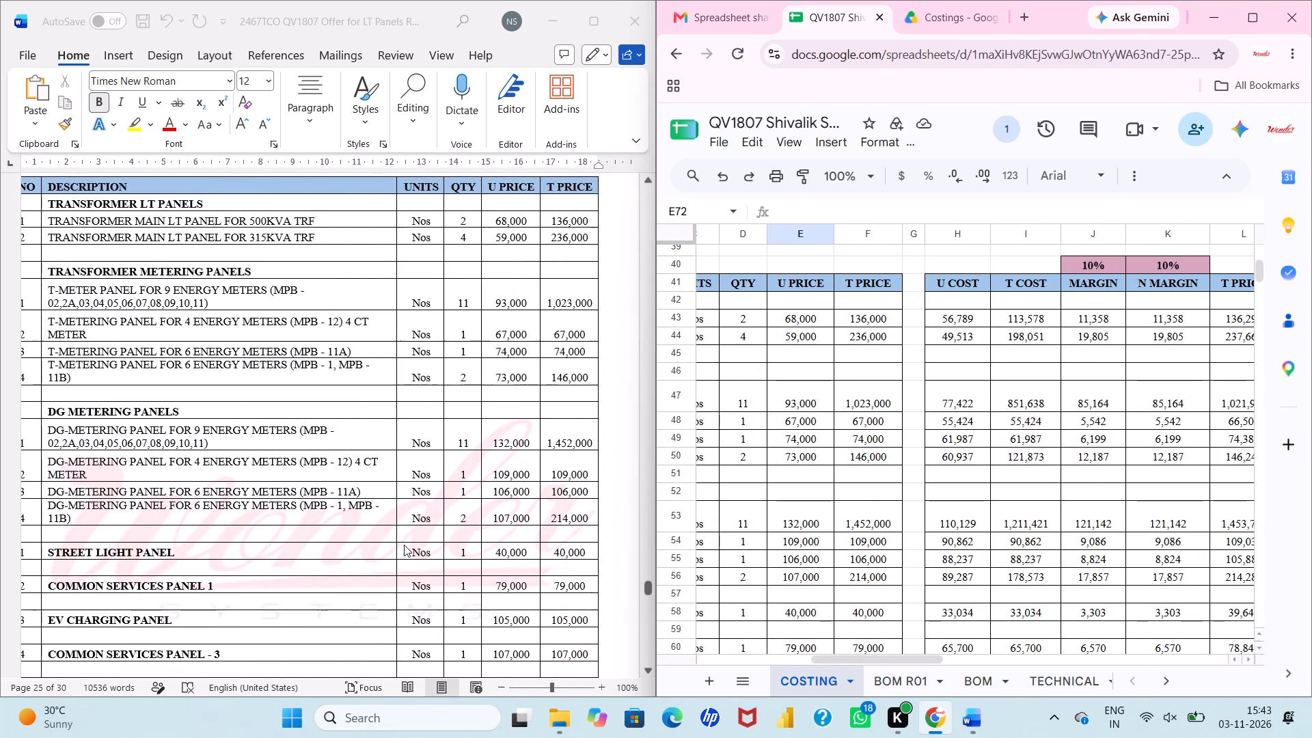
scroll(404, 545, down, 1)
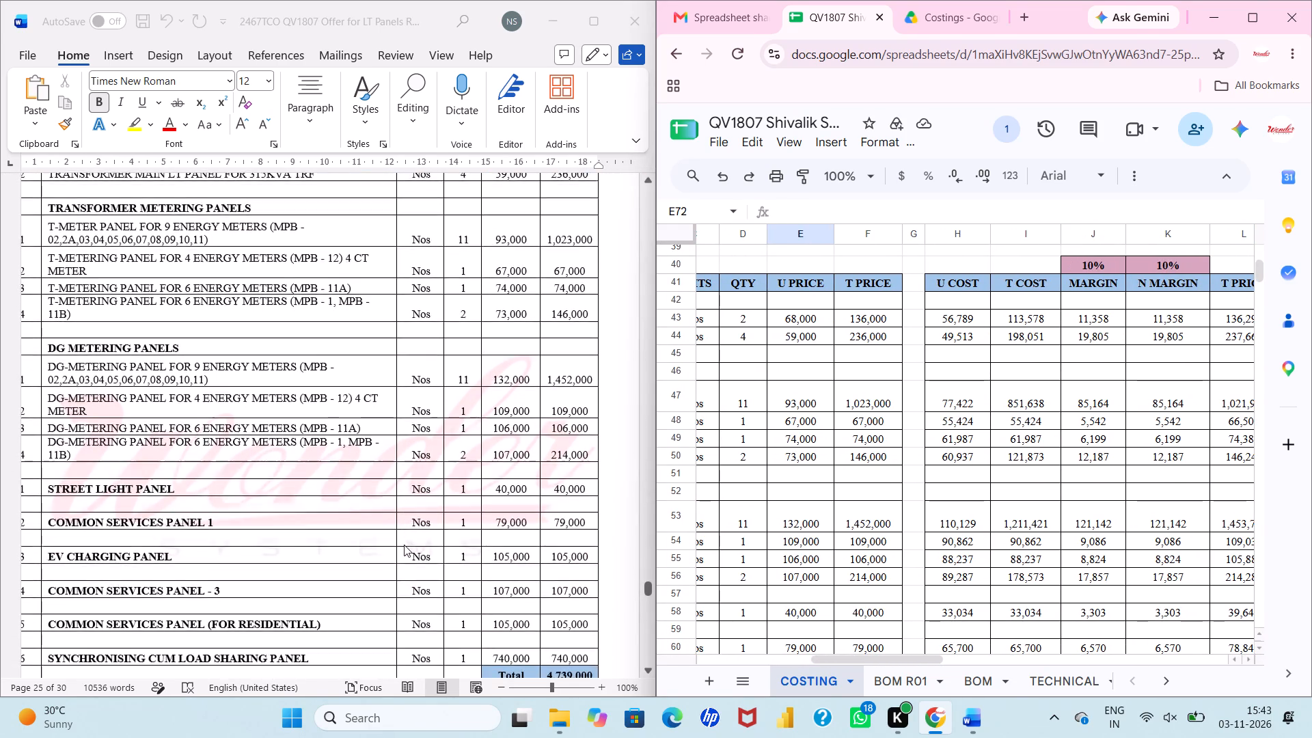
scroll(404, 545, down, 1)
scroll(752, 493, down, 1)
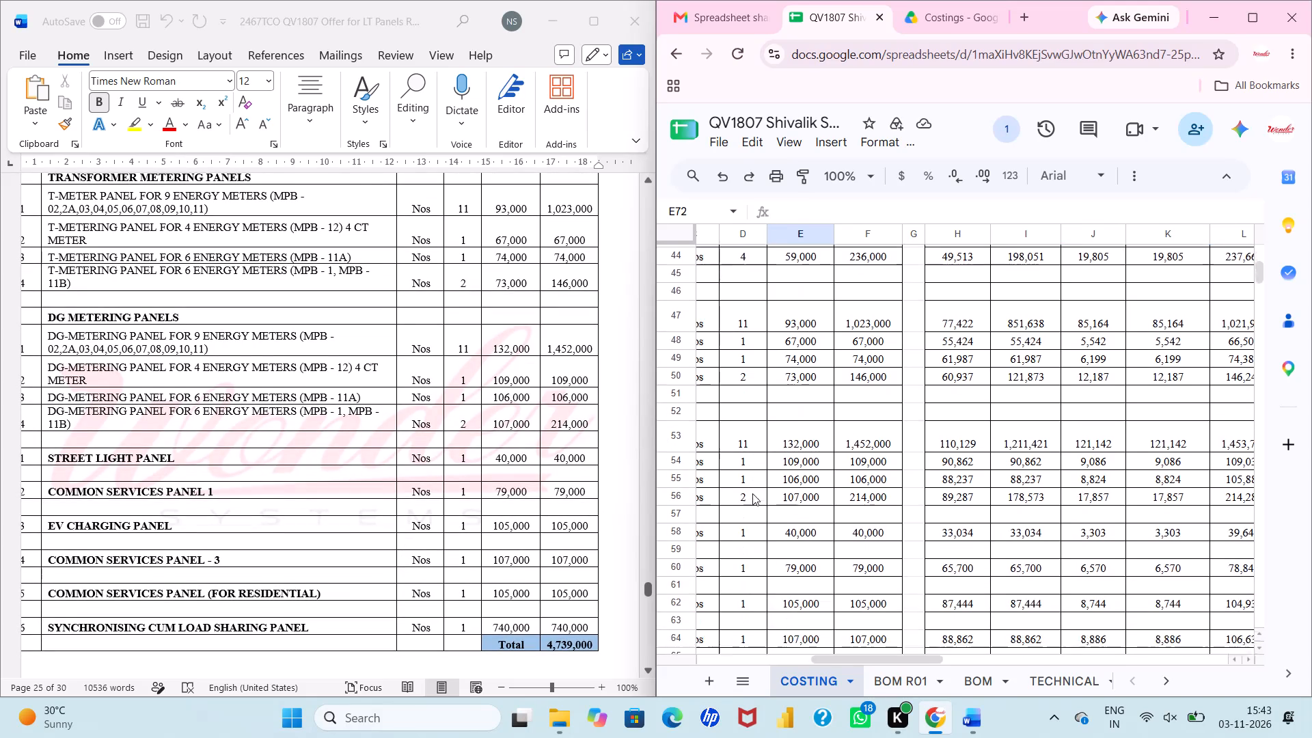
scroll(752, 493, down, 1)
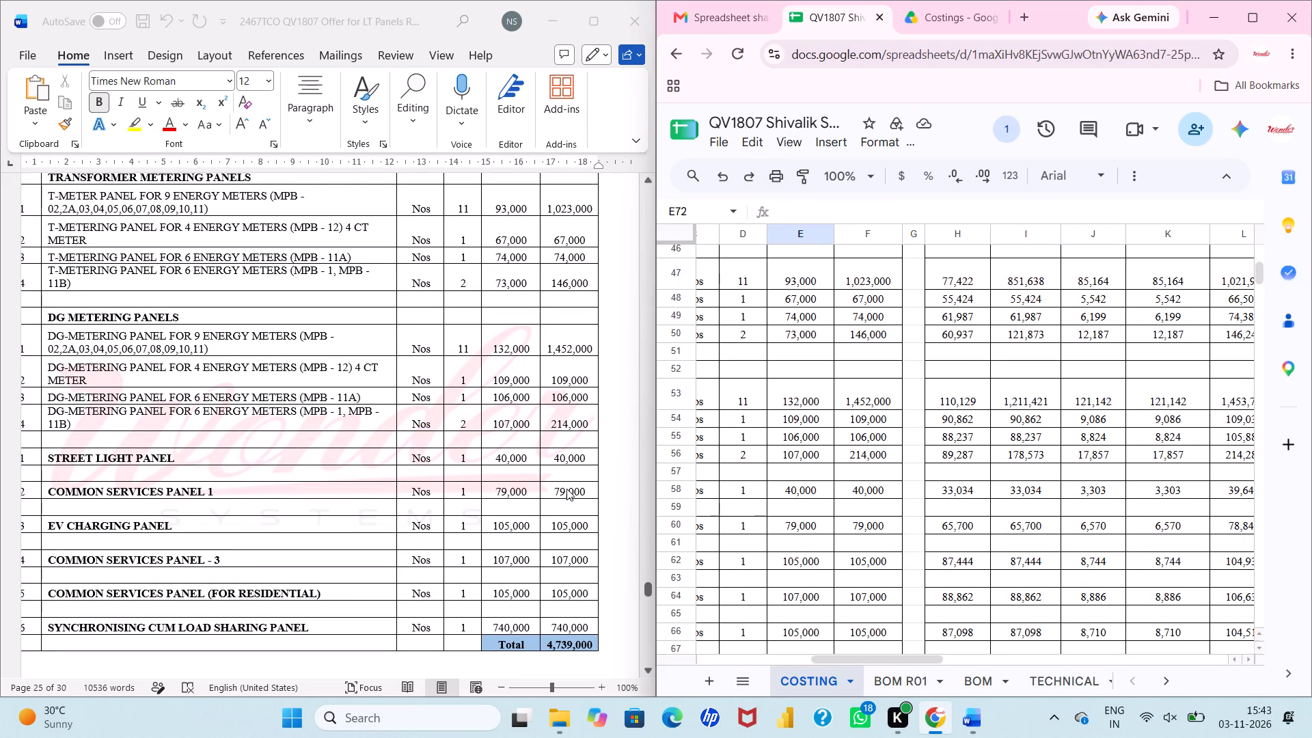
scroll(566, 489, down, 1)
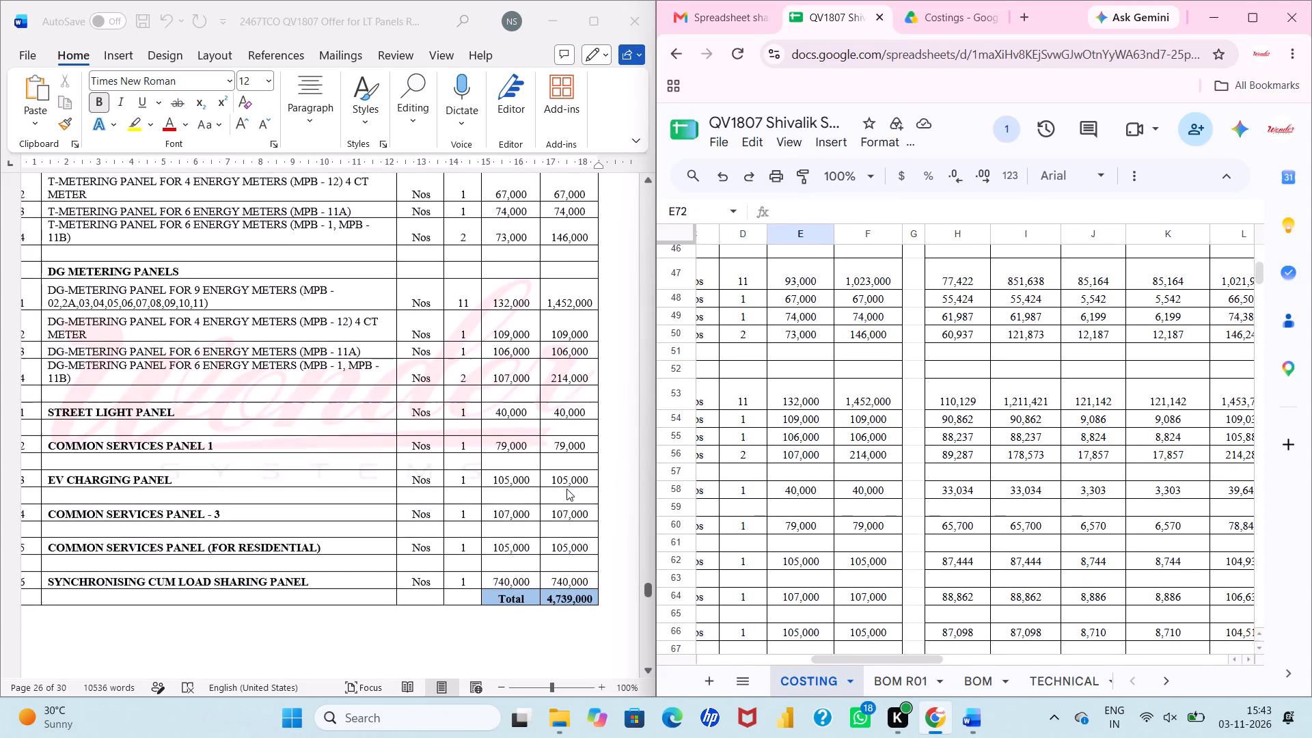
scroll(566, 489, down, 1)
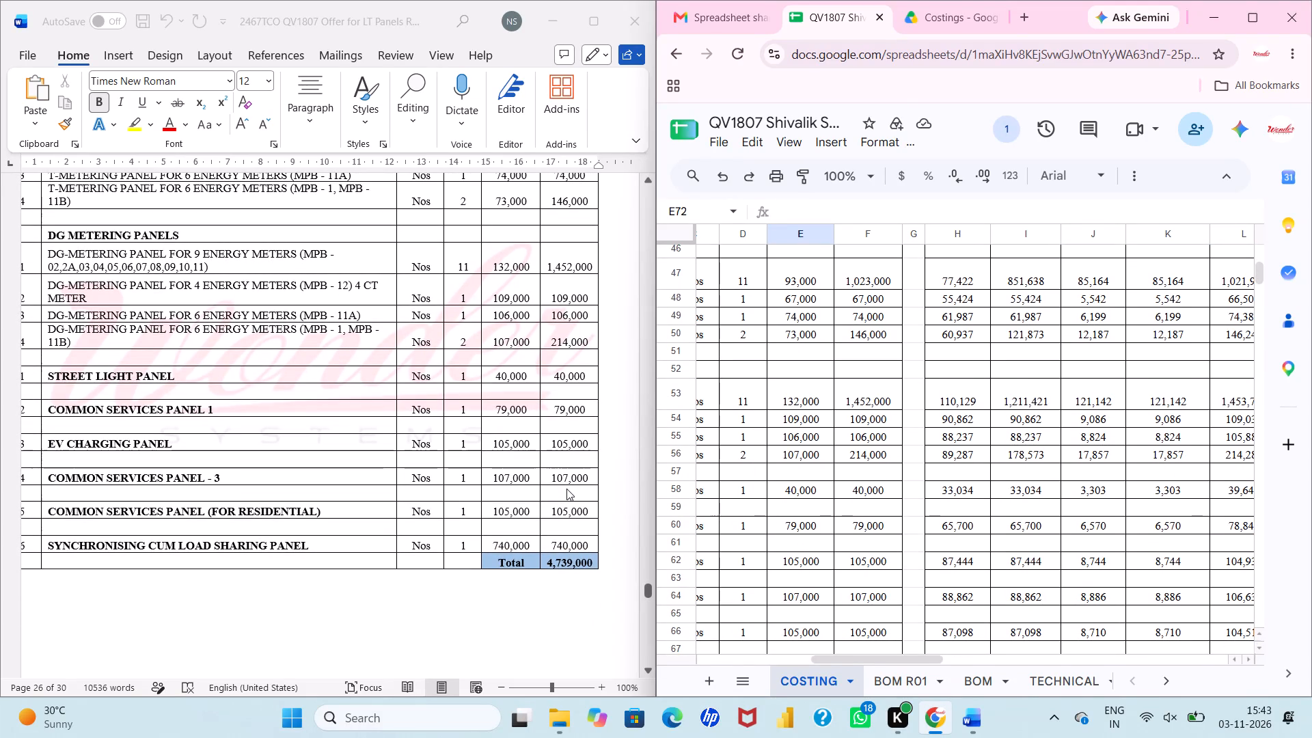
scroll(566, 489, down, 2)
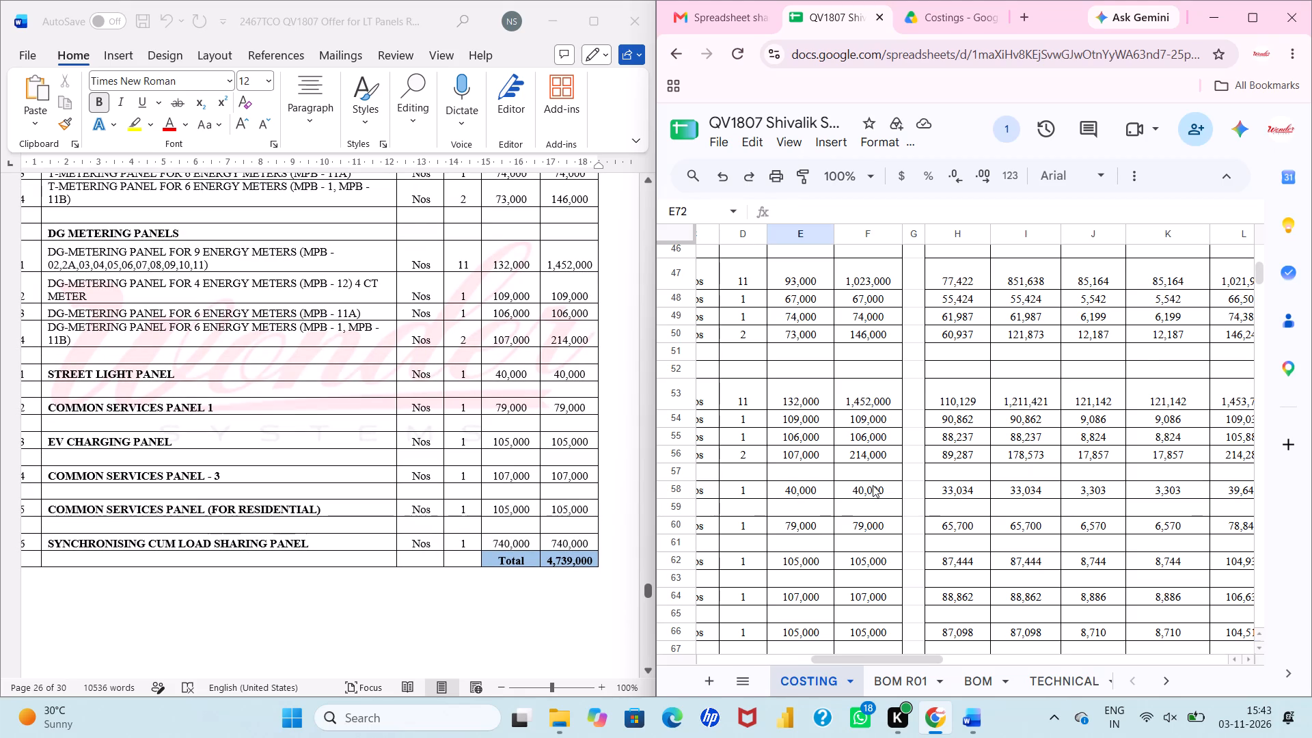
scroll(873, 485, down, 1)
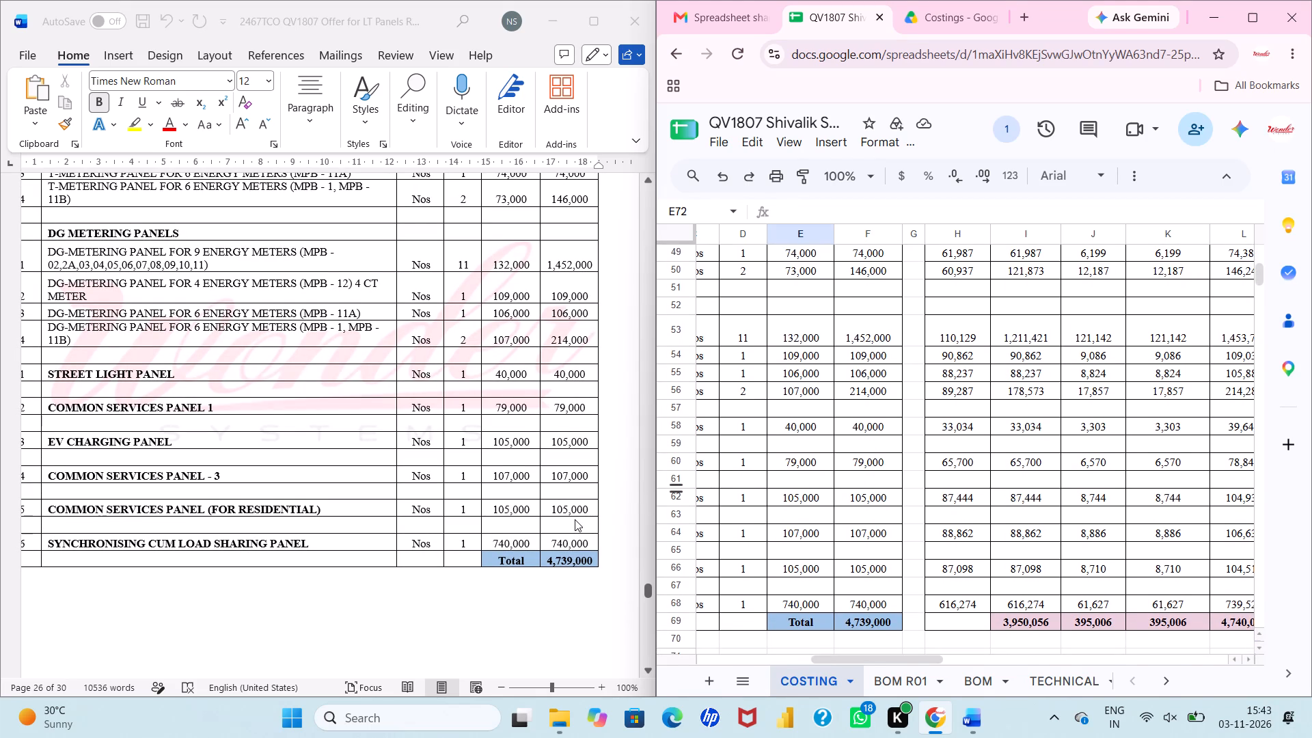
Recheck the Scope of Supply prices against the R01 costing rows, from the transformer panels down to the grand total.
scroll(575, 519, up, 1)
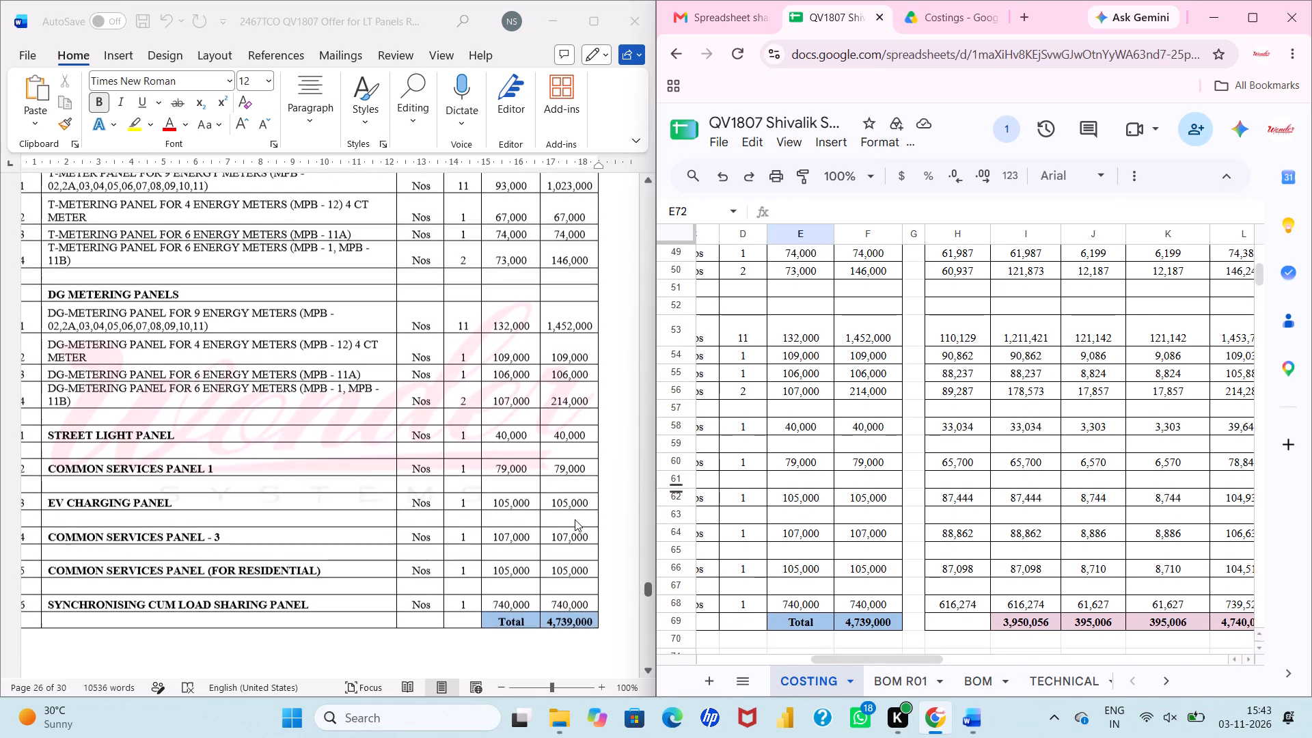
scroll(575, 519, up, 2)
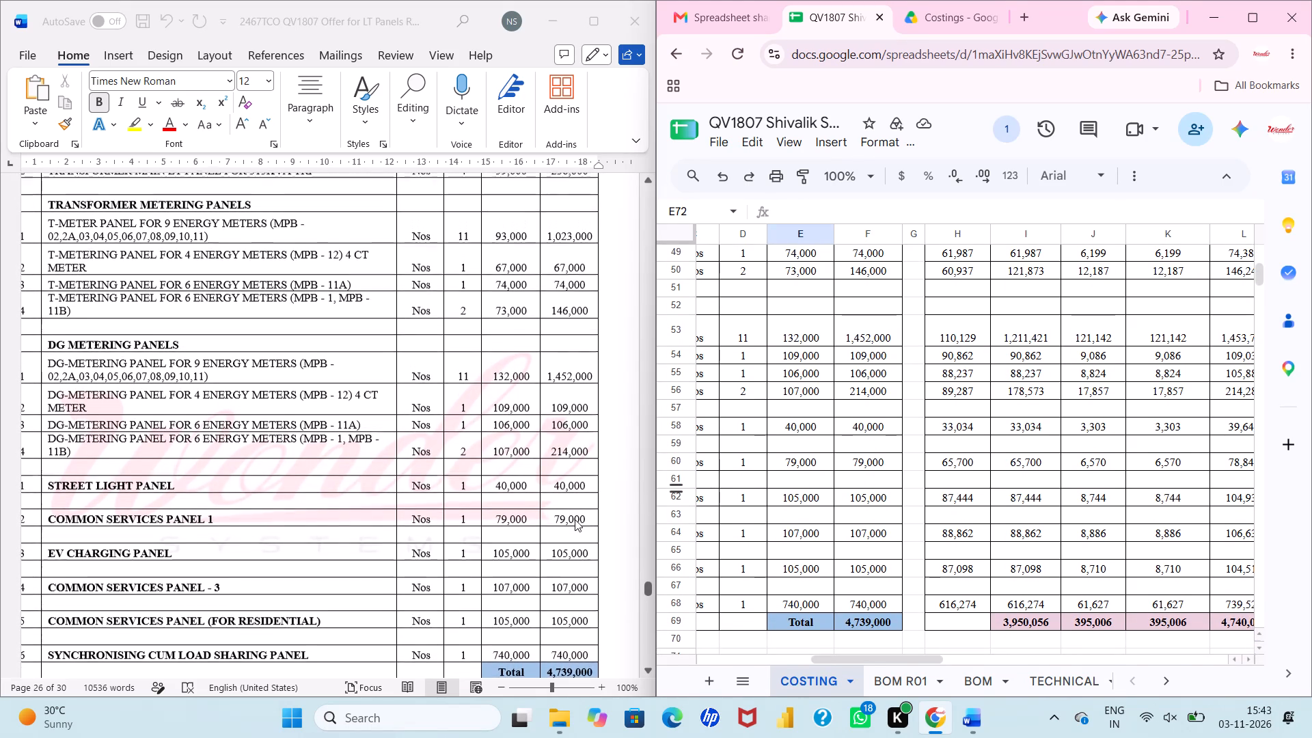
scroll(575, 519, up, 1)
scroll(692, 454, up, 1)
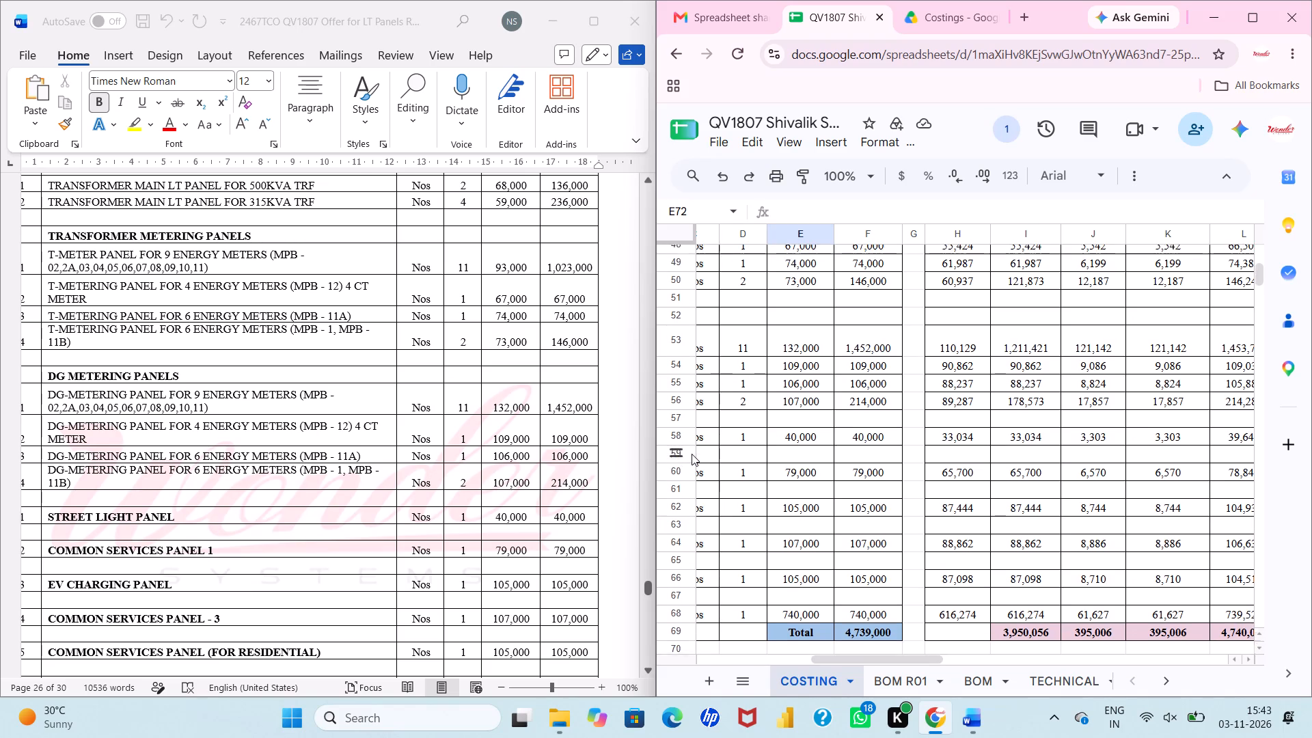
scroll(692, 454, up, 2)
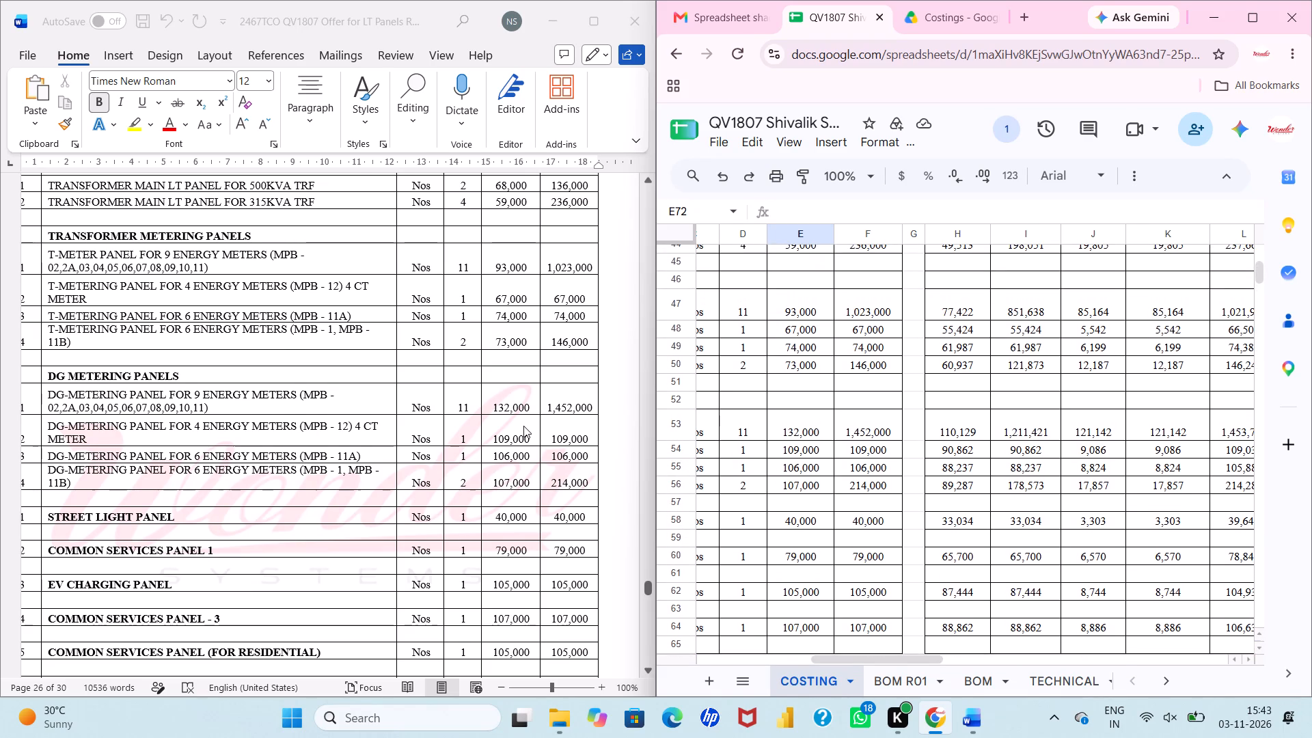
scroll(523, 426, up, 1)
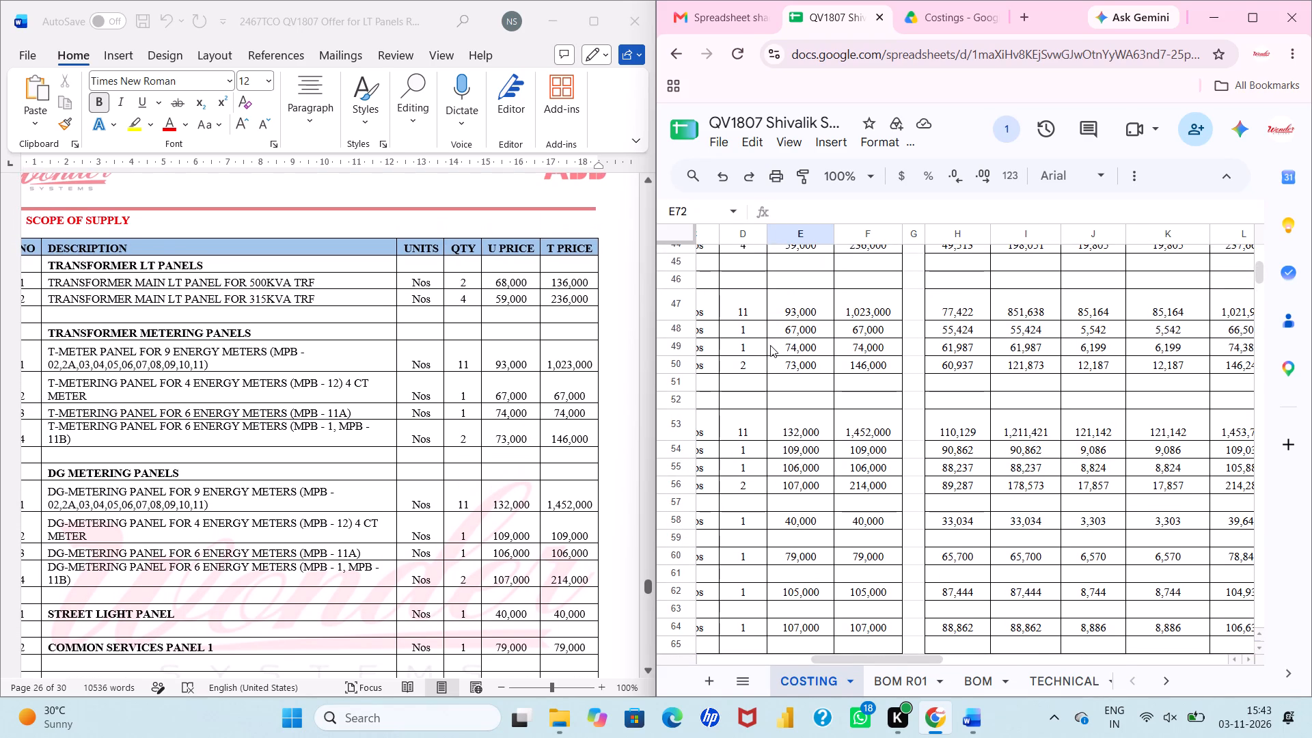
scroll(771, 345, up, 1)
scroll(771, 345, down, 2)
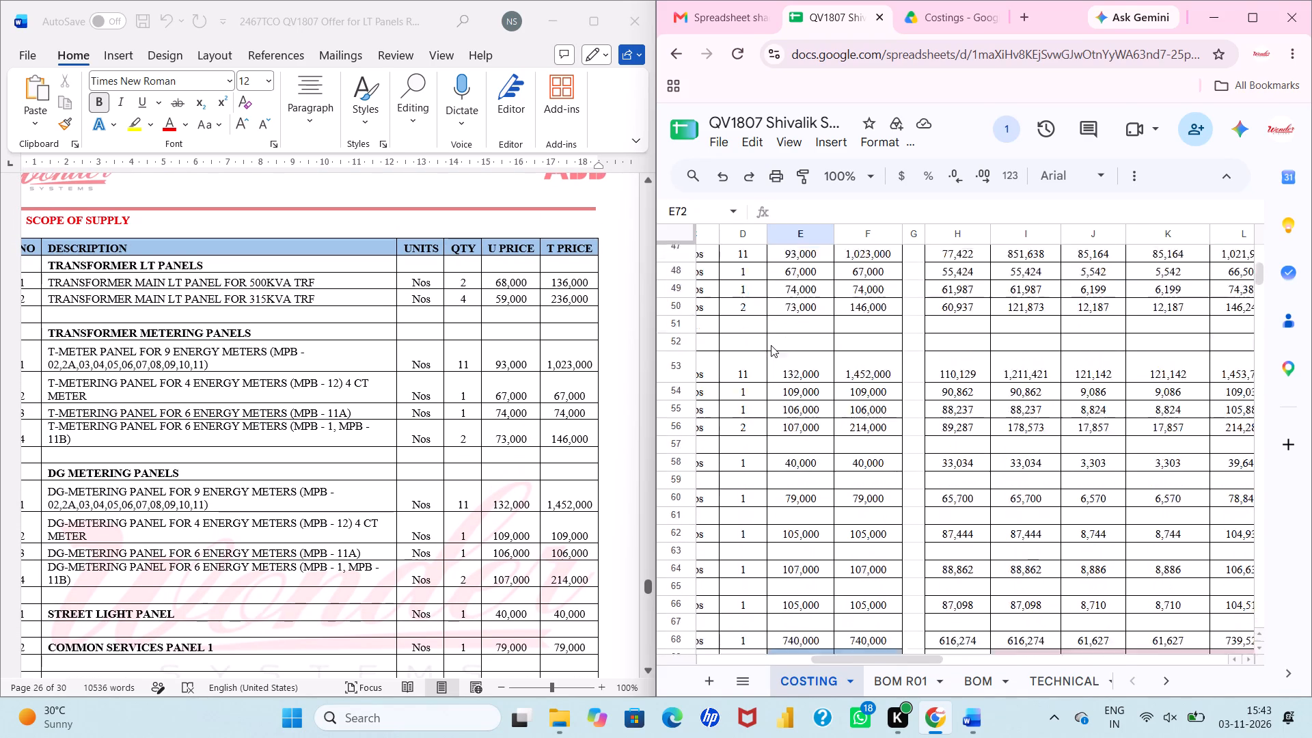
scroll(771, 345, down, 2)
scroll(508, 371, down, 2)
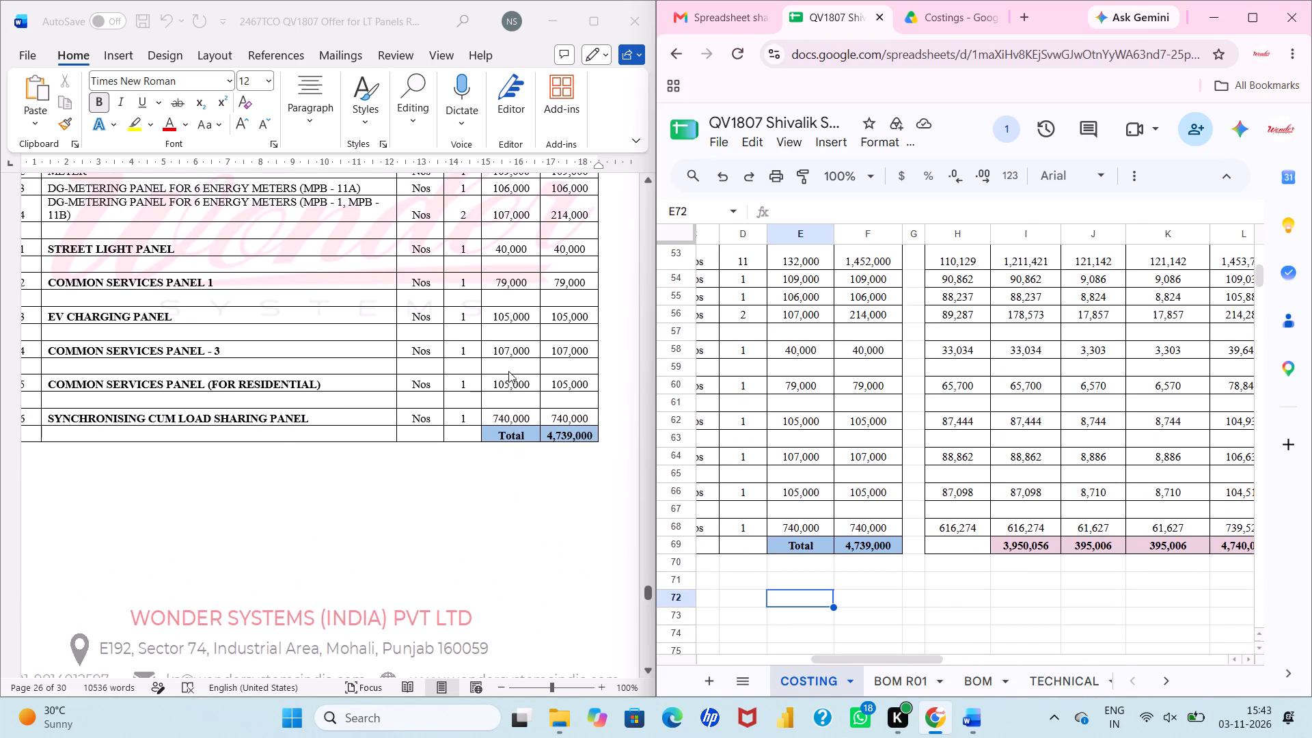
Check the price in the offer's Price and Delivery Schedule against the costing total and review the remaining commercial terms.
scroll(553, 488, right, 2)
scroll(553, 488, down, 1)
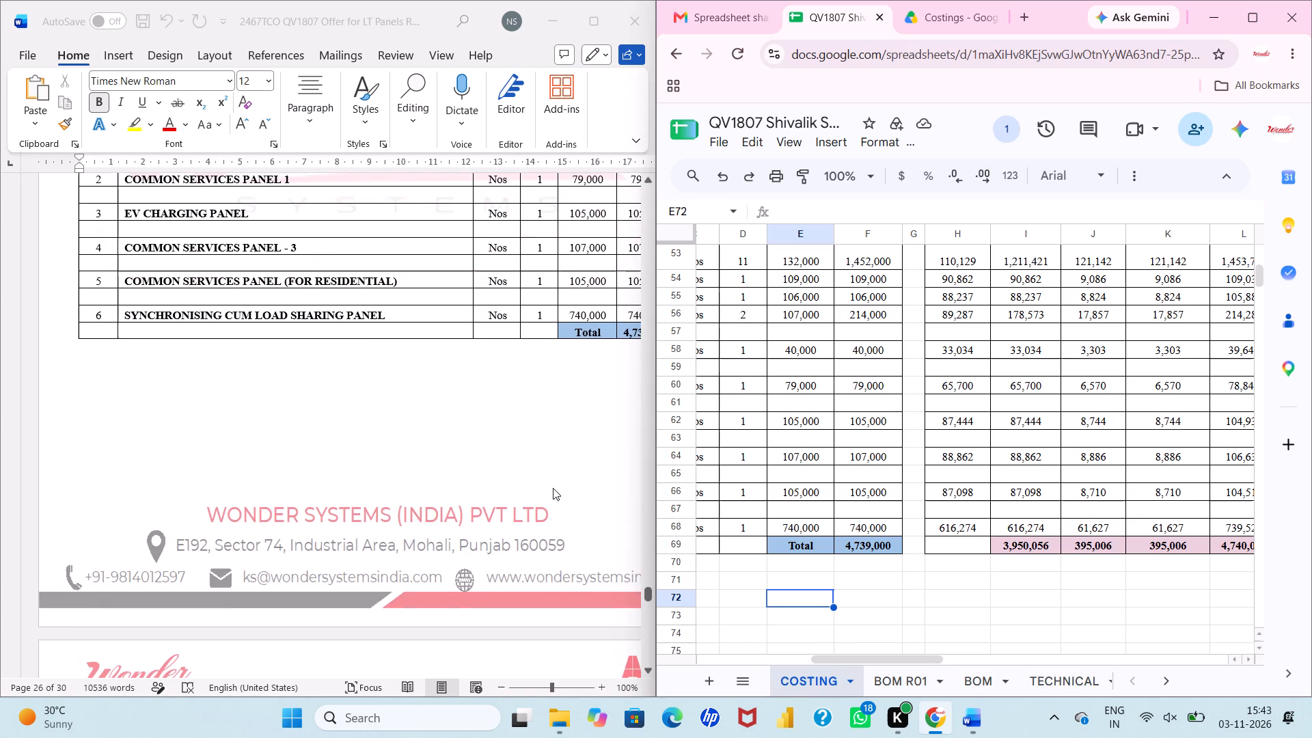
scroll(553, 488, down, 3)
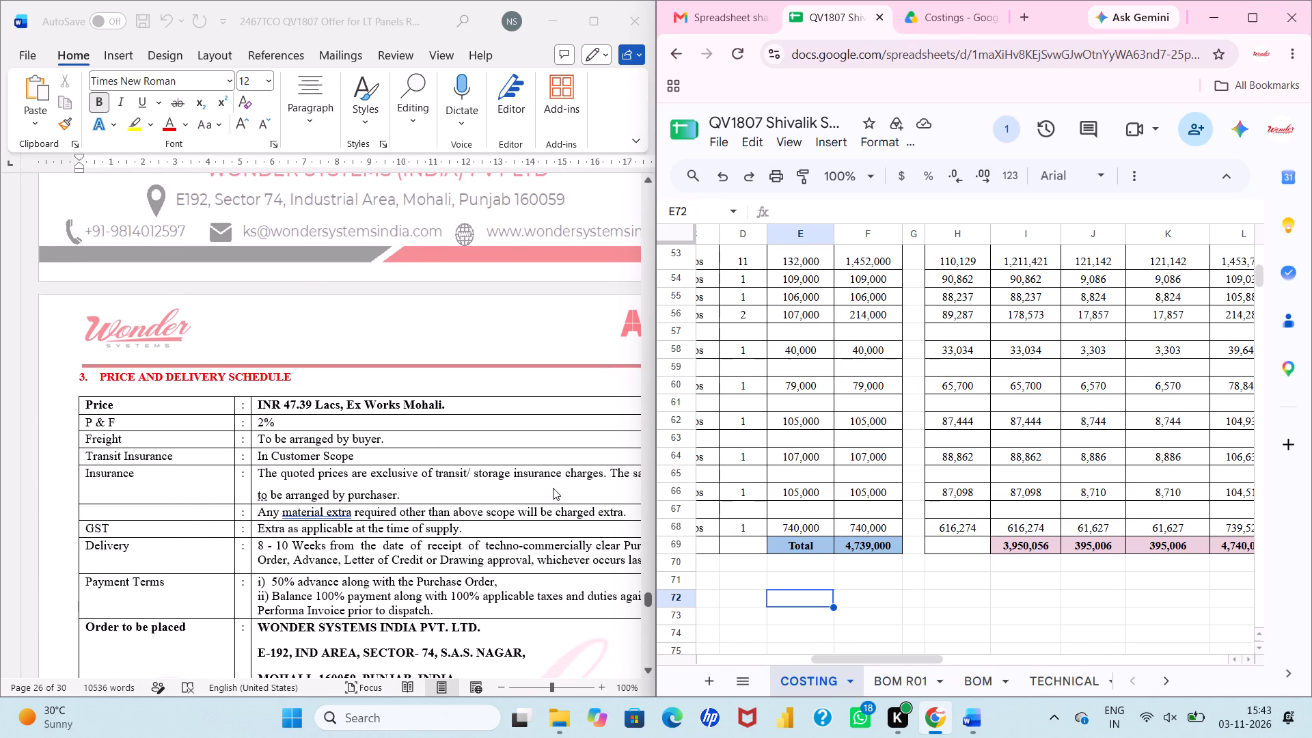
scroll(553, 488, down, 3)
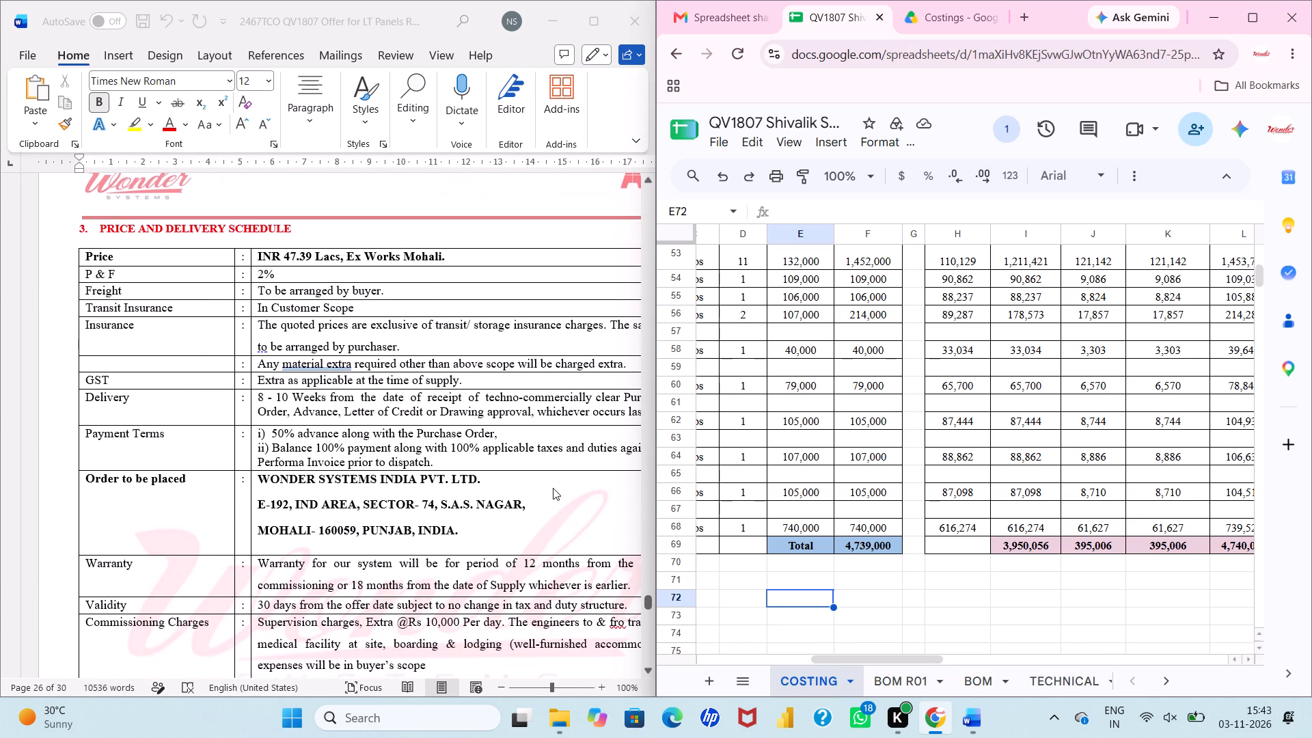
scroll(553, 488, down, 2)
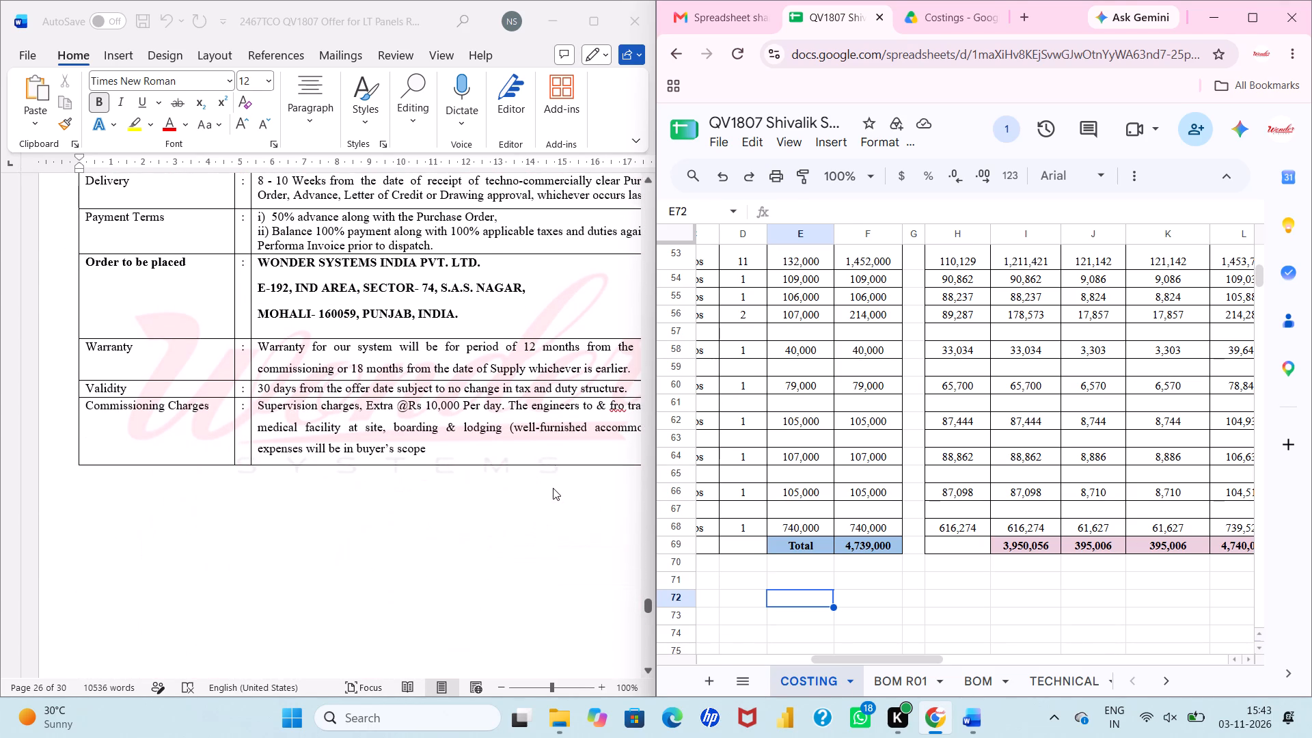
scroll(553, 488, down, 2)
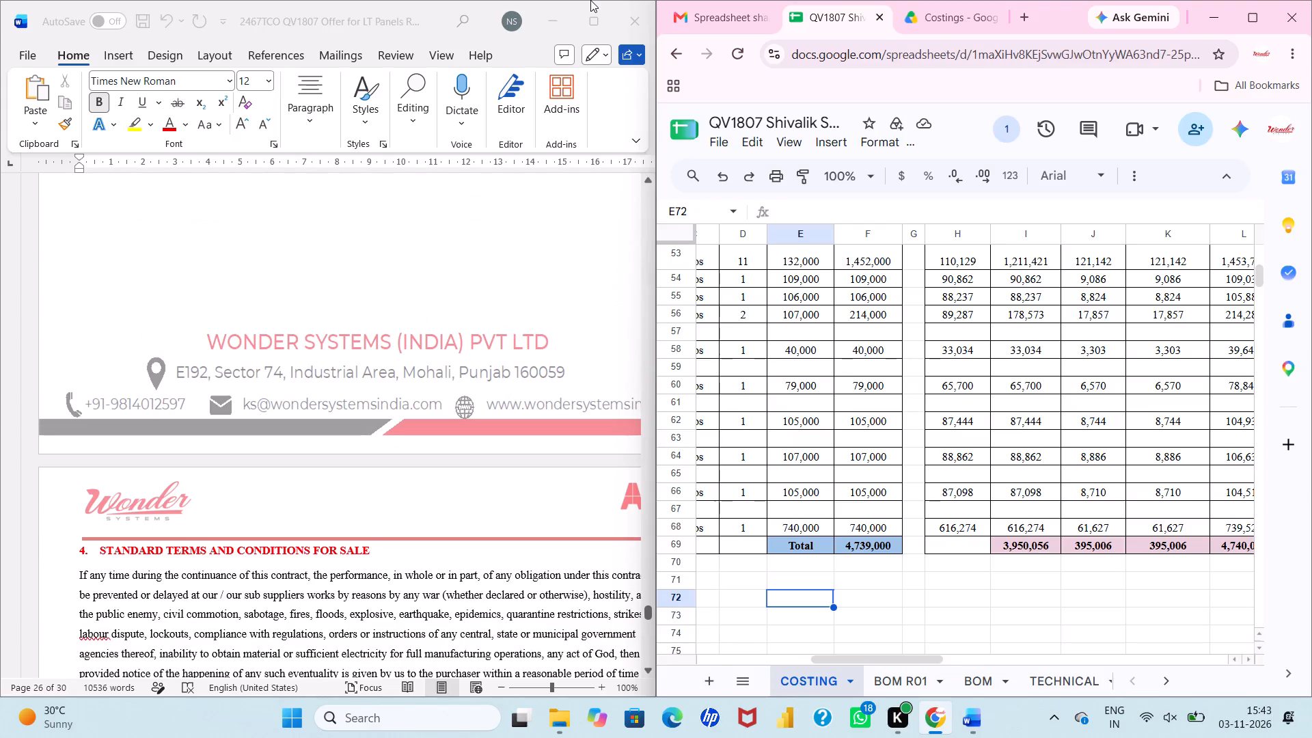
Save a copy of the offer in Downloads as "2467TCO QV1807 Offer for LT Panels Rev1 dt.03.11.2026.docx".
click(593, 19)
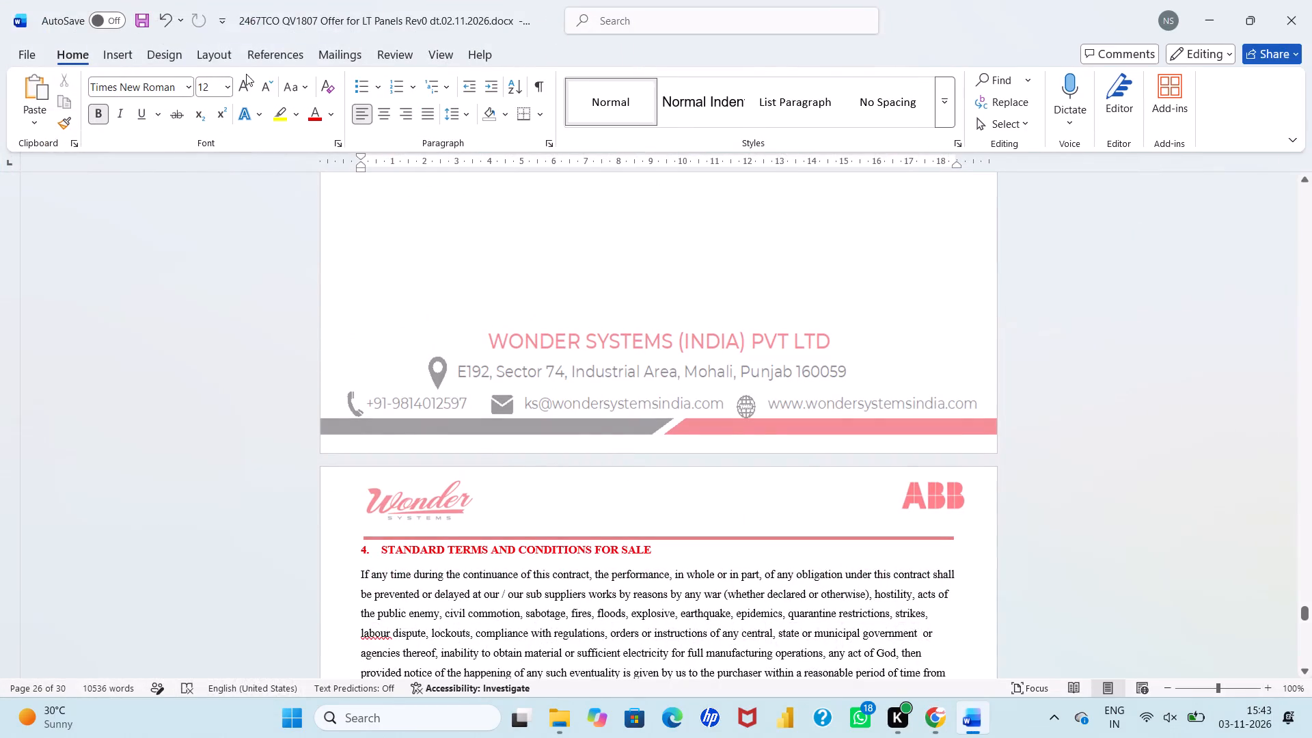
click(30, 58)
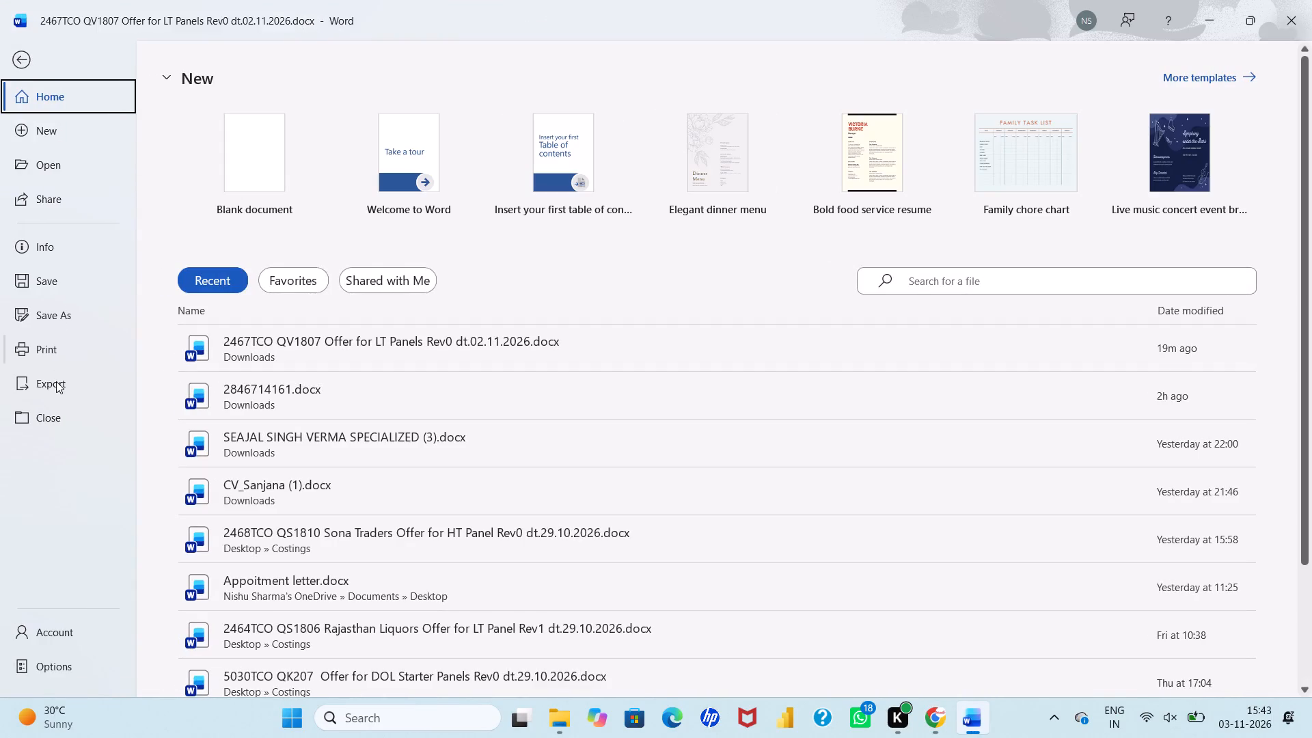
click(66, 321)
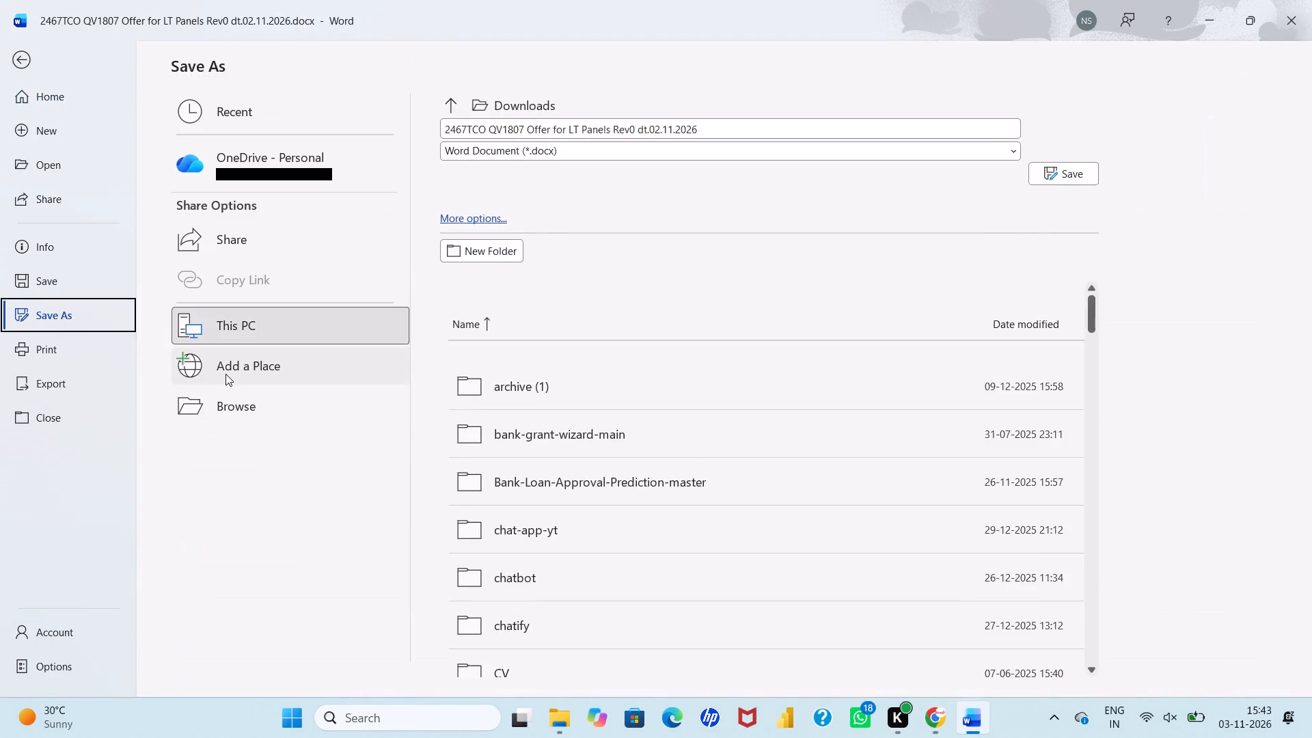
click(225, 374)
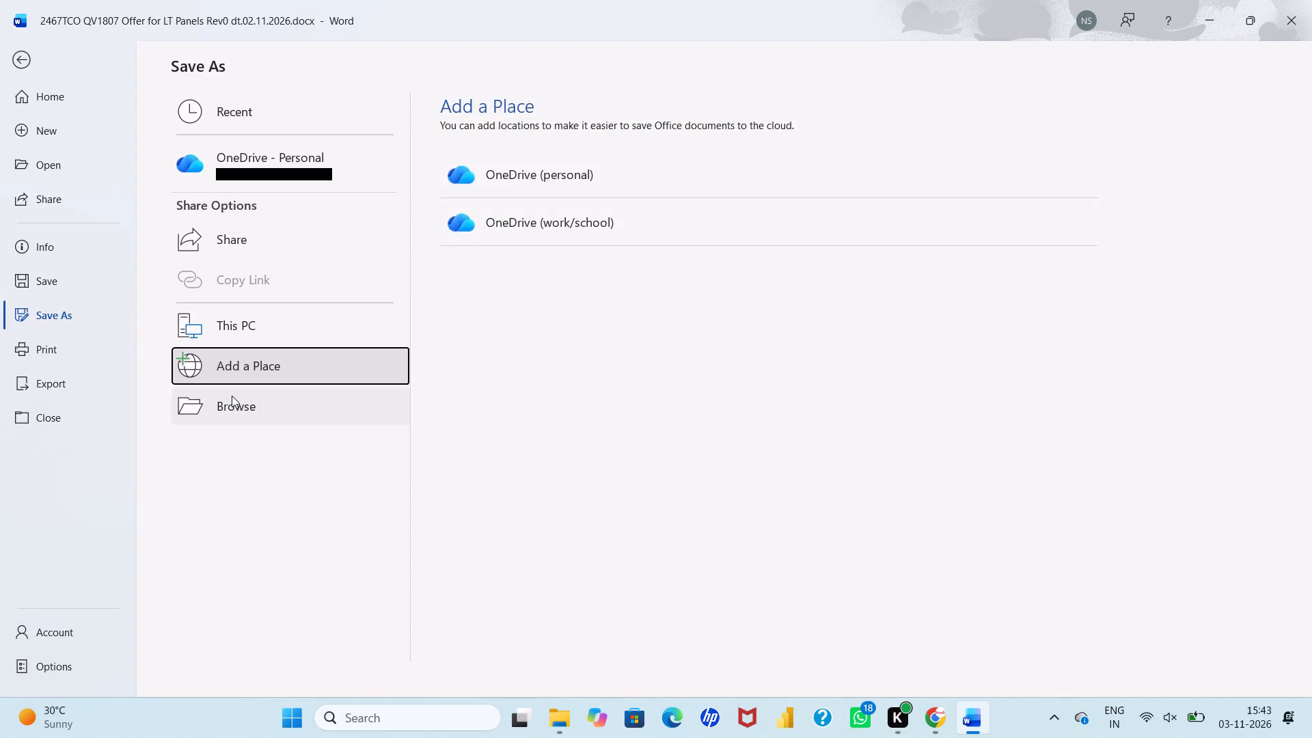
click(232, 396)
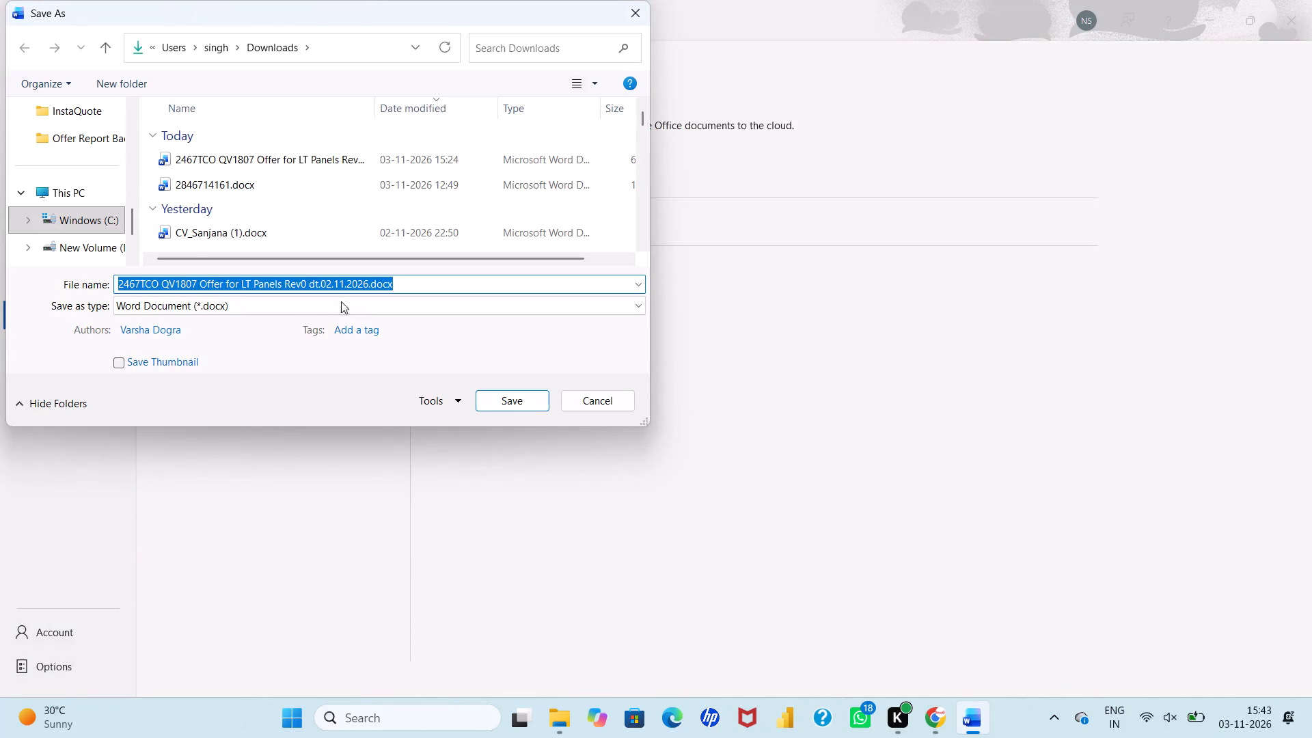
click(309, 286)
key(Left)
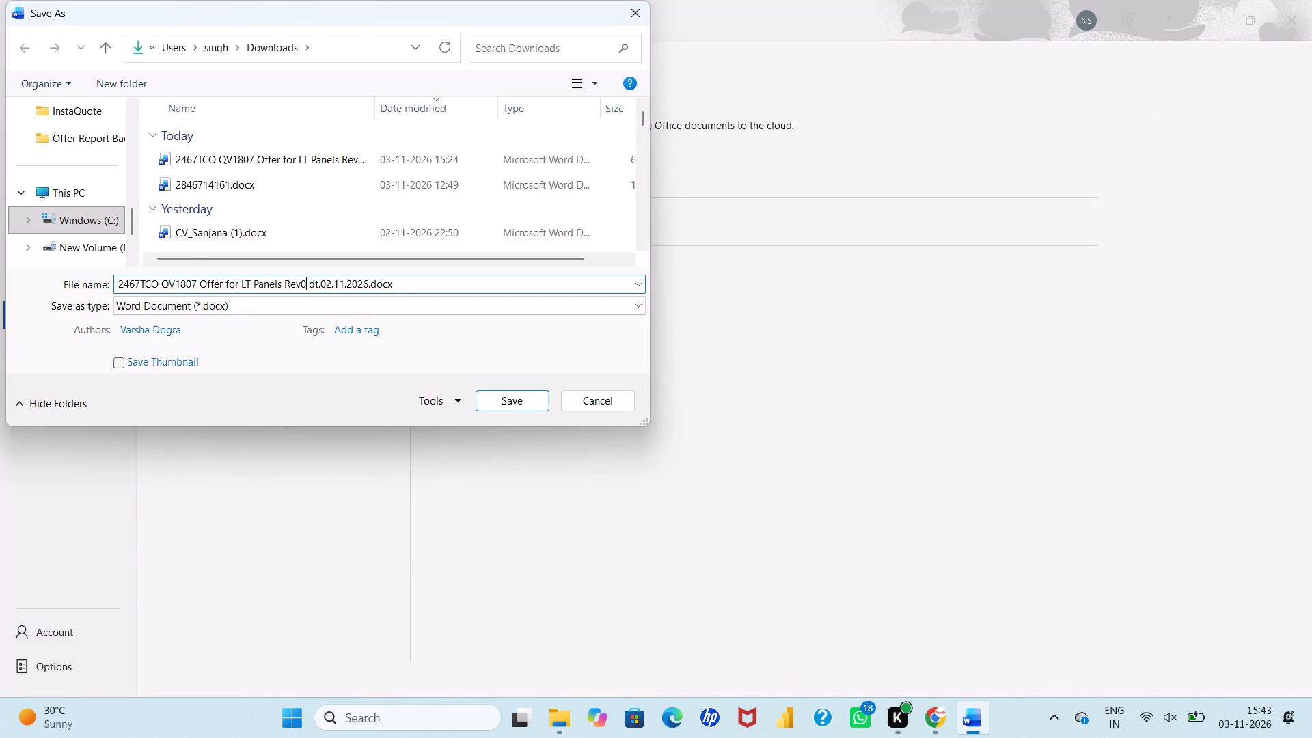
key(BackSpace)
key(1)
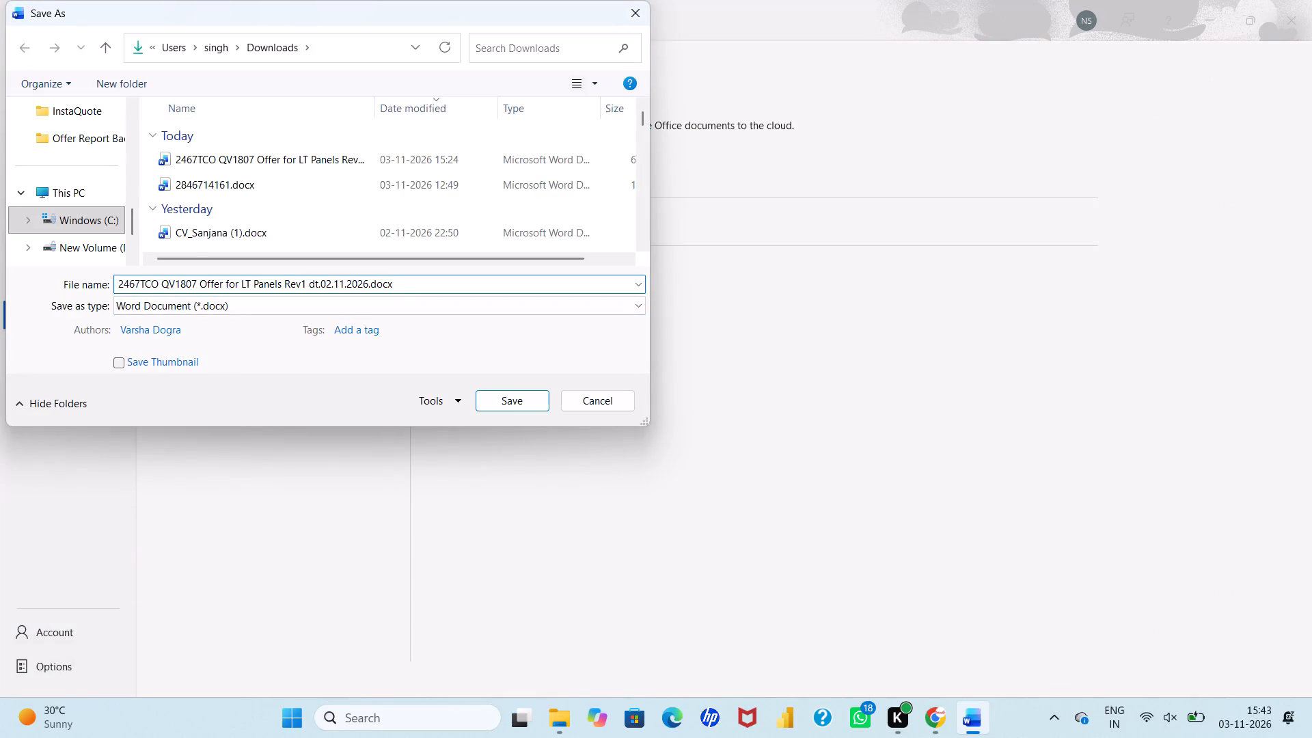
click(327, 285)
key(Delete)
key(3)
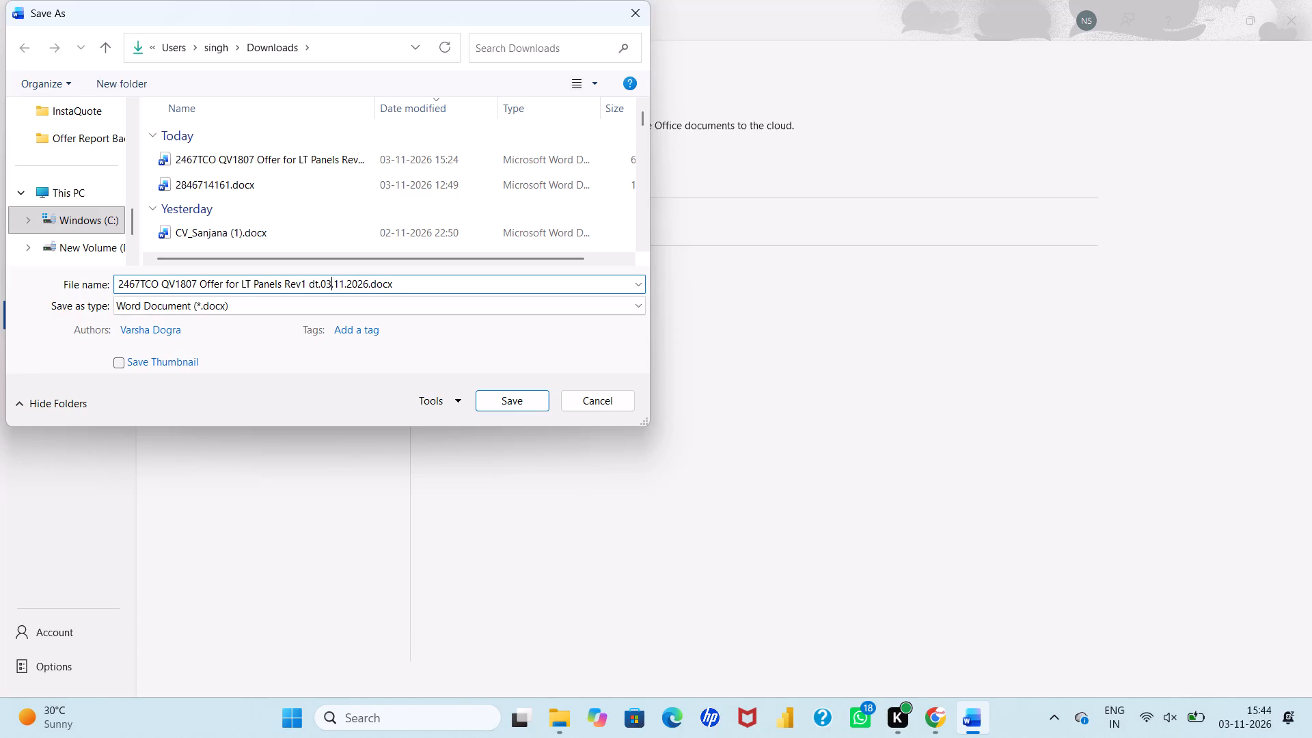
click(523, 407)
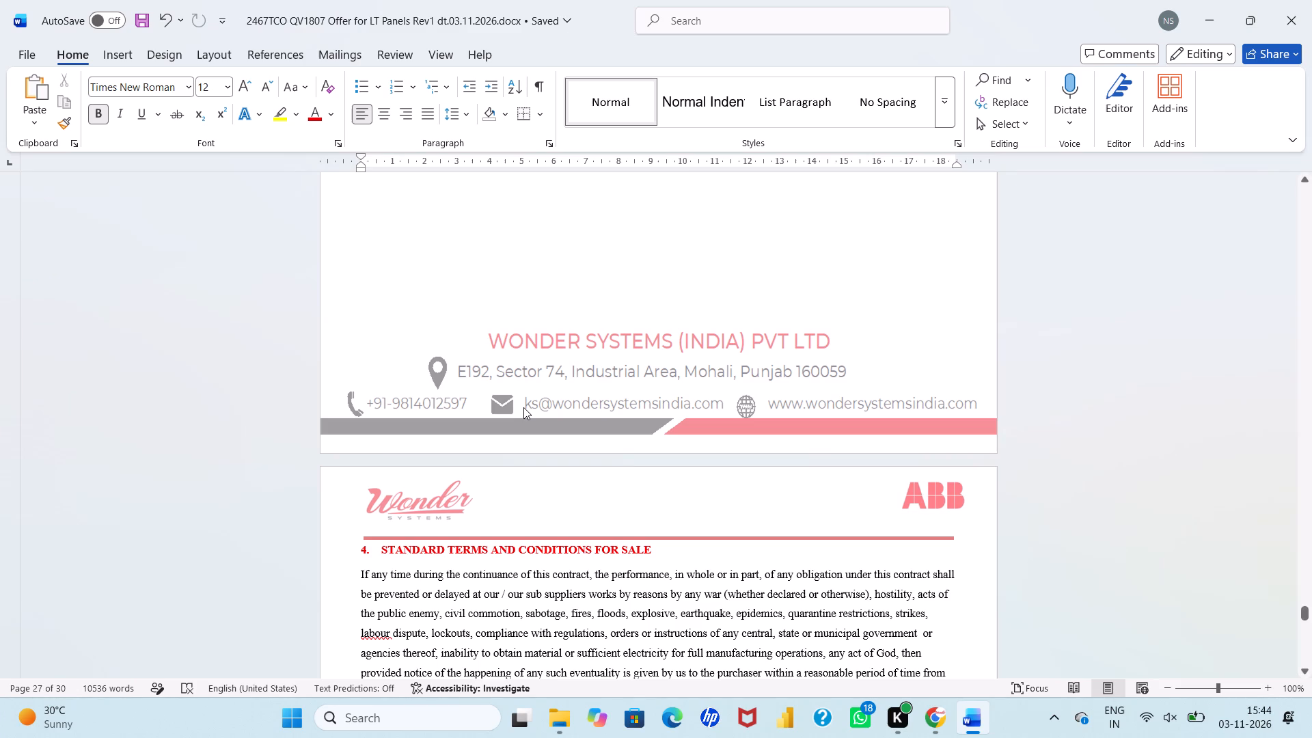
Look back through the price schedule, Scope of Supply and final BOM pages to the note on excluded components.
scroll(523, 407, up, 3)
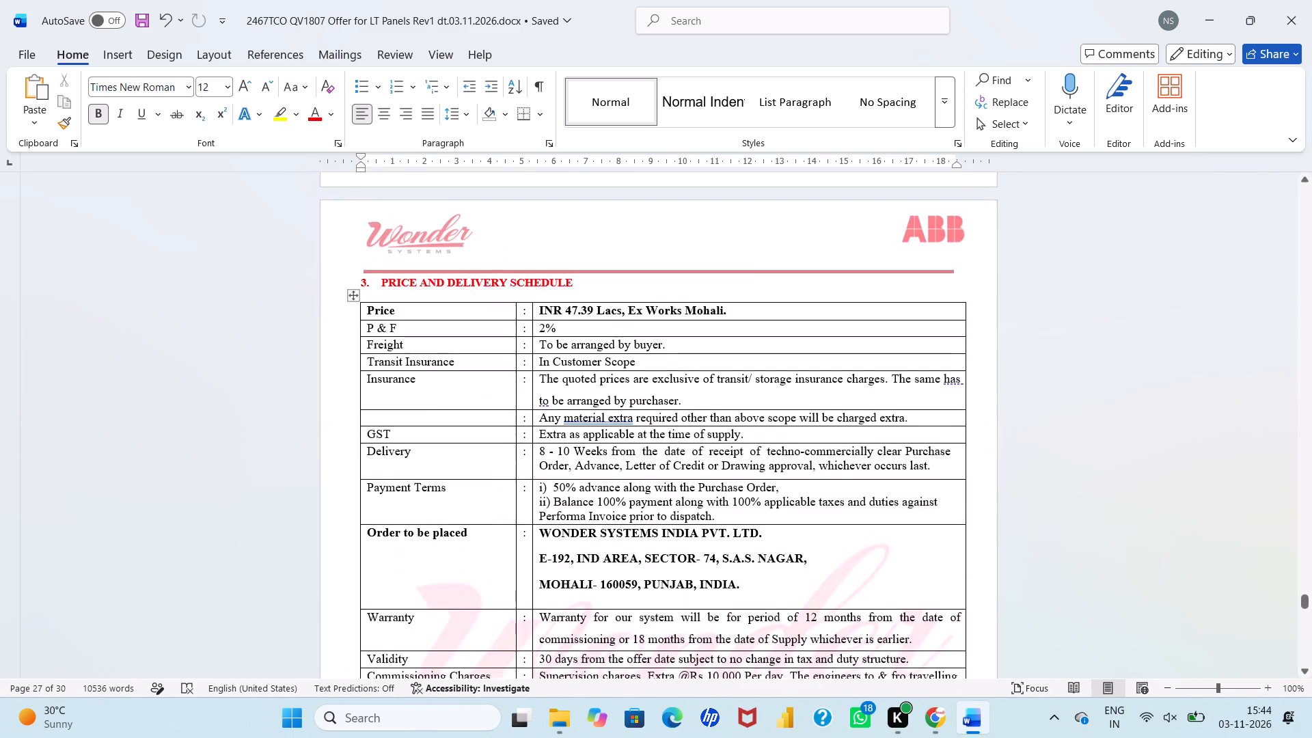
scroll(523, 407, up, 3)
scroll(523, 407, down, 1)
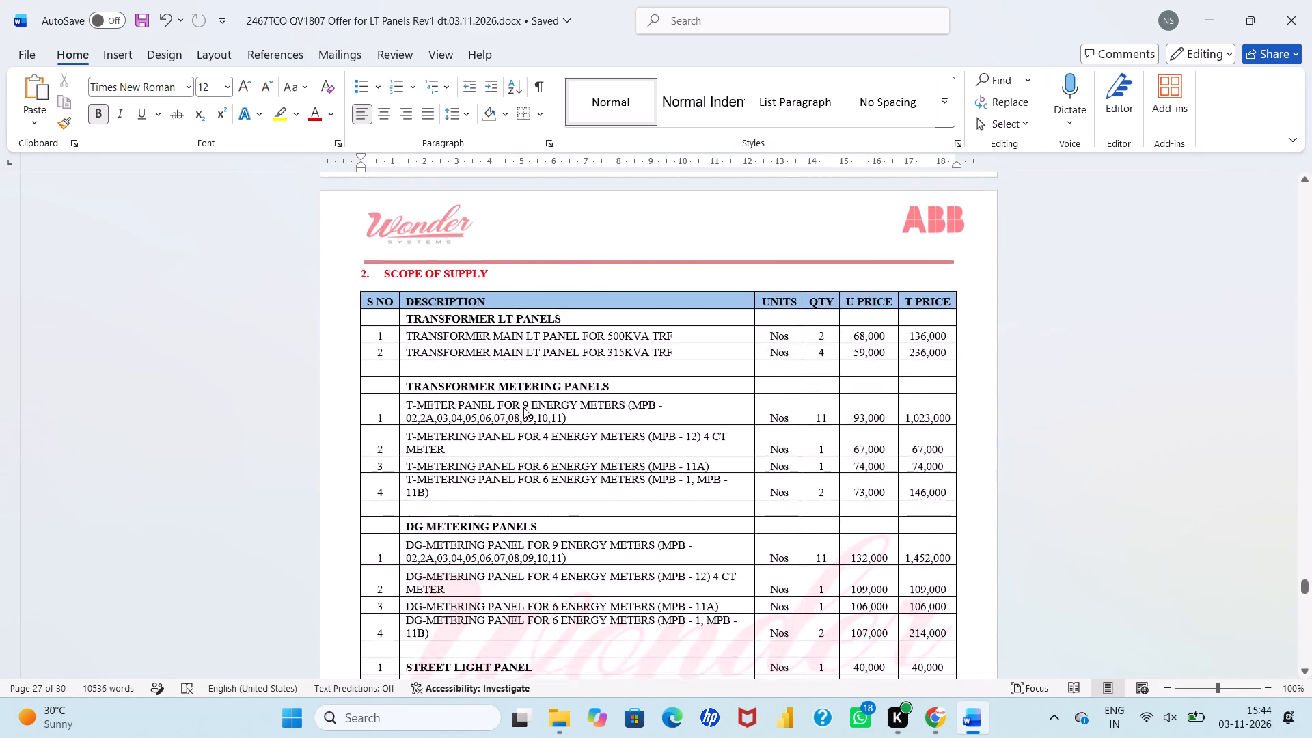
scroll(523, 407, down, 1)
scroll(523, 407, up, 5)
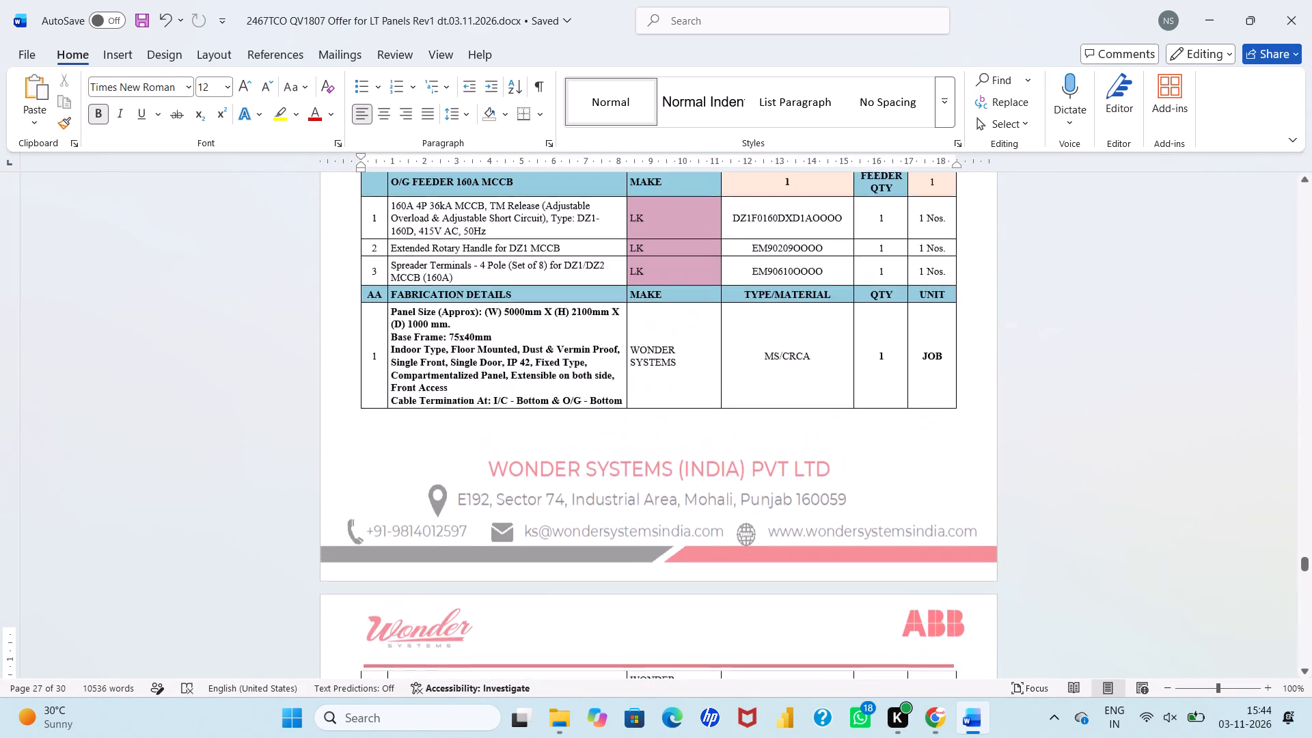
scroll(523, 407, up, 4)
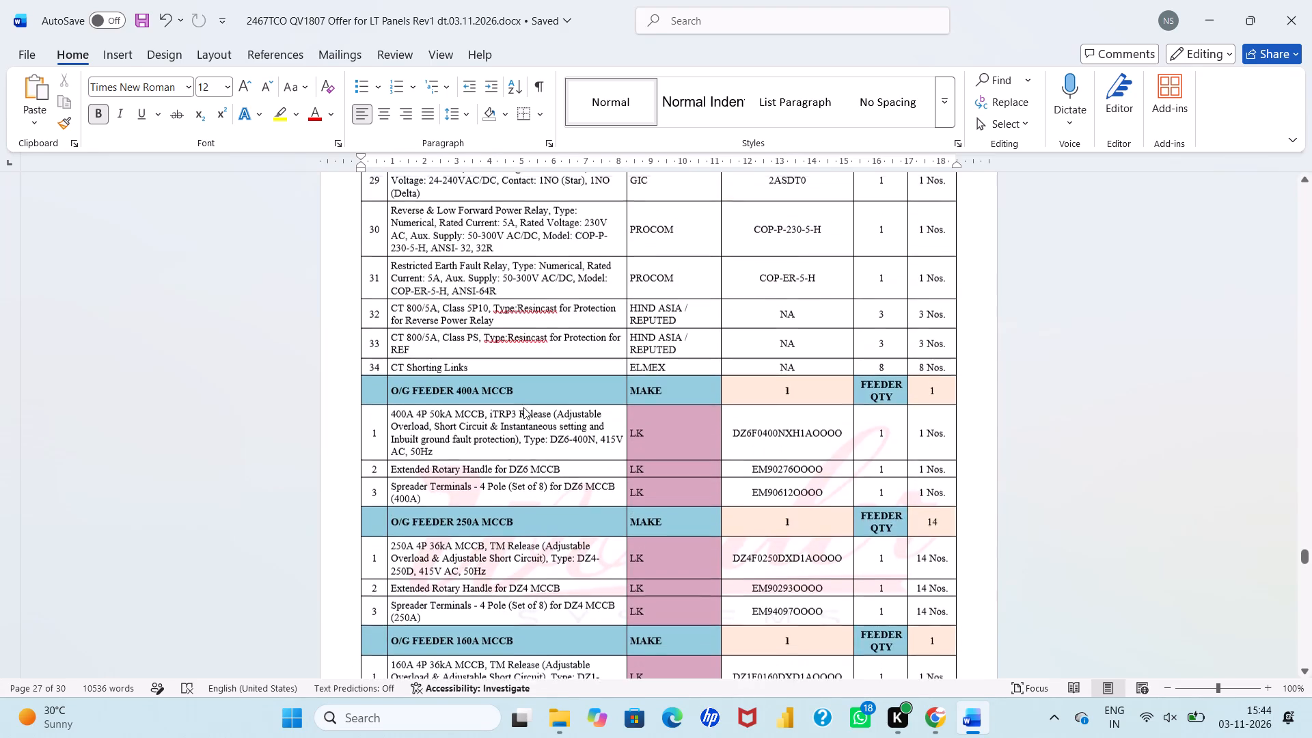
scroll(523, 407, up, 2)
scroll(523, 407, down, 3)
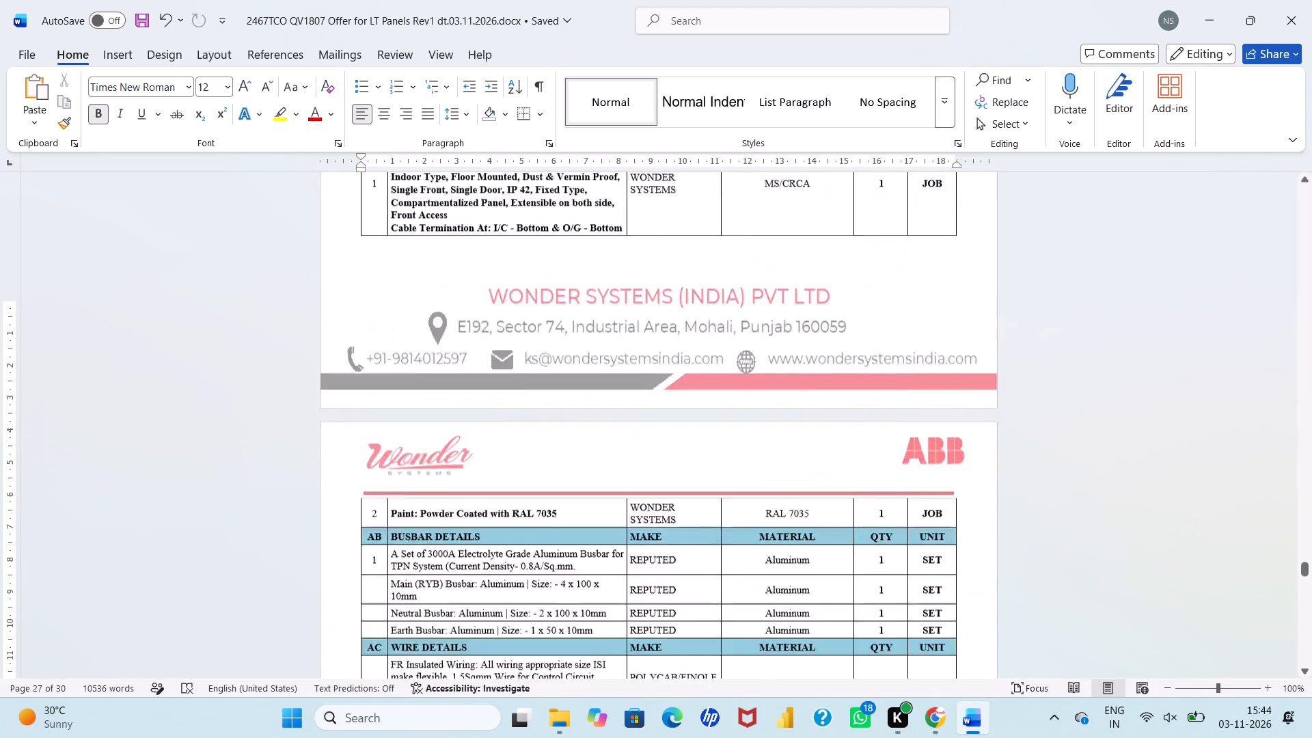
scroll(523, 407, down, 1)
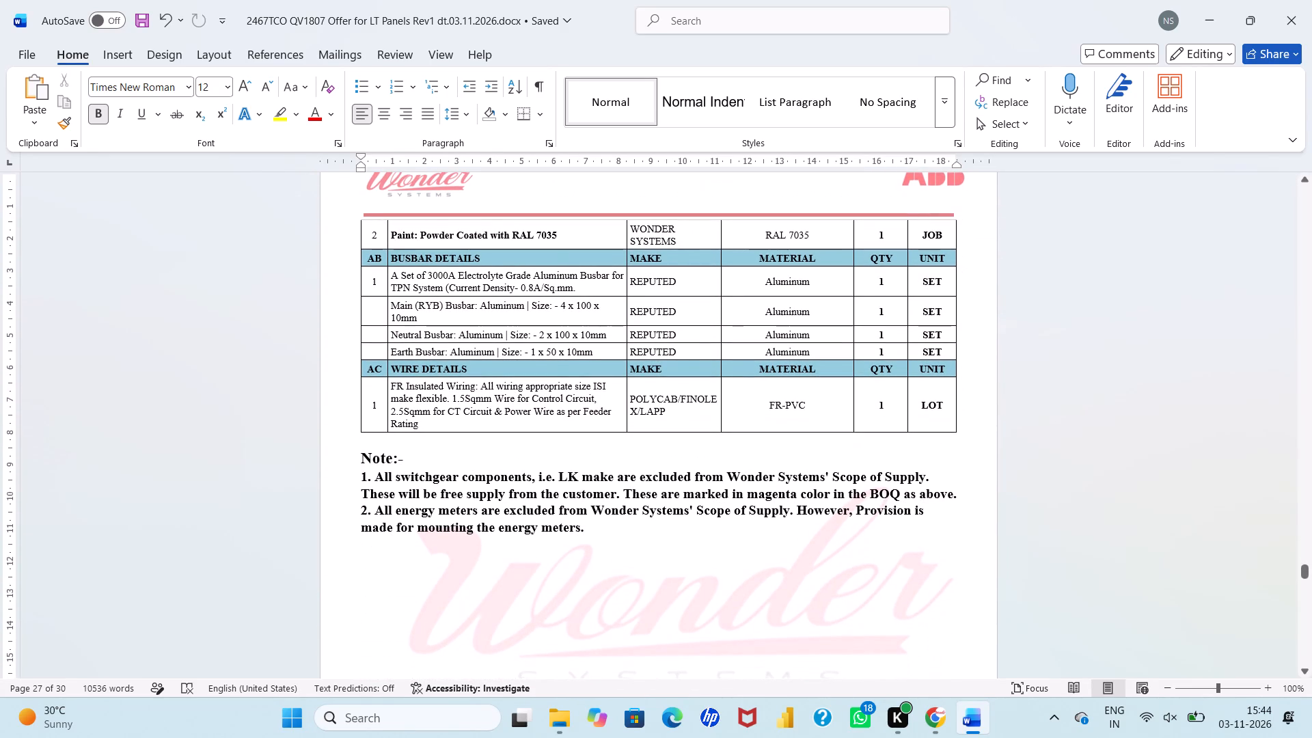
Export the Rev1 offer as a PDF into the Costings folder, keeping the Rev1 dt.03.11.2026 file name.
click(27, 59)
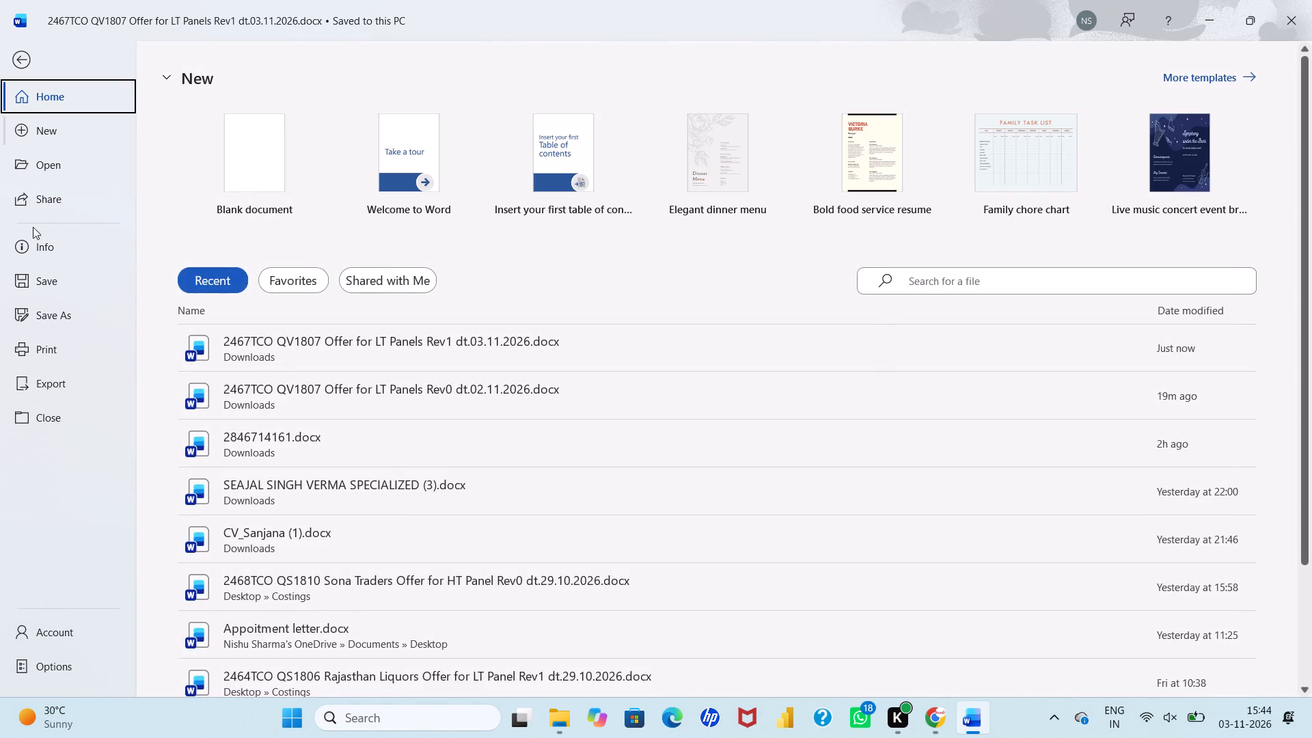
click(57, 391)
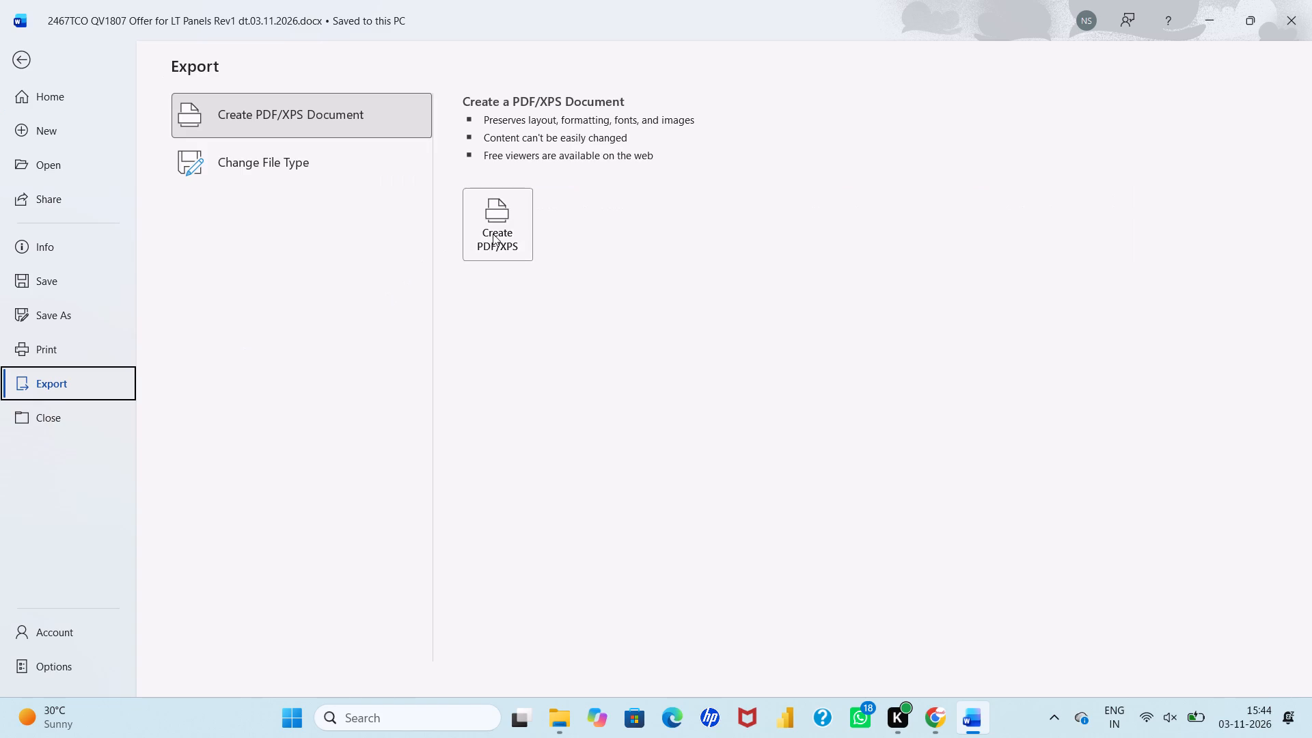
click(493, 234)
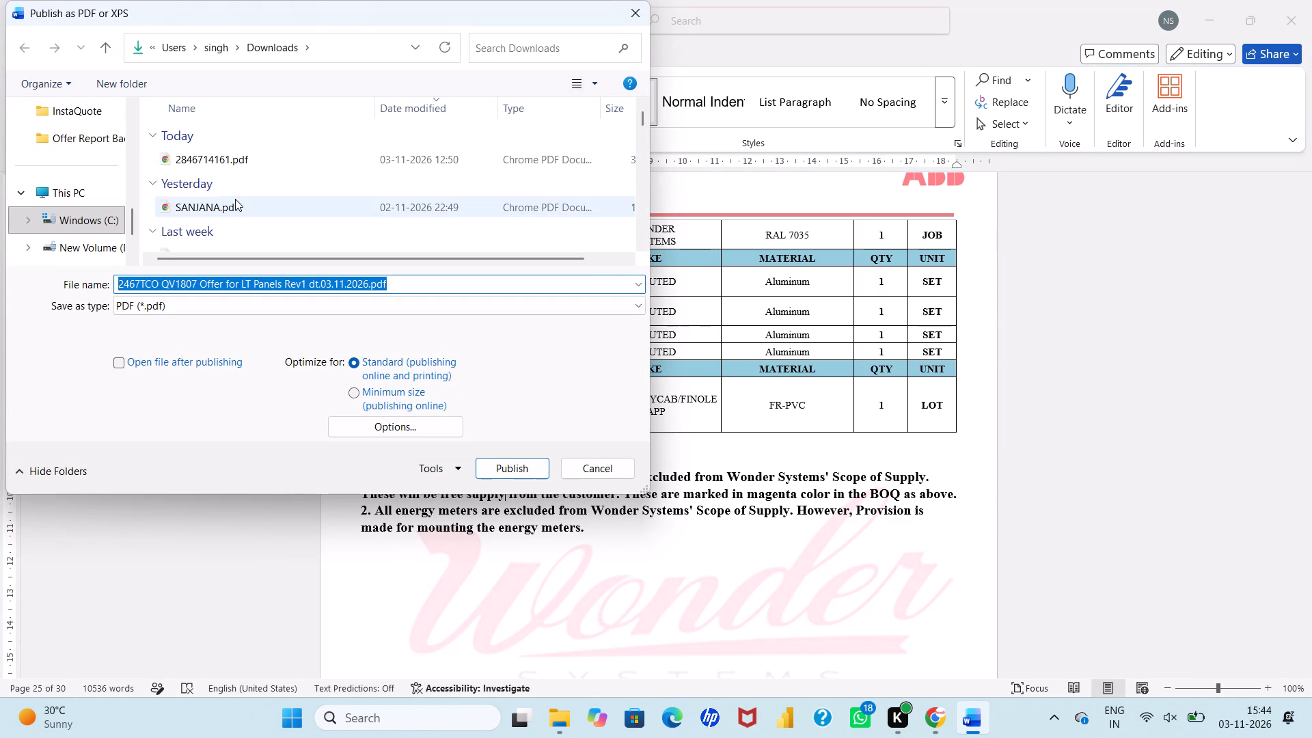
scroll(69, 214, down, 1)
scroll(69, 214, up, 1)
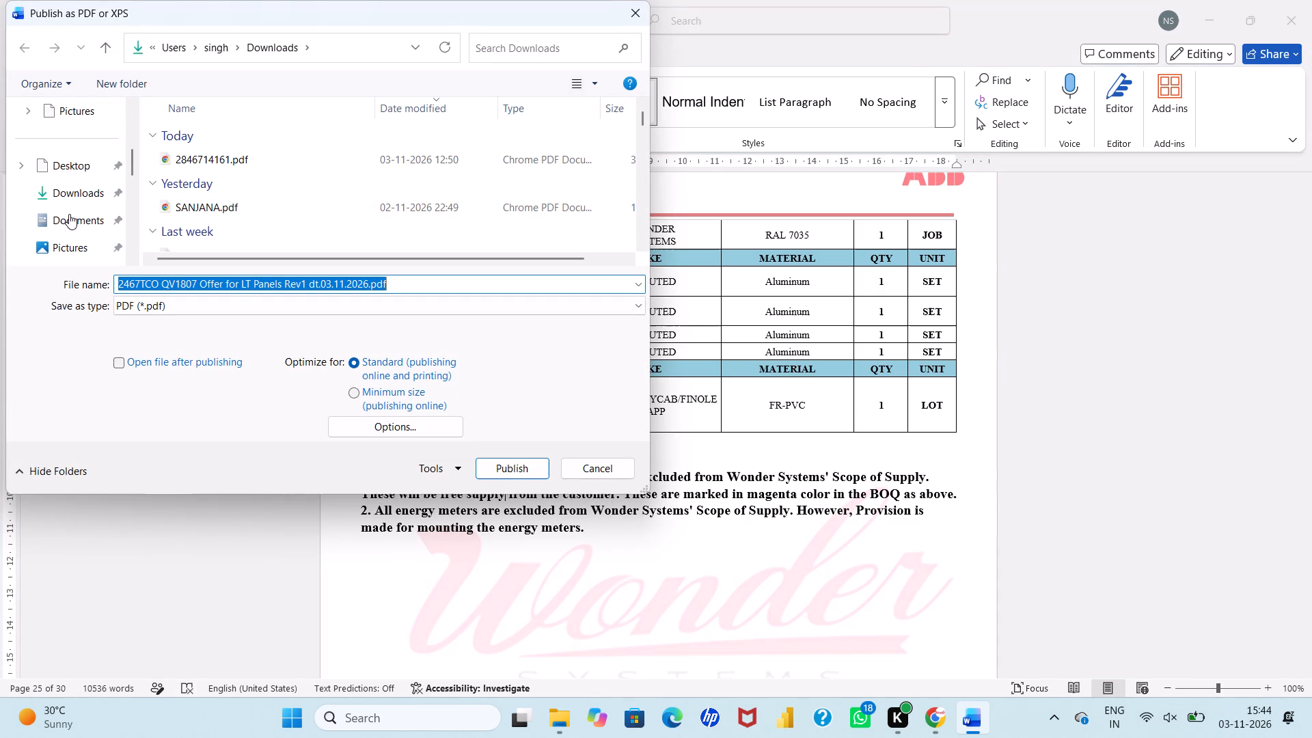
scroll(83, 191, down, 1)
double_click(89, 214)
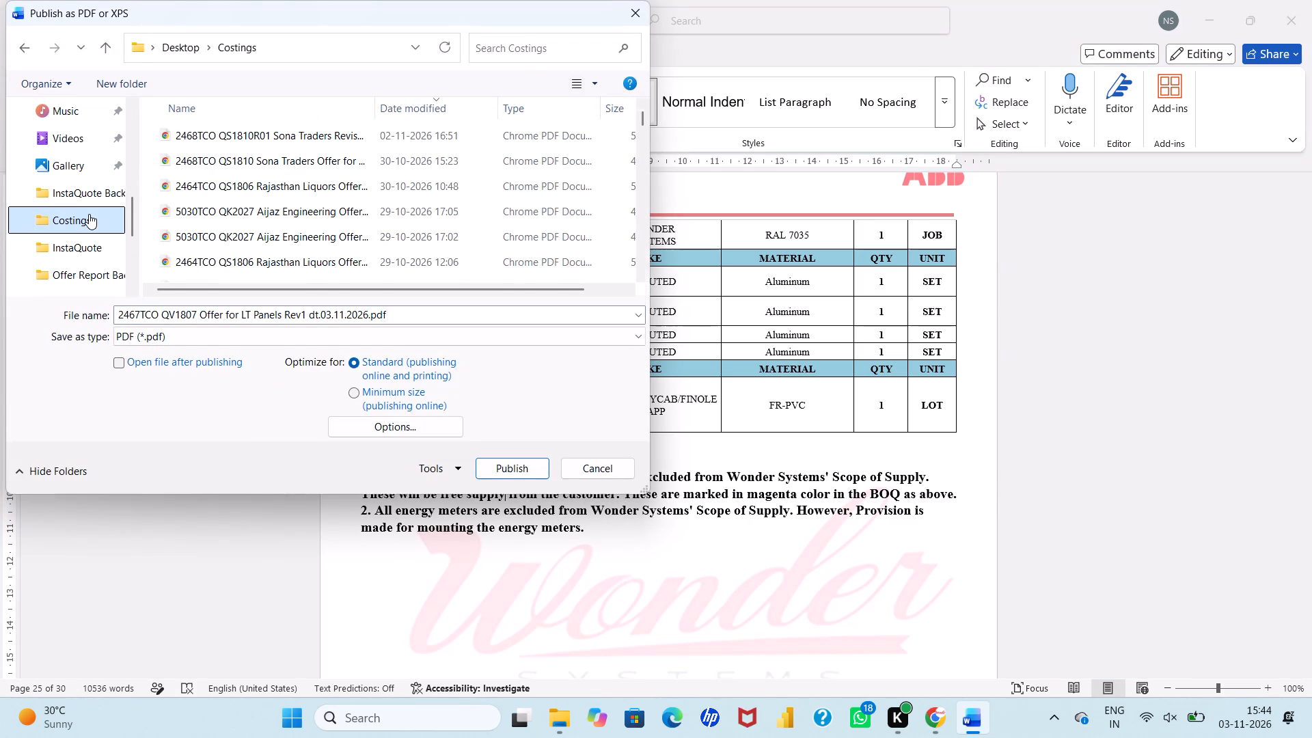
click(525, 473)
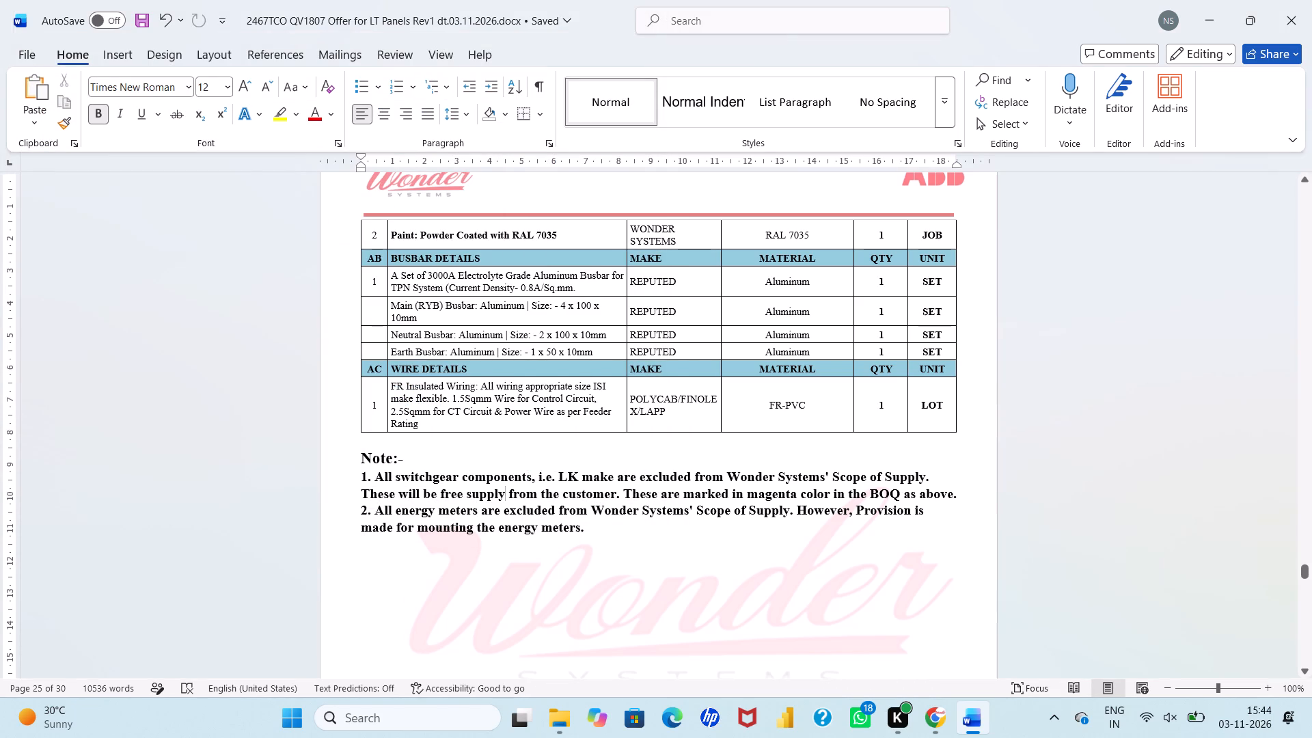
Open the exported QV1807 Rev1 offer PDF from the Costings folder in a maximized Chrome window.
click(560, 712)
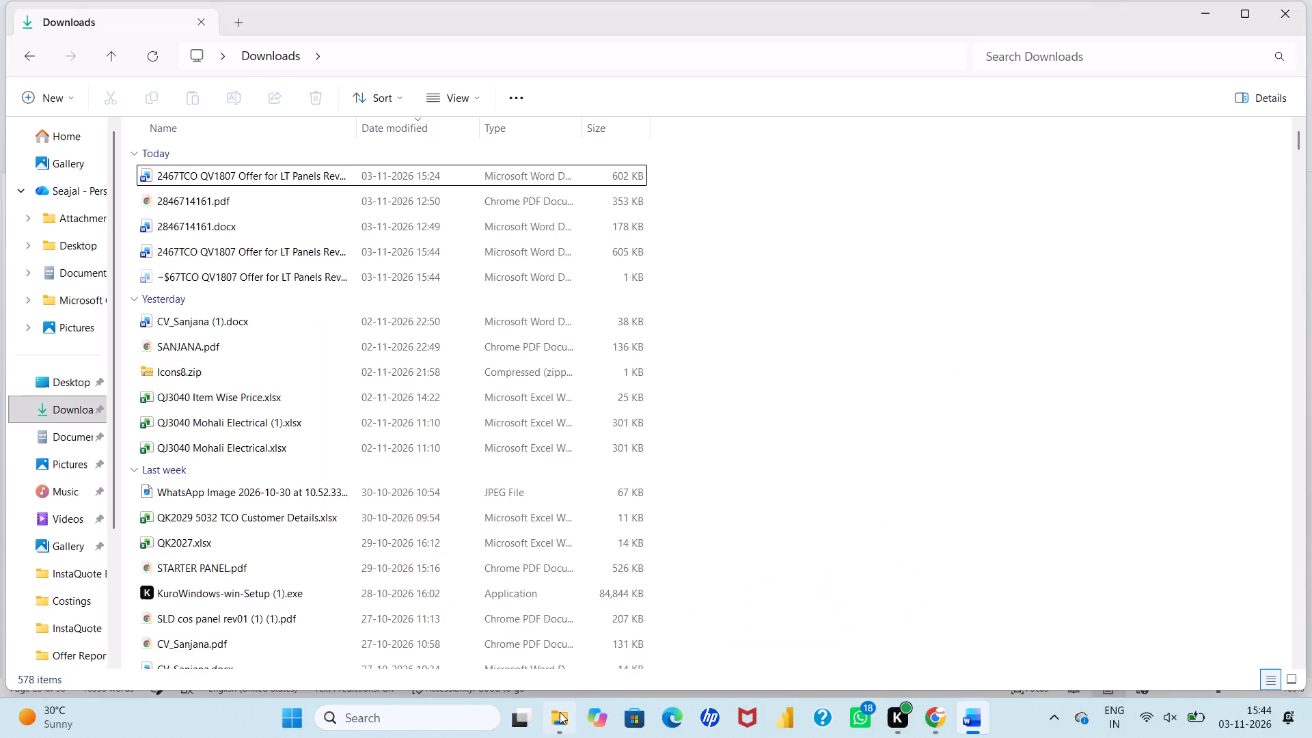
double_click(84, 603)
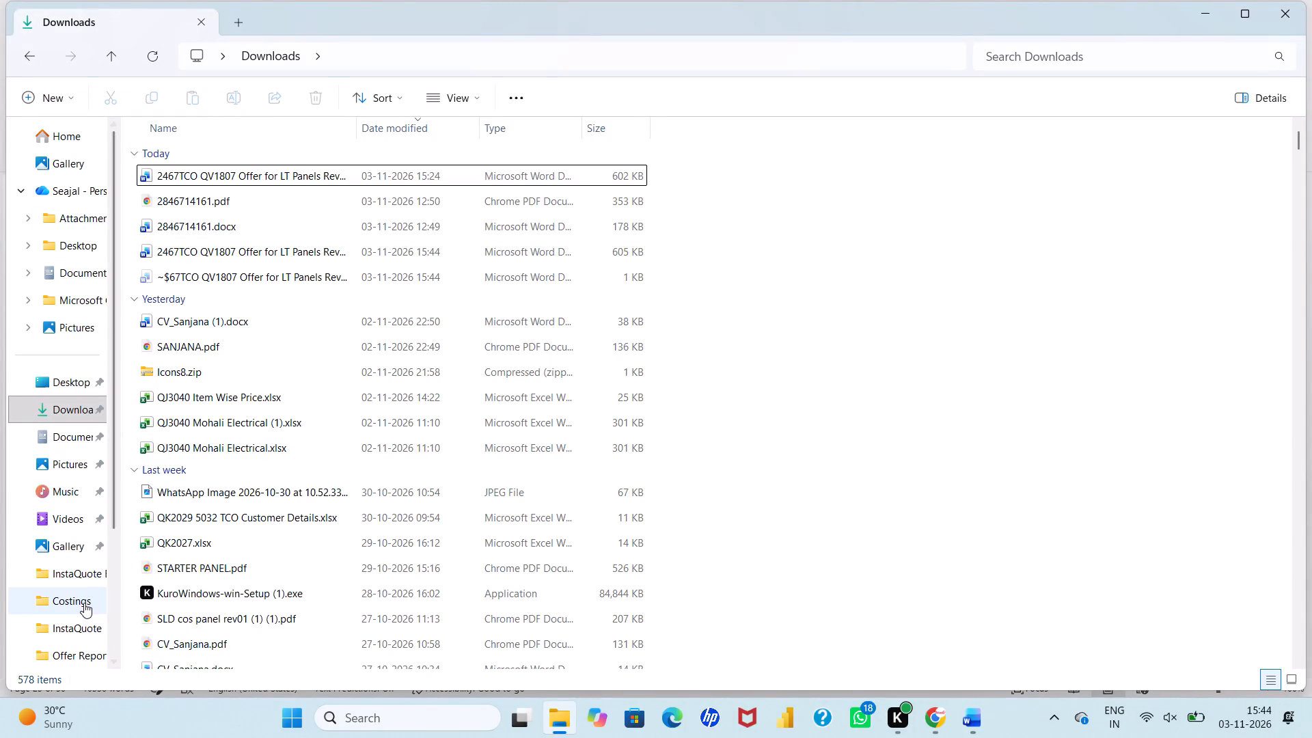
double_click(283, 159)
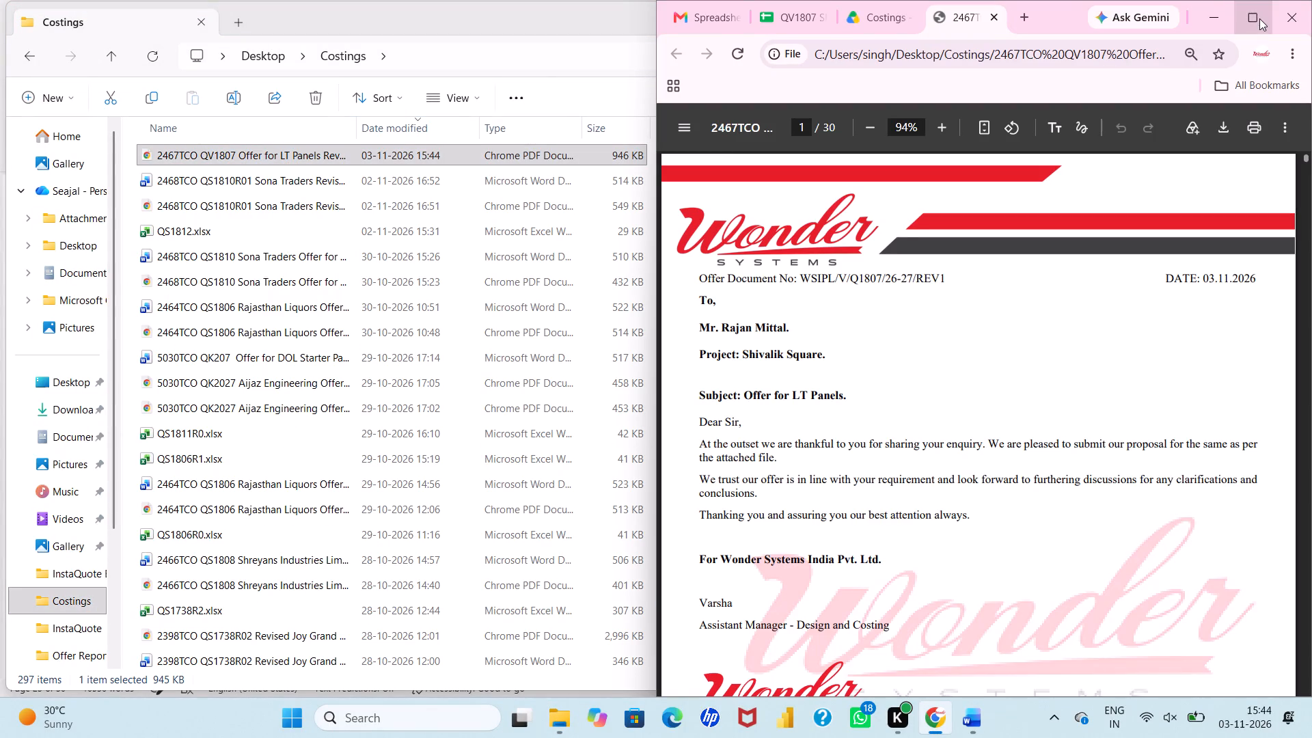
click(1259, 18)
Review the exported PDF from the cover letter and contents through the BOM's transformer and first metering panels.
scroll(763, 427, down, 2)
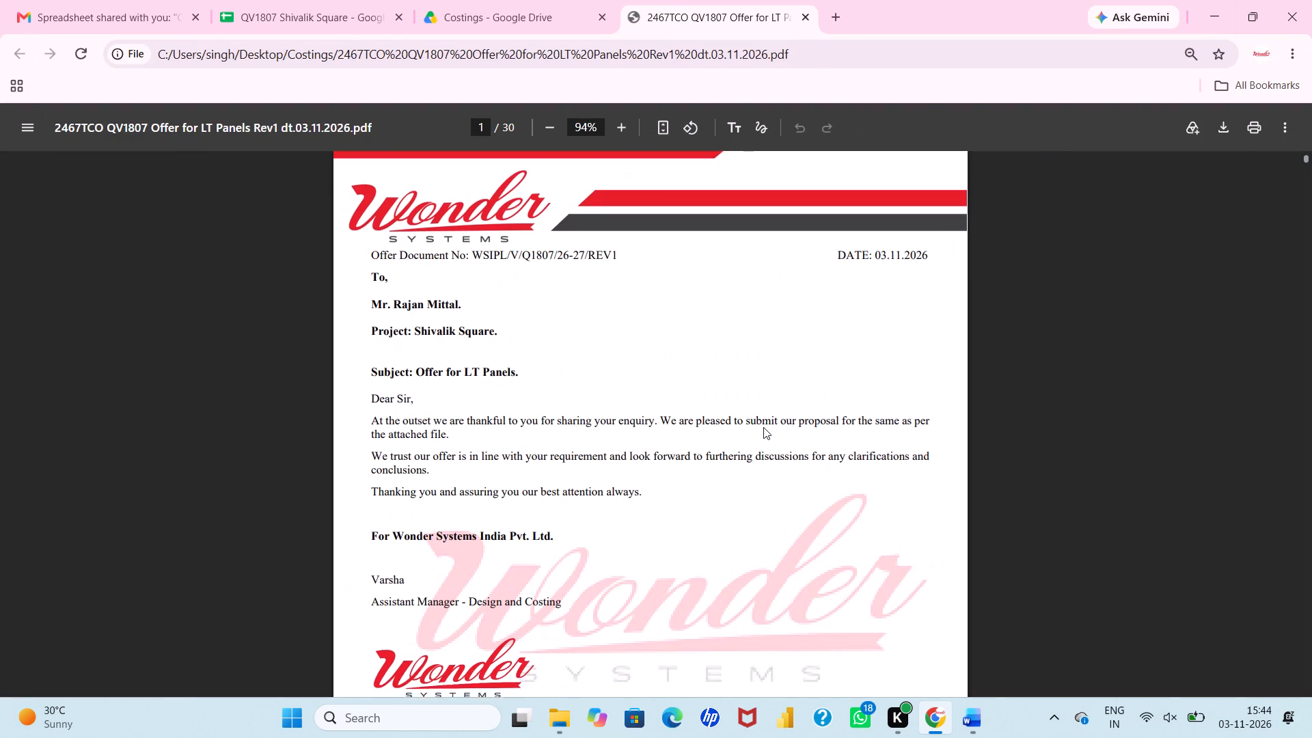
scroll(763, 427, down, 6)
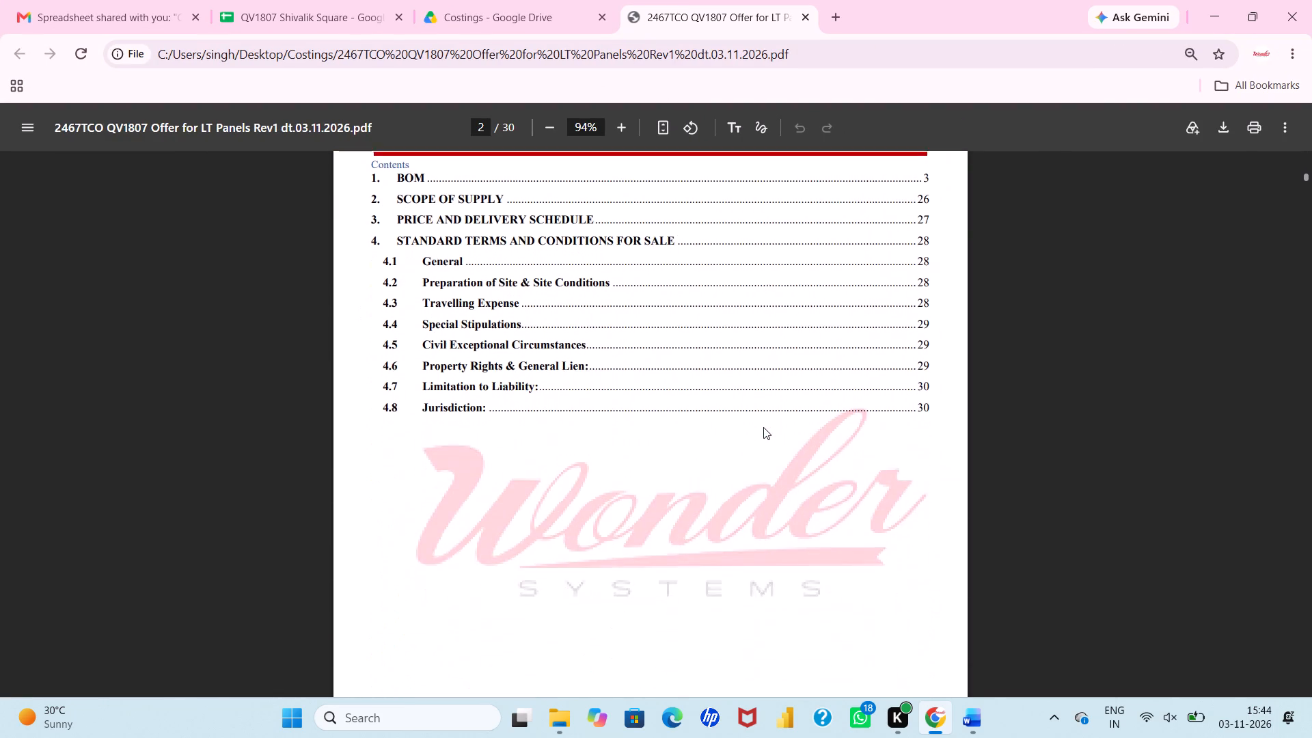
scroll(763, 427, down, 5)
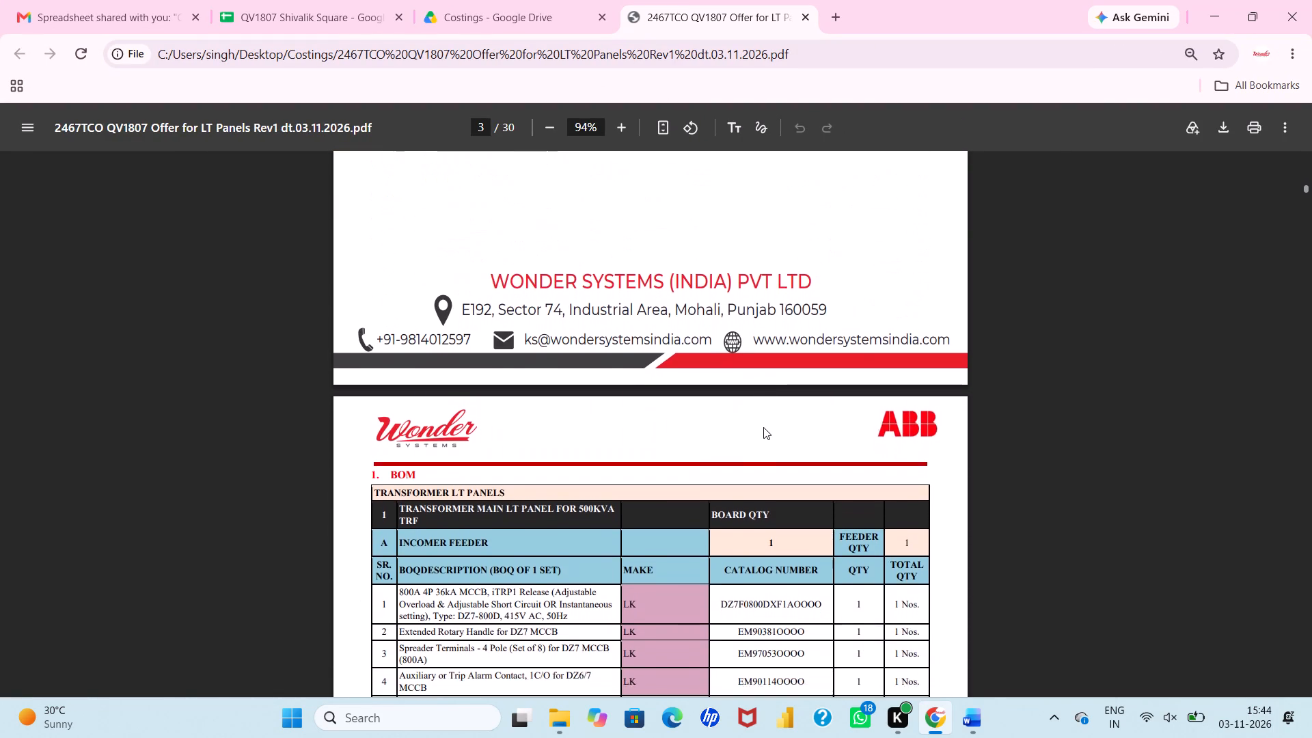
scroll(763, 427, down, 3)
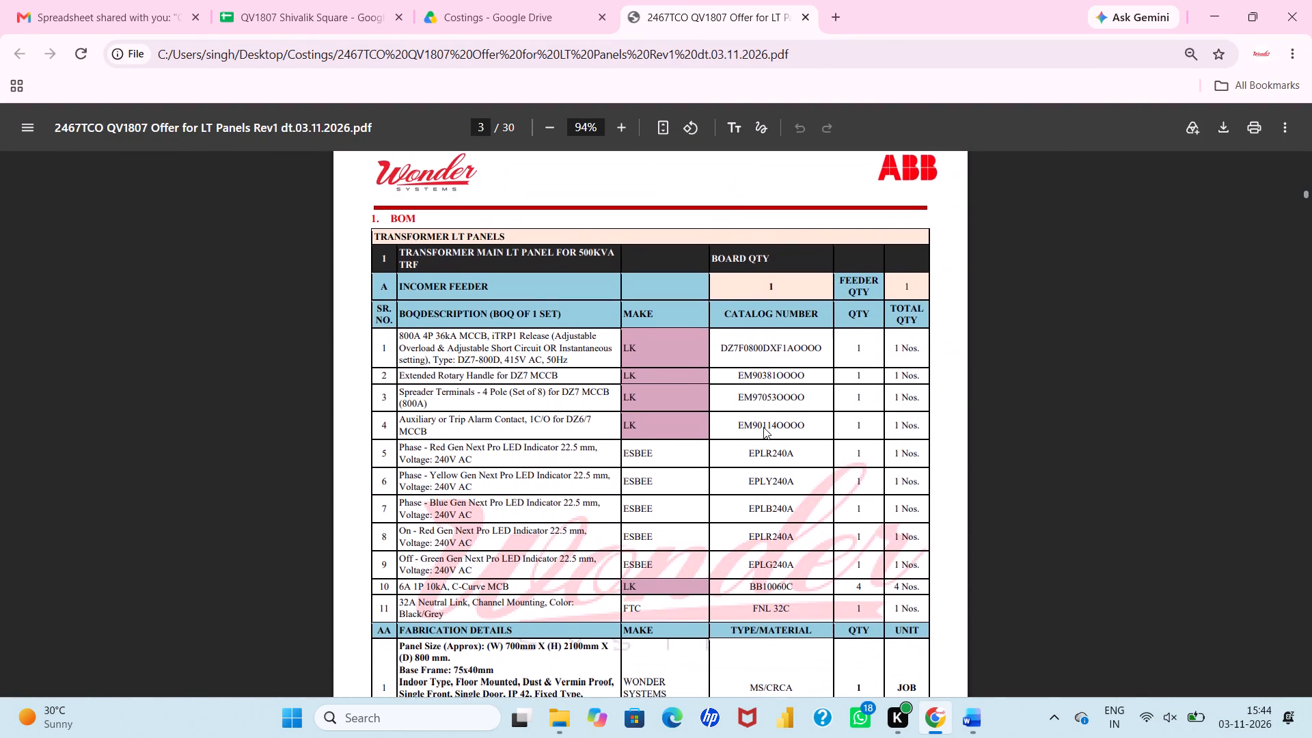
scroll(763, 427, down, 3)
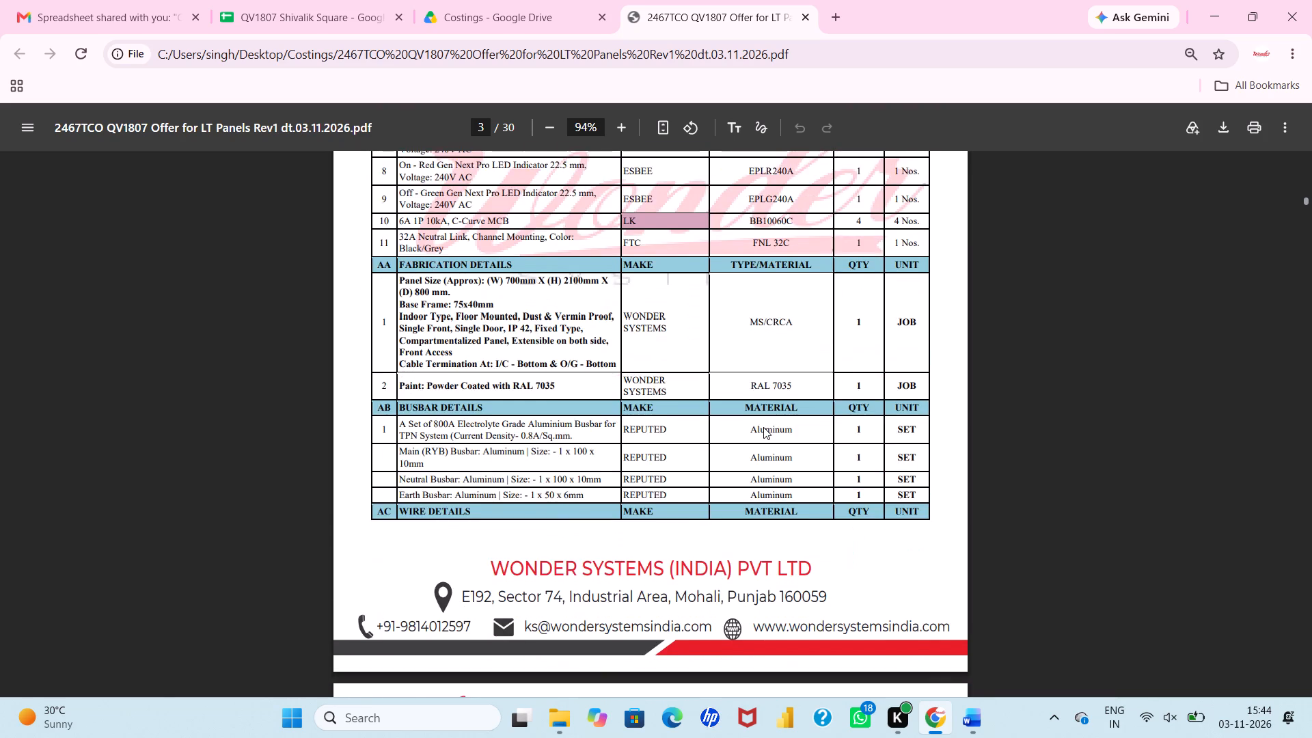
scroll(763, 427, down, 4)
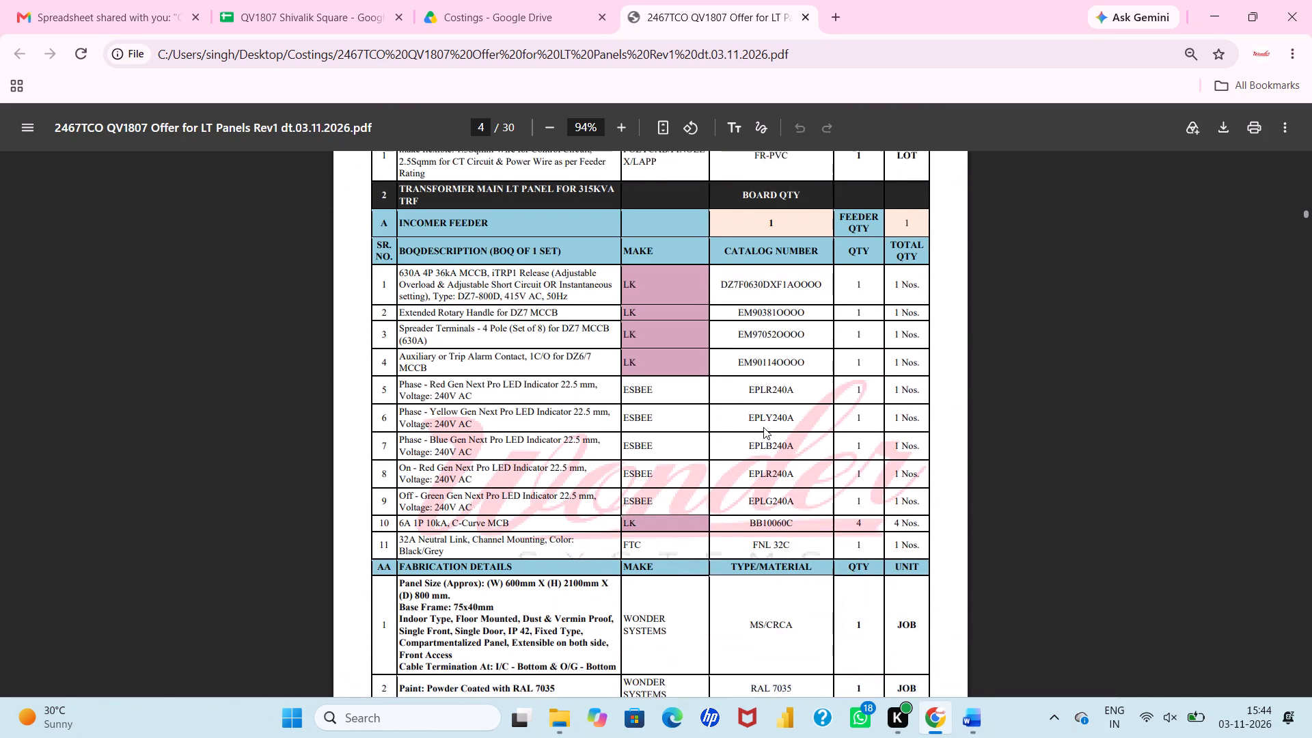
scroll(763, 427, down, 4)
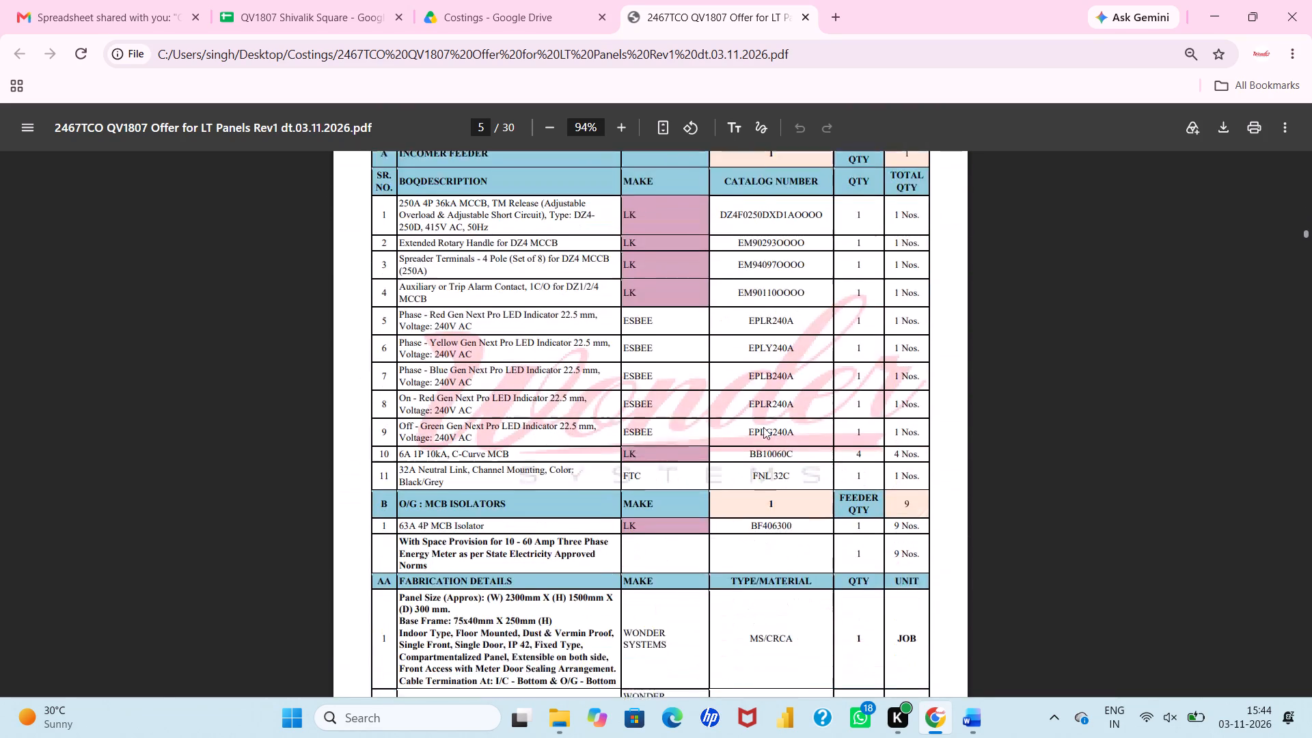
scroll(763, 427, down, 3)
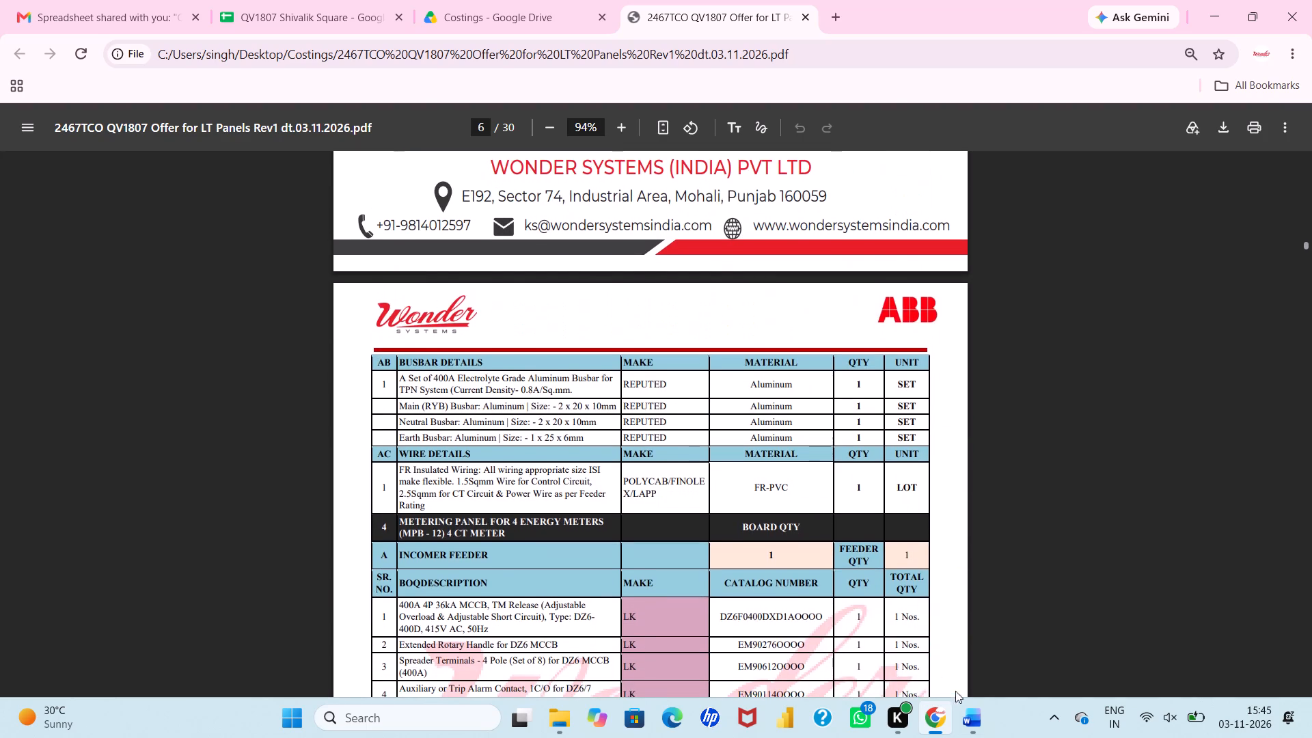
Switch to the Word offer and apply All Borders to the entire BOM table that begins with the transformer LT panels.
click(956, 640)
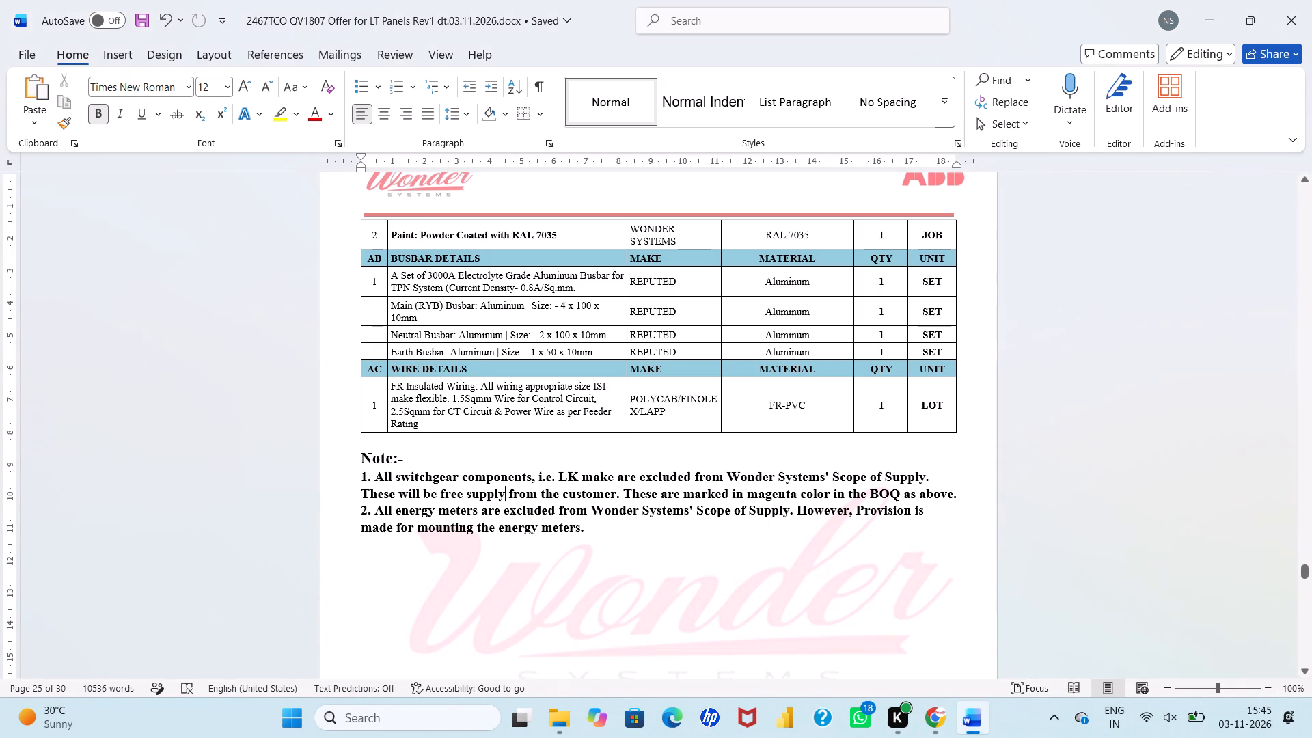
scroll(553, 318, up, 4)
scroll(553, 318, up, 20)
scroll(553, 318, up, 20)
scroll(553, 318, up, 20)
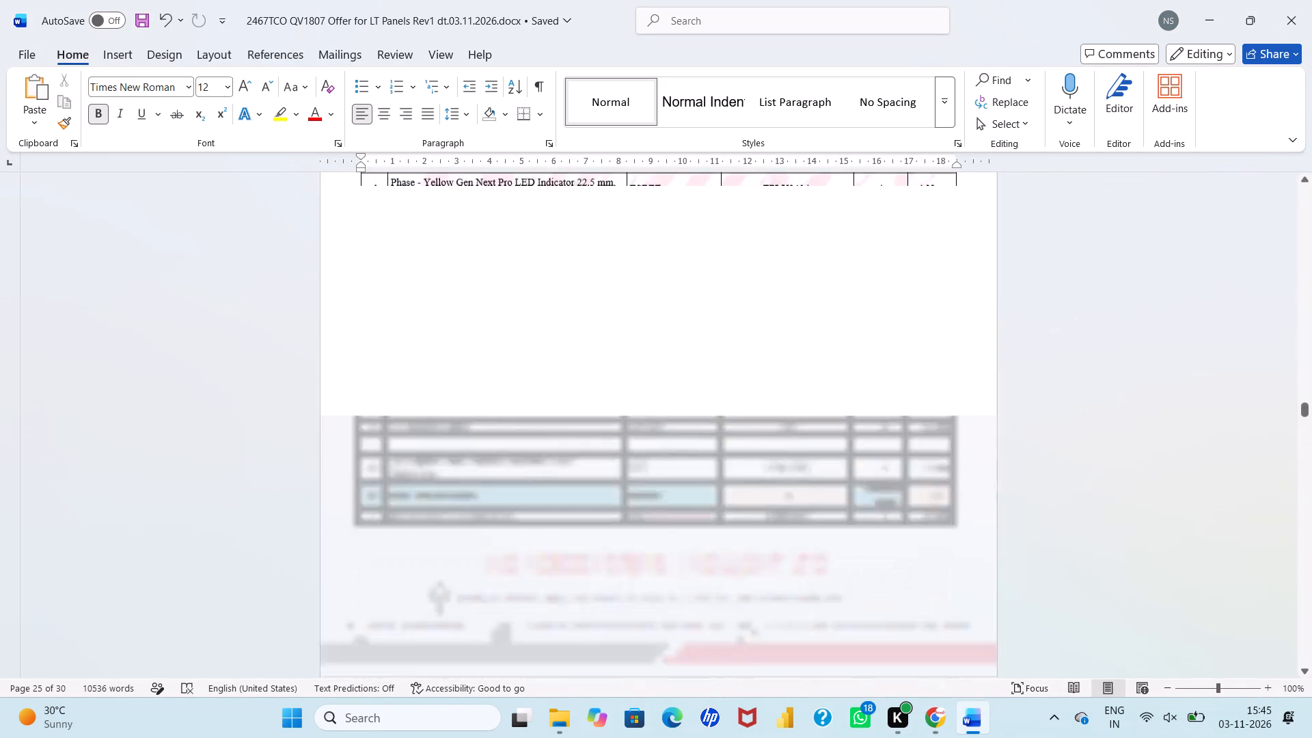
scroll(553, 318, up, 20)
scroll(553, 318, up, 8)
scroll(553, 318, up, 20)
scroll(553, 318, up, 20)
scroll(553, 318, up, 20)
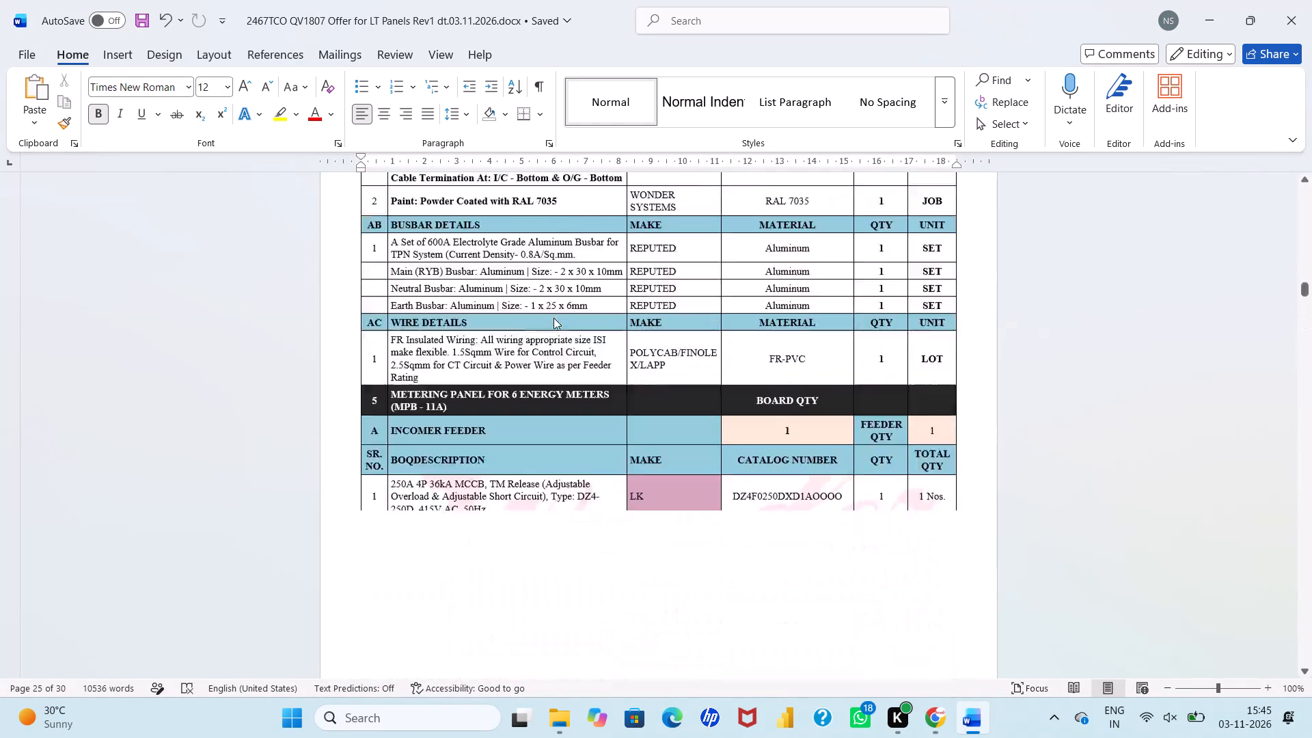
scroll(553, 318, up, 20)
scroll(553, 318, up, 20)
scroll(553, 318, up, 20)
scroll(553, 318, down, 6)
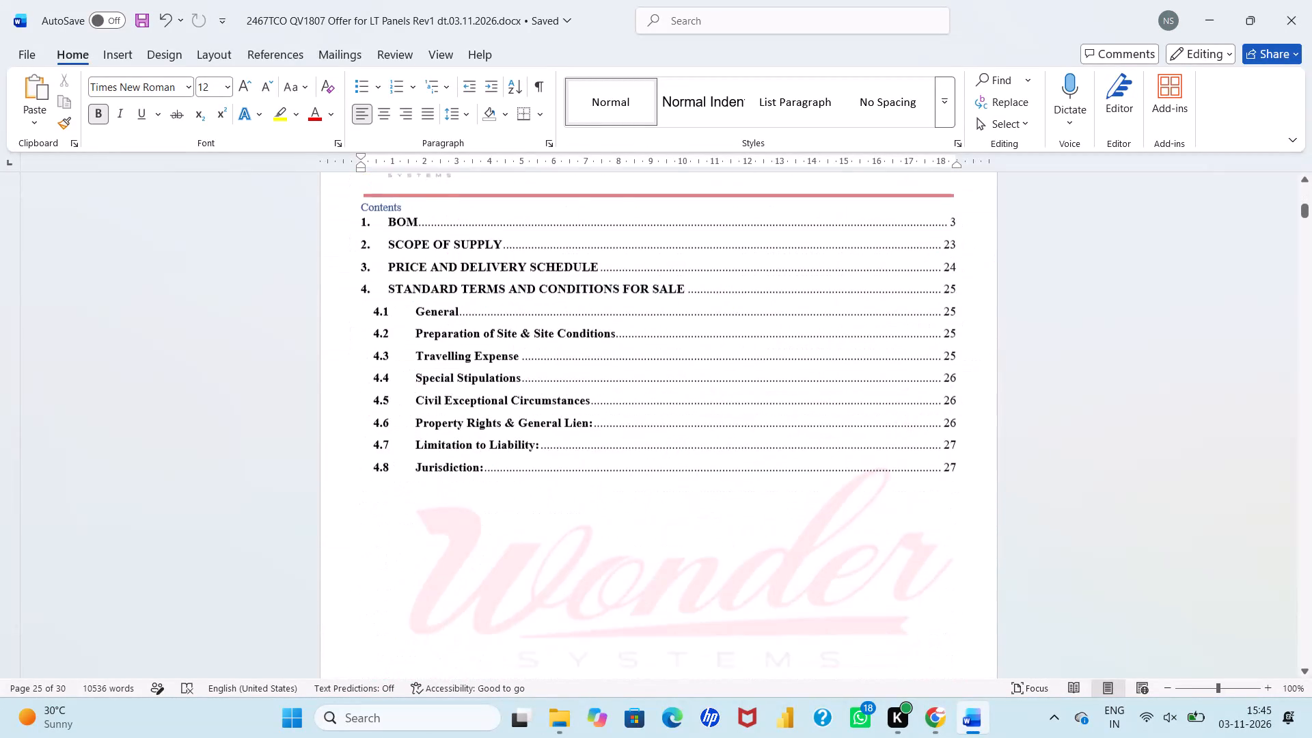
scroll(434, 379, down, 4)
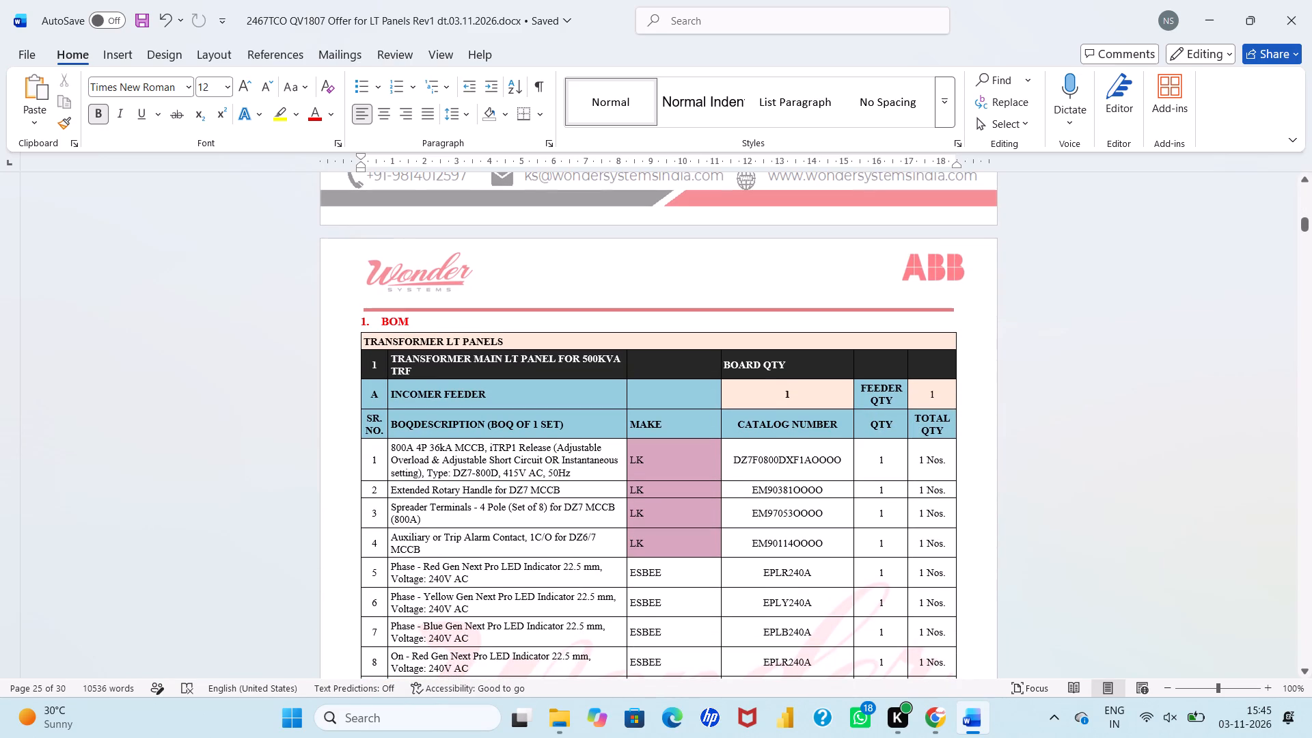
click(382, 352)
click(353, 325)
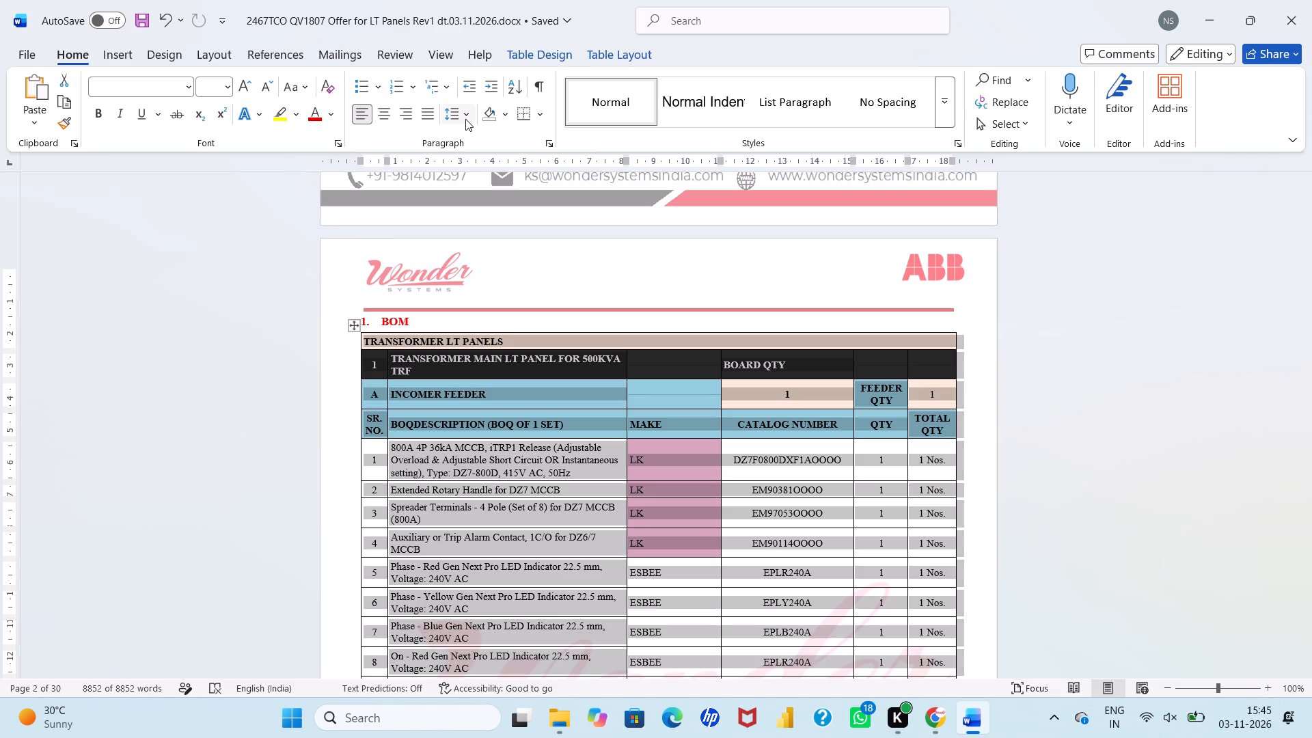
click(115, 59)
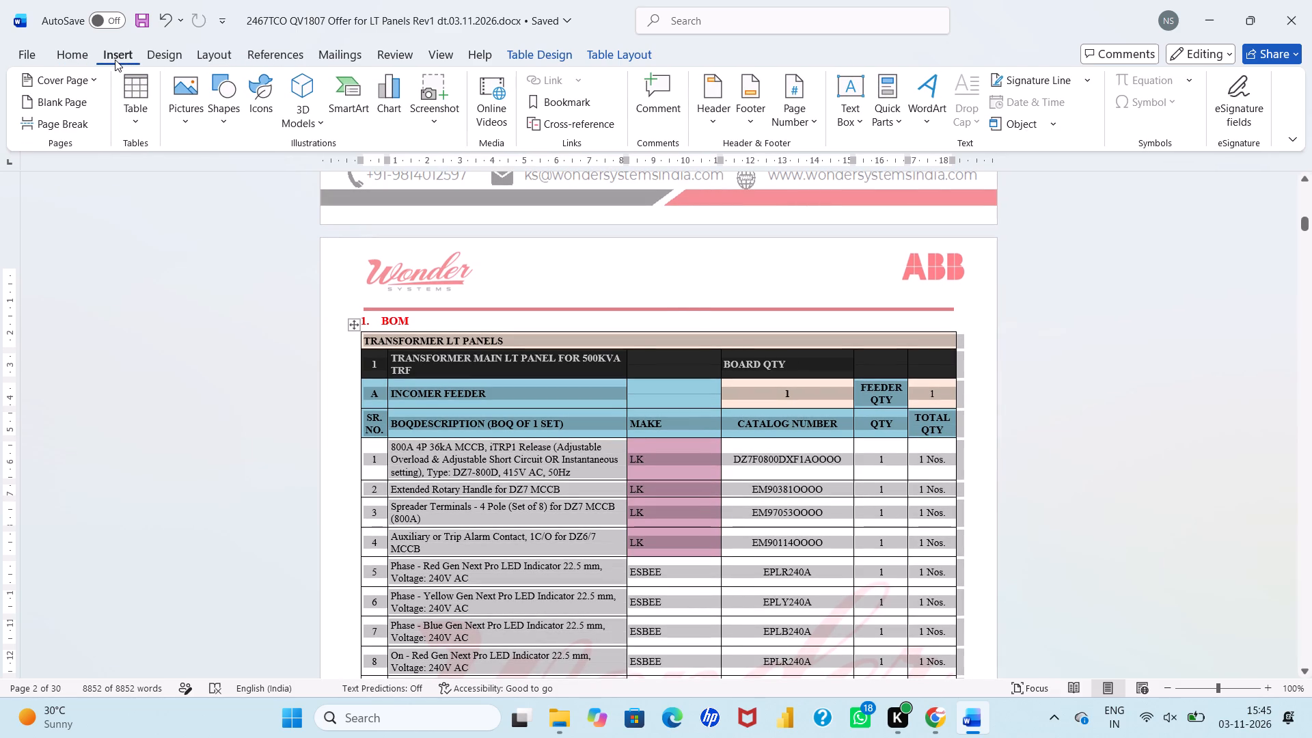
click(85, 53)
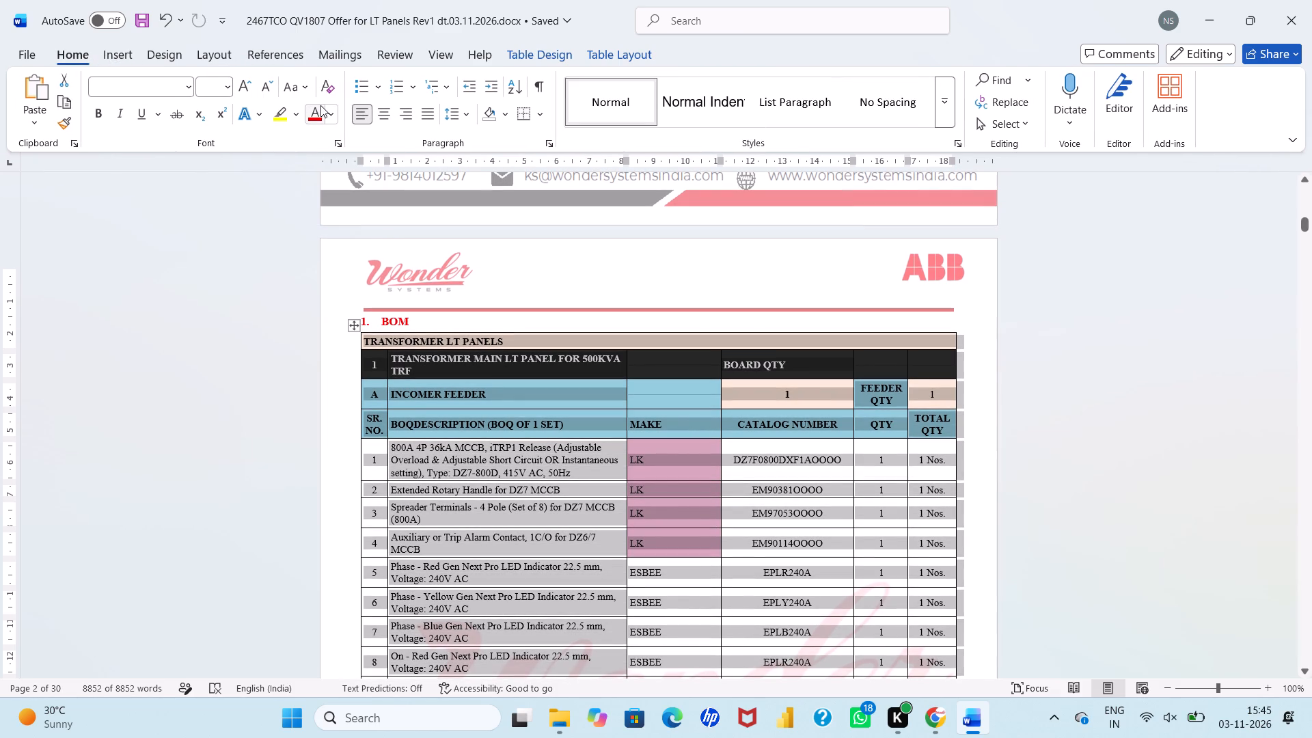
click(536, 119)
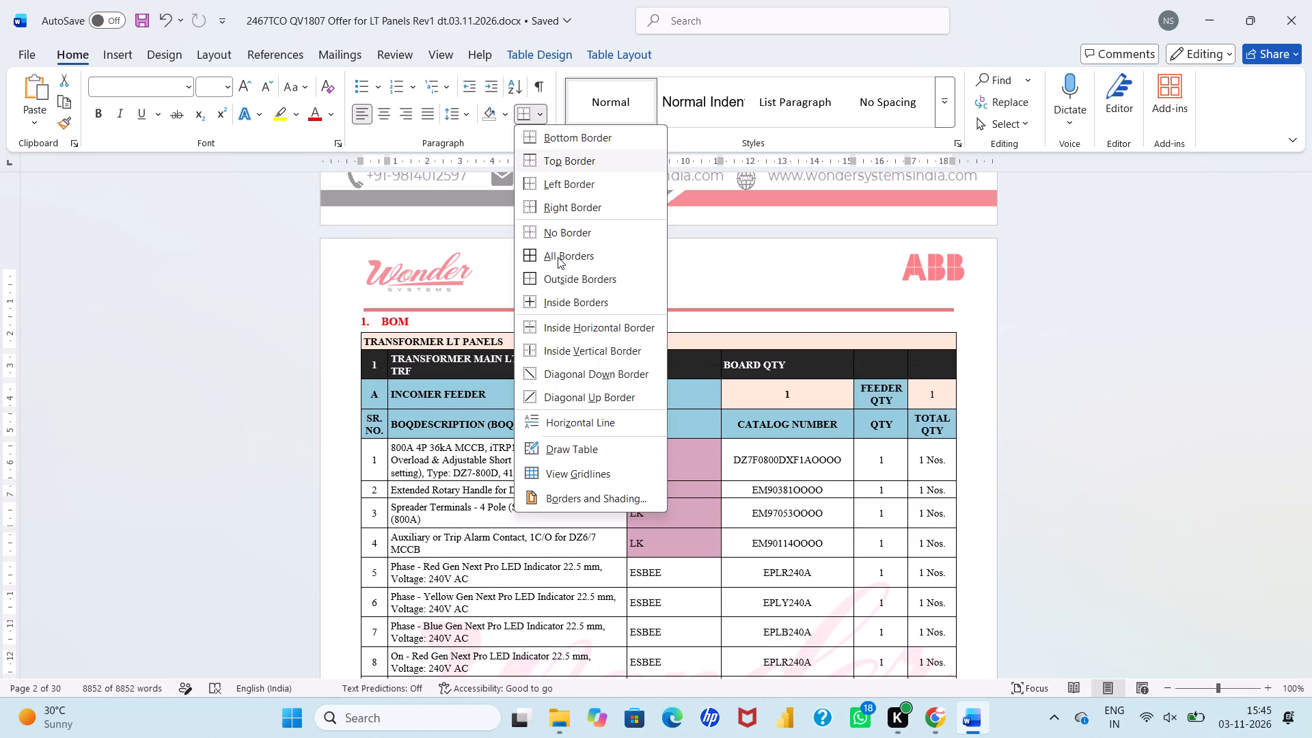
click(558, 258)
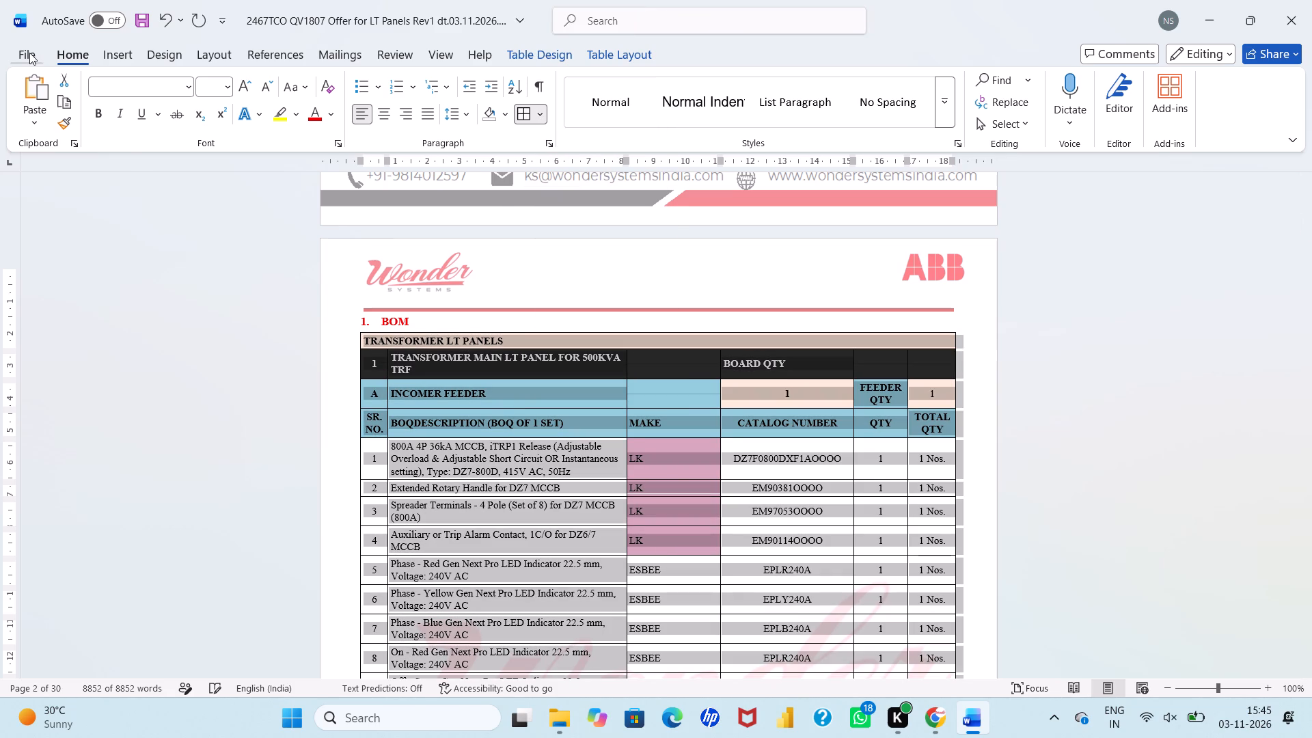
Export the offer as a PDF into the Costings folder, replacing the existing Rev1 dt.03.11.2026 file.
click(29, 53)
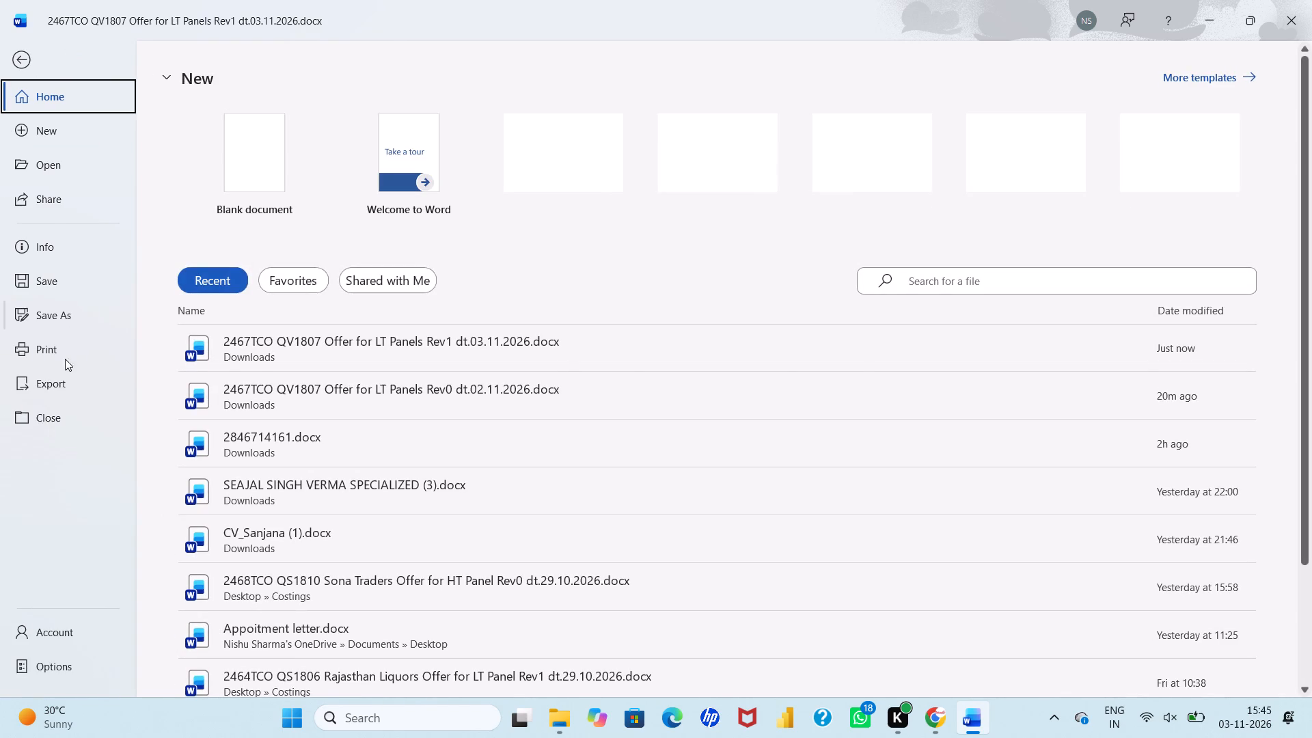
click(63, 373)
click(478, 241)
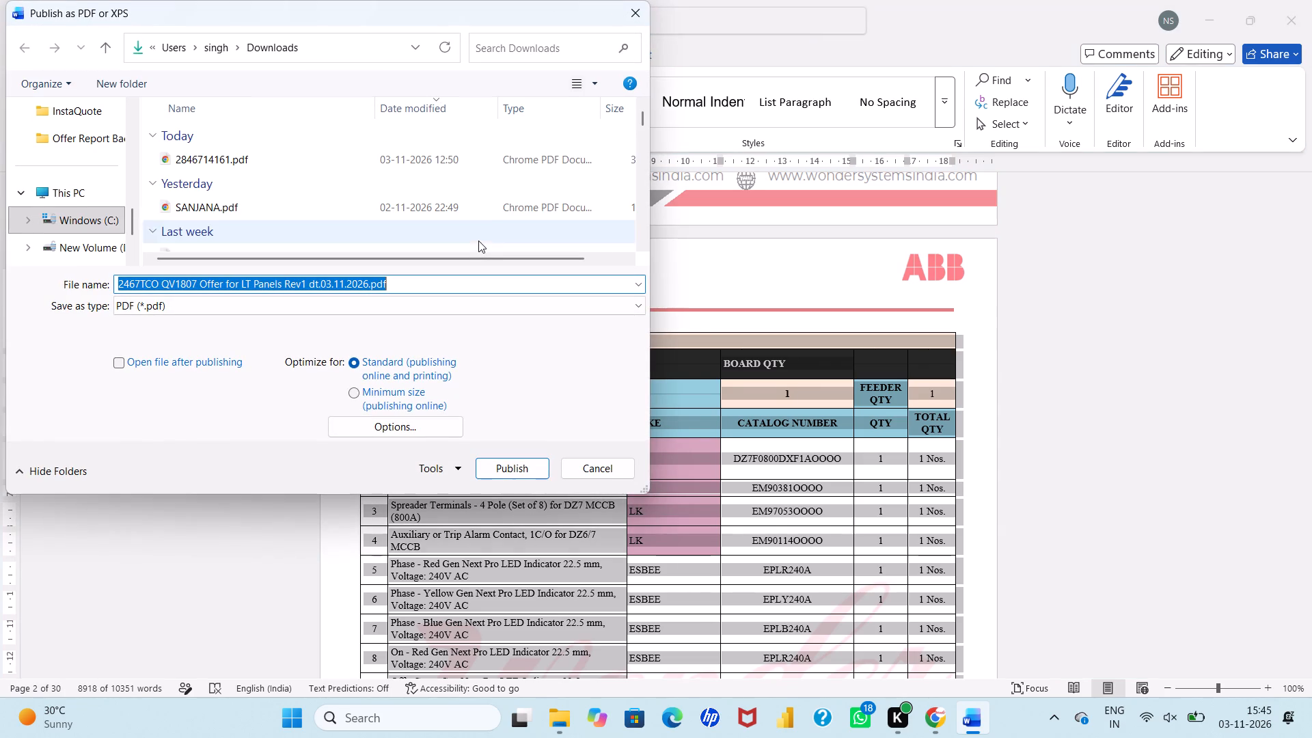
scroll(87, 141, up, 1)
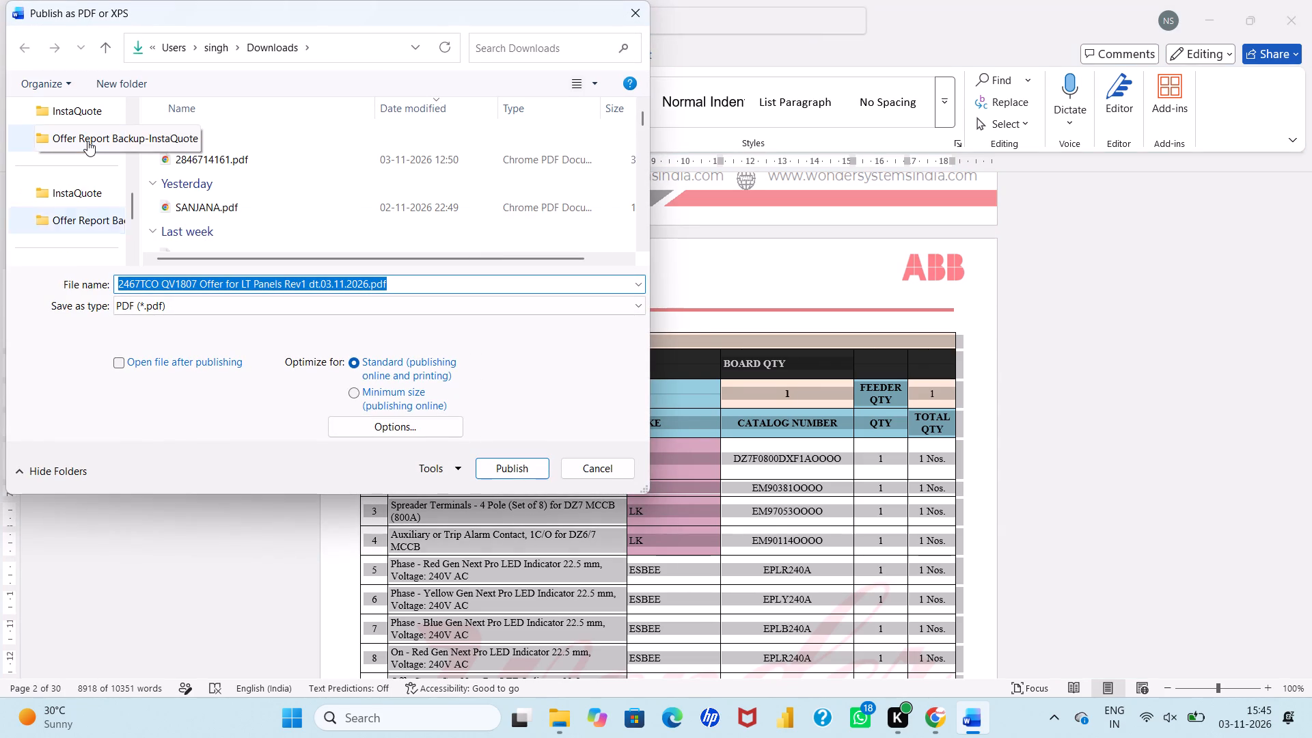
scroll(87, 141, up, 1)
double_click(87, 165)
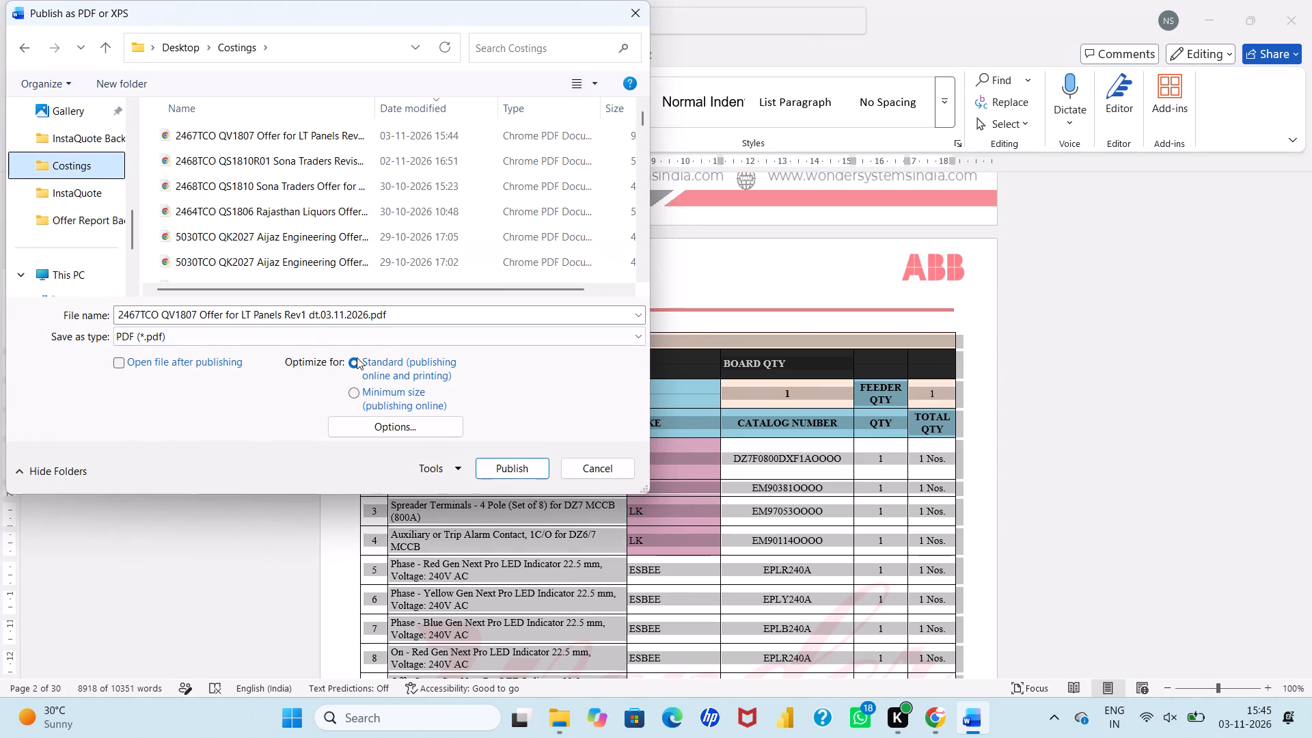
click(510, 469)
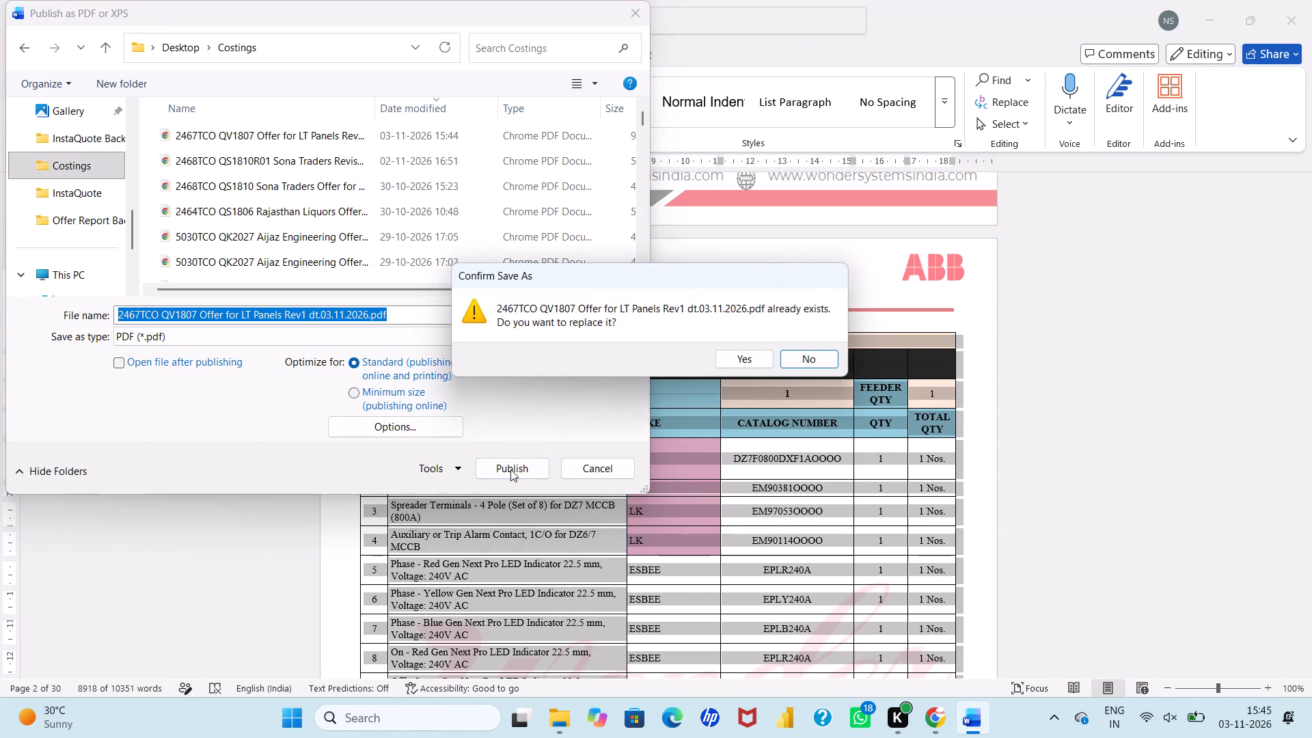
click(748, 365)
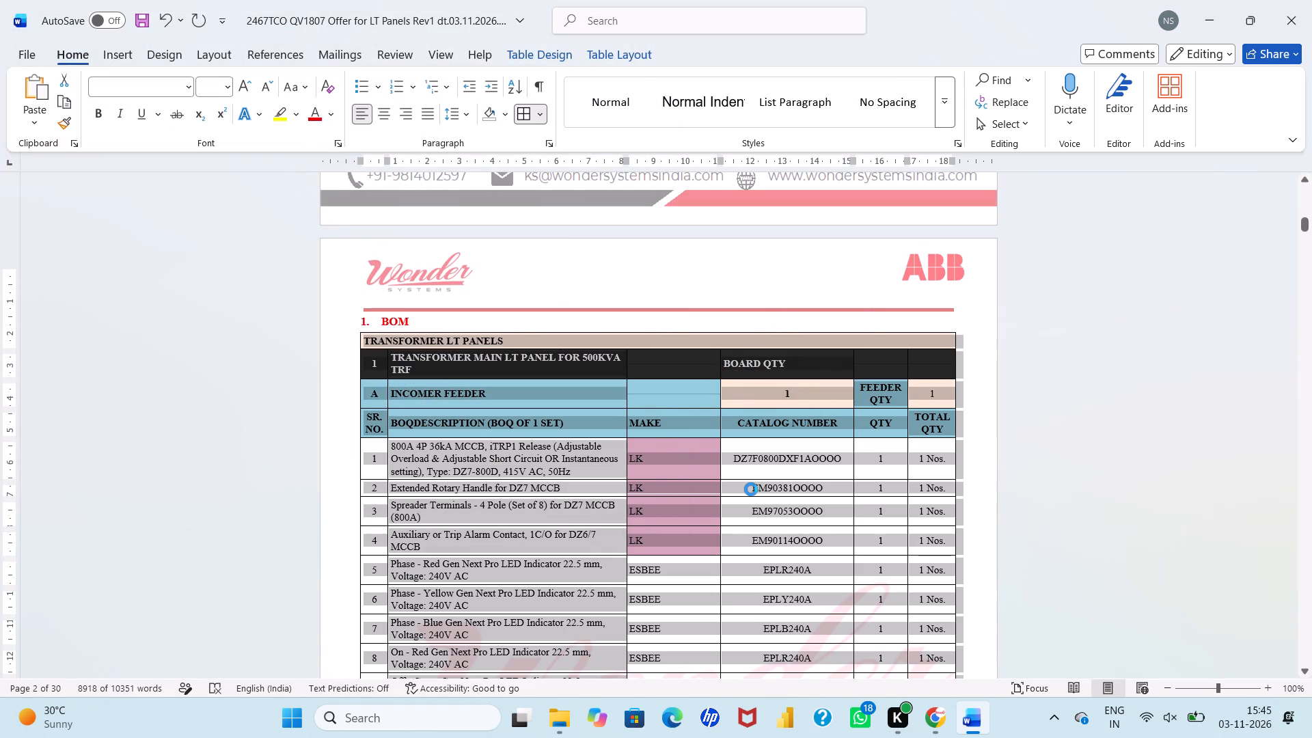
click(751, 489)
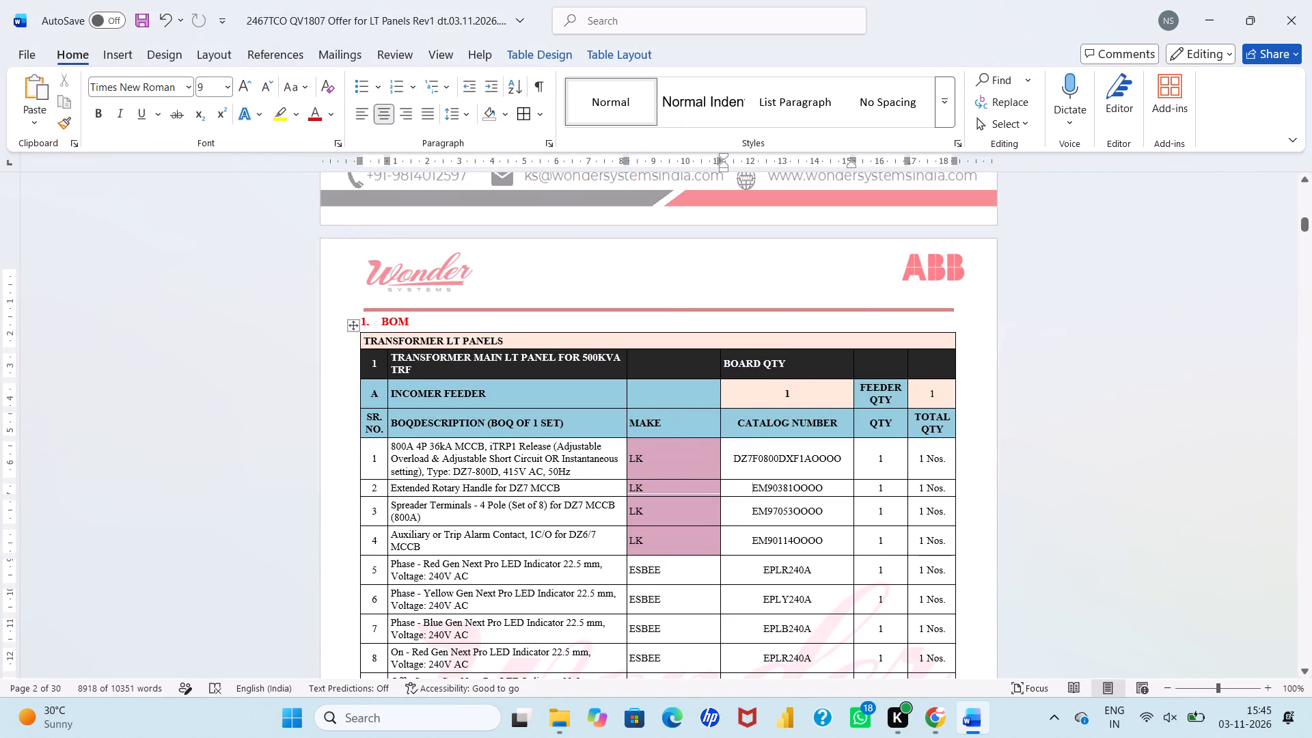
Open the re-exported QV1807 Rev1 PDF from the Costings folder in Chrome and close the older copy.
click(564, 728)
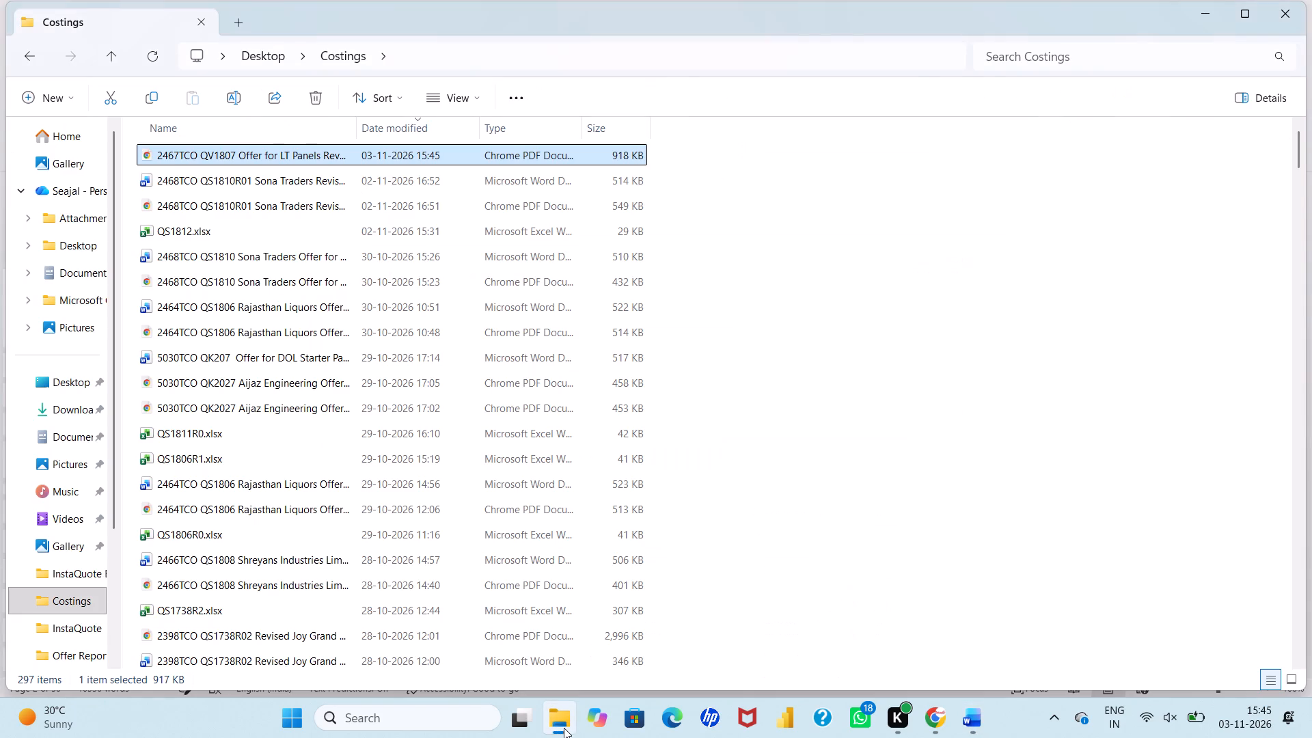
double_click(323, 156)
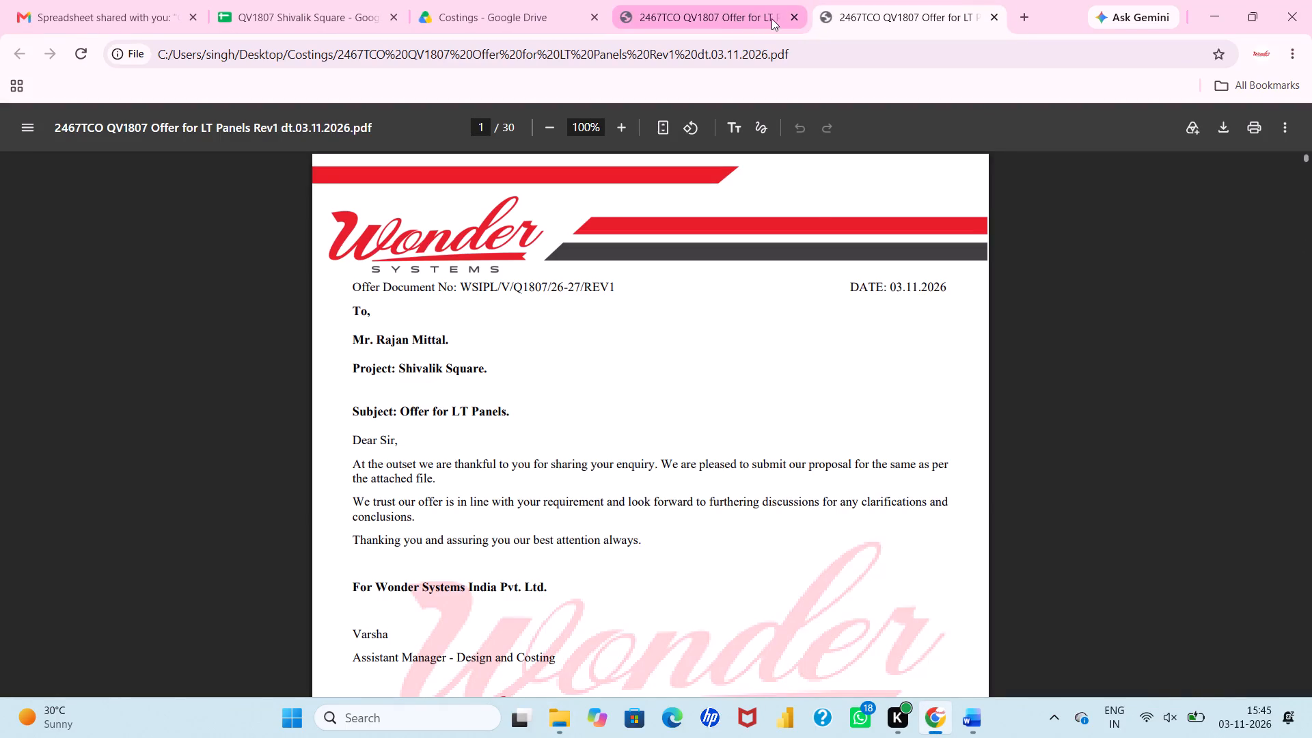
click(798, 14)
Check the table borders in the re-exported PDF from the cover letter through the 315KVA transformer panel, and close the PDF.
scroll(782, 389, down, 3)
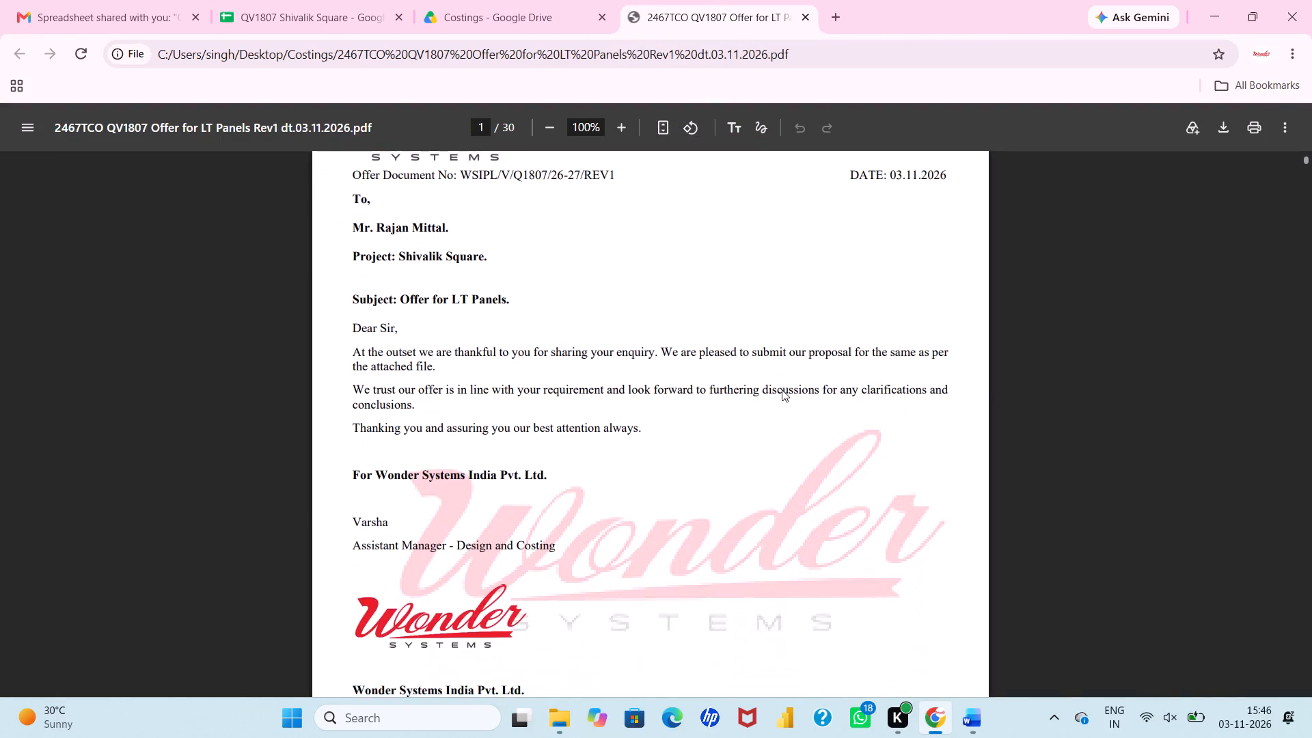
scroll(782, 389, down, 7)
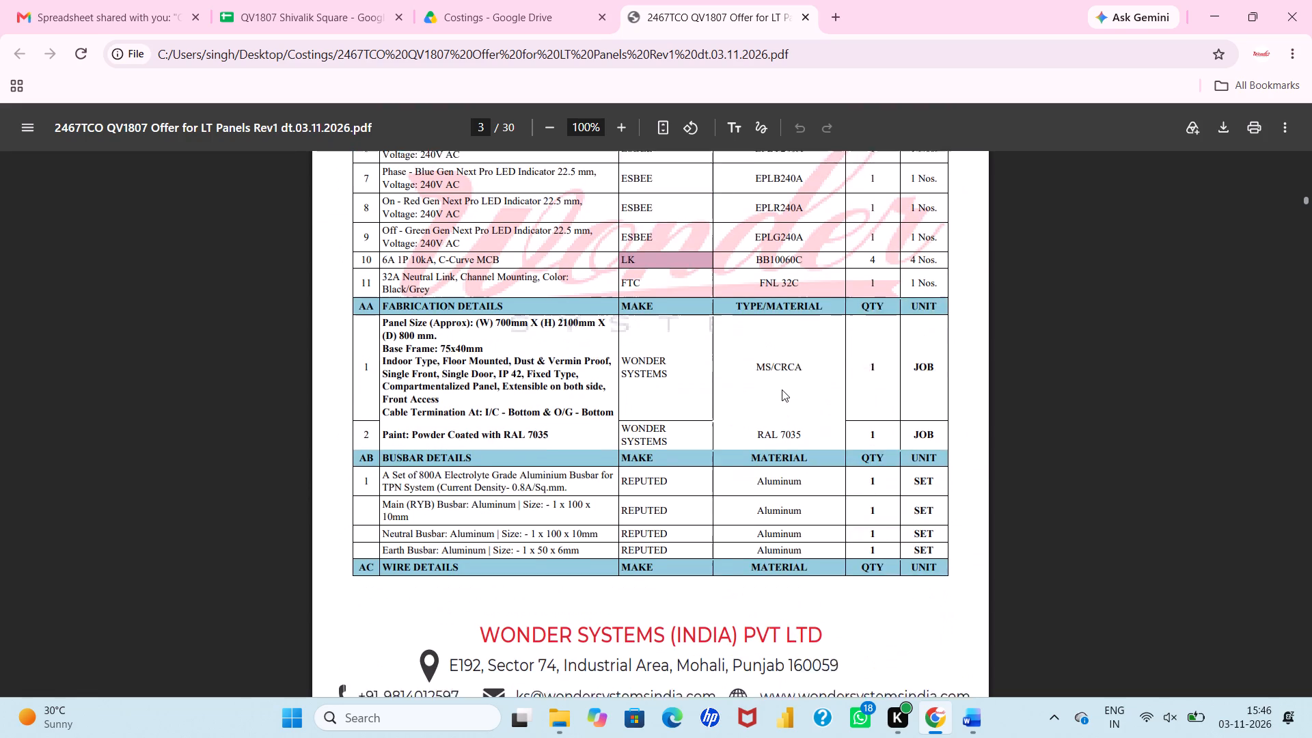
scroll(782, 389, up, 1)
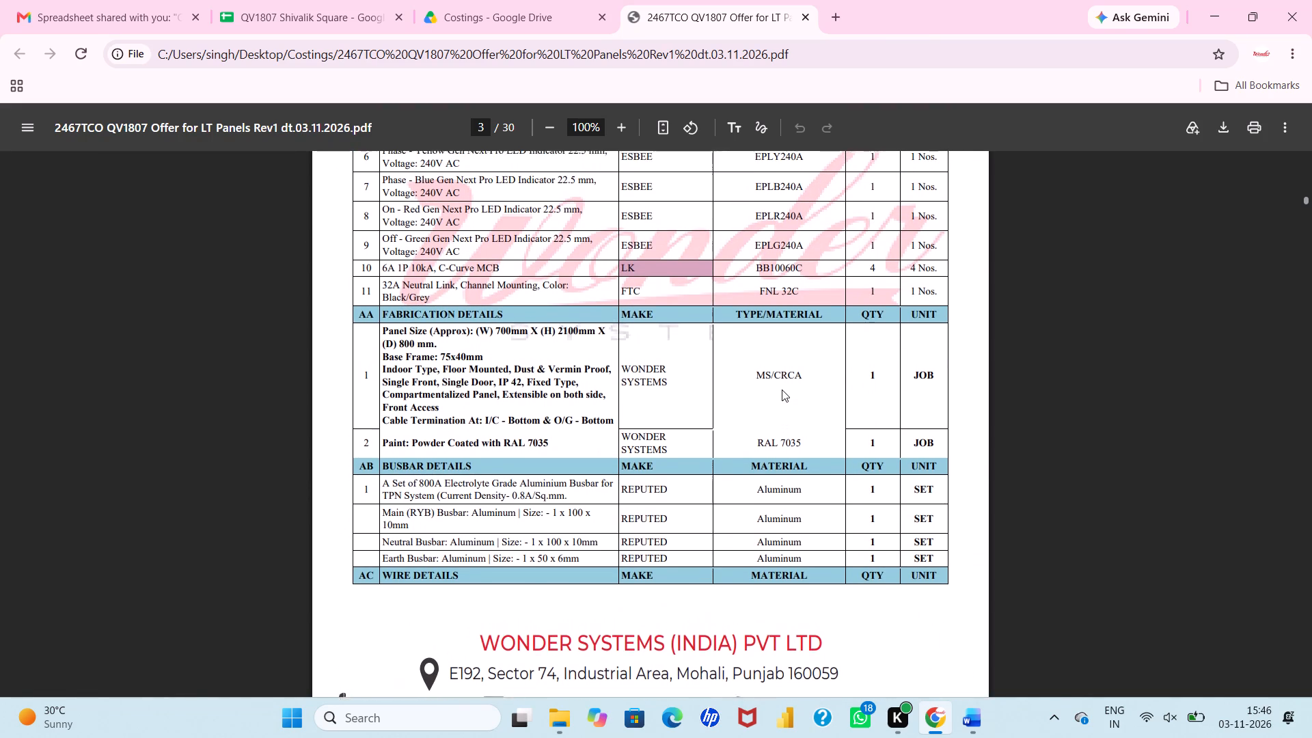
scroll(782, 389, up, 1)
scroll(784, 356, down, 1)
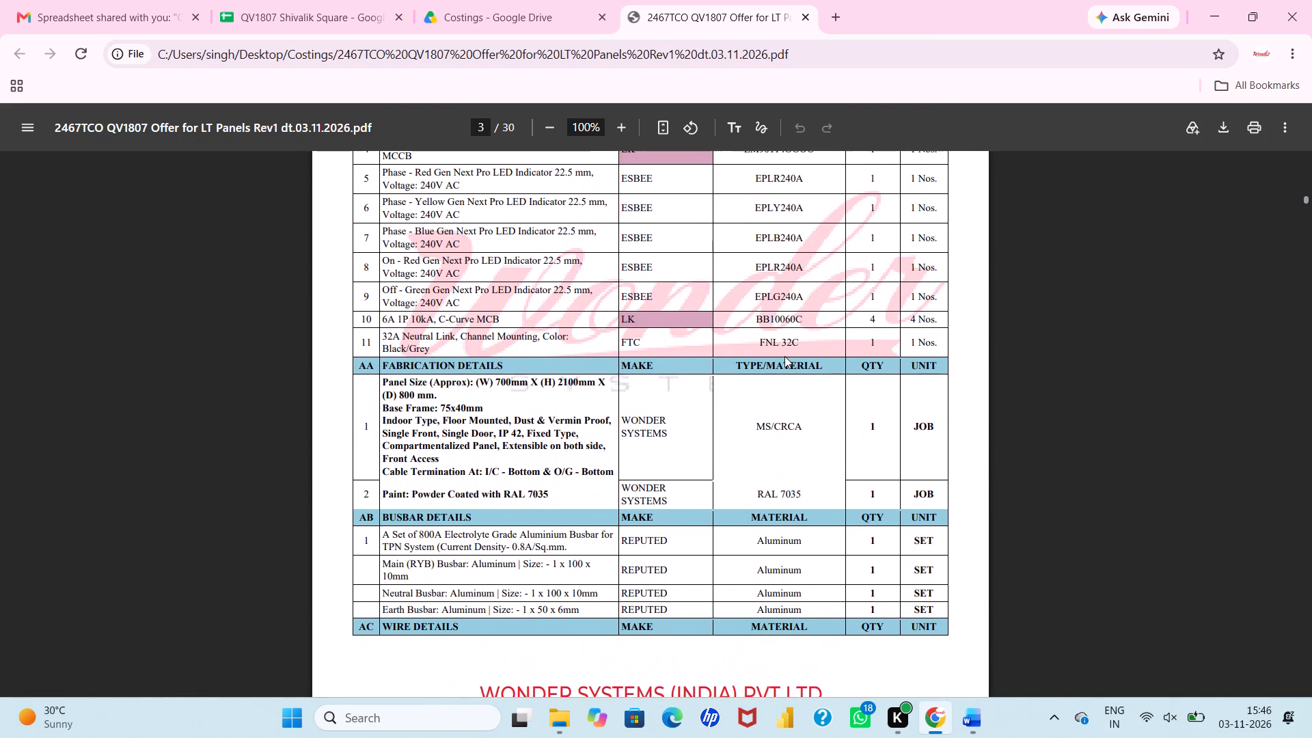
scroll(784, 356, down, 4)
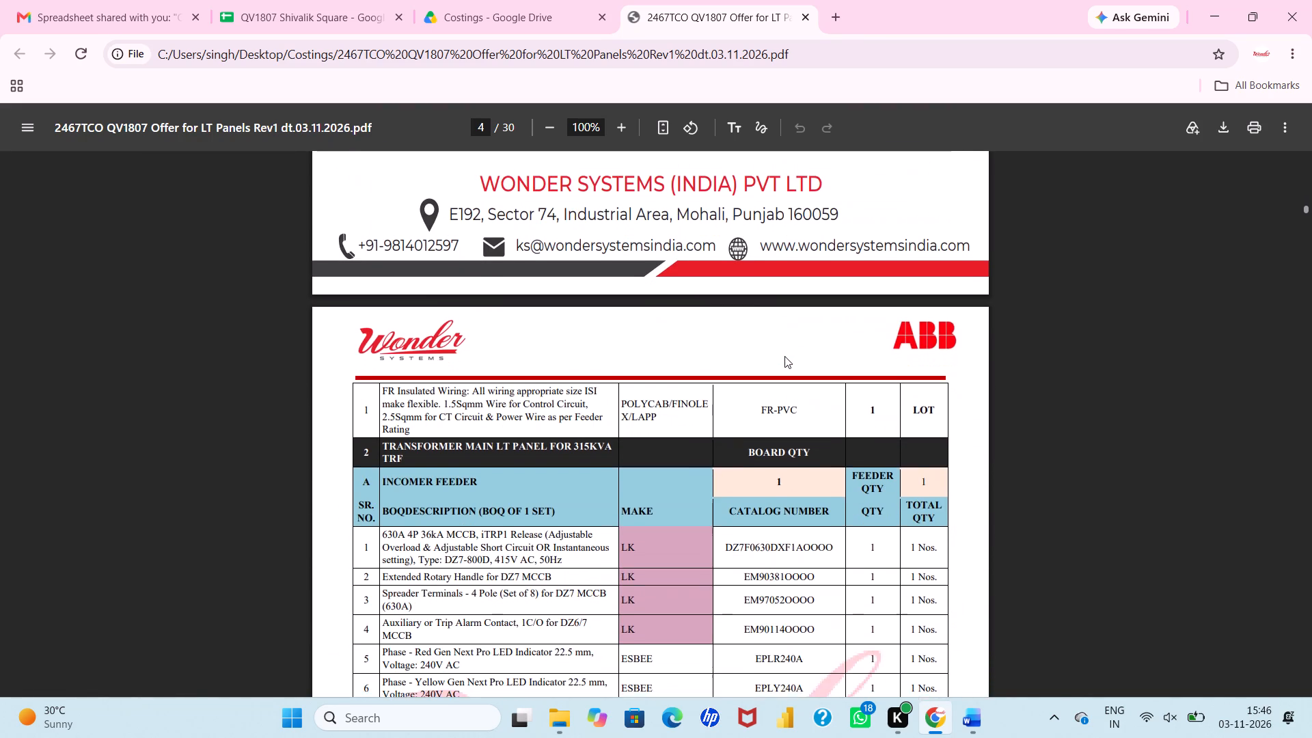
scroll(784, 356, down, 2)
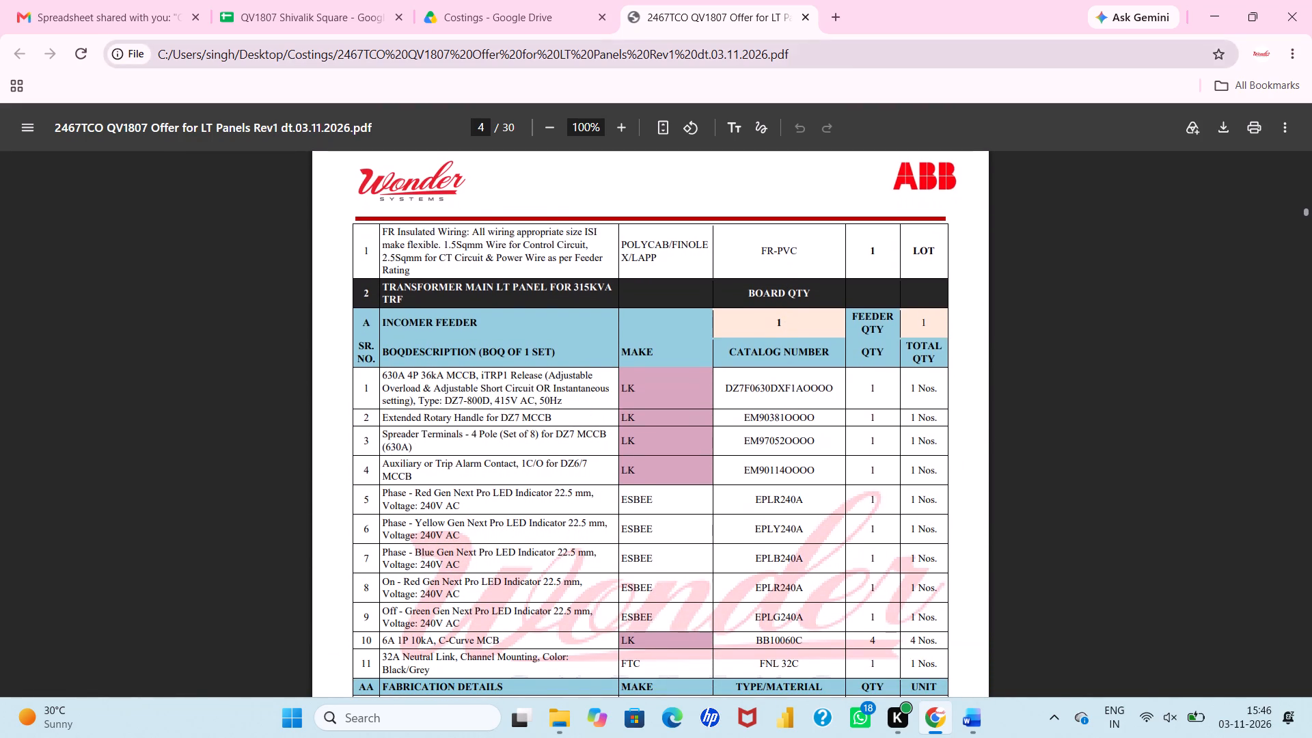
click(811, 21)
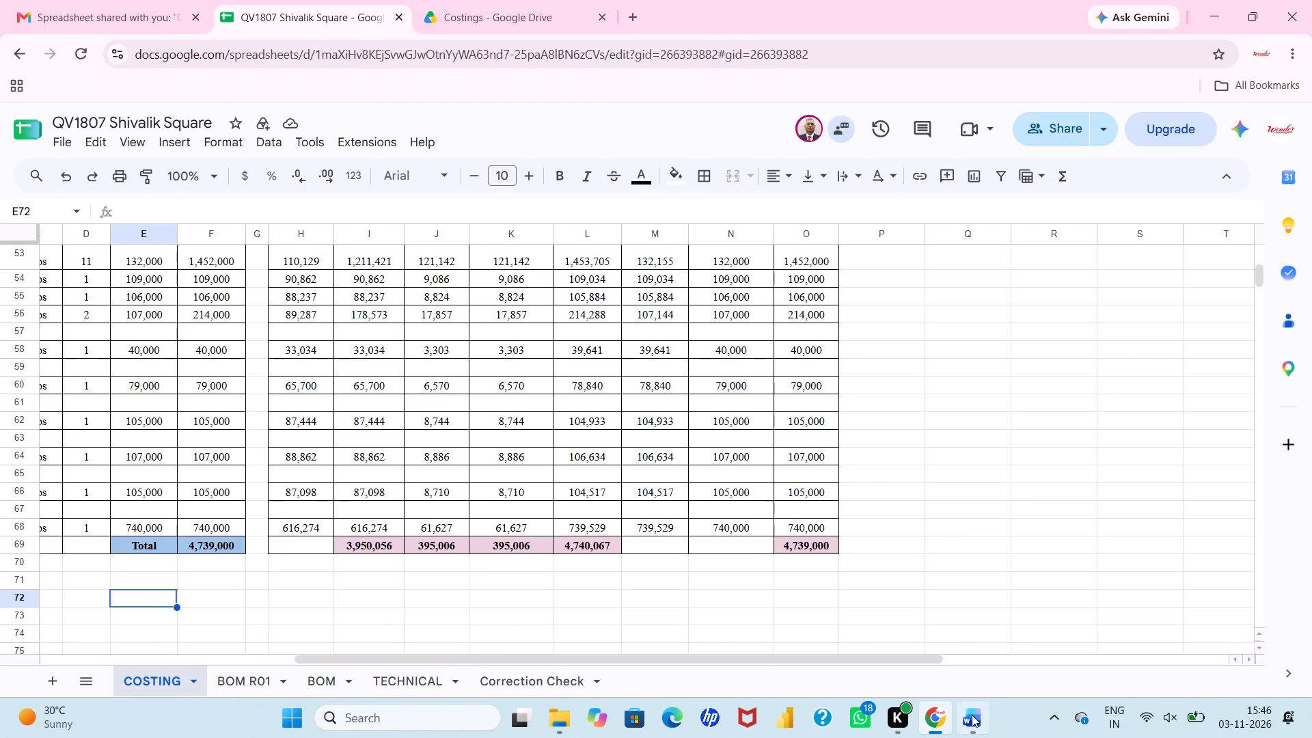
In the Word offer, clear the whole BOM table's borders, reapply All Borders, and save the document.
click(972, 715)
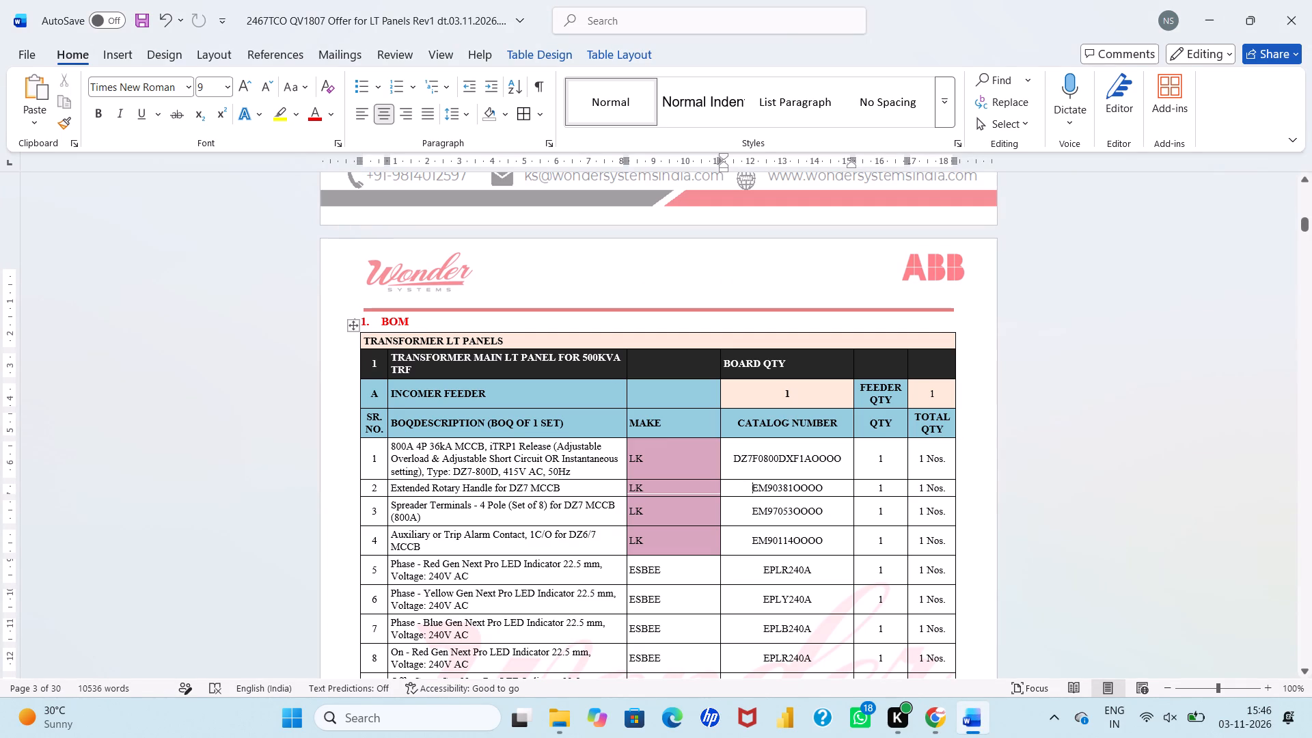
click(351, 327)
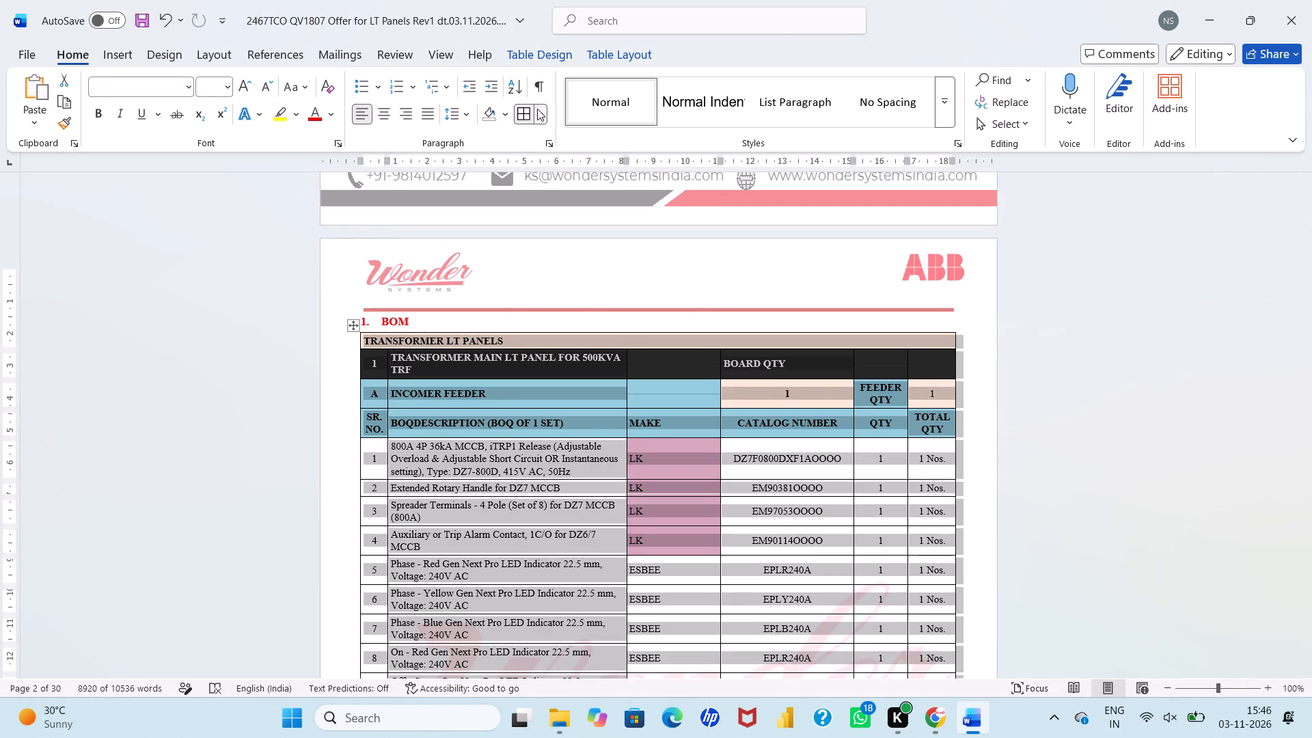
click(524, 111)
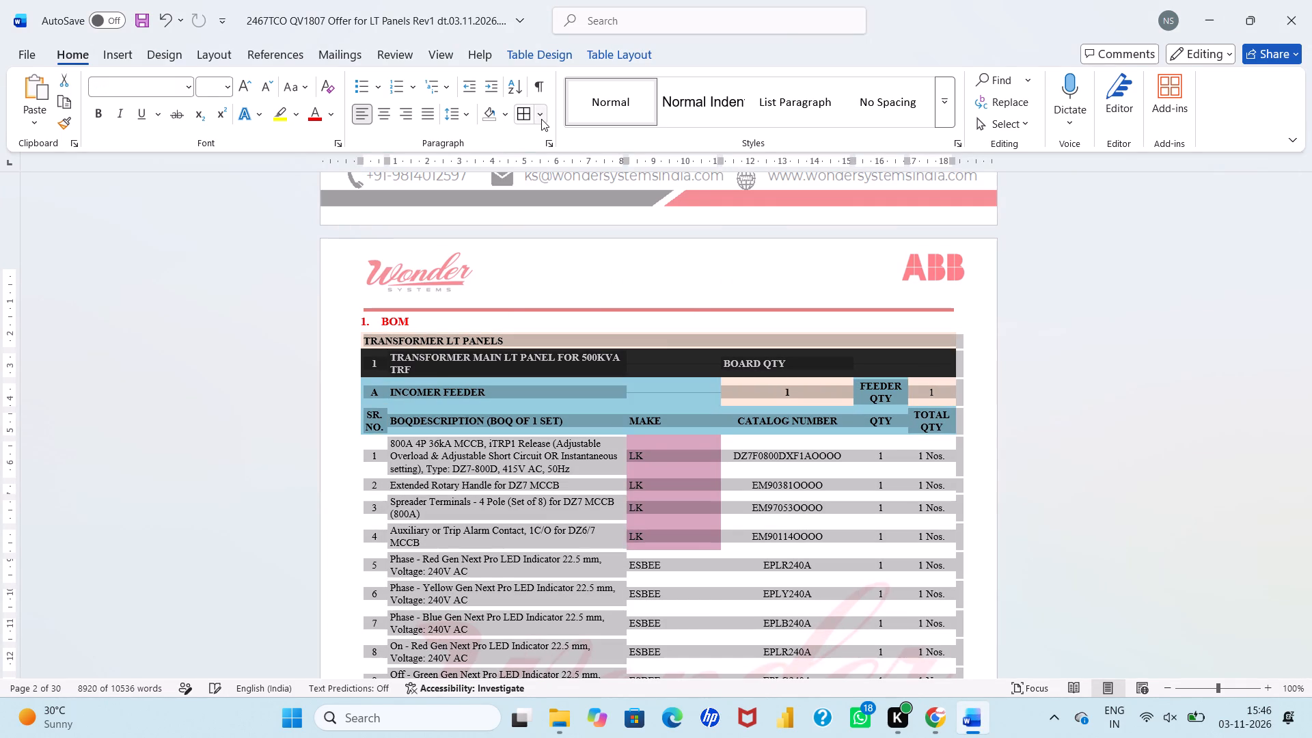
click(541, 119)
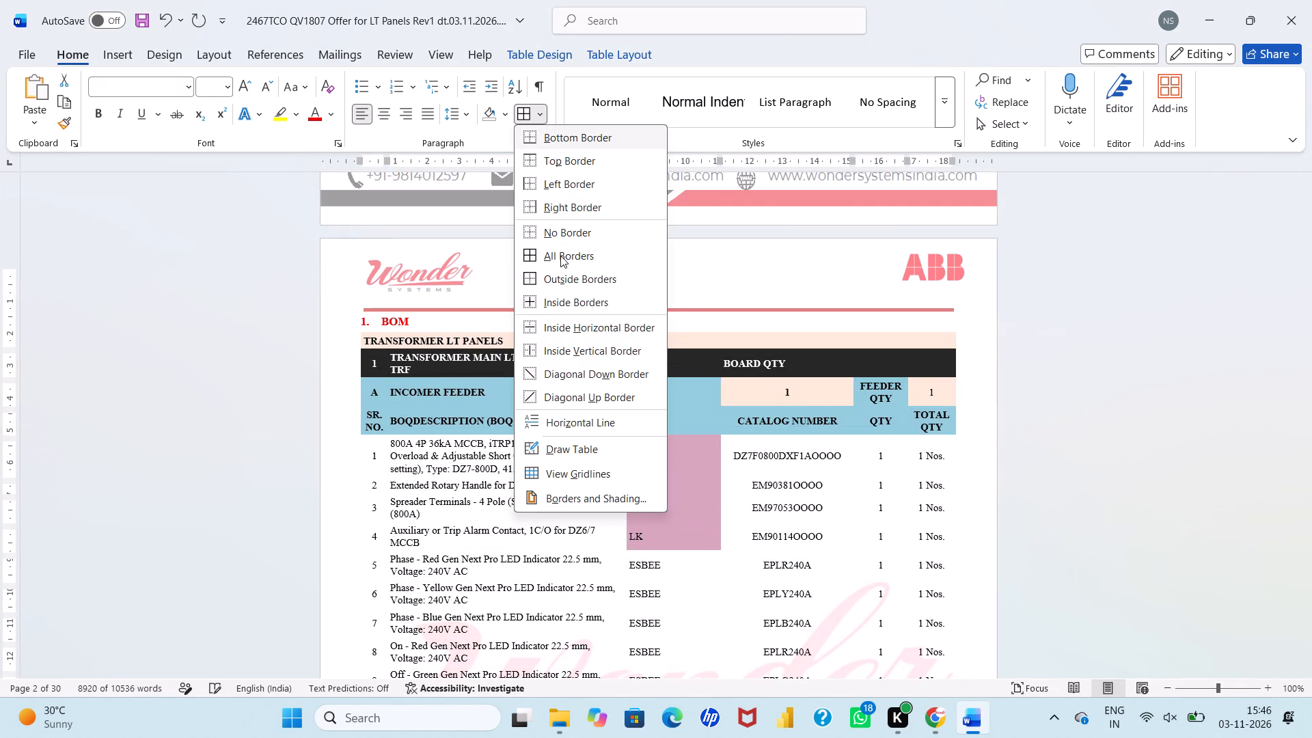
click(560, 256)
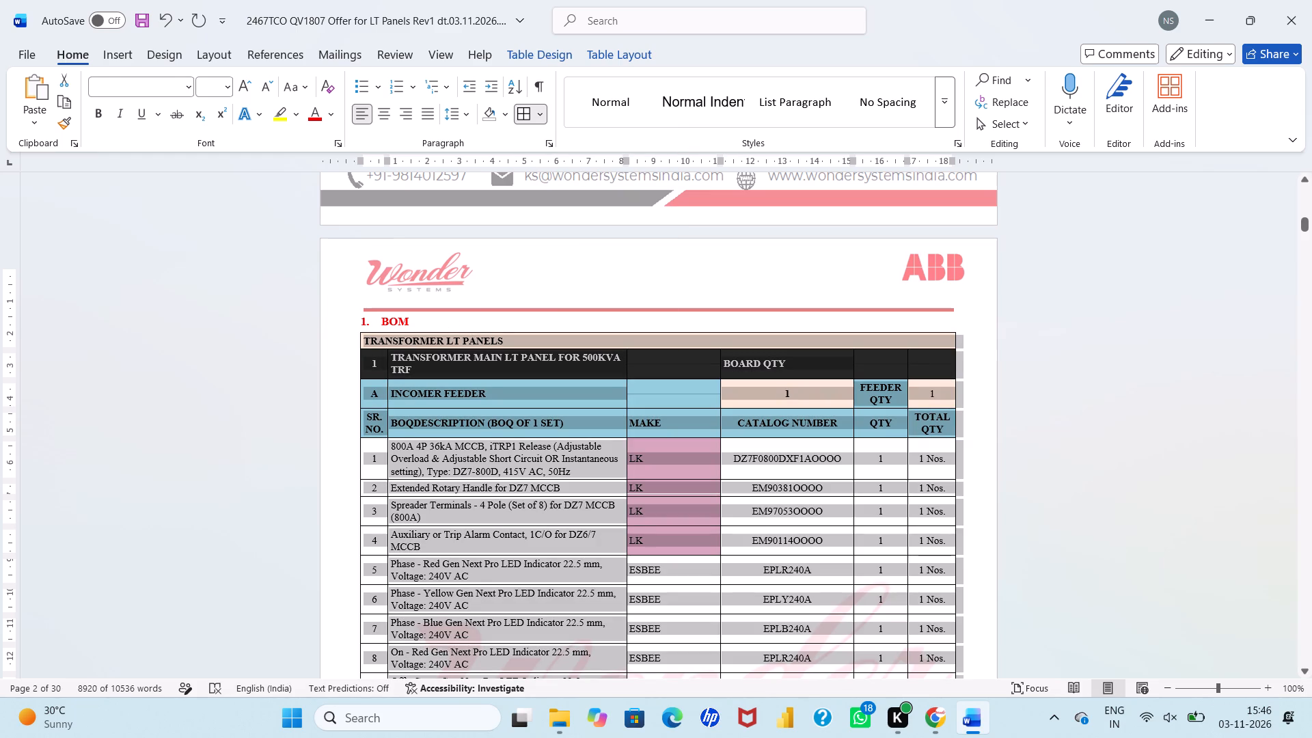
click(501, 402)
key(ctrl+s)
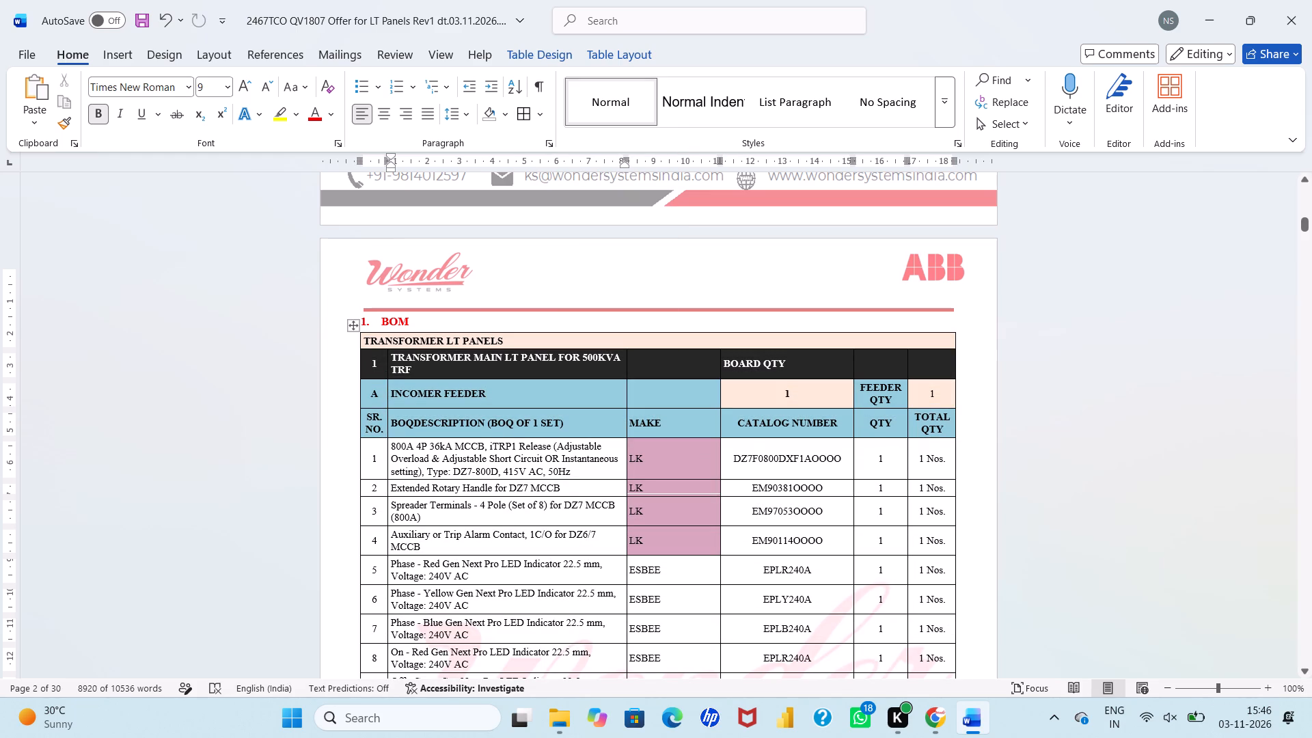
Export the offer as a PDF into the Costings folder, replacing the existing QV1807 Rev1 dt.03.11.2026 file.
click(37, 56)
click(66, 380)
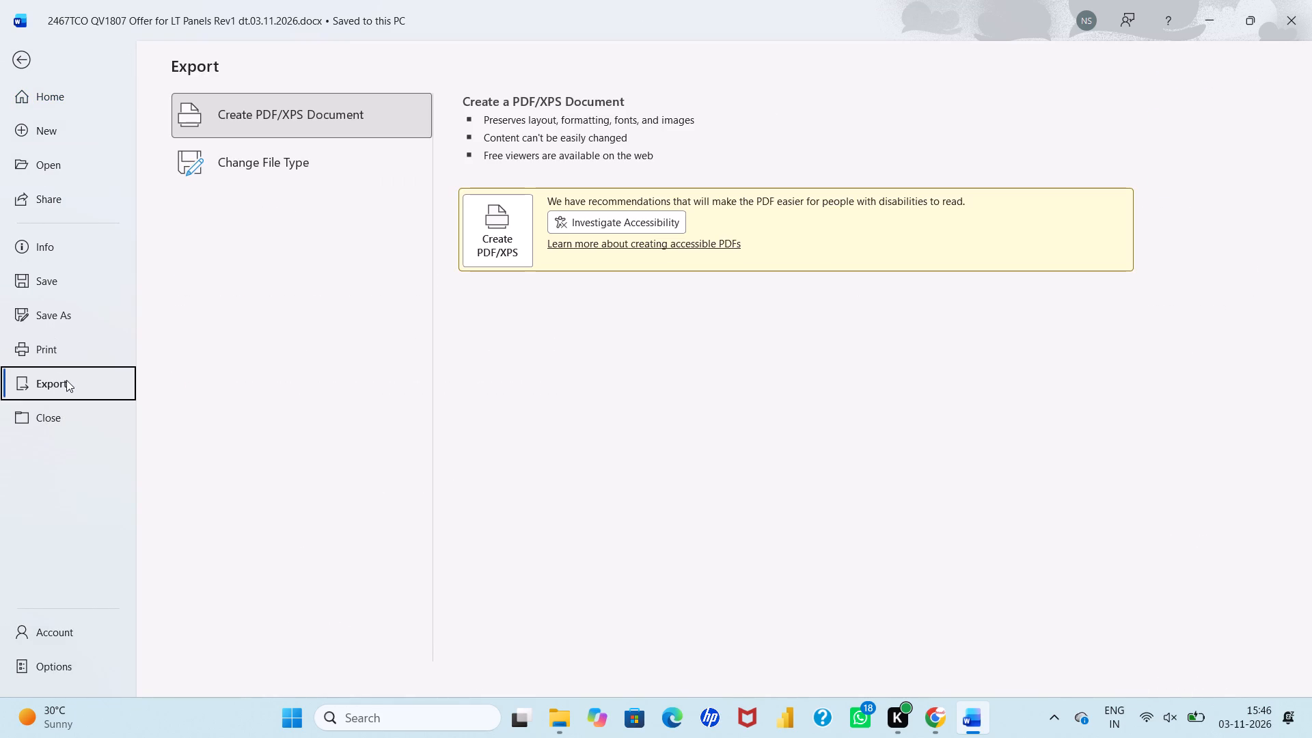
click(502, 253)
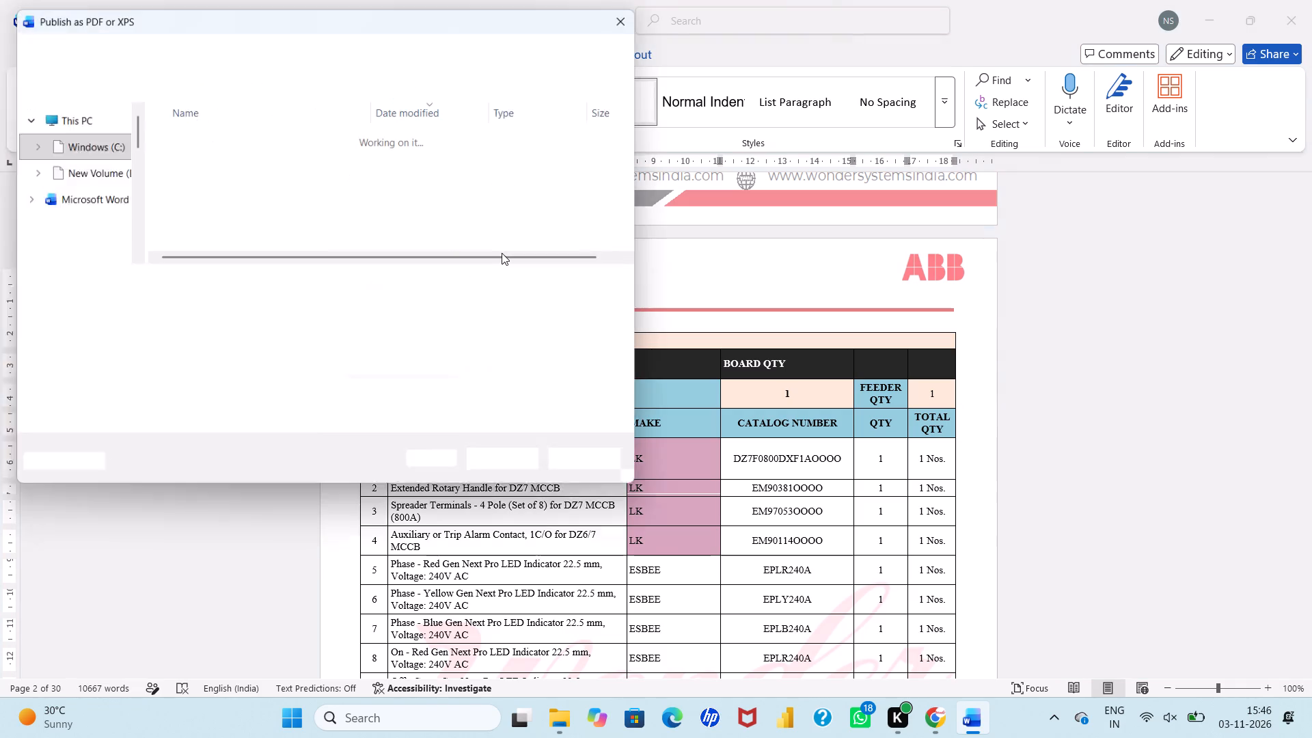
scroll(98, 178, up, 1)
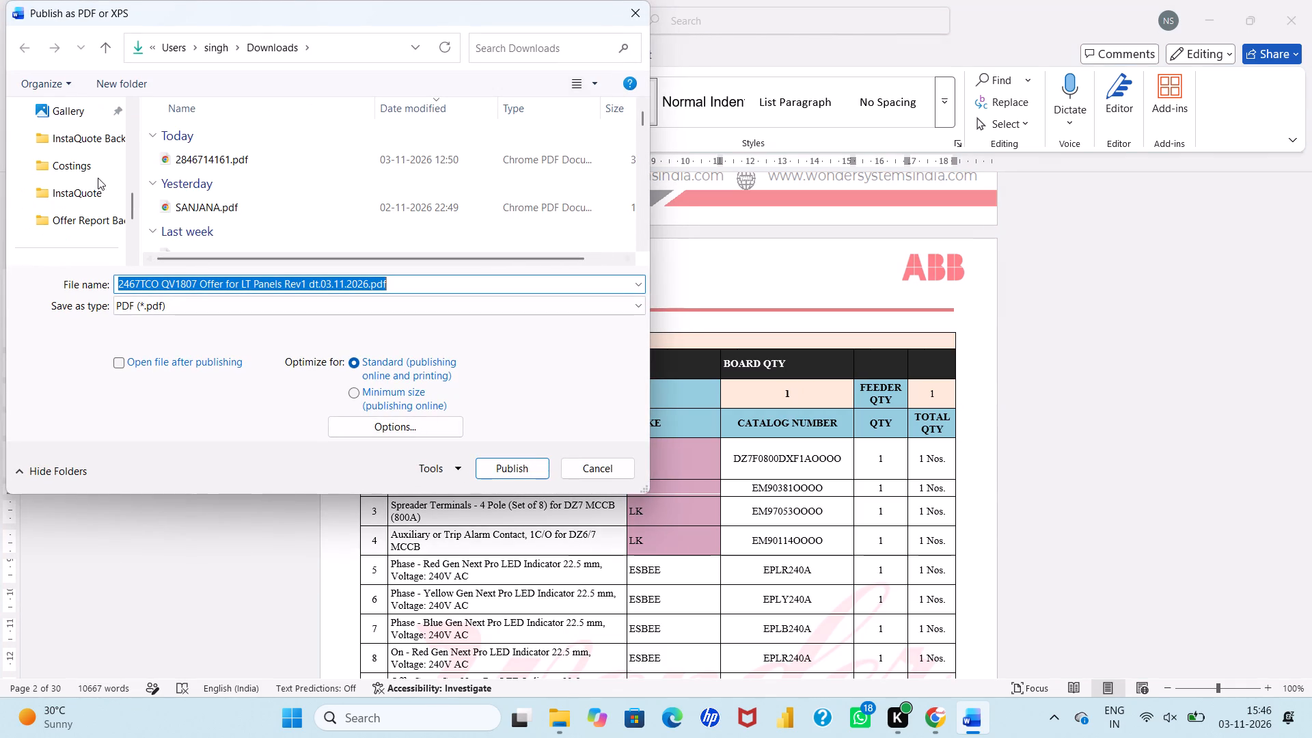
double_click(92, 174)
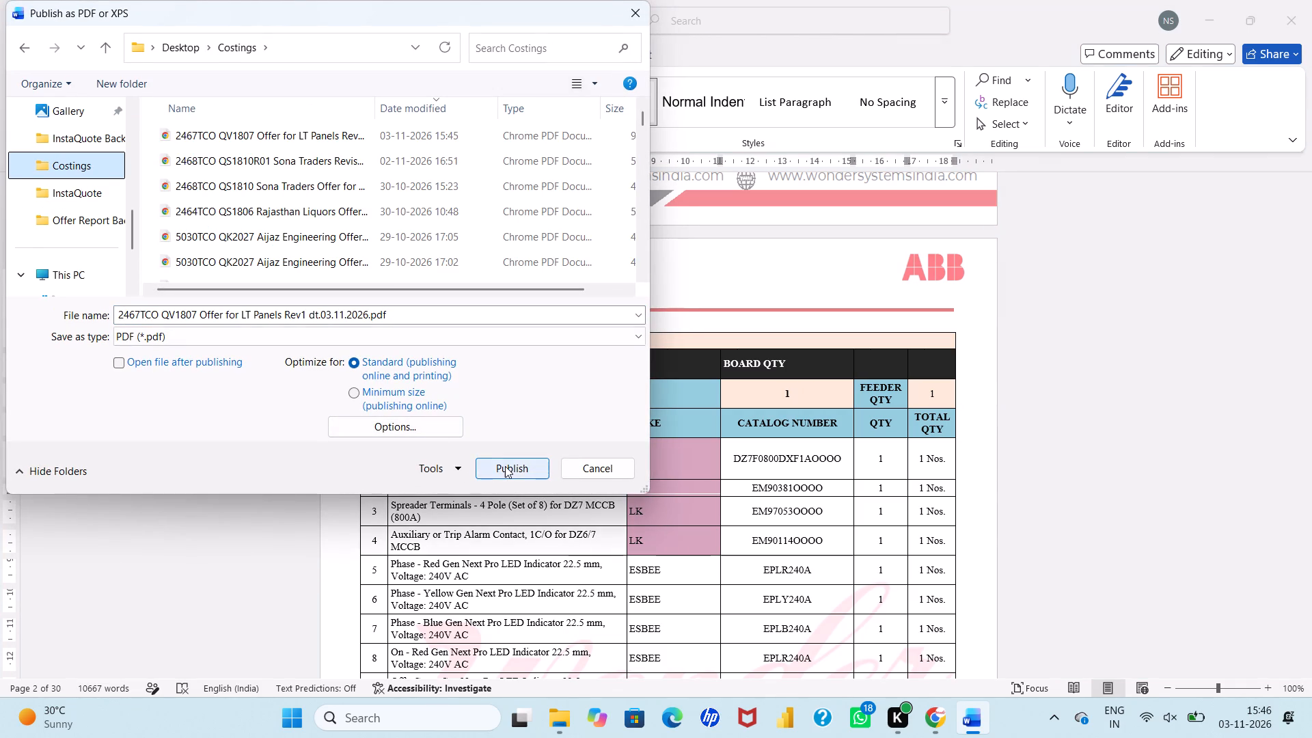
click(505, 466)
click(753, 363)
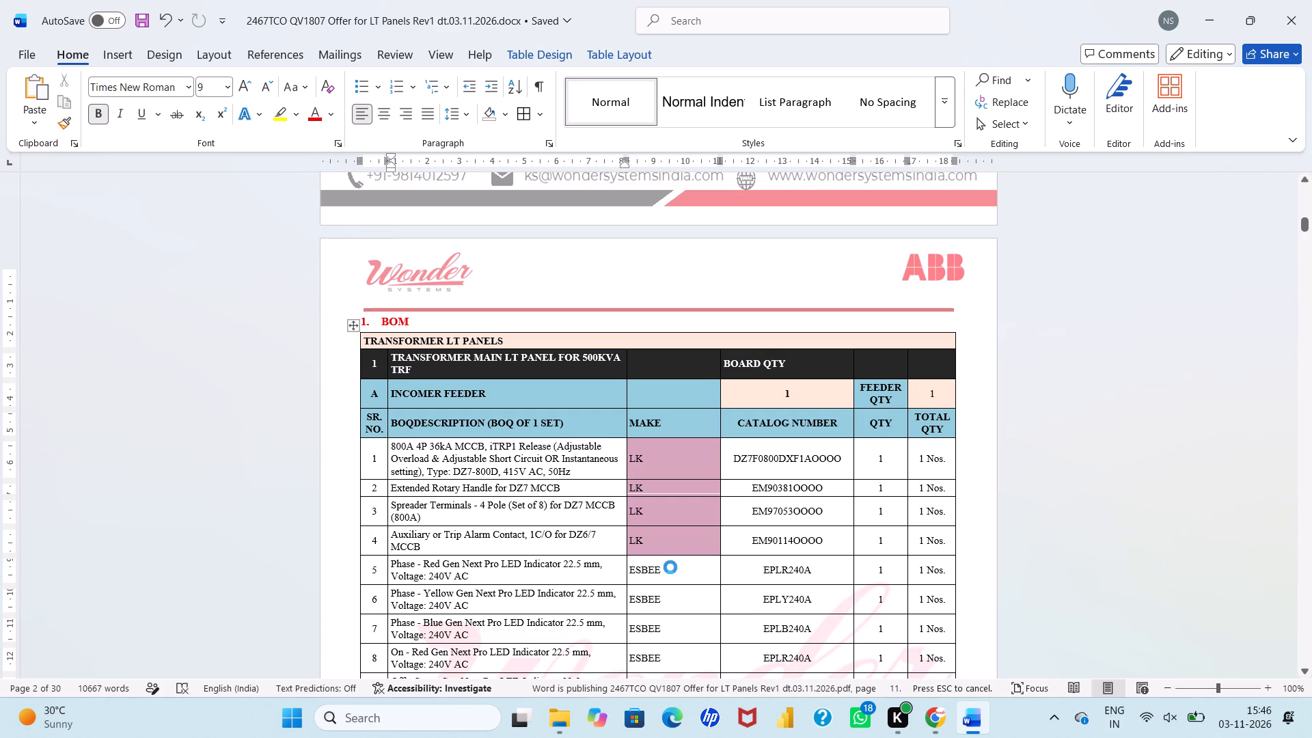
Open the newly exported 2467TCO QV1807 Rev1 PDF from the Costings folder in Chrome.
click(566, 734)
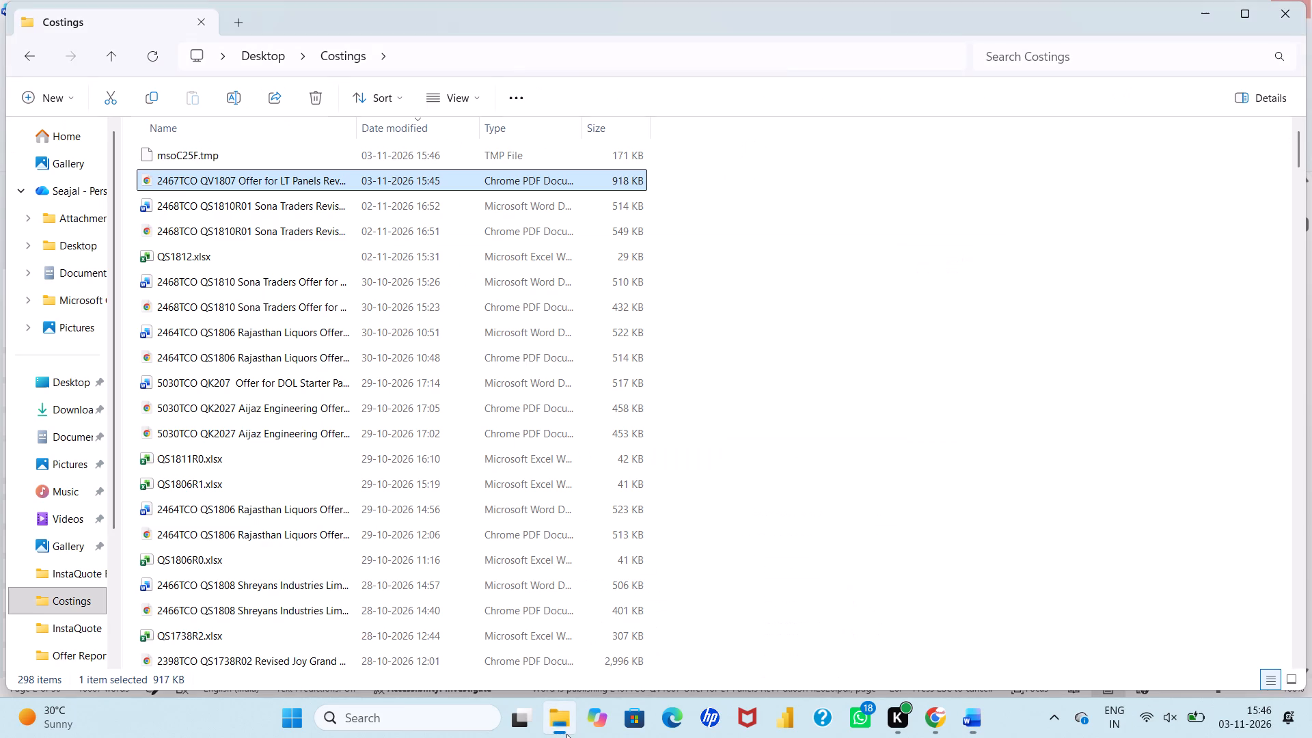
double_click(77, 595)
double_click(81, 622)
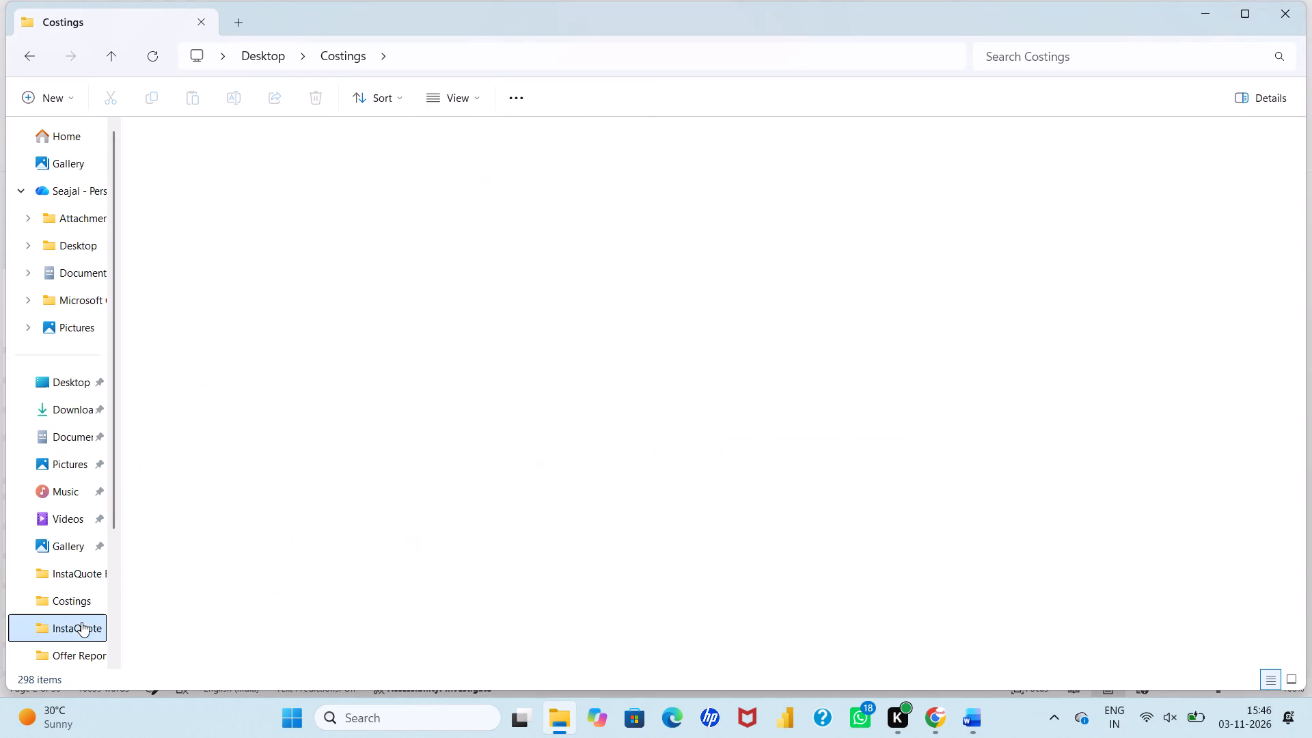
double_click(83, 604)
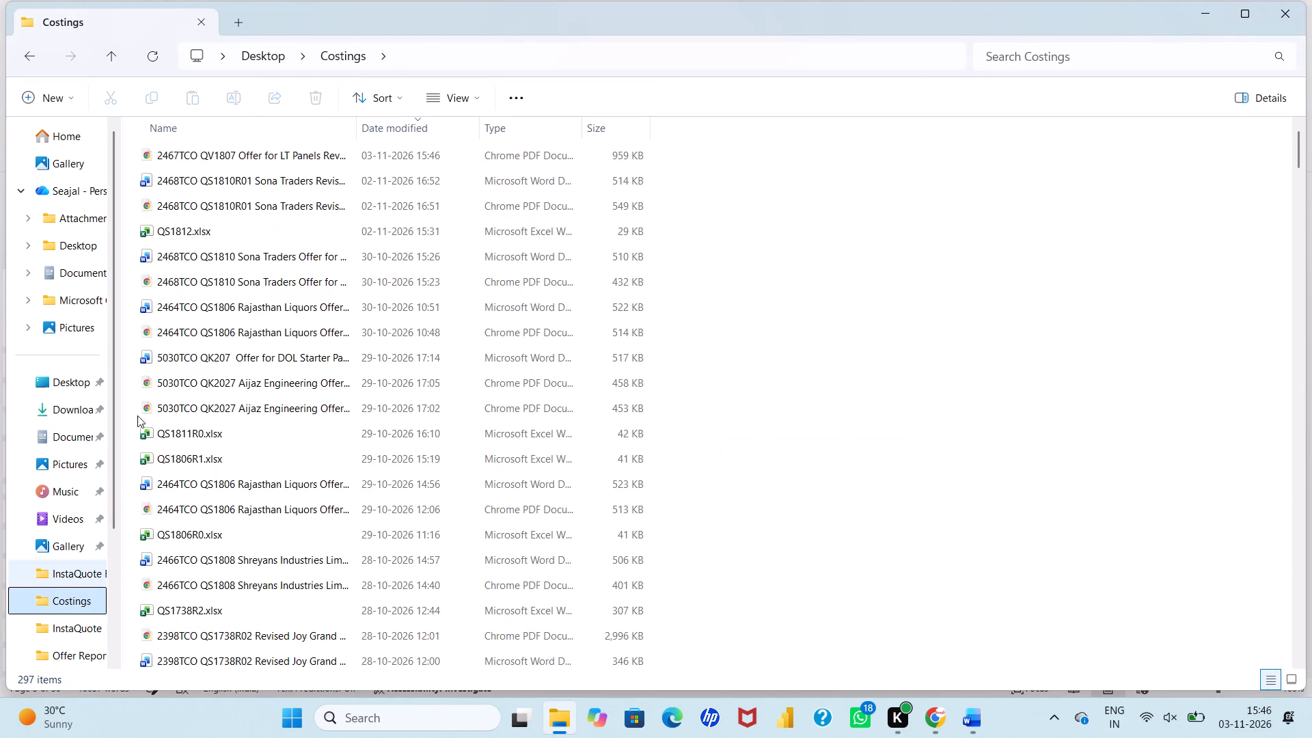
double_click(251, 161)
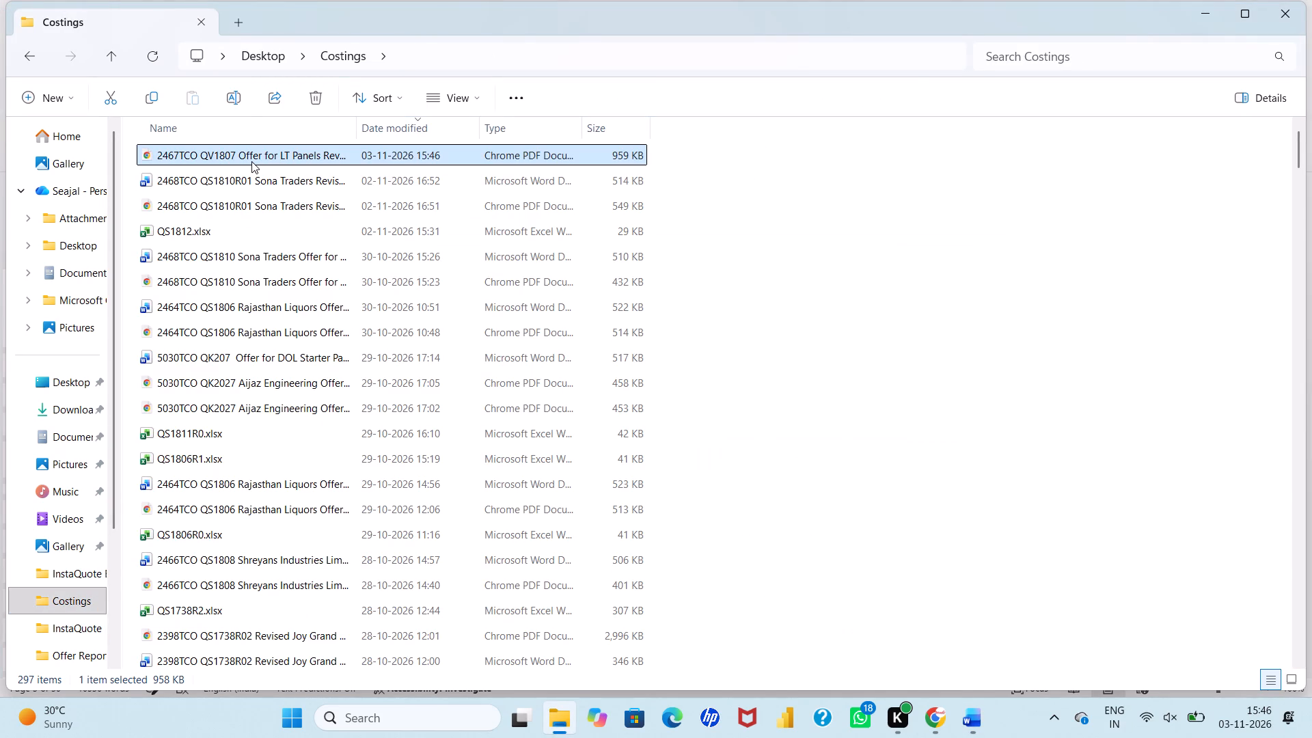
double_click(251, 161)
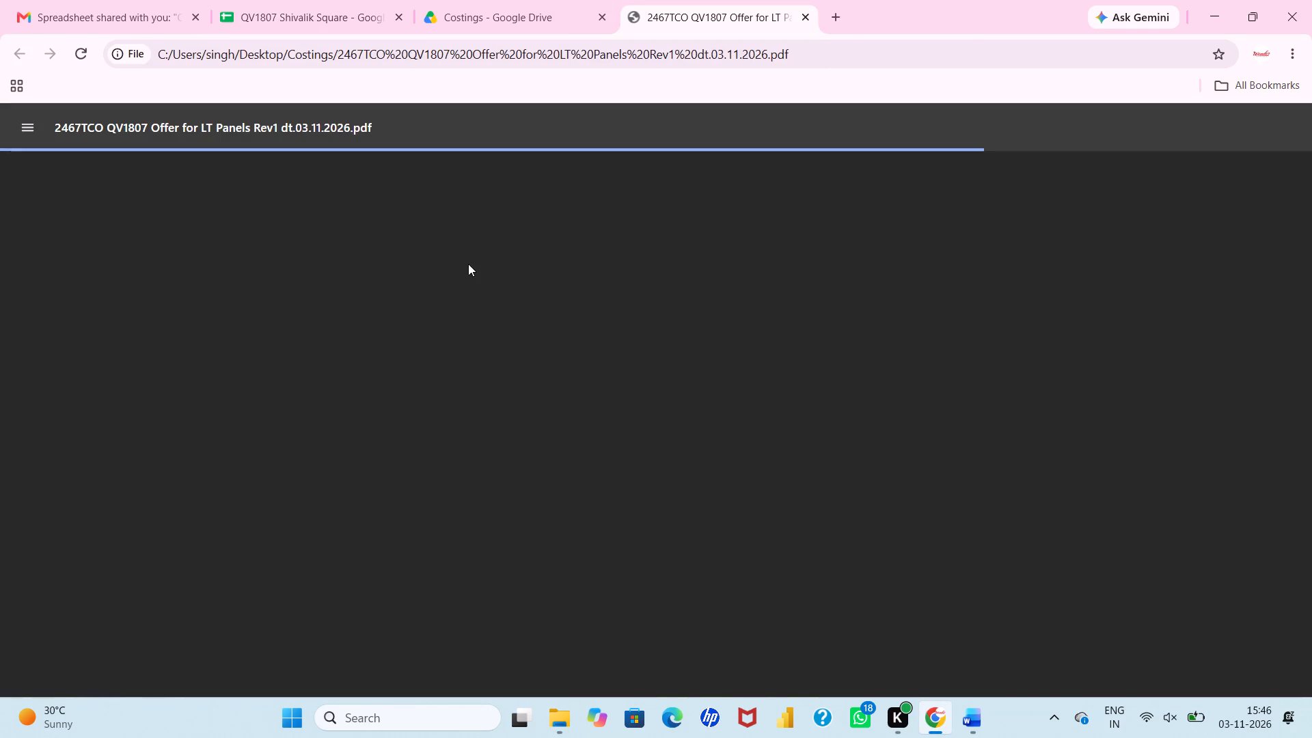
Check the BOM table borders in the exported PDF from the cover letter through to the Street Light Panel.
scroll(507, 338, down, 1)
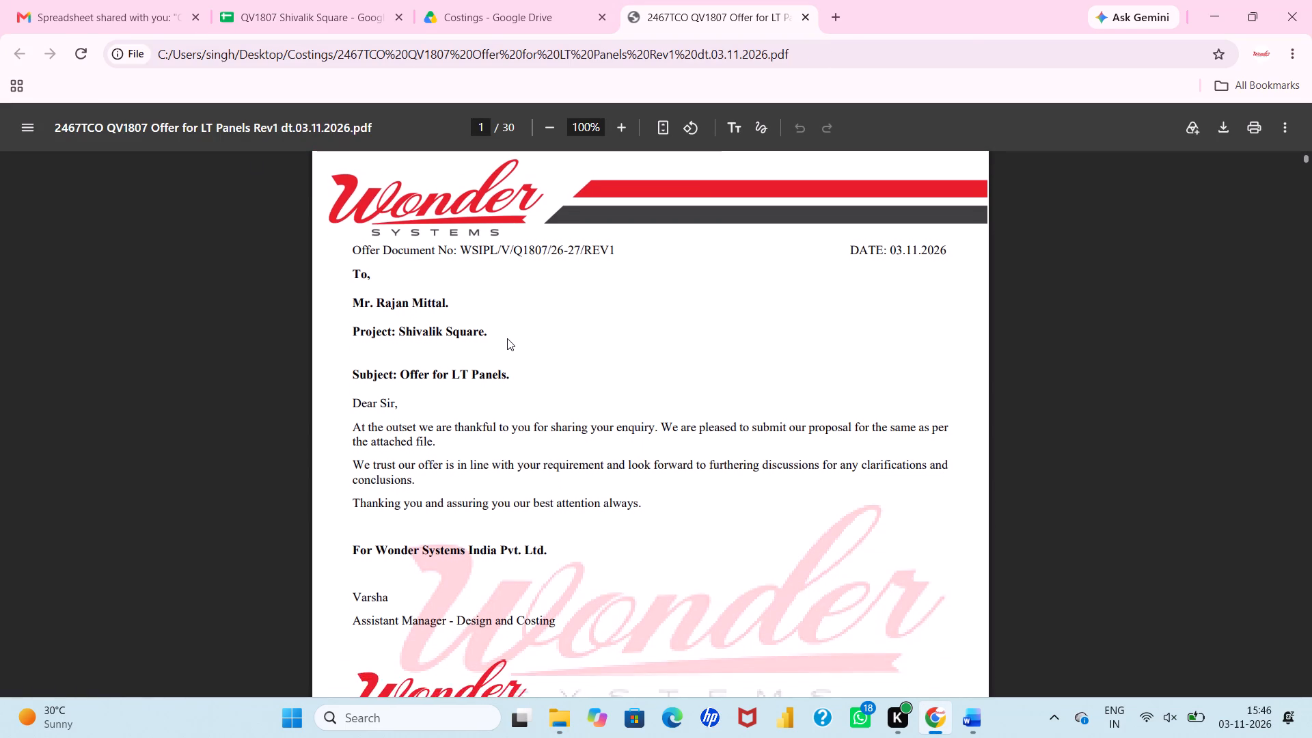
scroll(507, 338, down, 5)
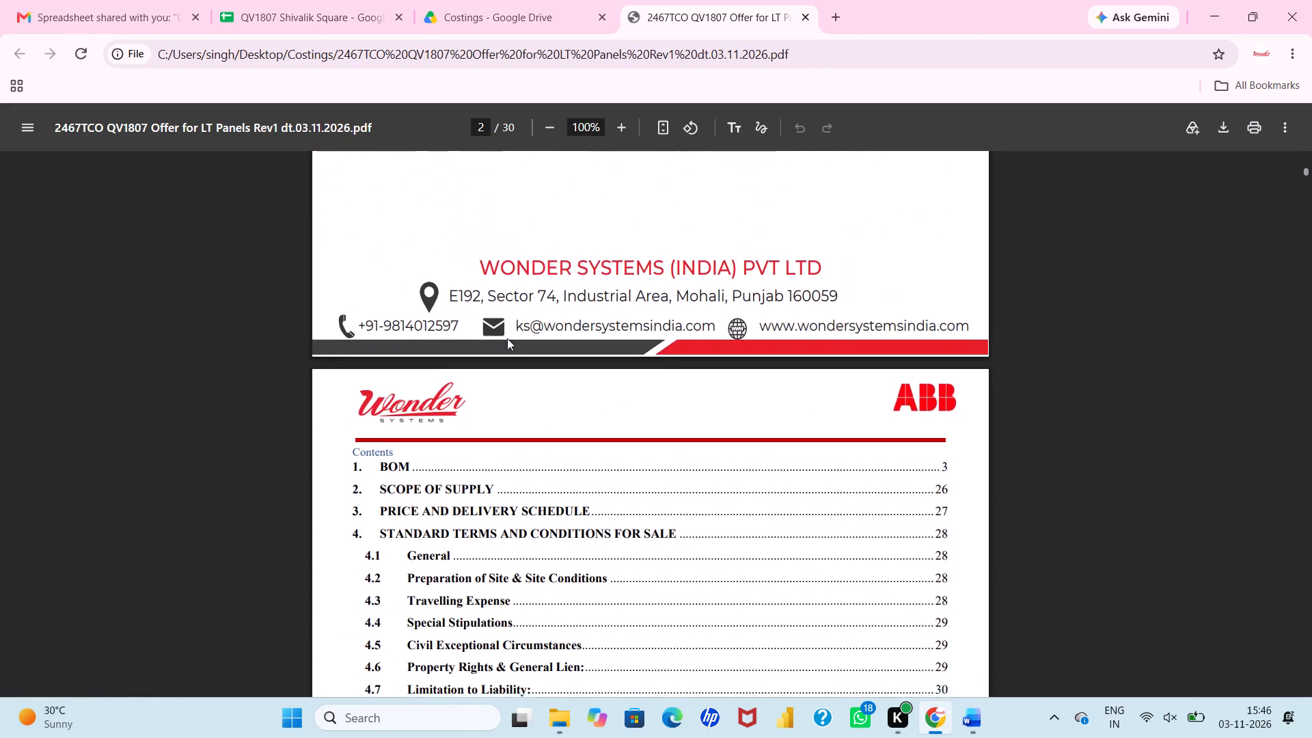
scroll(507, 338, down, 4)
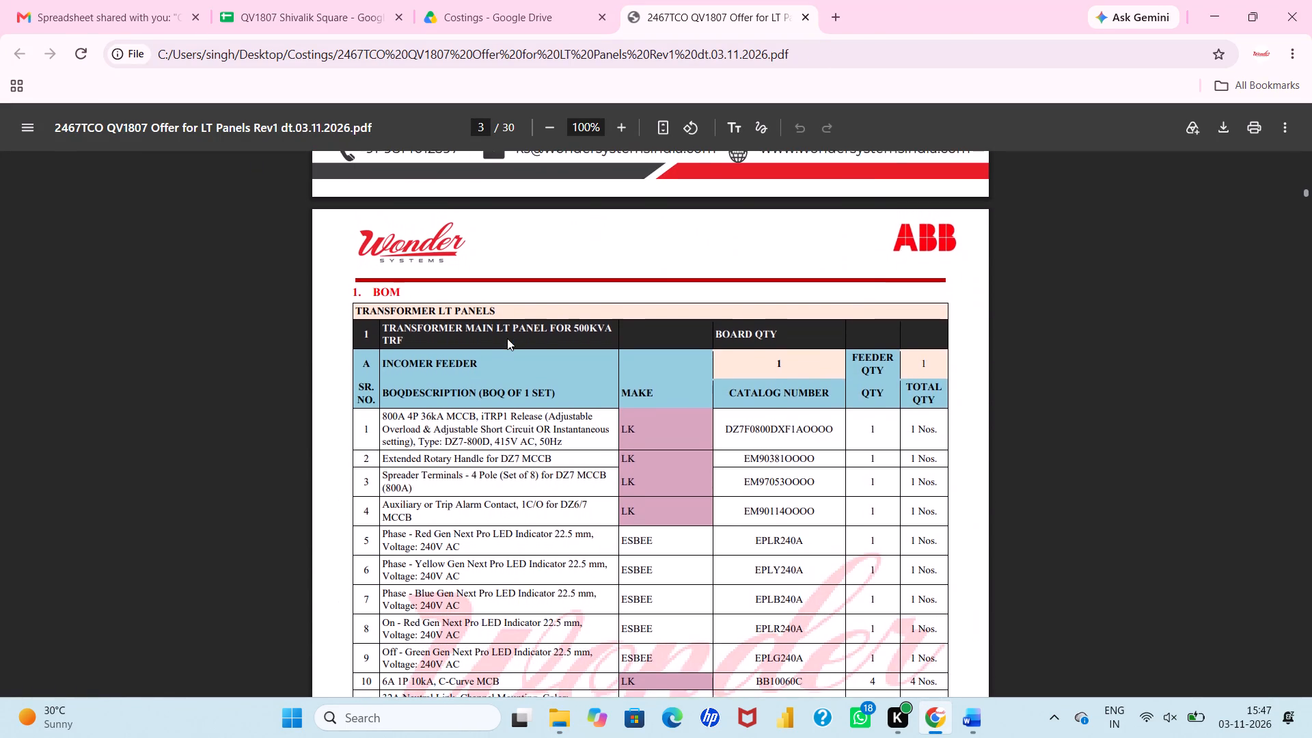
scroll(507, 338, down, 2)
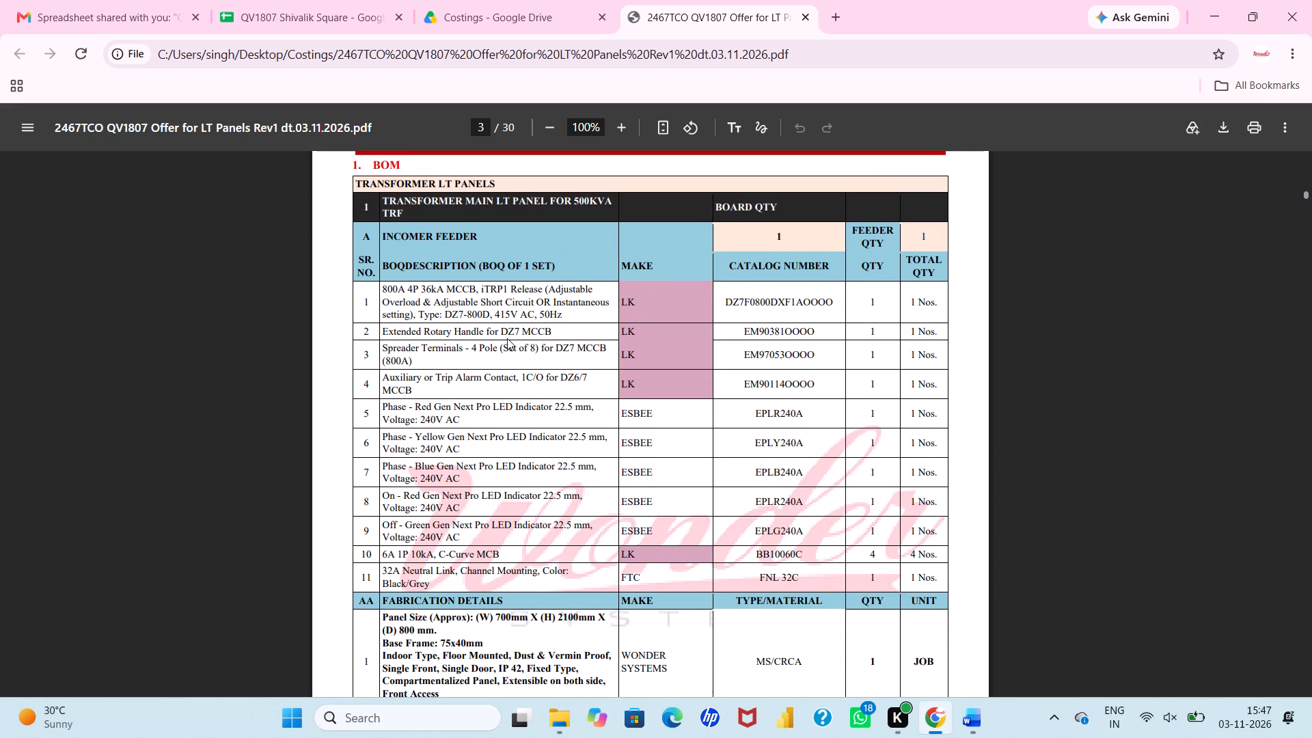
scroll(507, 338, down, 2)
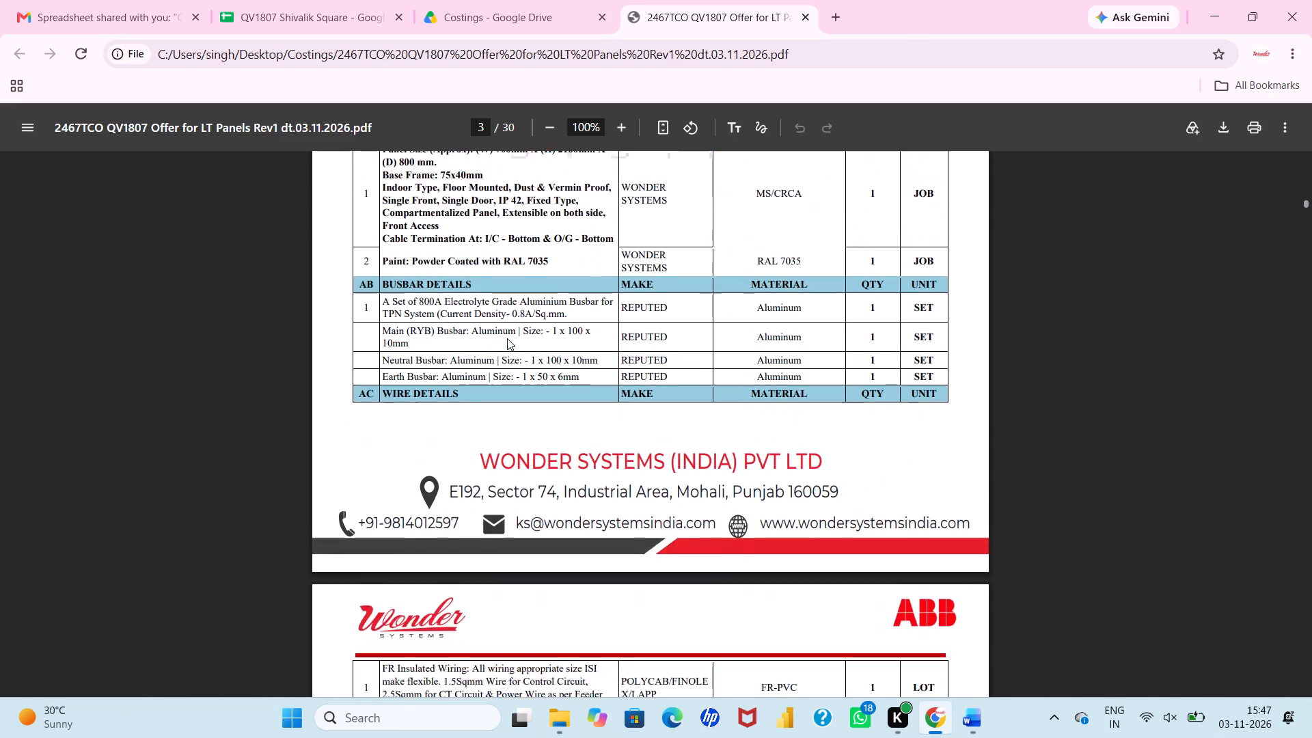
scroll(507, 338, down, 4)
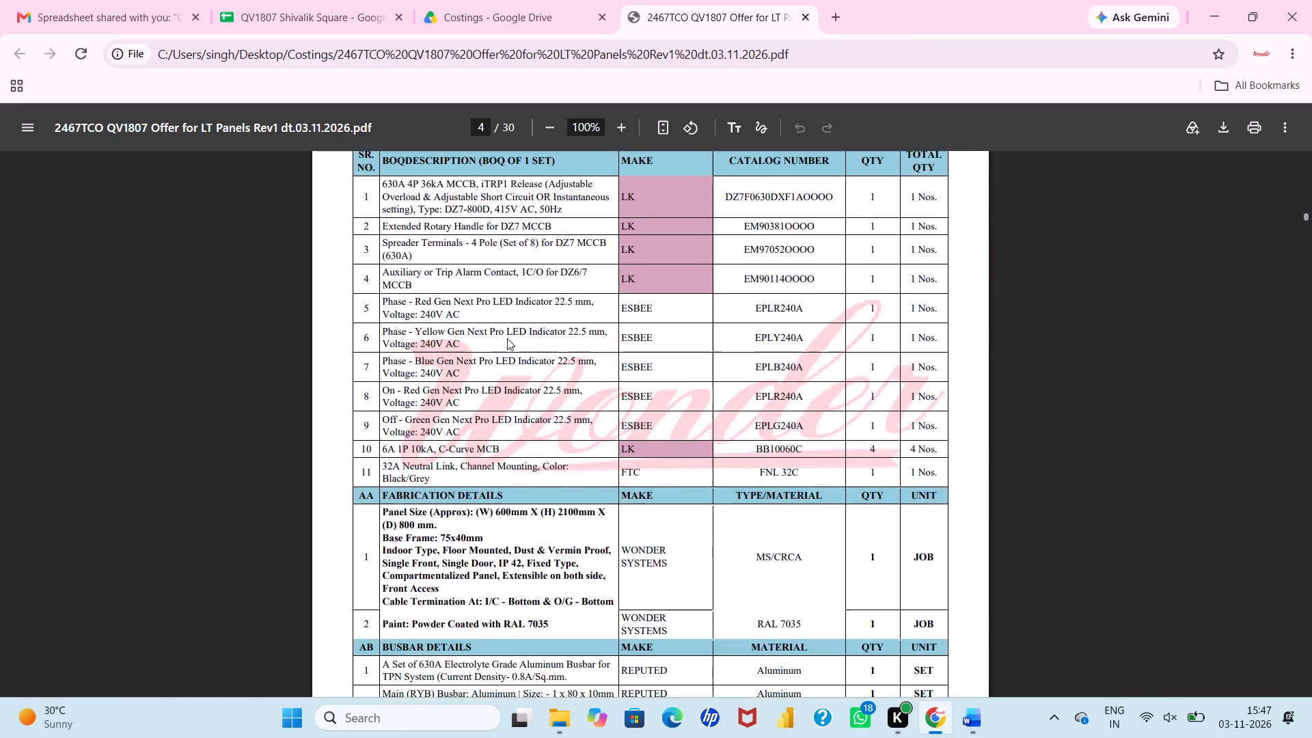
scroll(507, 338, down, 4)
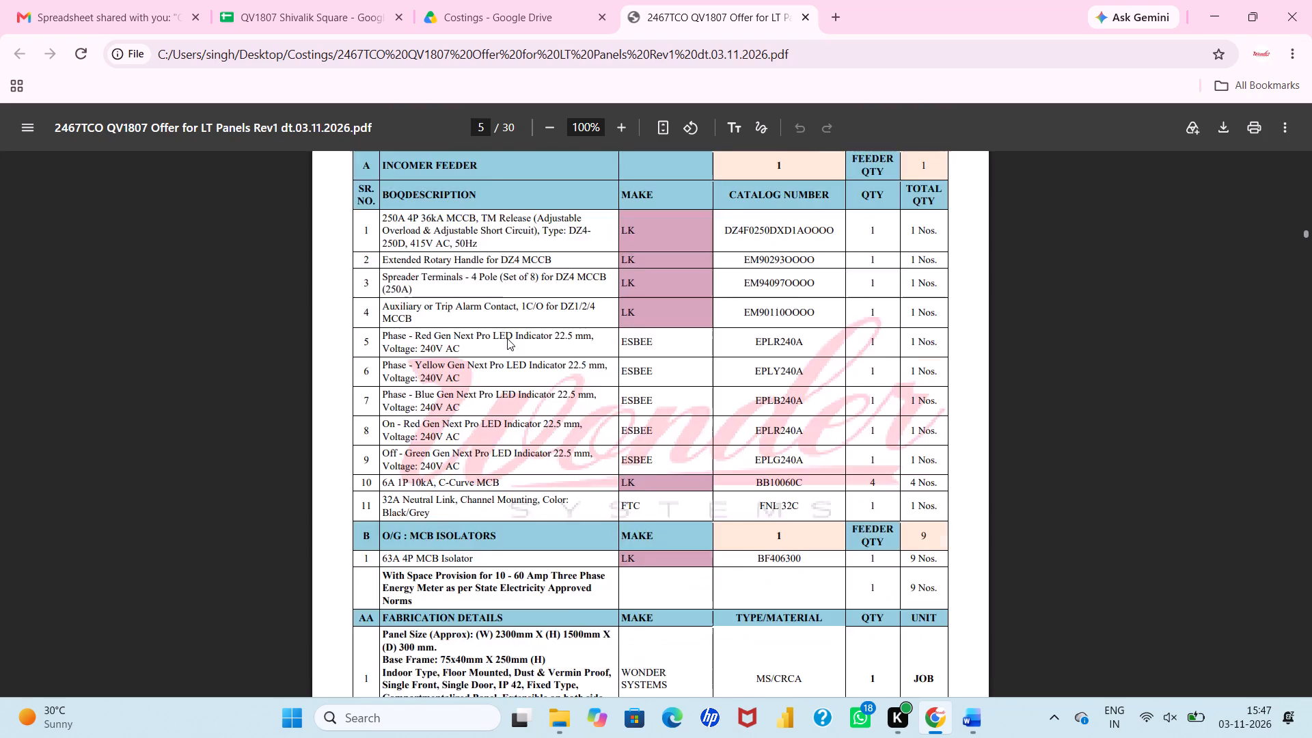
scroll(507, 338, down, 3)
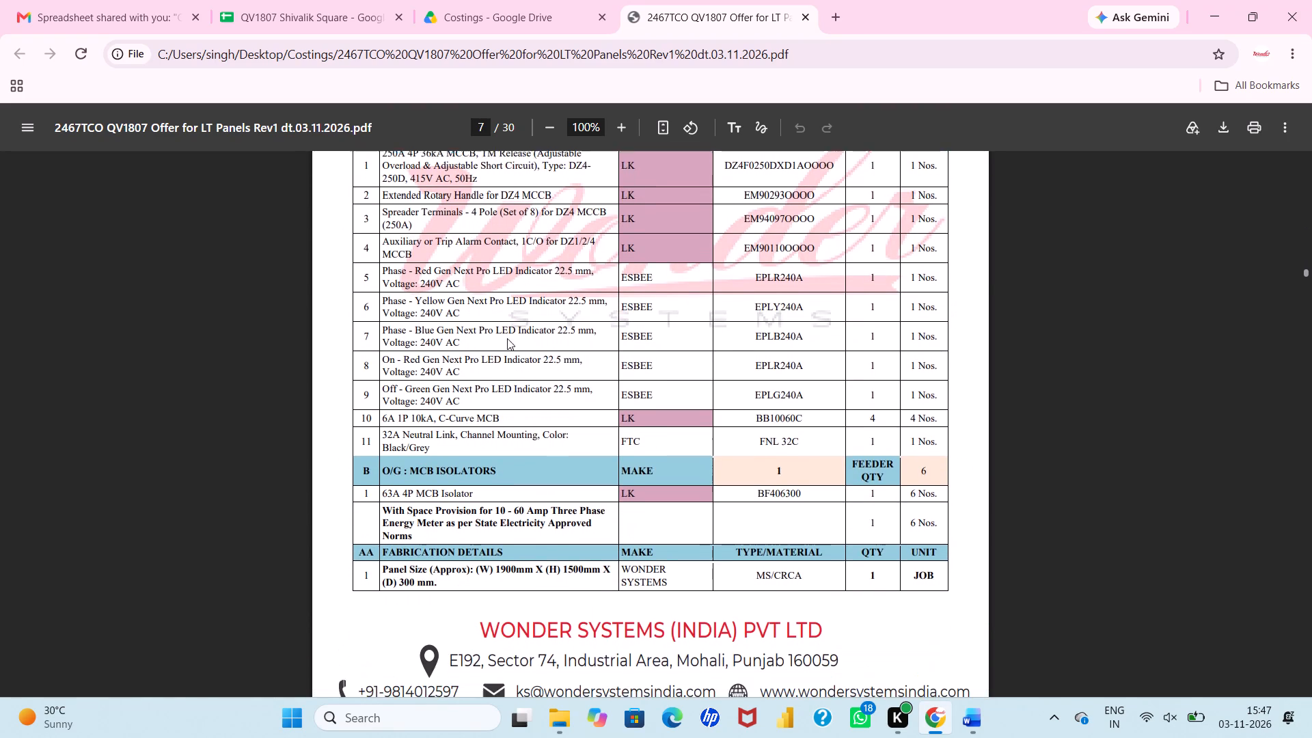
scroll(507, 338, down, 8)
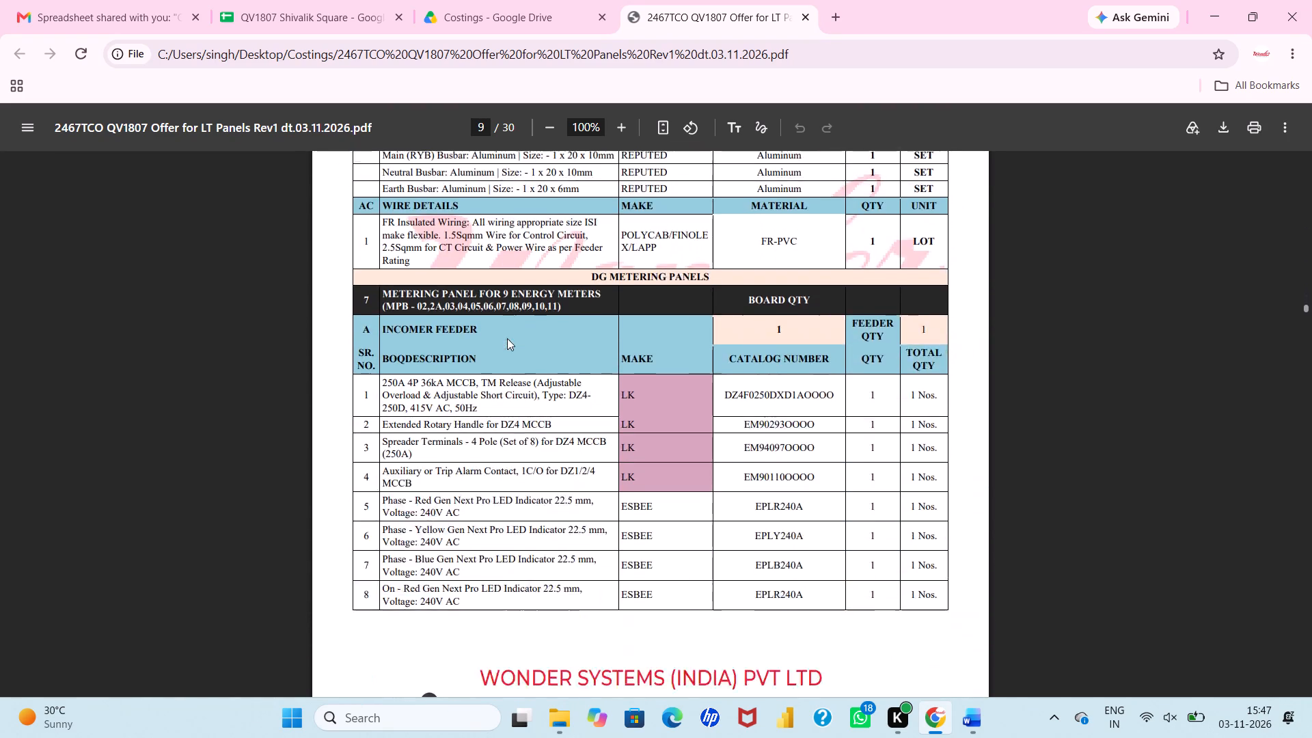
scroll(507, 338, down, 9)
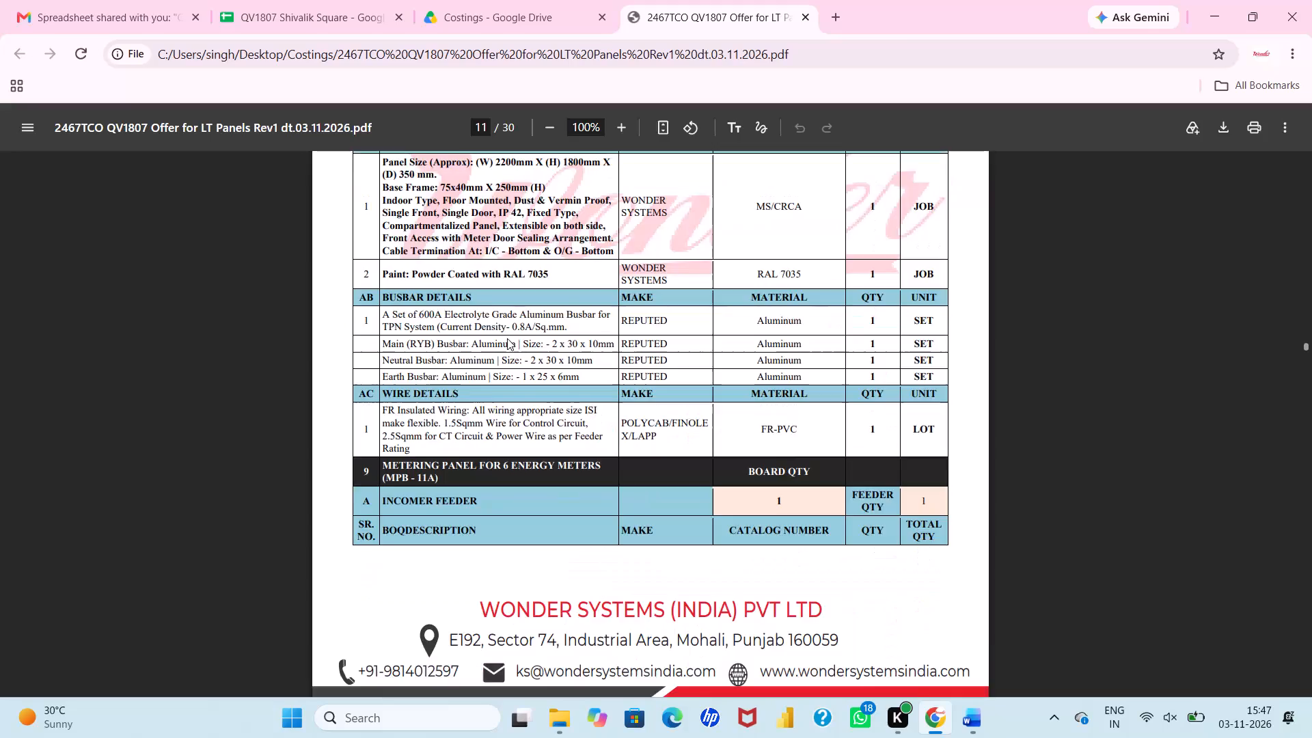
scroll(507, 338, down, 8)
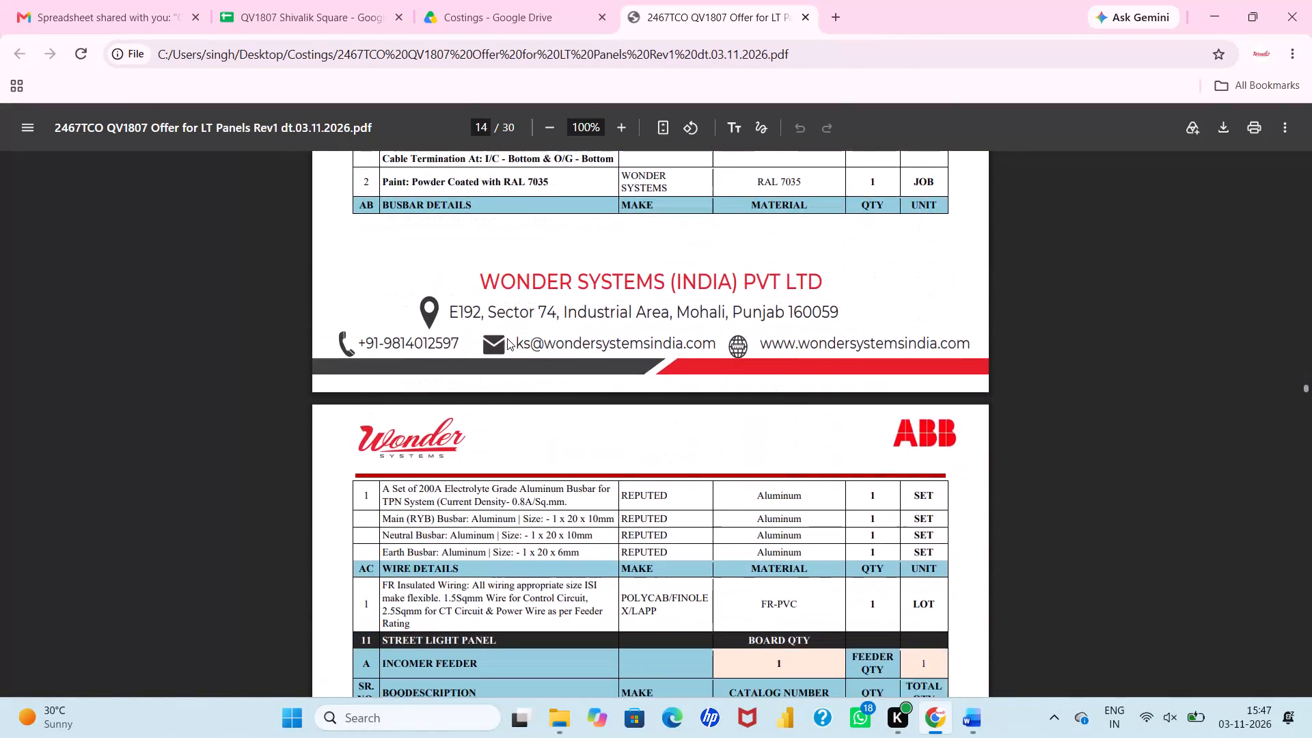
Switch to WhatsApp.
click(865, 724)
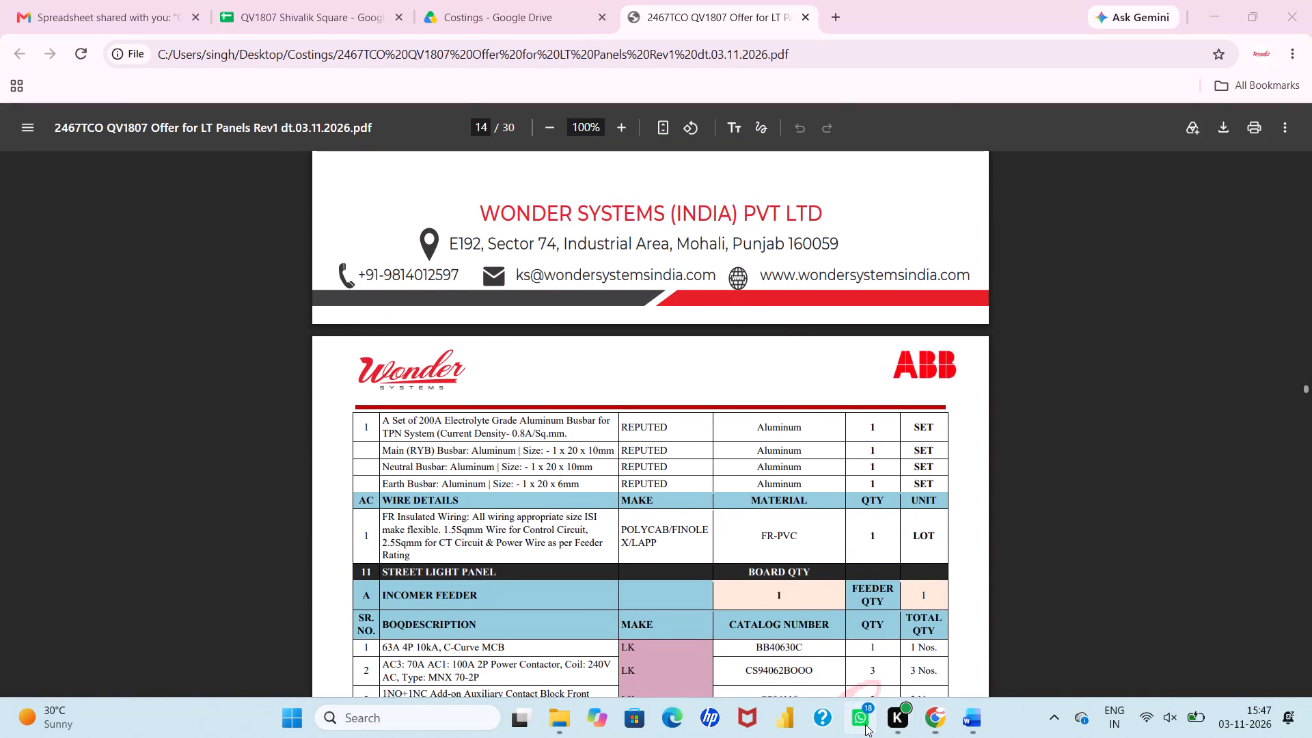
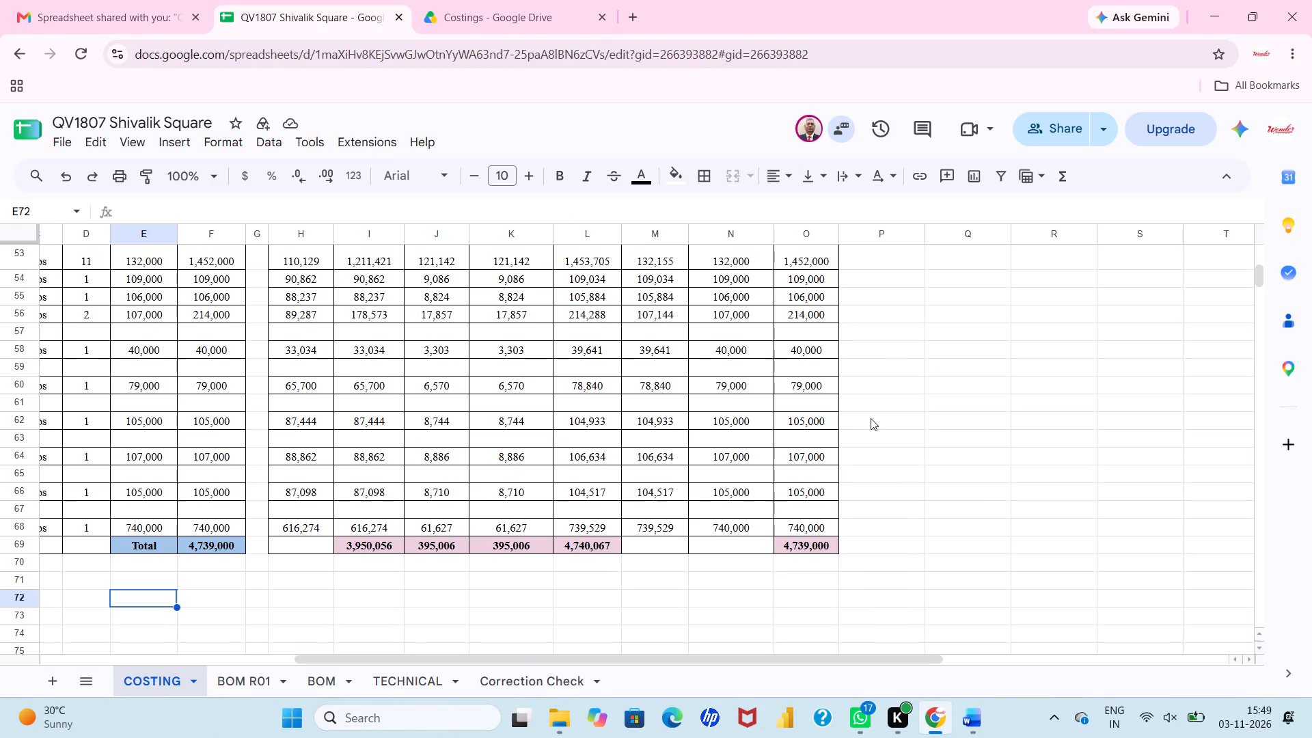
Review the metering, street light, common services, EV charging and synchronising panel rows in the COSTING sheet of QV1807 Shivalik Square.
click(871, 418)
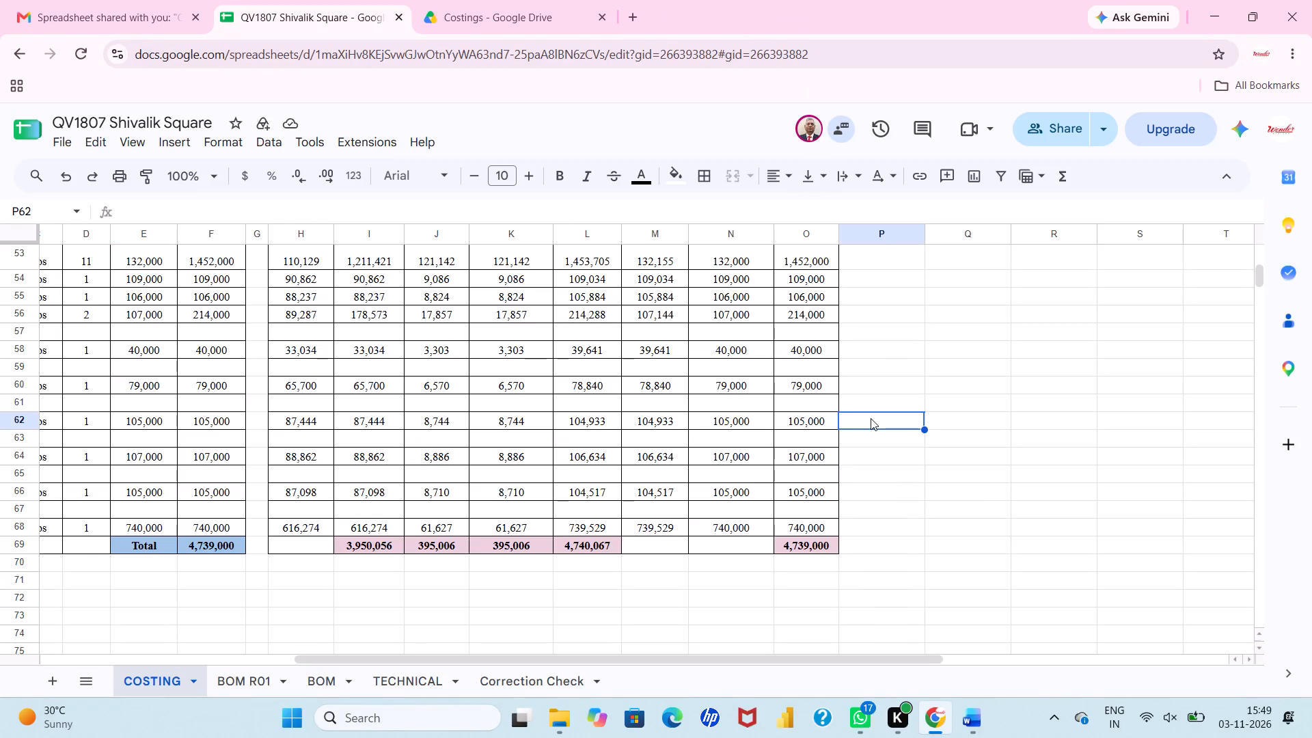
scroll(871, 418, up, 1)
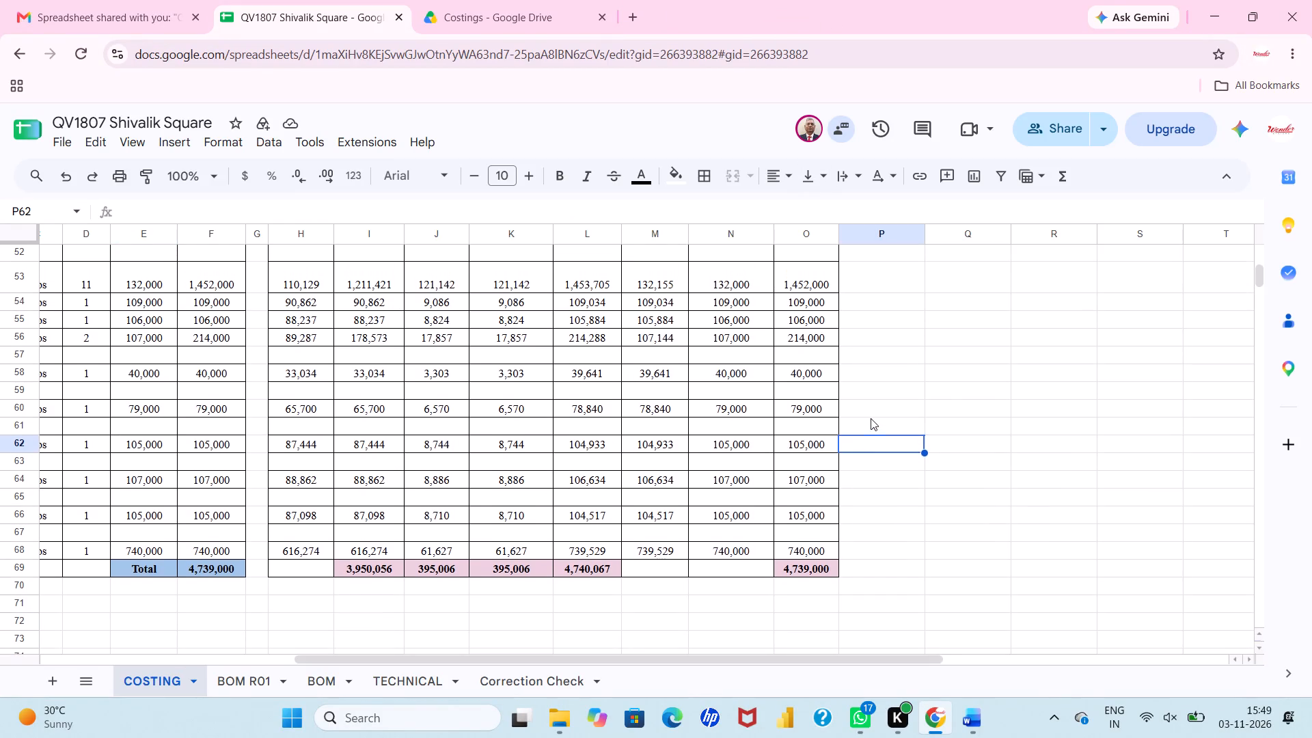
scroll(871, 418, up, 1)
scroll(871, 418, right, 4)
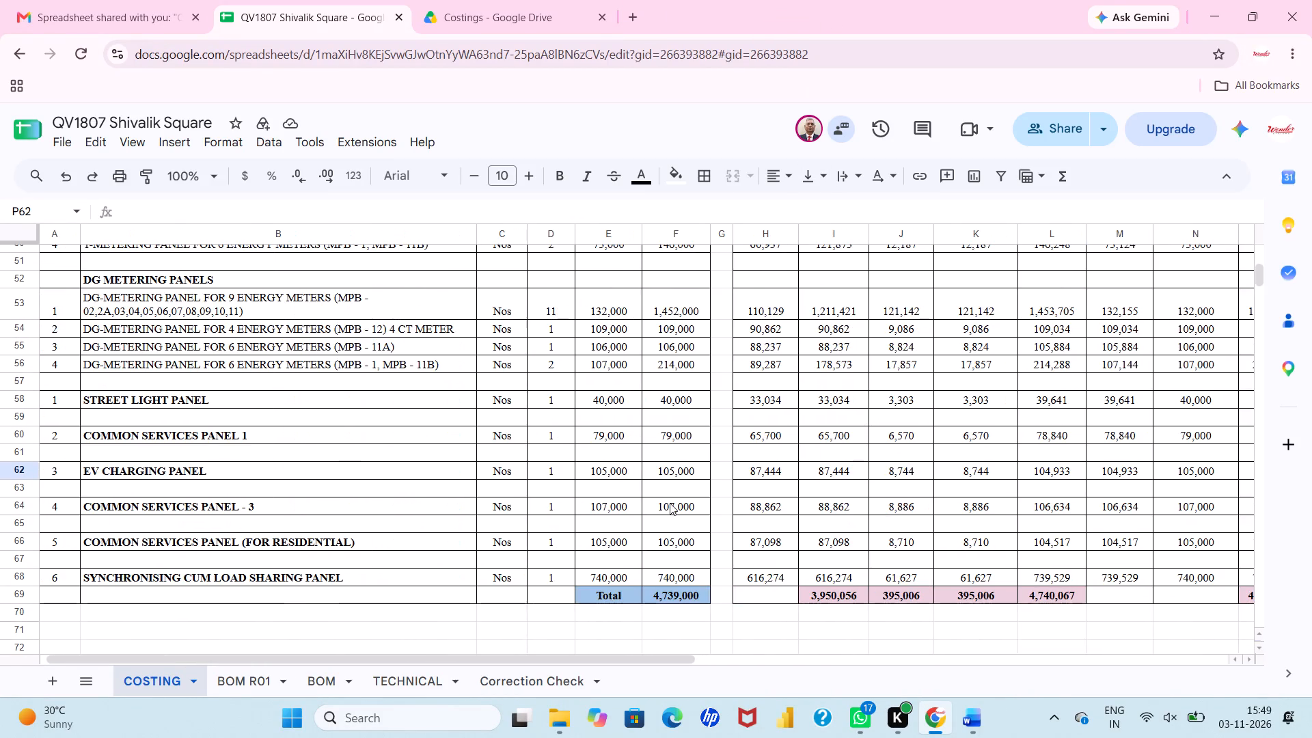
scroll(670, 503, right, 2)
click(725, 612)
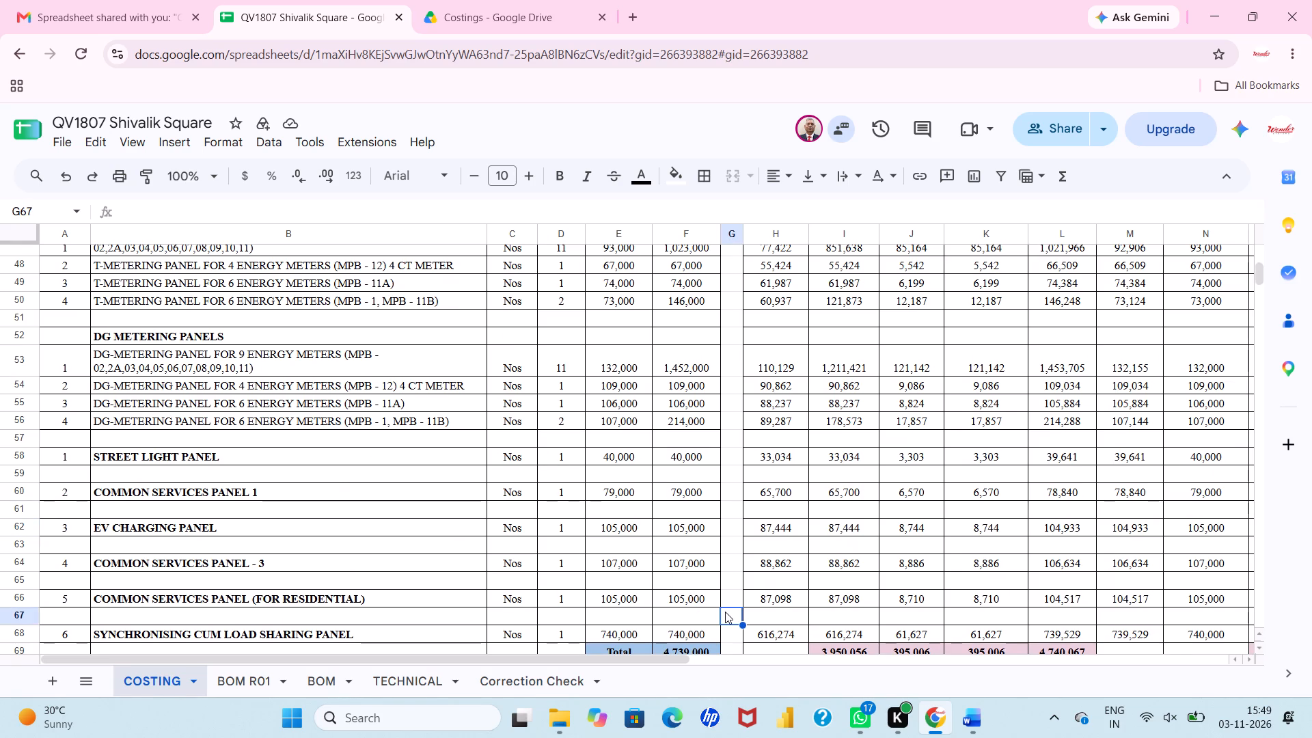
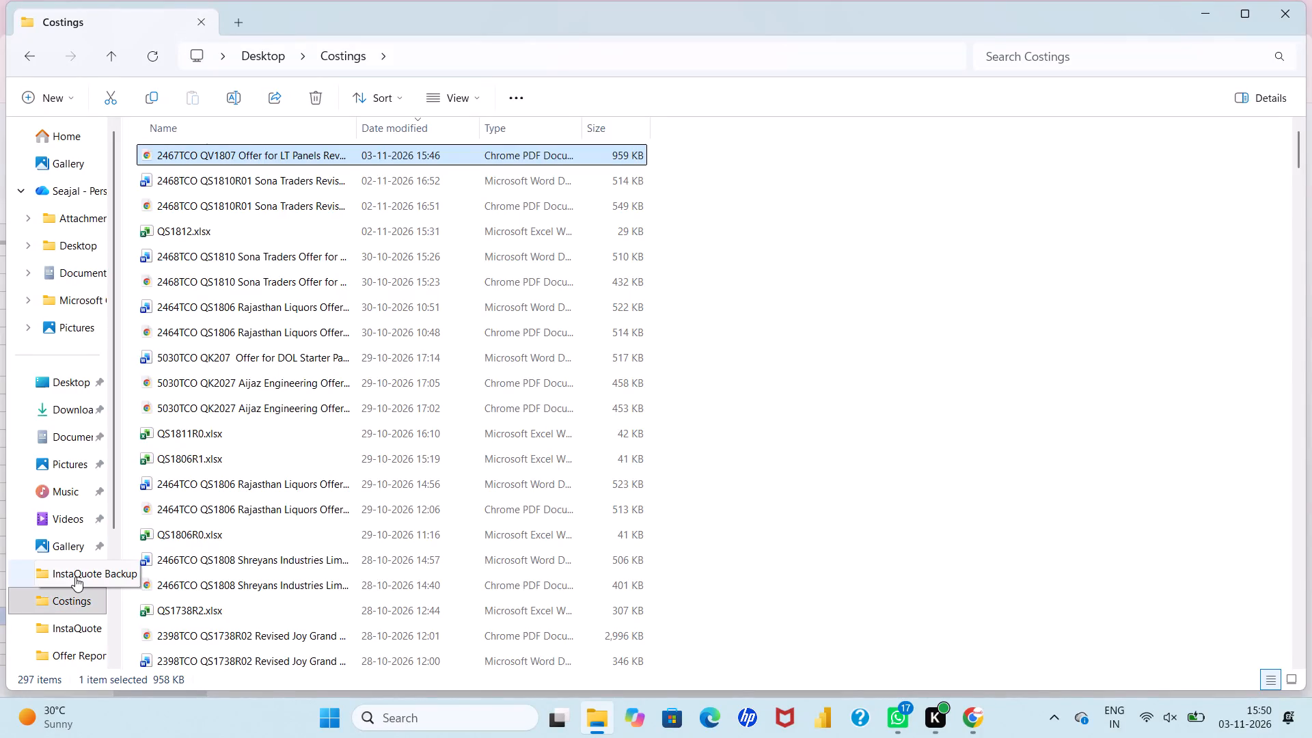
Open the most recently modified QV1807 Offer for LT Panels Rev1 dt.03.11.2026 Word document from the Downloads folder.
double_click(75, 577)
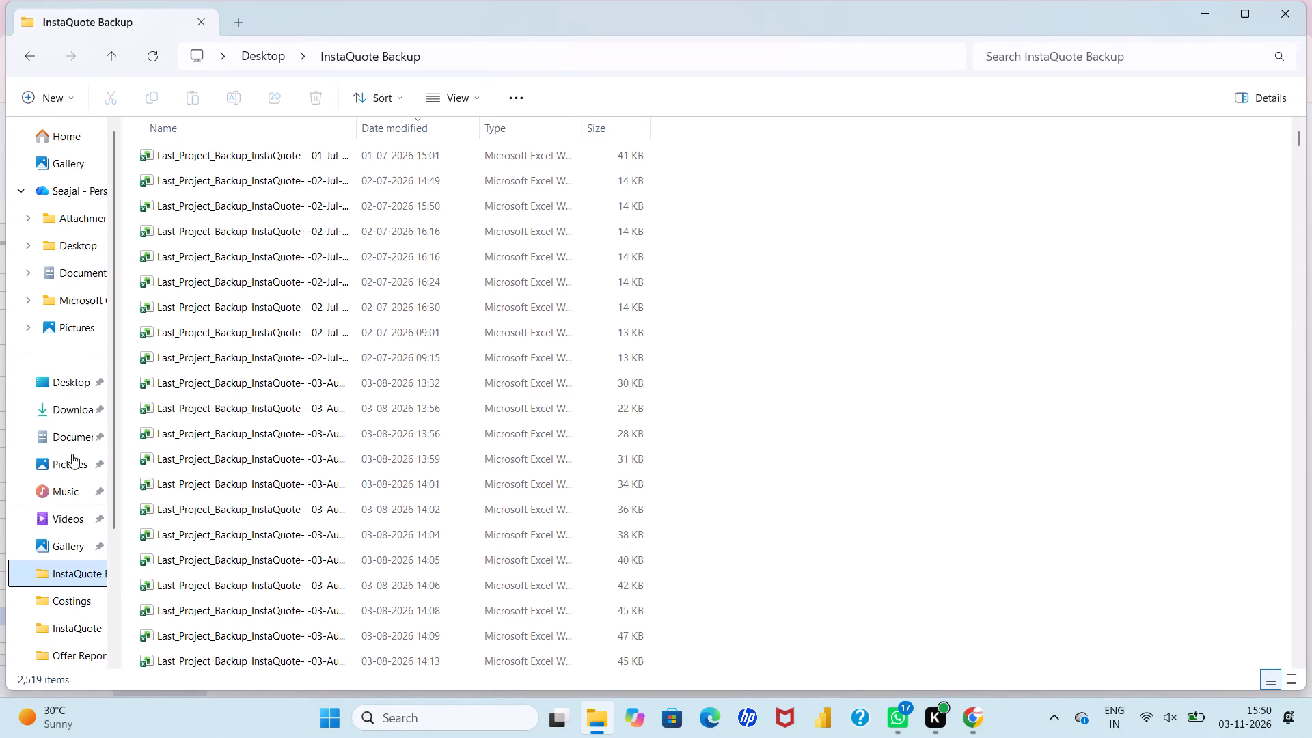
double_click(70, 408)
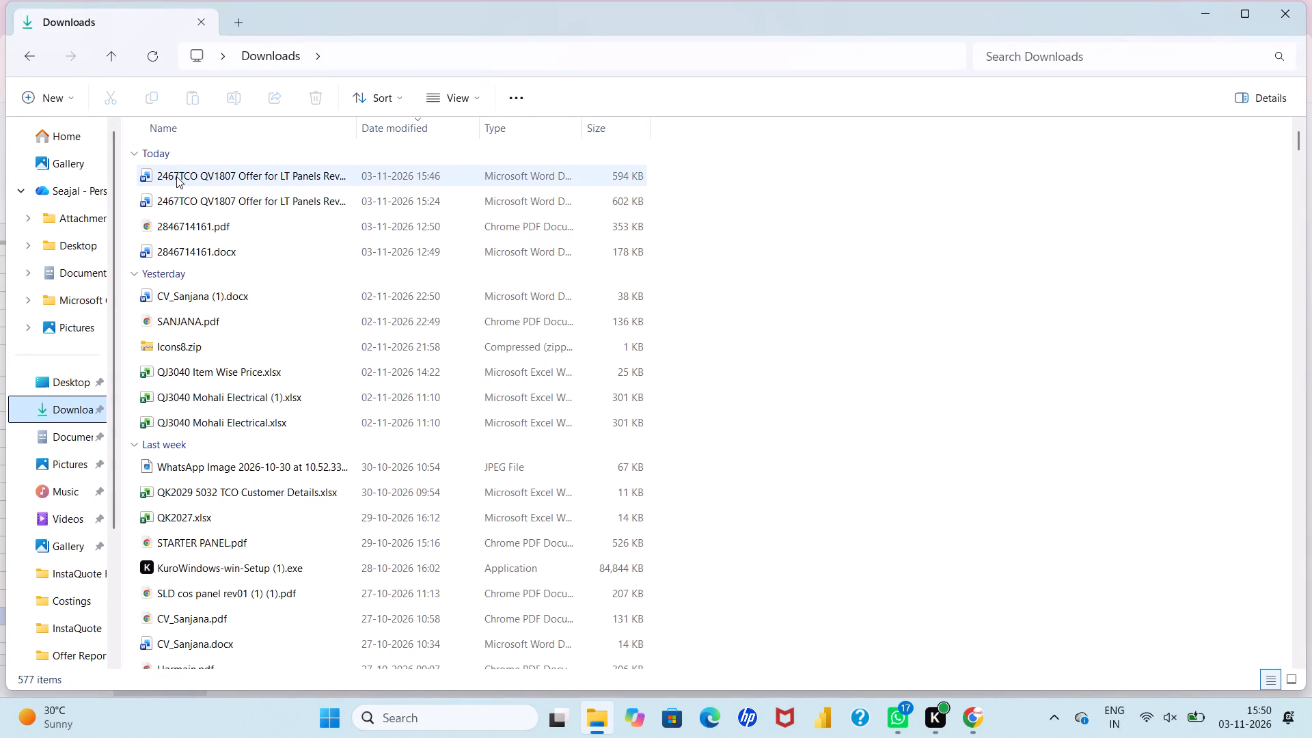
double_click(176, 176)
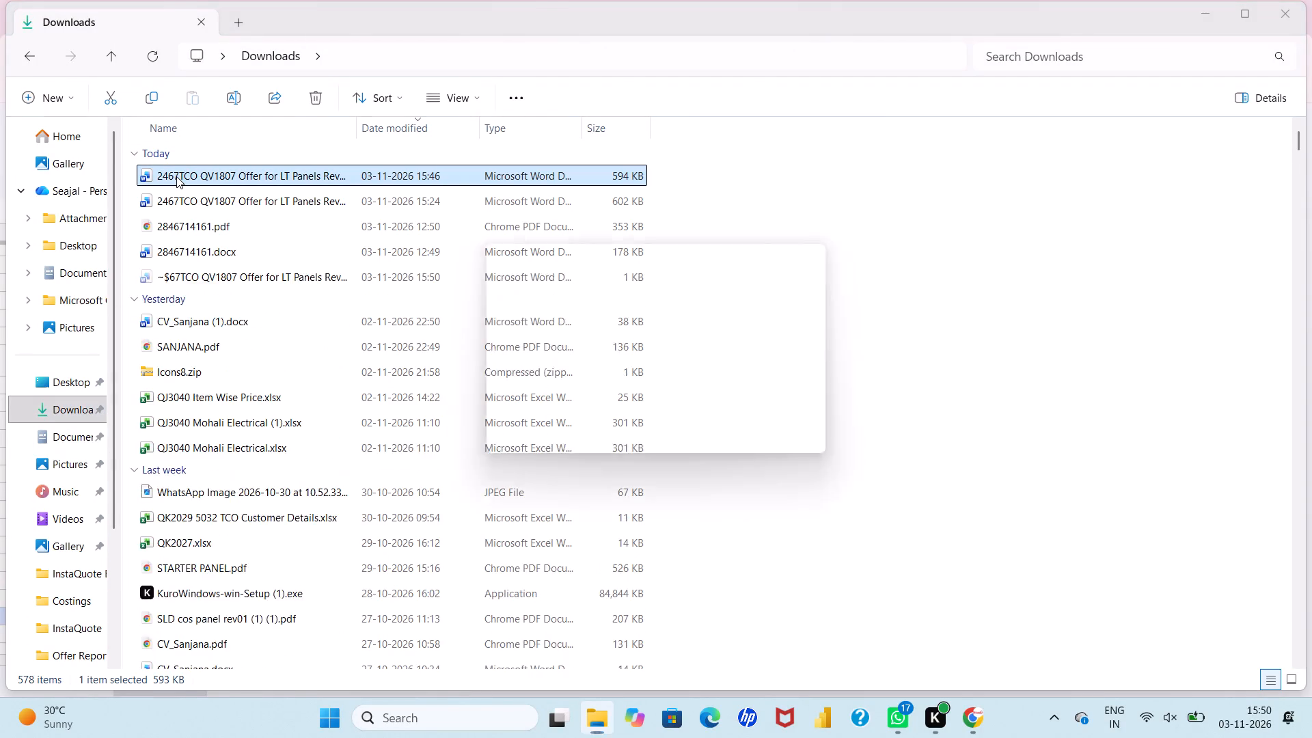
Review the Rev1 offer's BOQ, the notes on excluded LK switchgear and energy meters, and the panel price table, and close the document.
scroll(526, 407, down, 3)
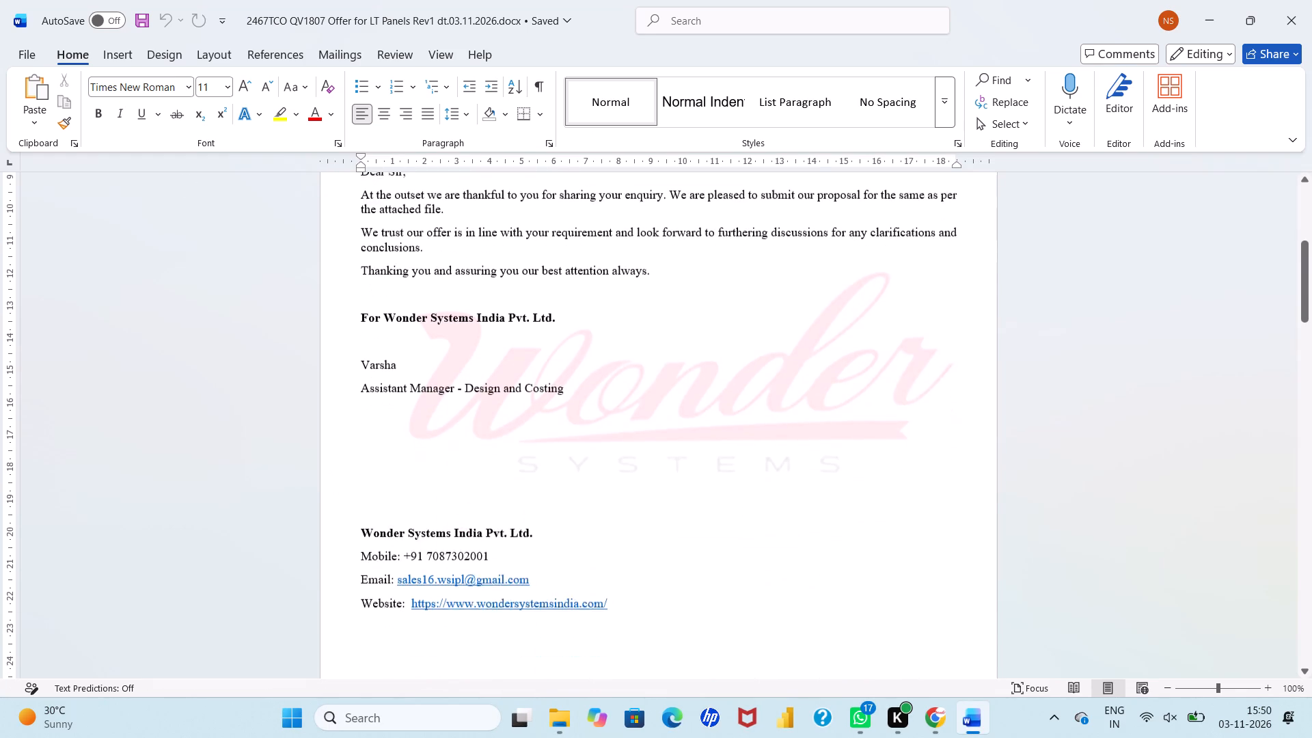
scroll(526, 407, down, 2)
scroll(526, 407, down, 20)
scroll(526, 407, down, 20)
scroll(526, 407, down, 20)
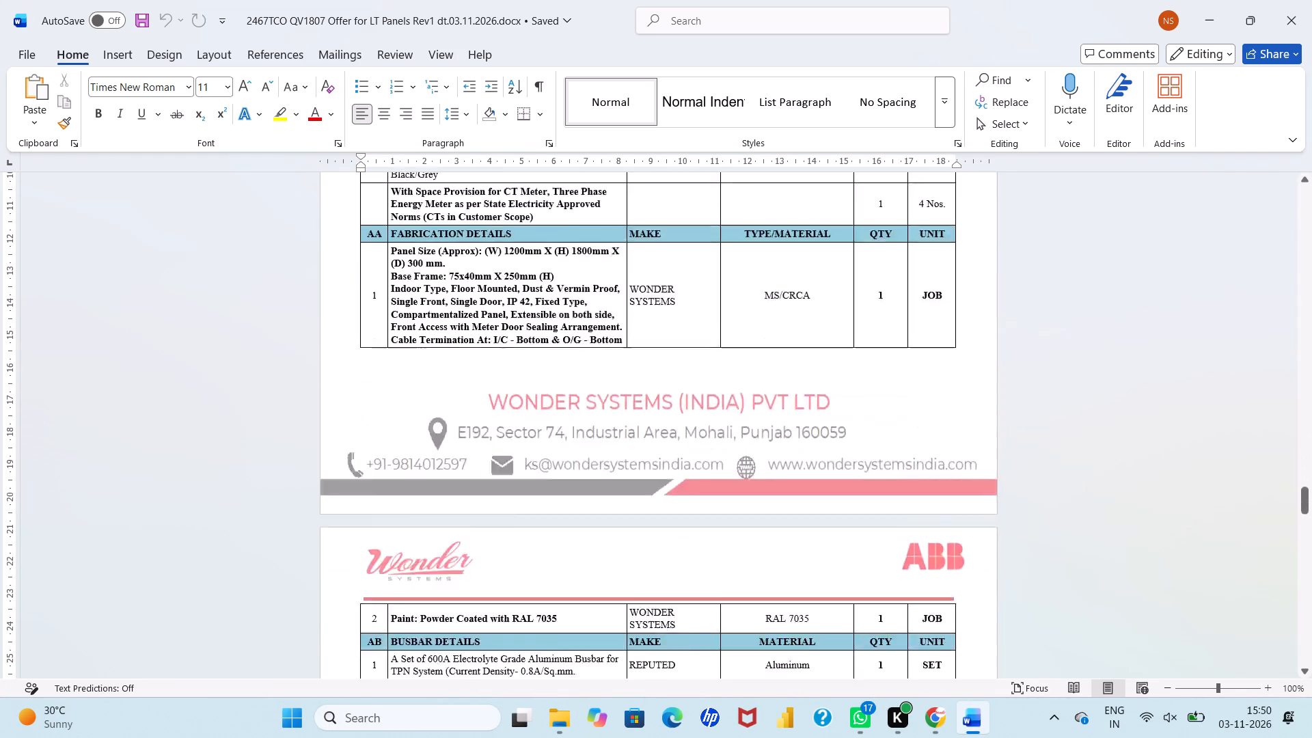
scroll(526, 407, down, 20)
scroll(526, 407, down, 20)
scroll(526, 407, down, 4)
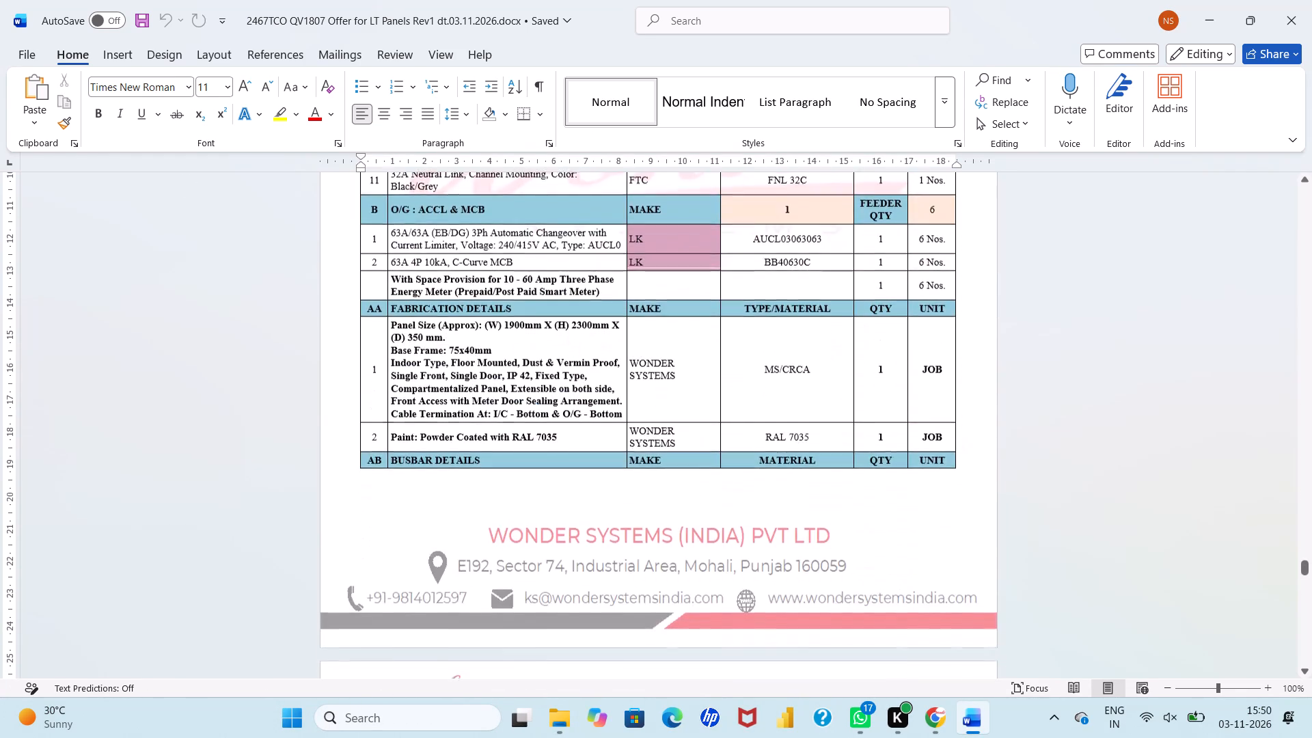
scroll(526, 407, down, 10)
scroll(526, 407, down, 16)
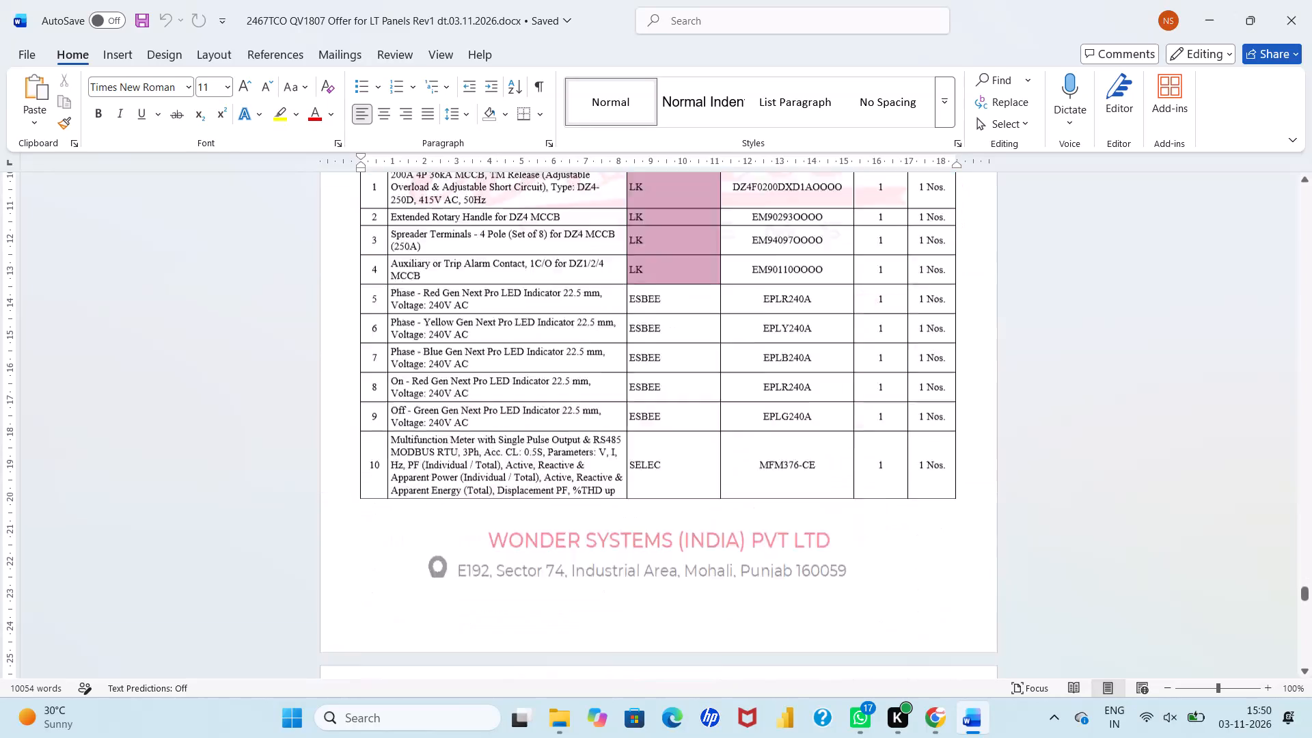
scroll(526, 407, down, 2)
scroll(526, 407, down, 20)
scroll(526, 407, down, 18)
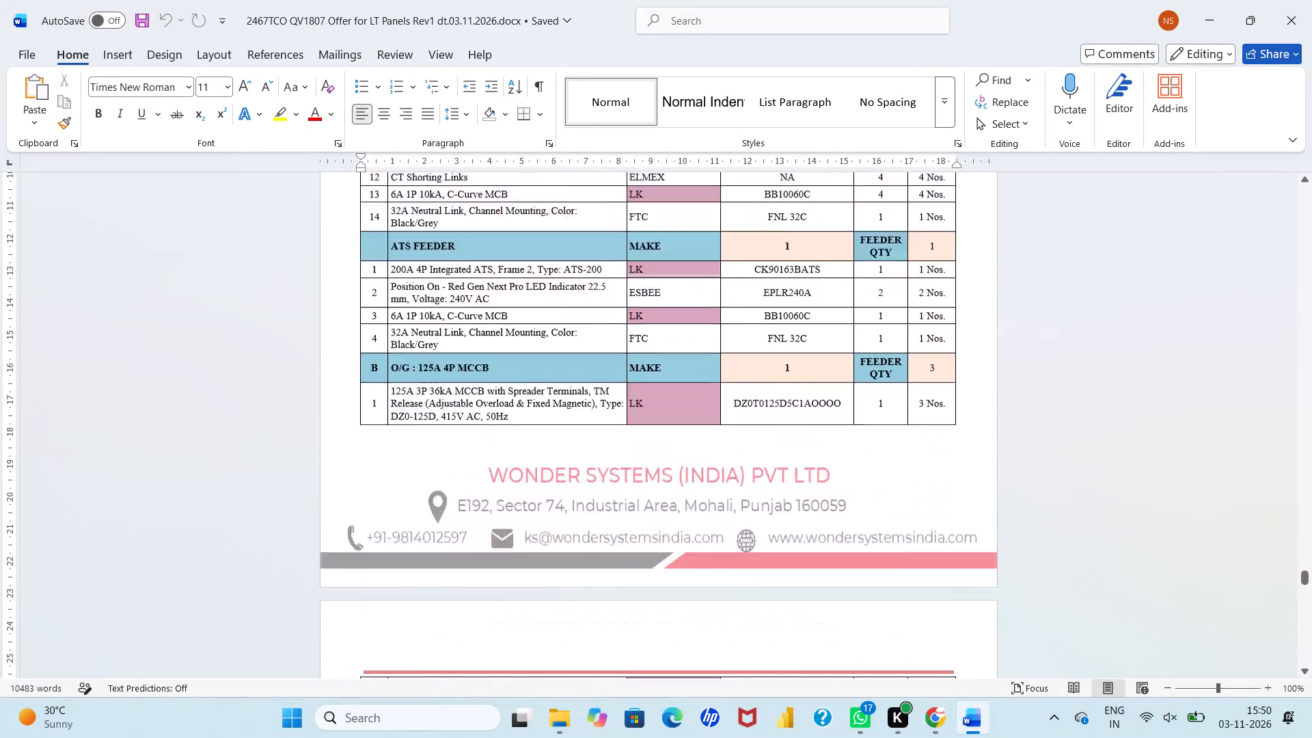
scroll(526, 407, down, 12)
scroll(526, 407, down, 20)
scroll(526, 407, down, 2)
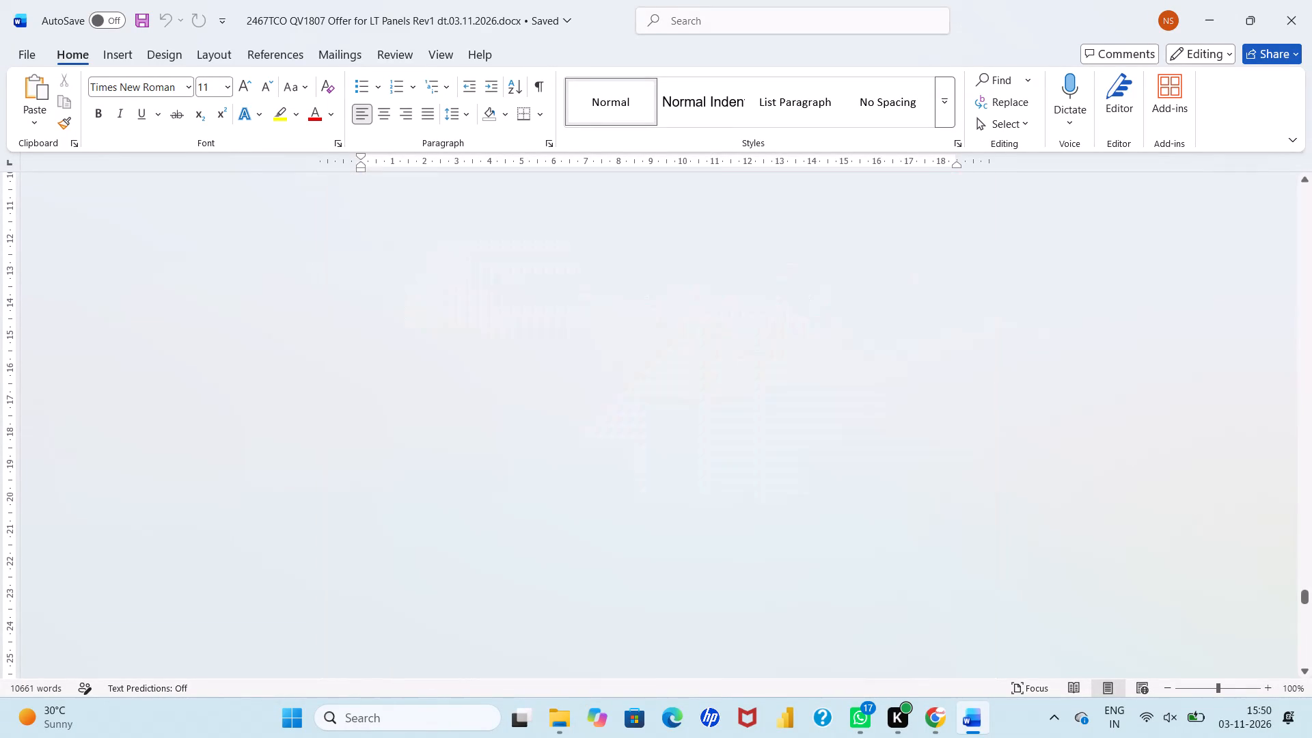
scroll(526, 407, down, 11)
scroll(526, 407, down, 16)
scroll(526, 407, up, 1)
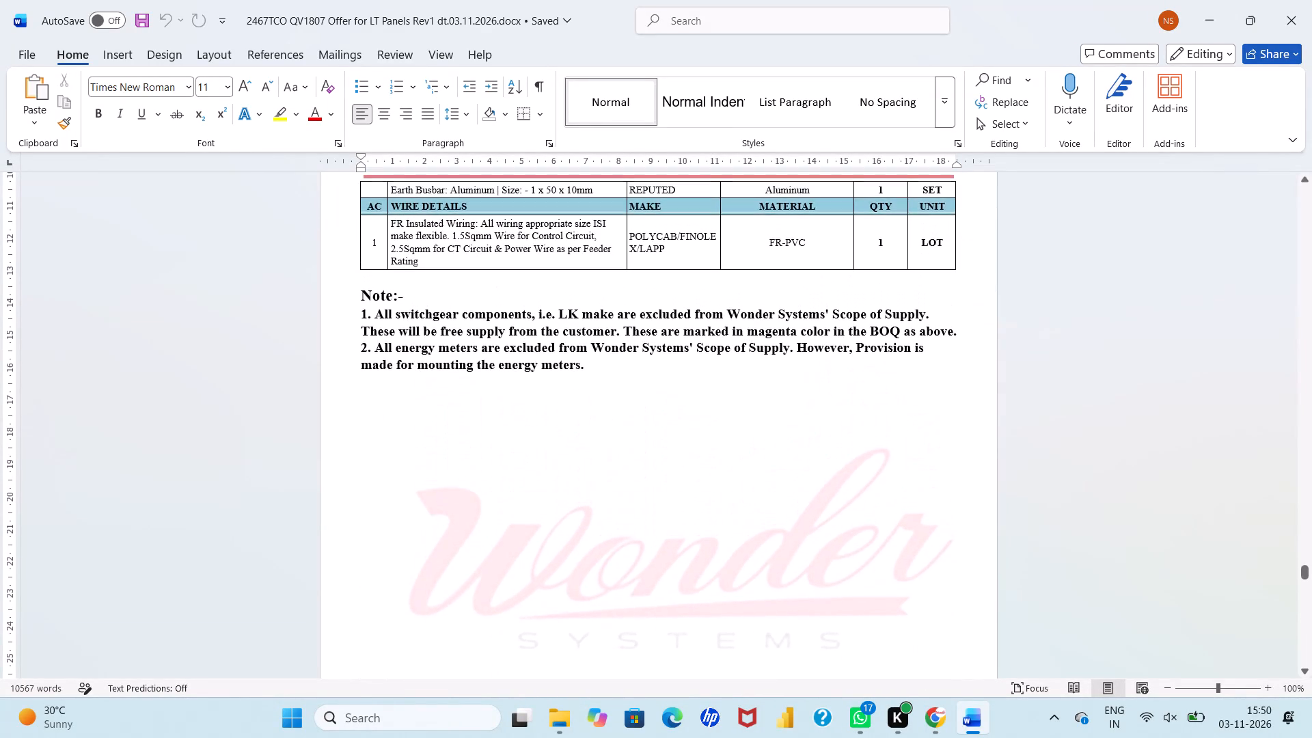
scroll(526, 407, down, 5)
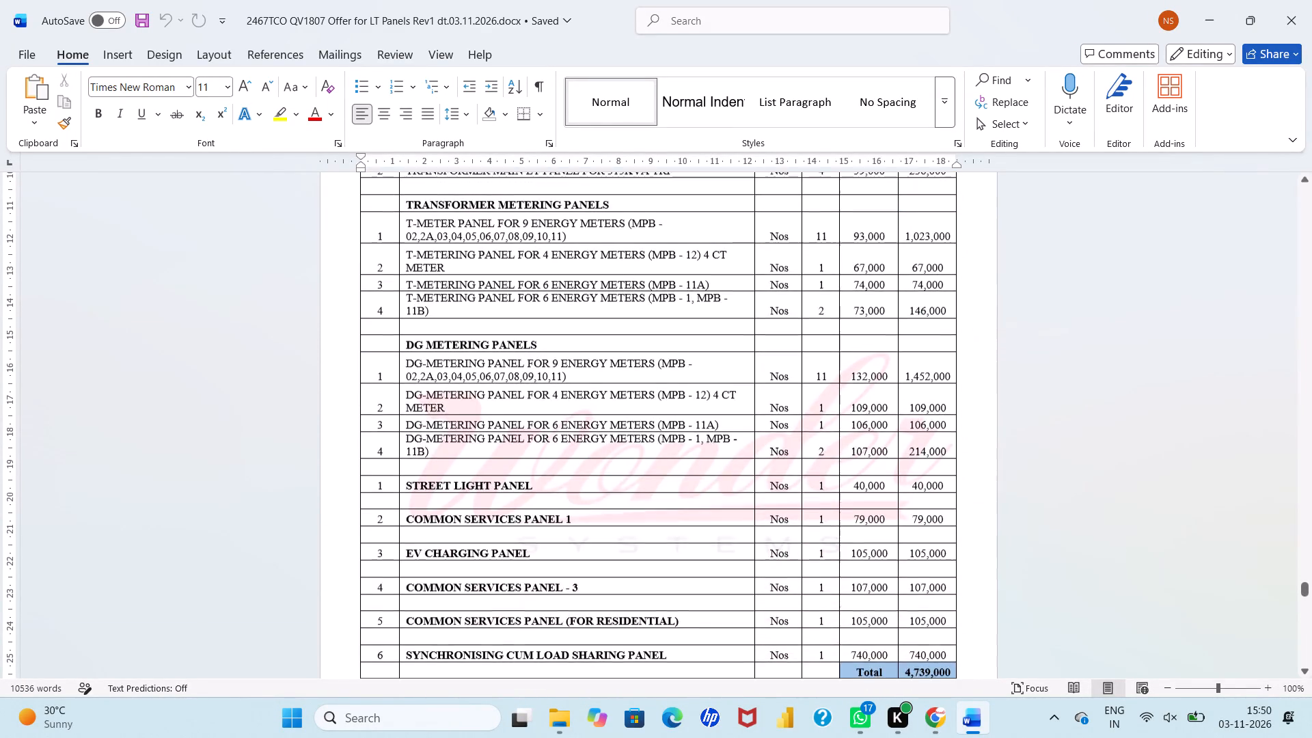
scroll(526, 407, down, 1)
click(1300, 0)
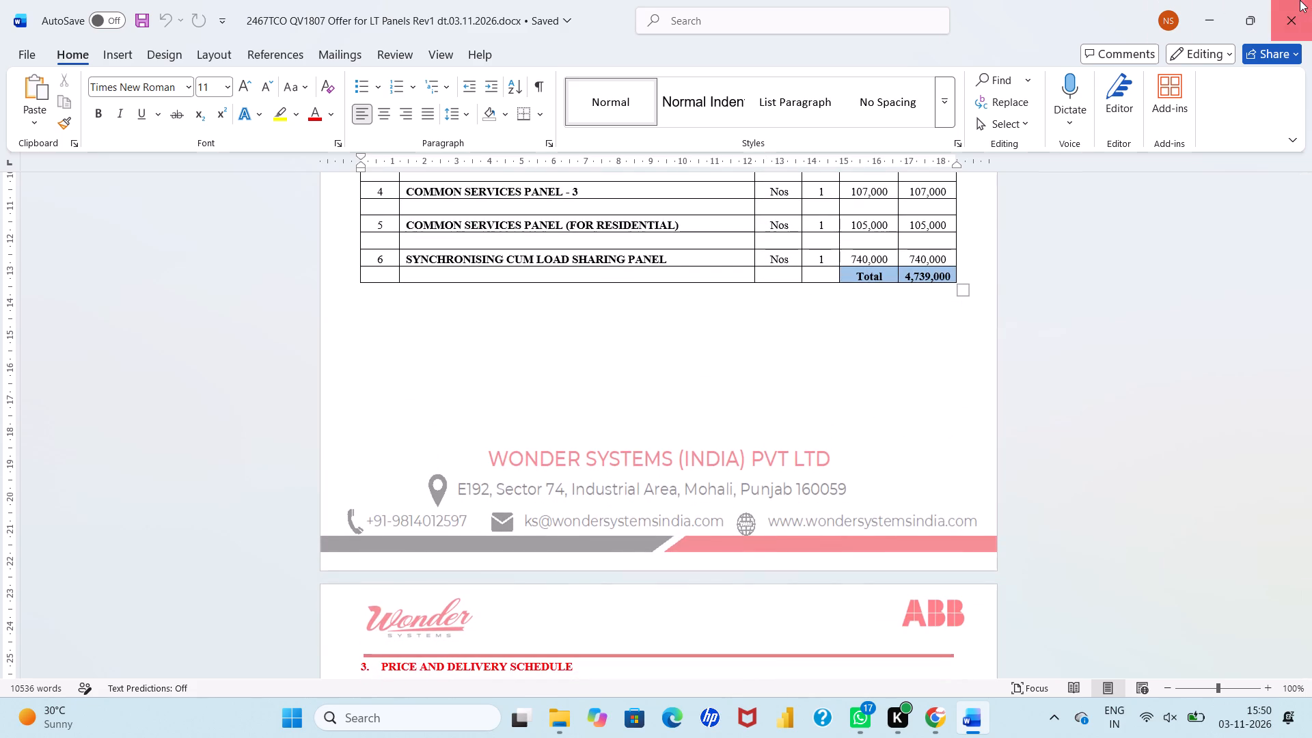
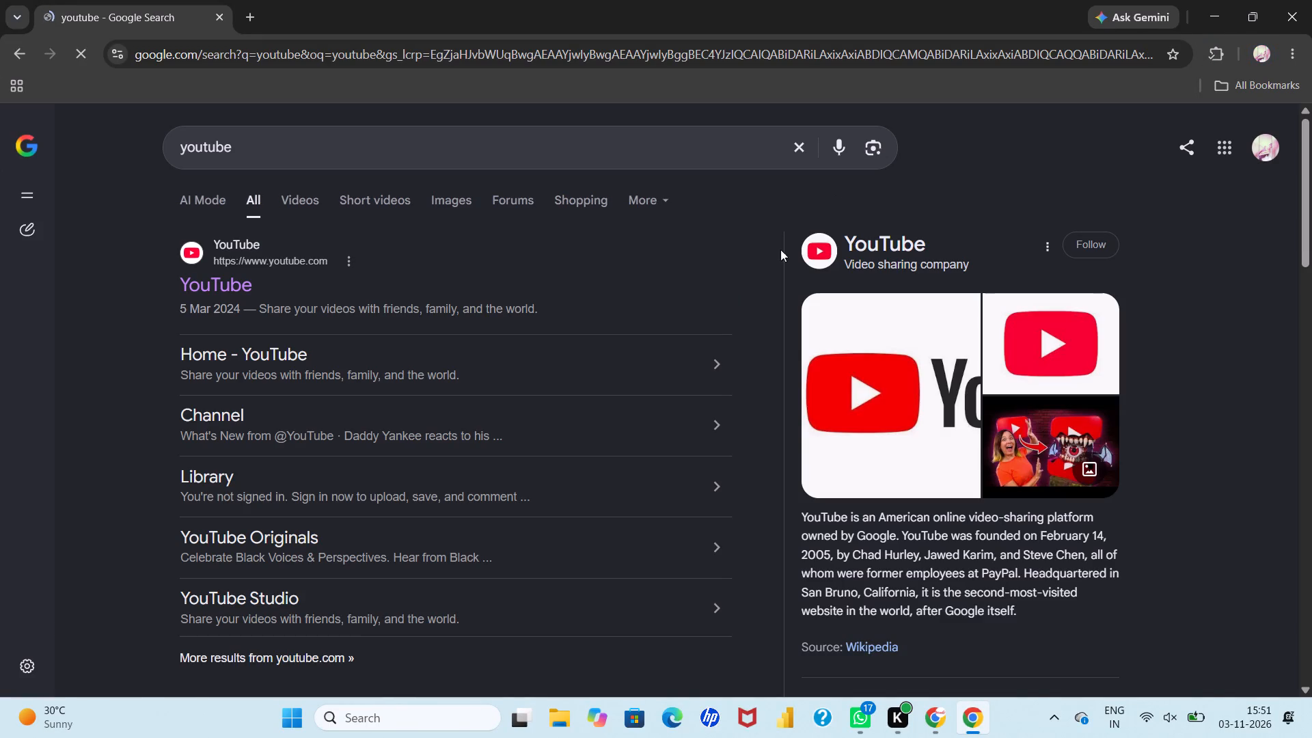
Open the YouTube home page from the Google search results for youtube.
click(200, 283)
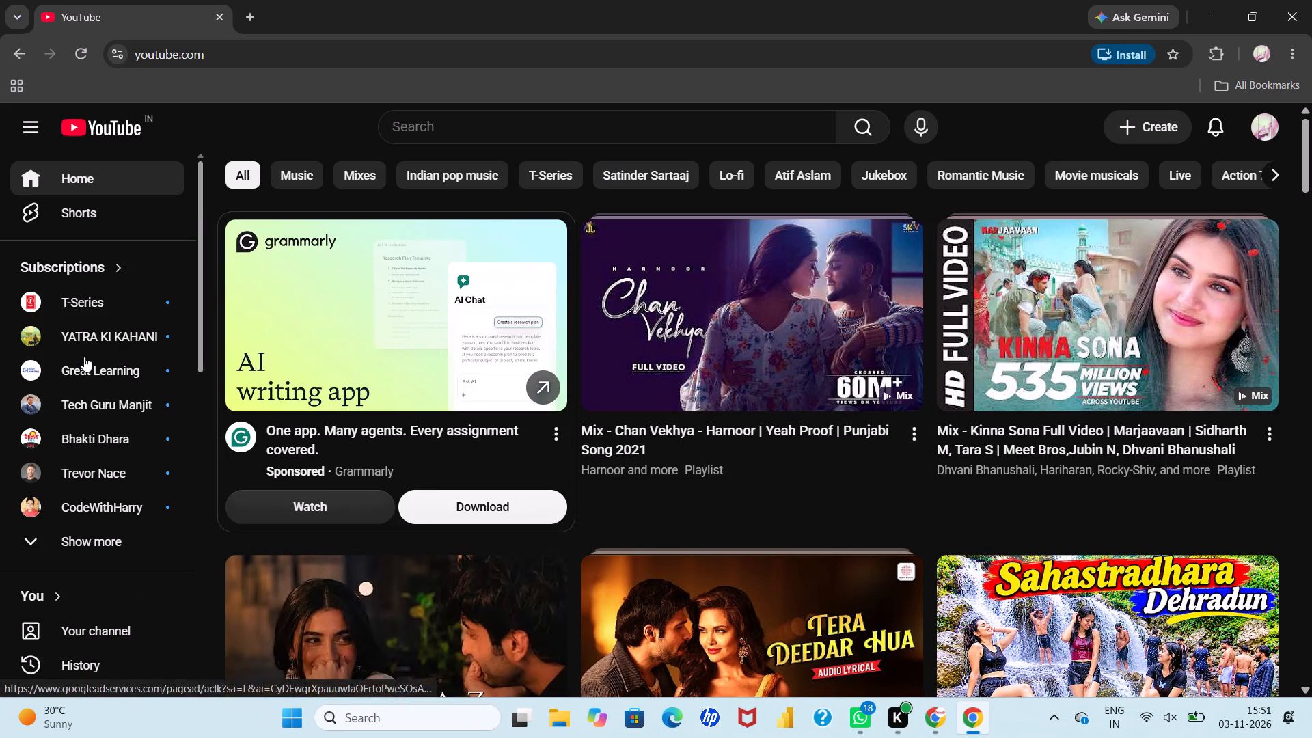
Expand the full list of YouTube subscriptions and open the Feel Free to Learn channel.
click(78, 549)
scroll(78, 549, down, 1)
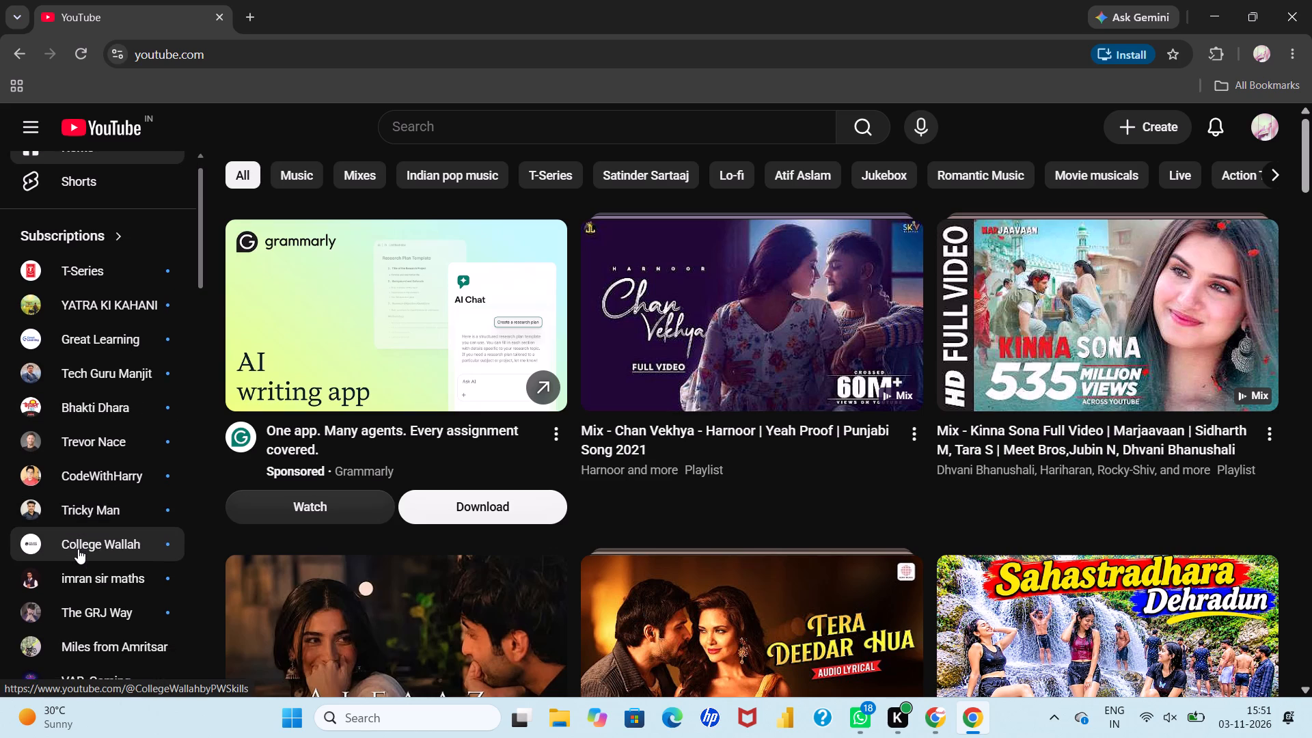
scroll(78, 549, down, 1)
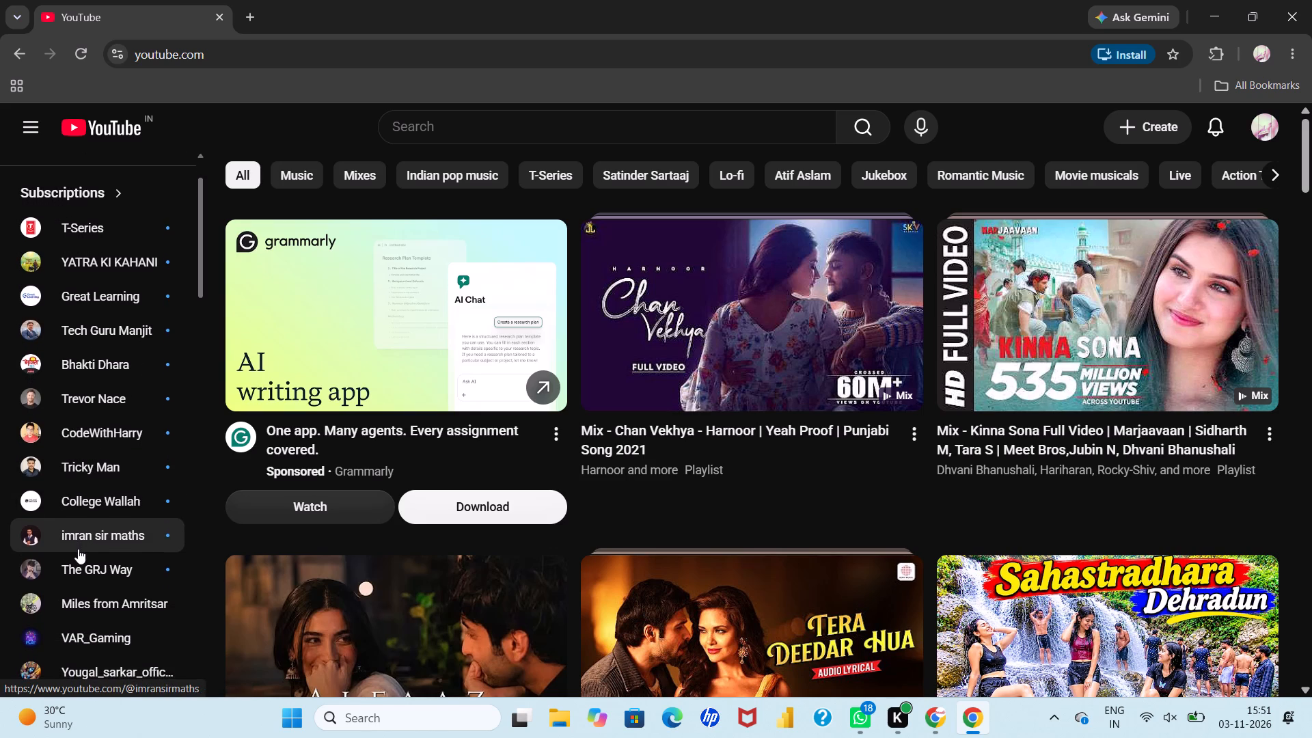
scroll(78, 549, down, 3)
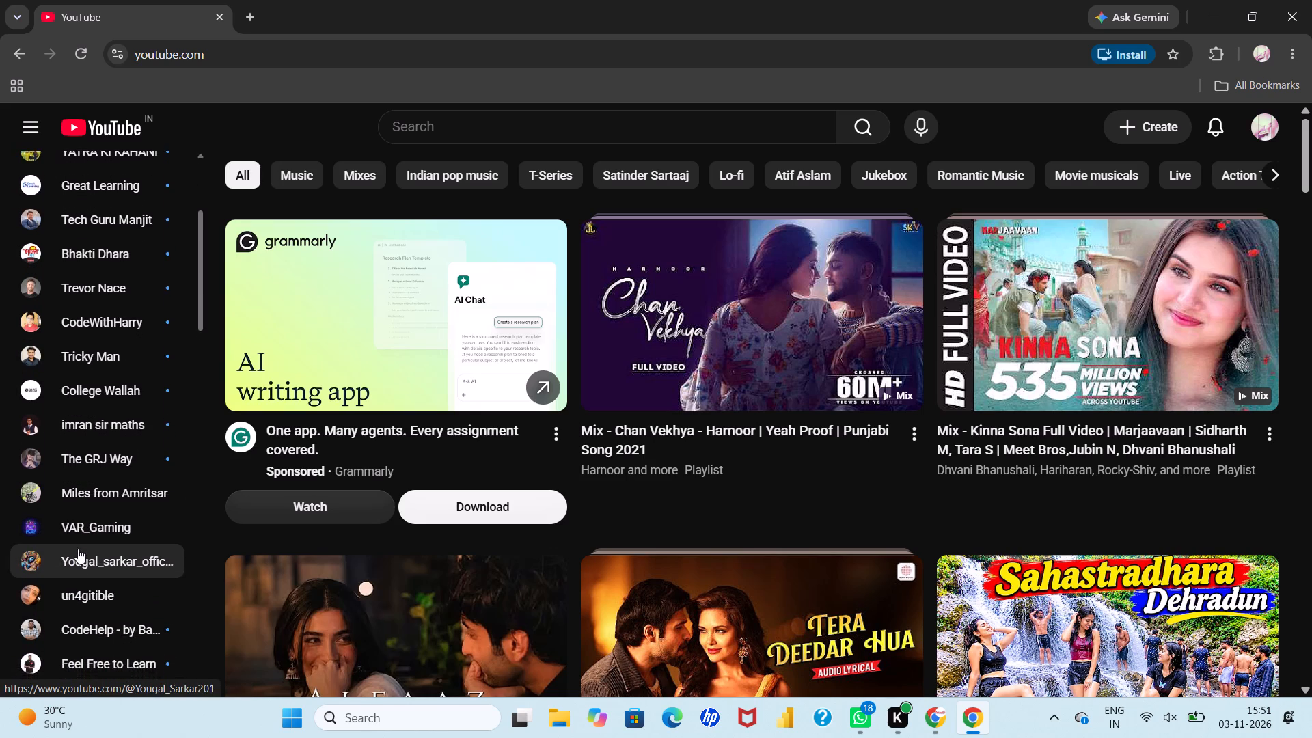
scroll(78, 549, down, 1)
click(81, 566)
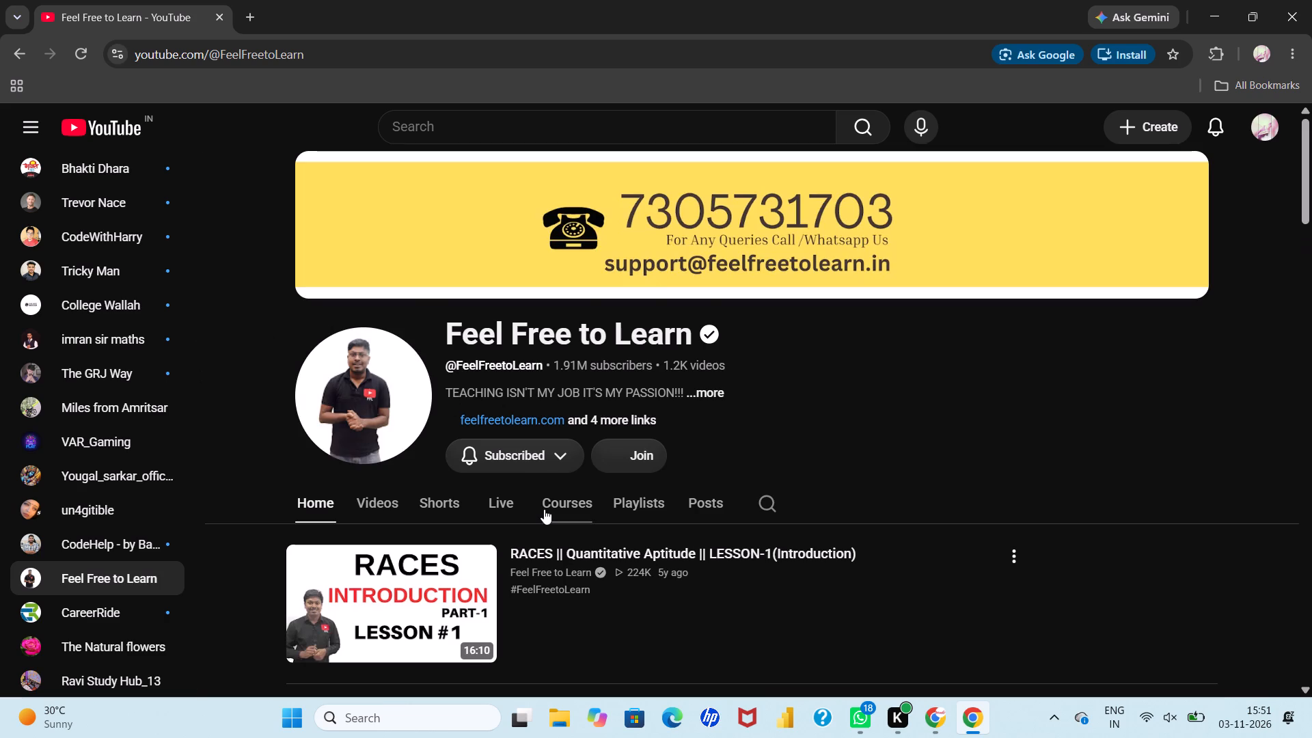
Browse the latest videos of the Feel Free to Learn channel and return to the channel's home page.
scroll(544, 509, down, 2)
scroll(544, 509, up, 2)
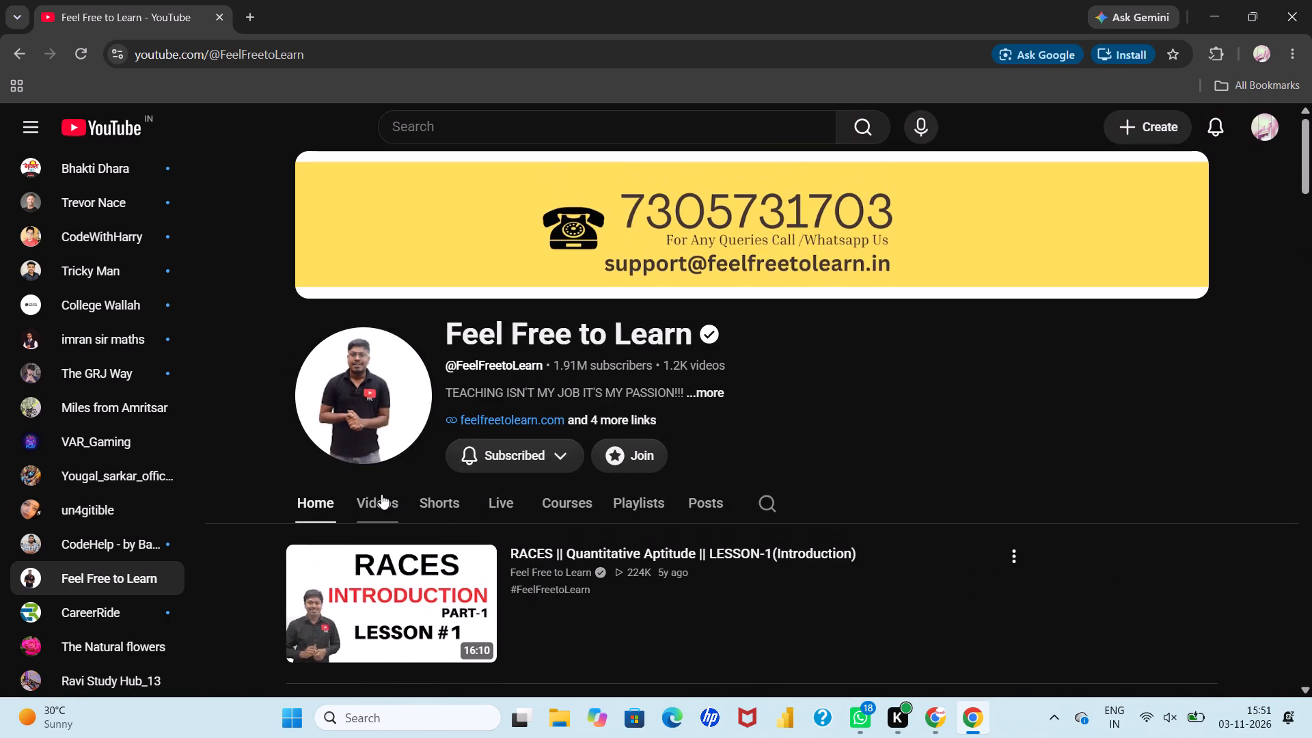
click(381, 494)
scroll(381, 494, down, 2)
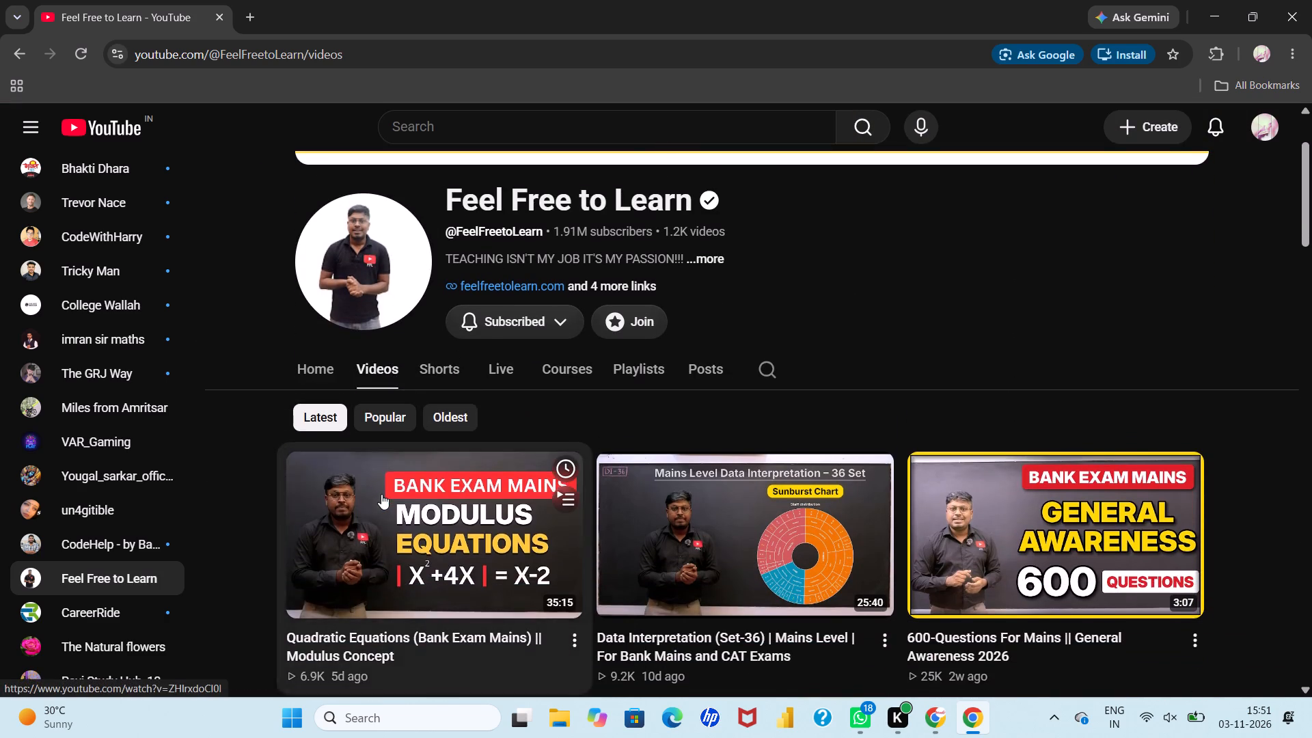
scroll(381, 494, down, 4)
scroll(381, 494, up, 4)
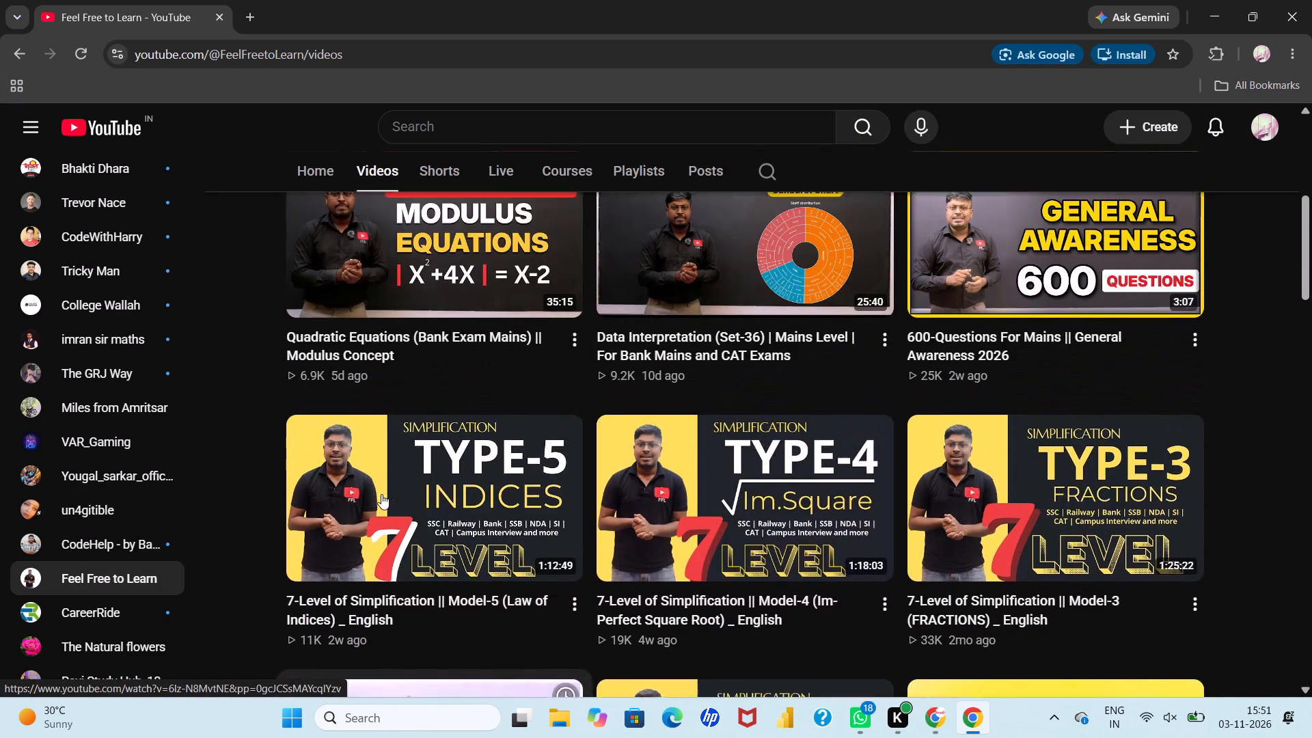
click(326, 172)
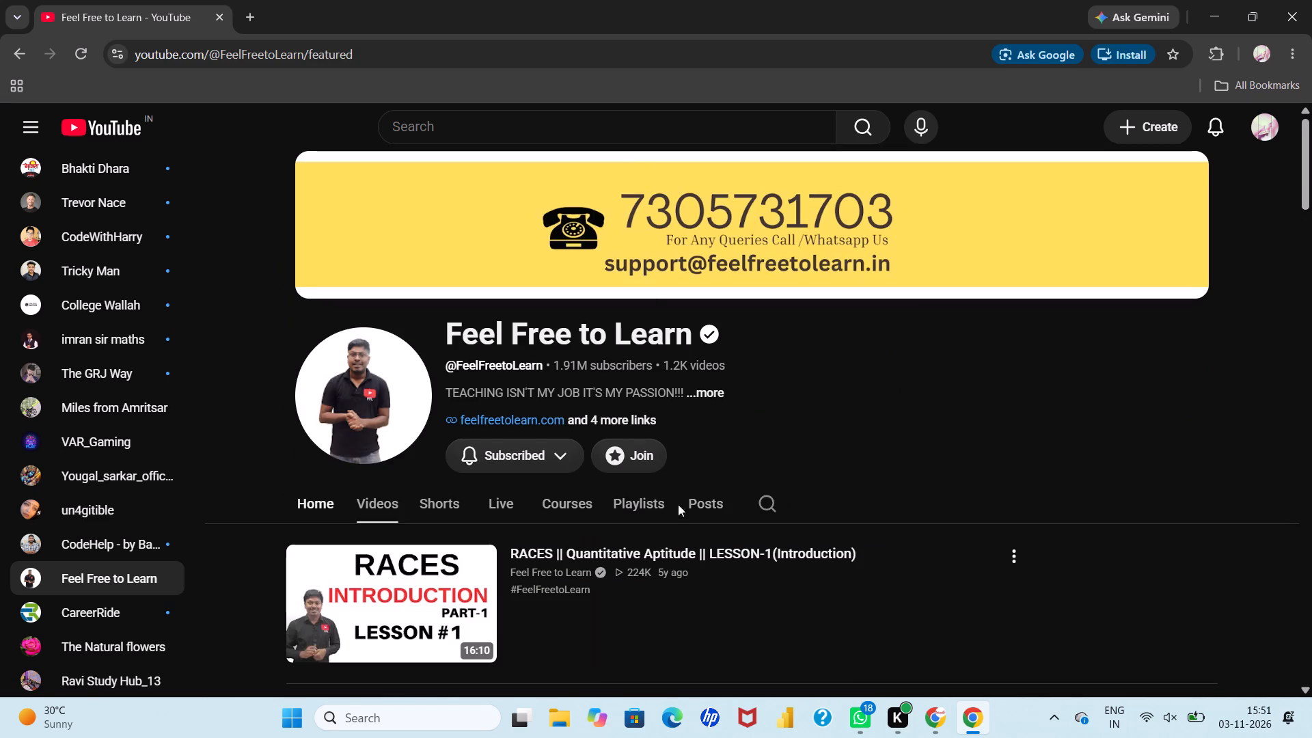
Look through the Feel Free to Learn channel's playlists and courses on aptitude and reasoning topics.
click(653, 508)
scroll(653, 508, down, 1)
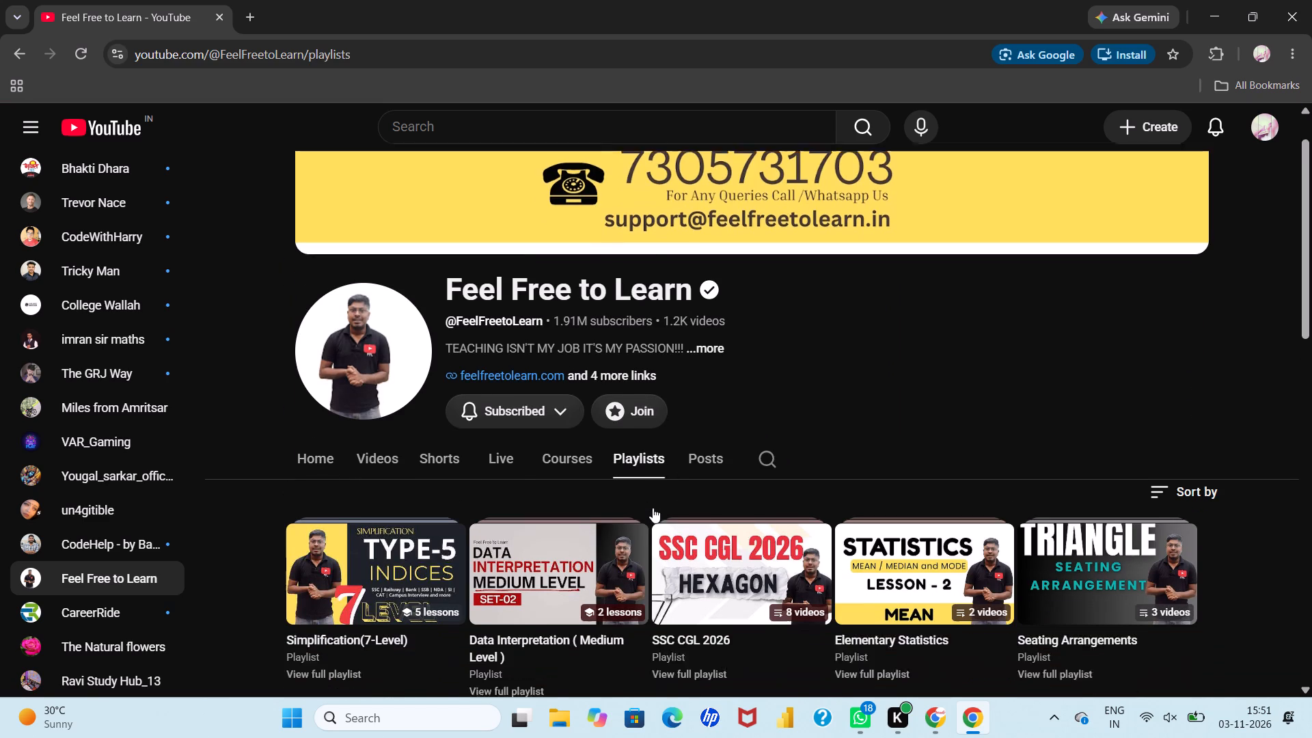
scroll(653, 508, down, 5)
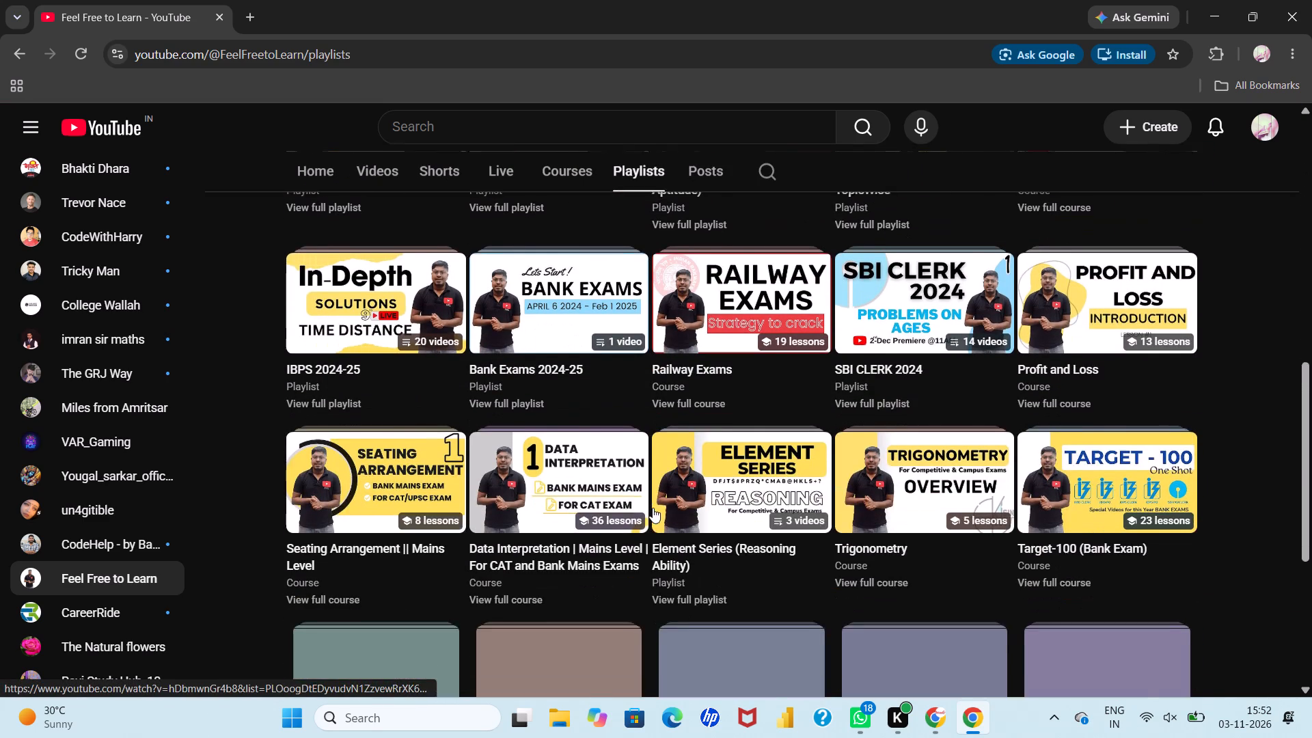
scroll(653, 508, down, 5)
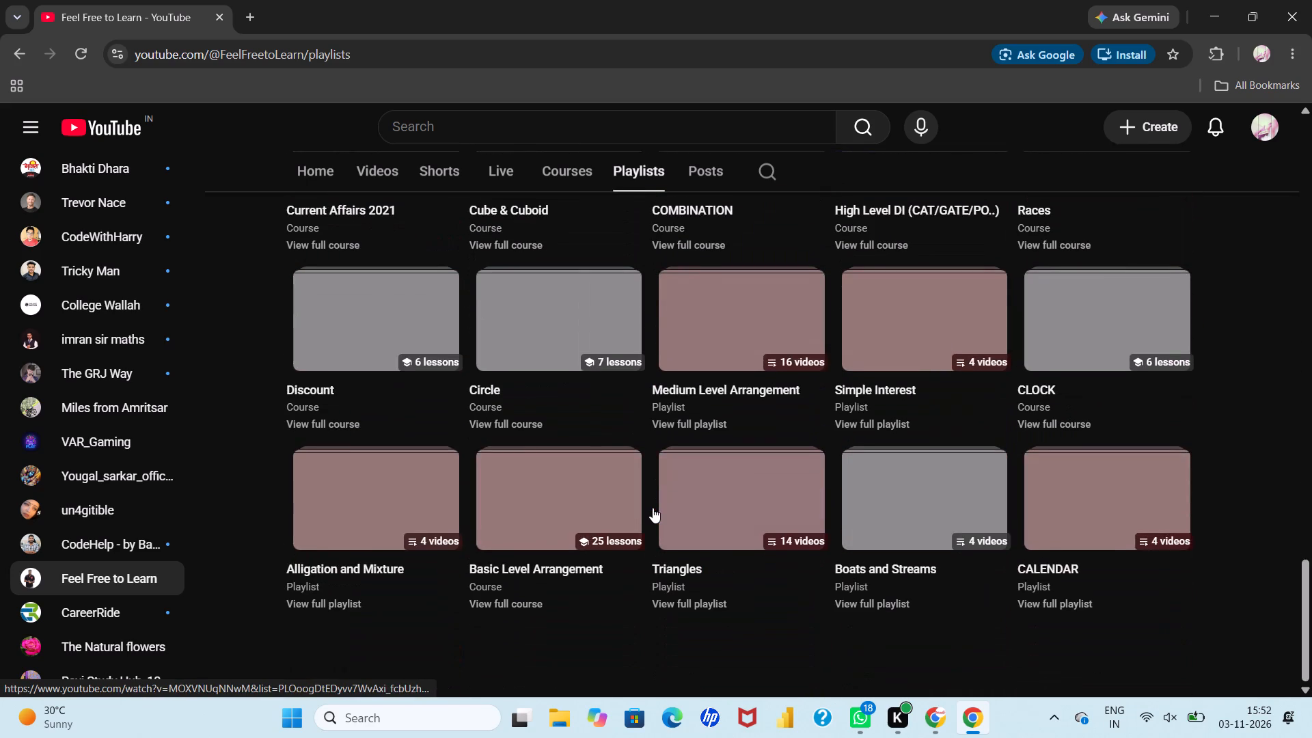
scroll(653, 508, down, 2)
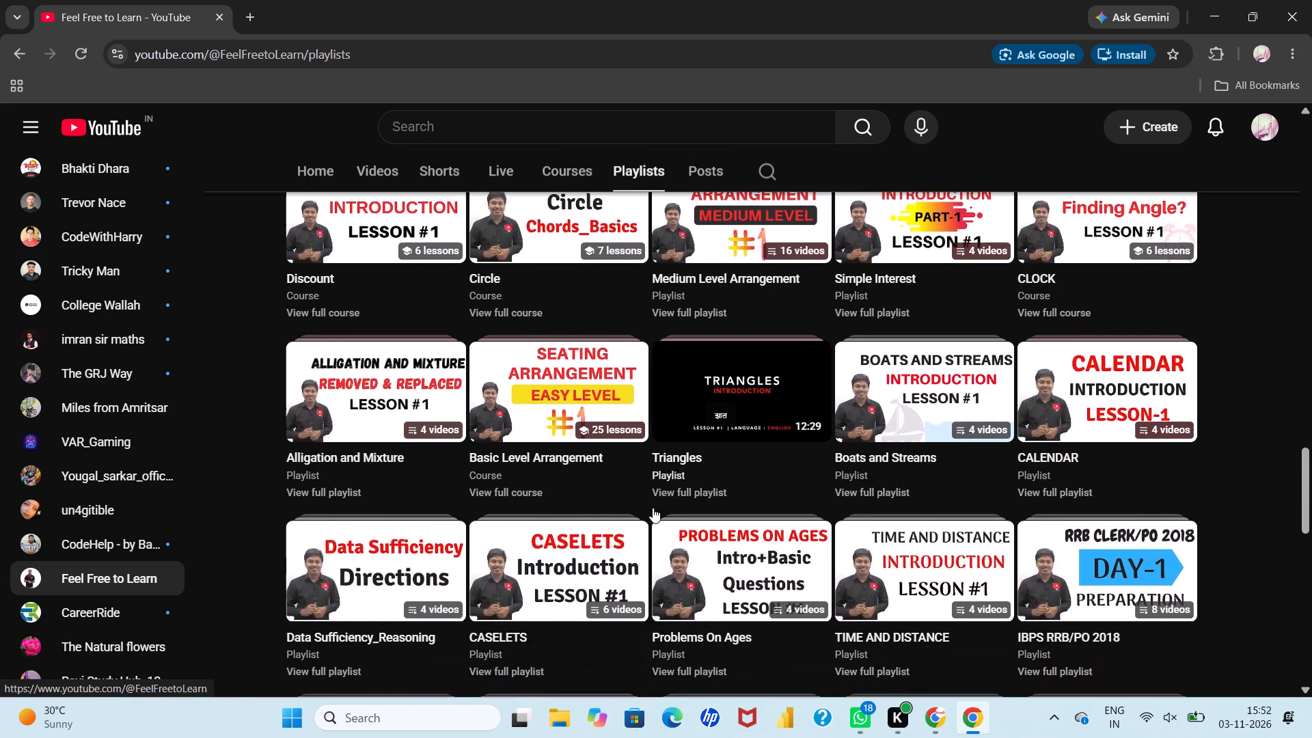
scroll(653, 508, down, 2)
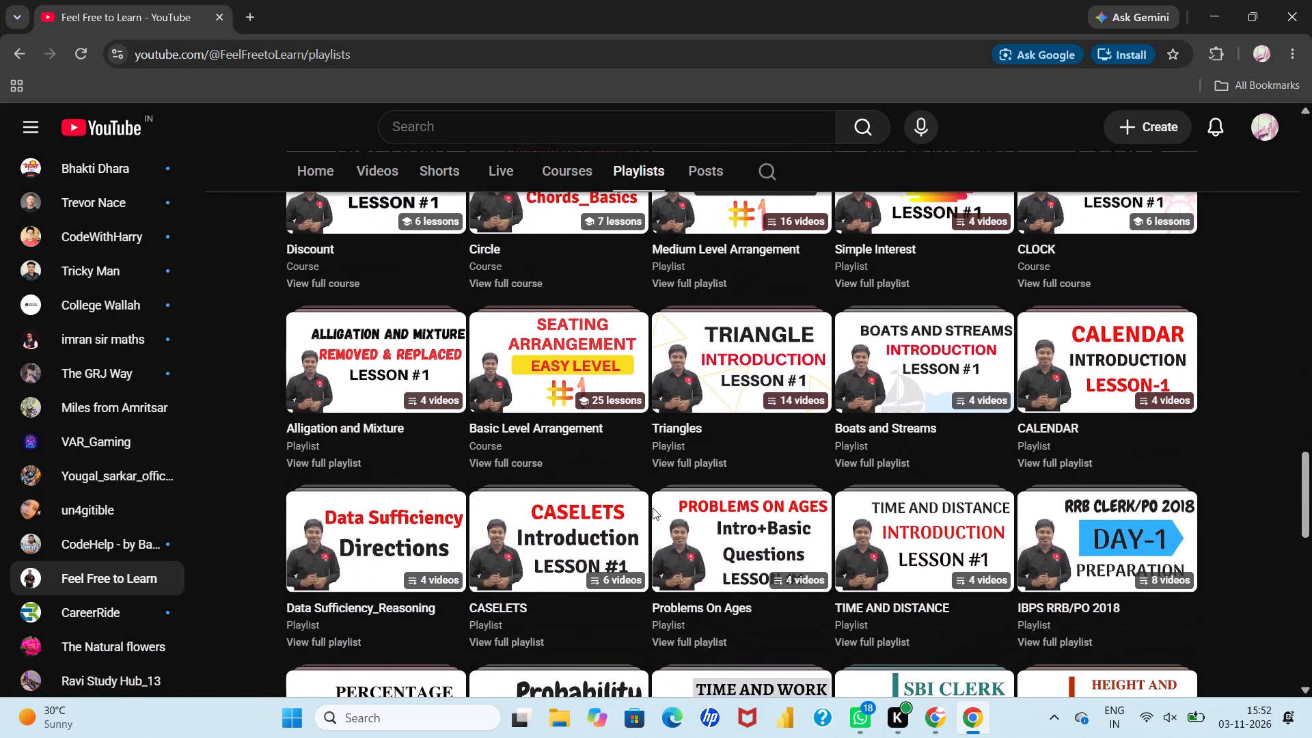
scroll(653, 508, down, 2)
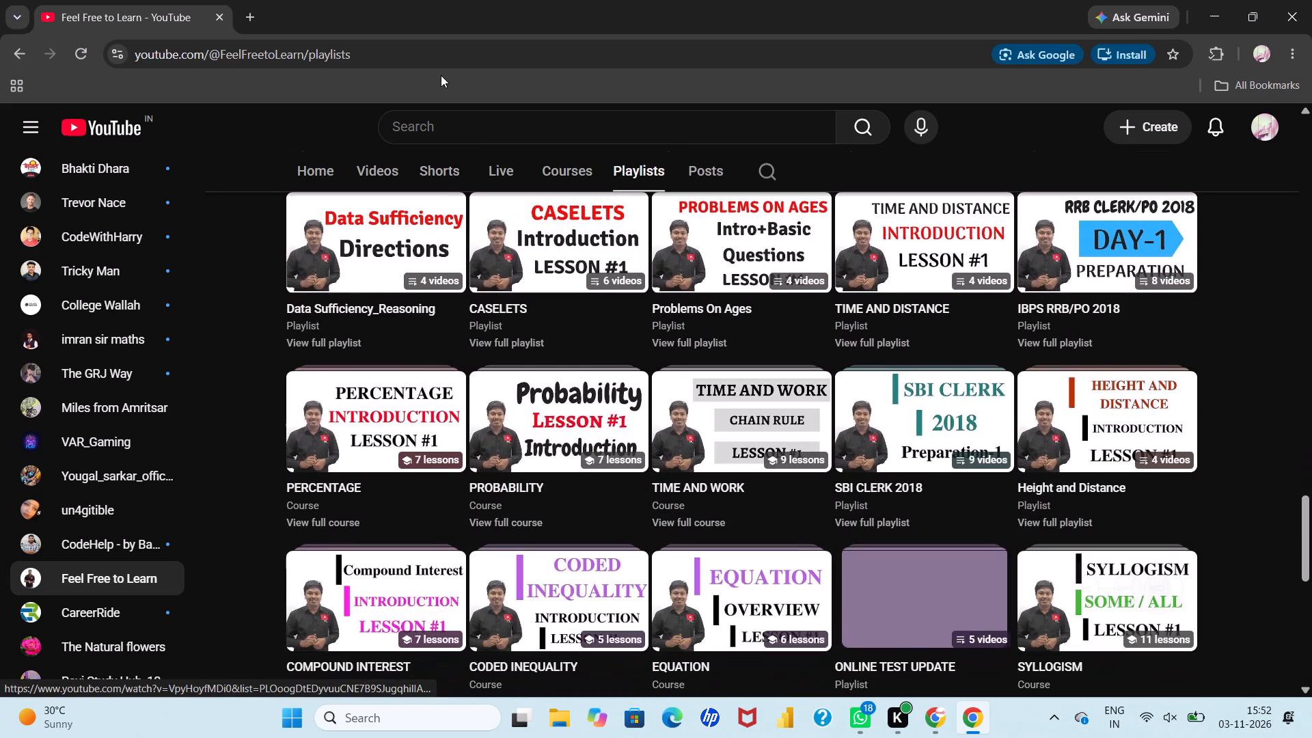
Select the full web address of the channel's playlists page.
click(392, 61)
key(ctrl+a)
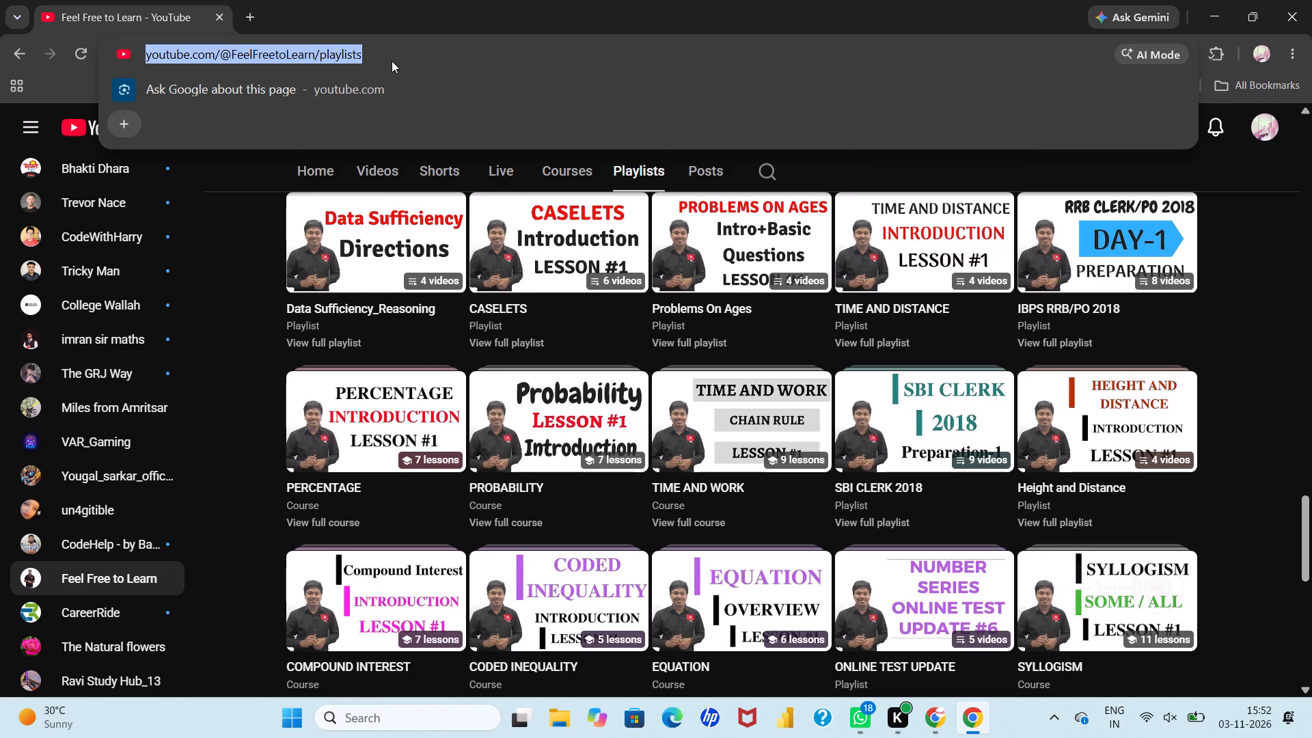
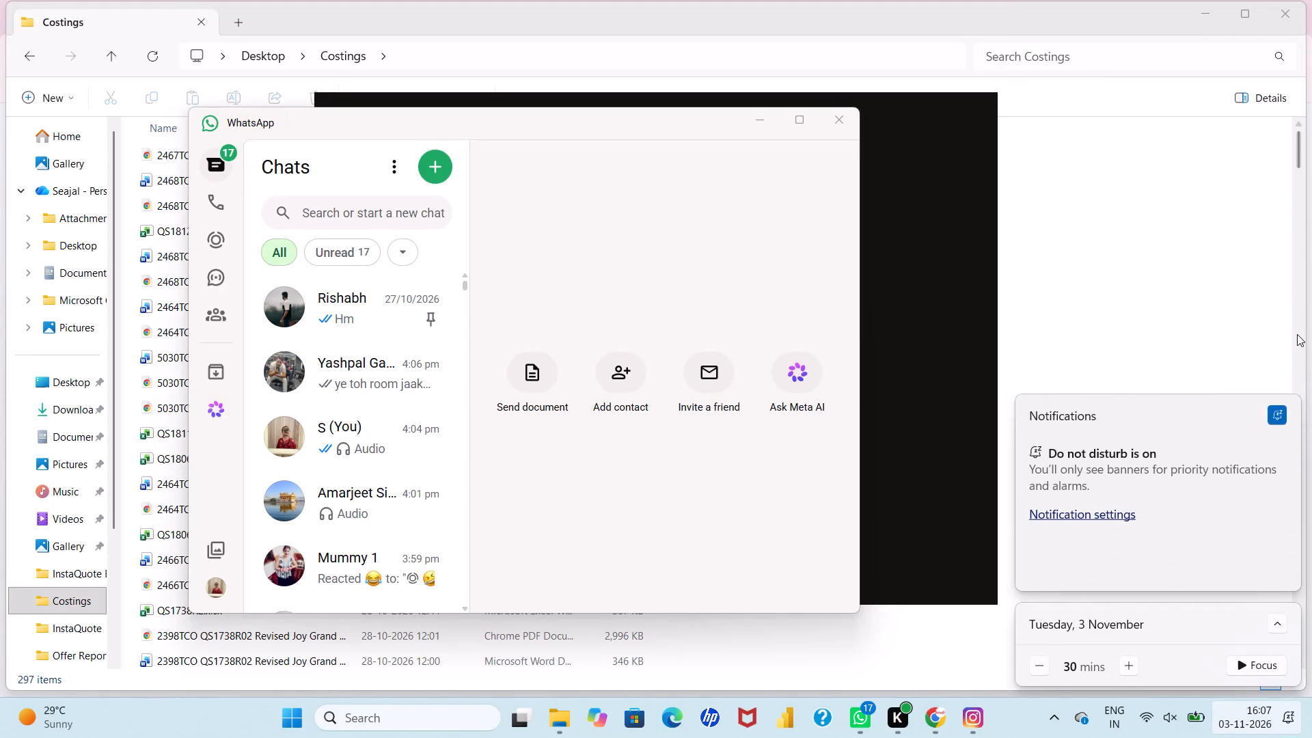
Turn off Do not disturb for system notifications.
click(1281, 408)
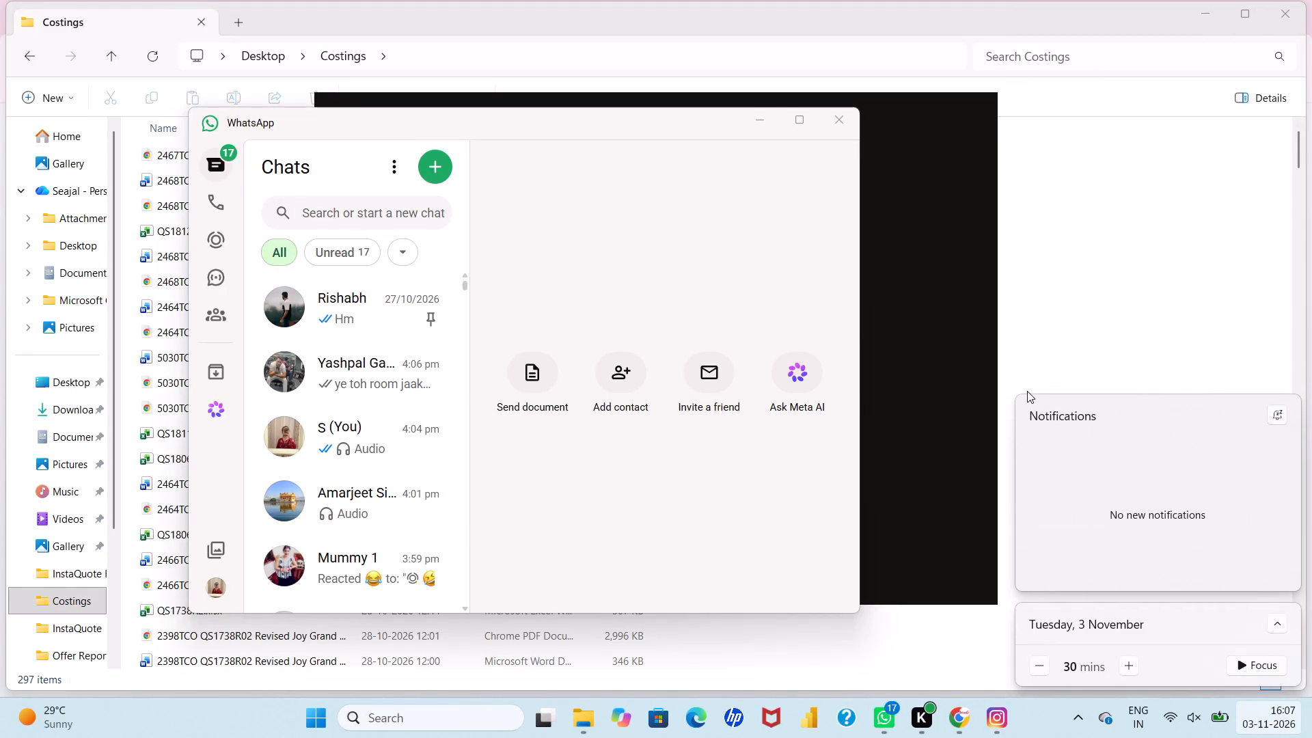
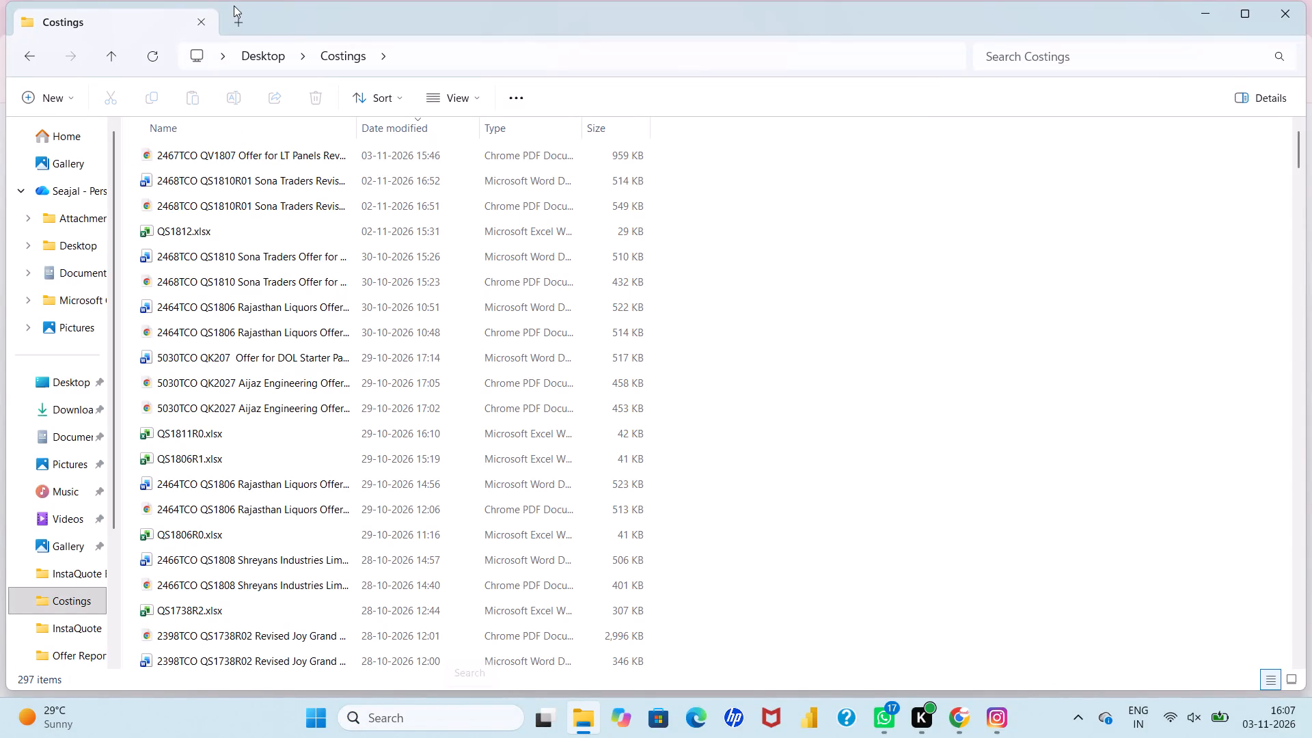
Switch from File Explorer to the Chrome window showing the shared Costings folder in Google Drive.
click(956, 718)
Open the Zepto online grocery site in a new browser tab.
click(433, 19)
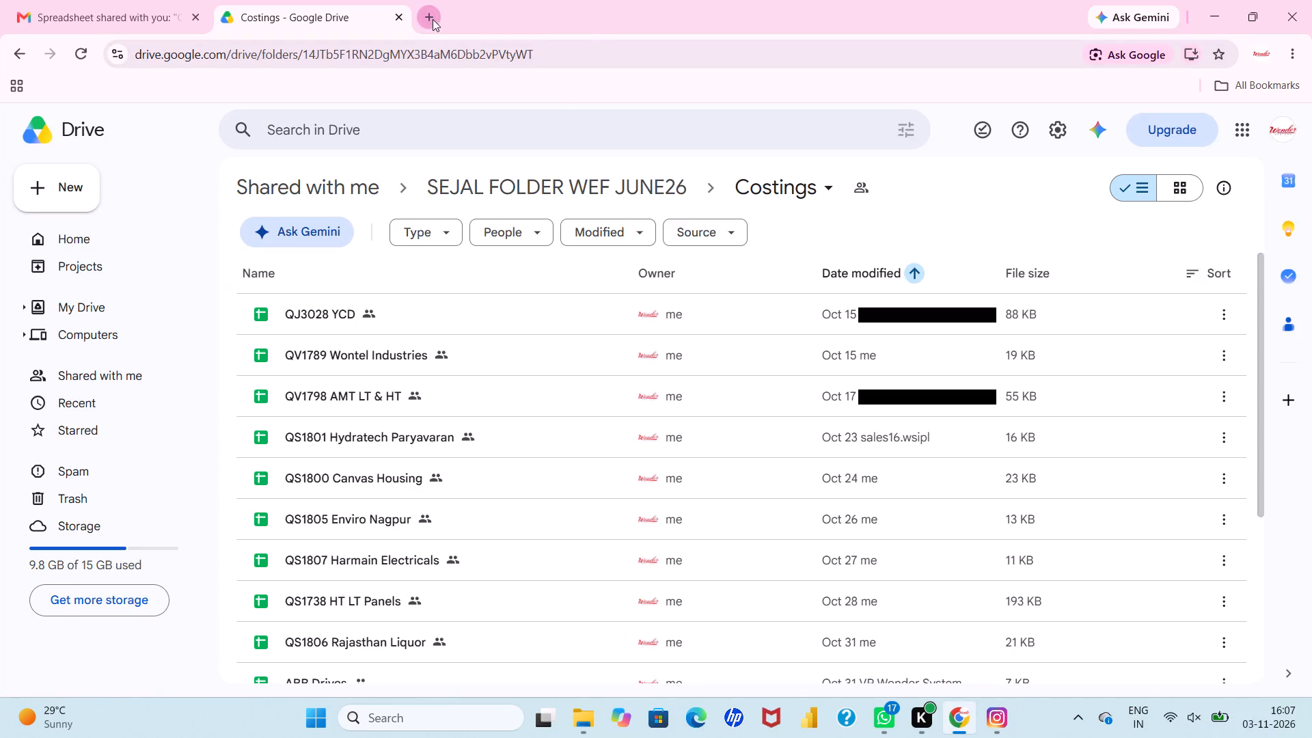
text(zepto)
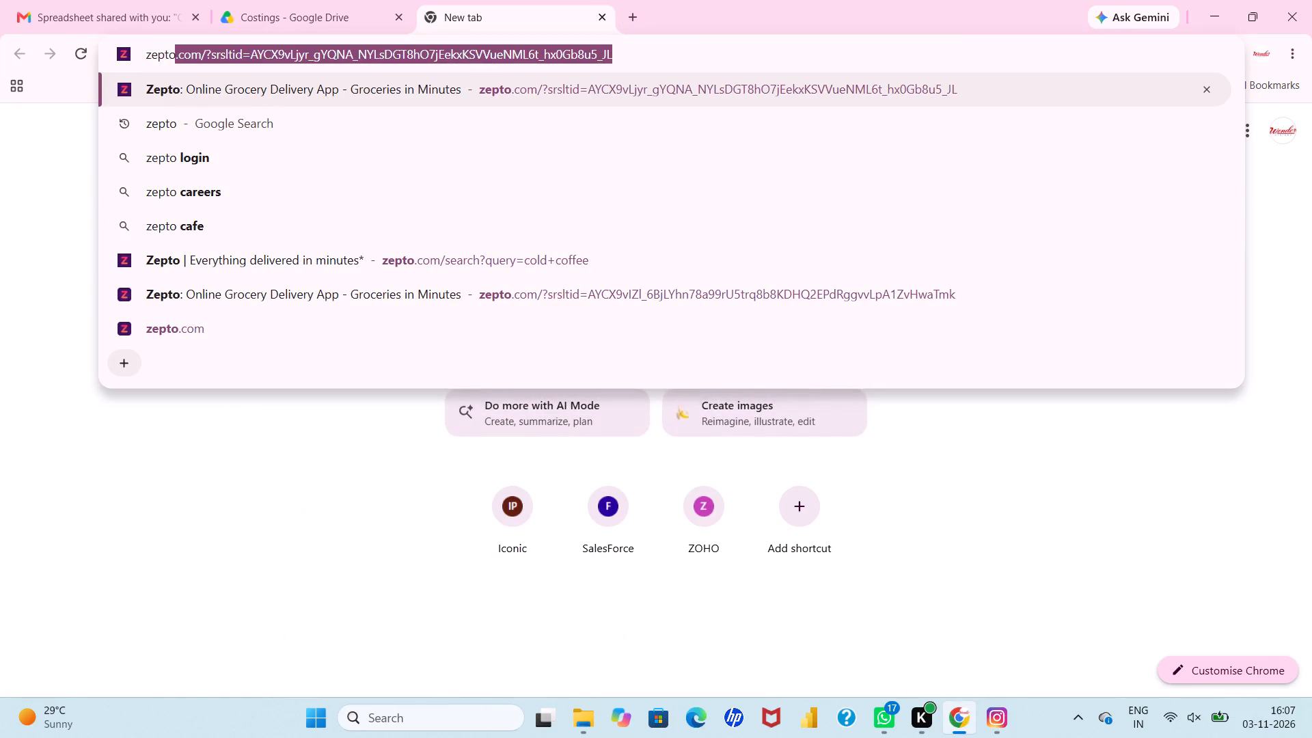
key(Right)
key(Return)
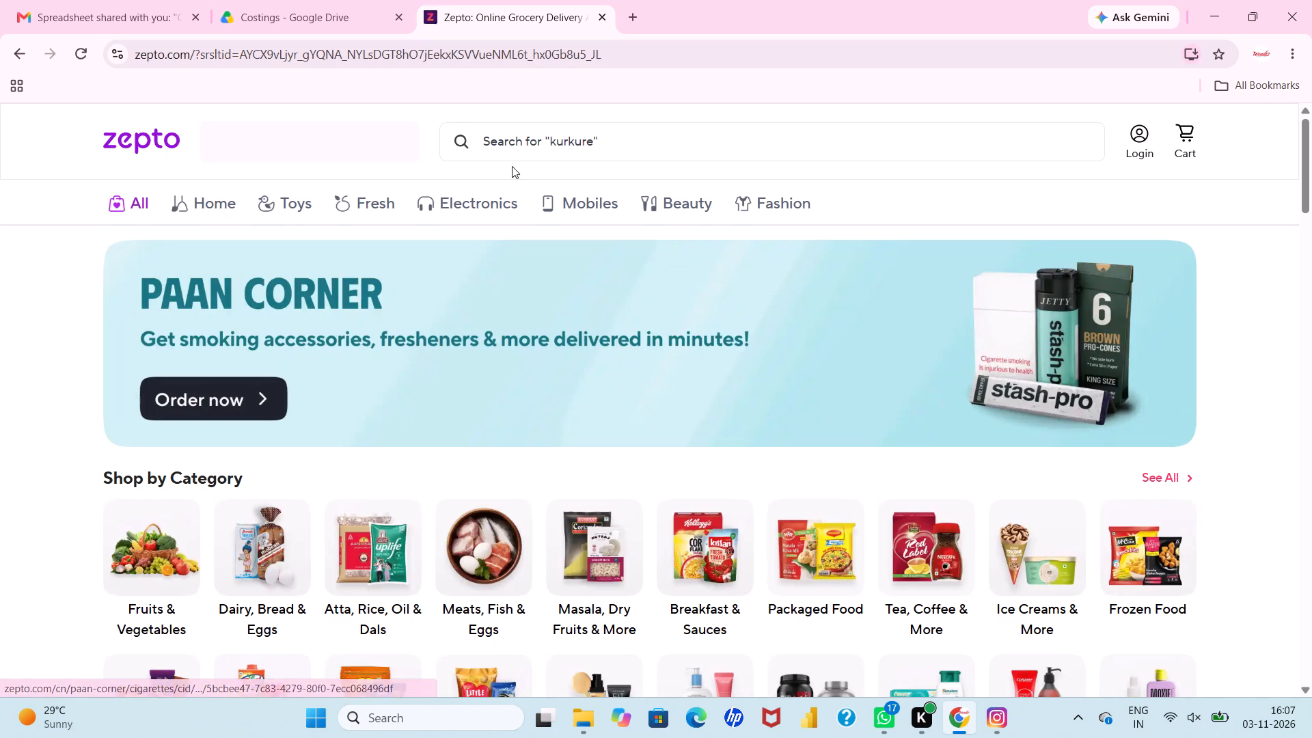
Search Zepto for "Safari trolley bag" using the matching search suggestion.
click(520, 146)
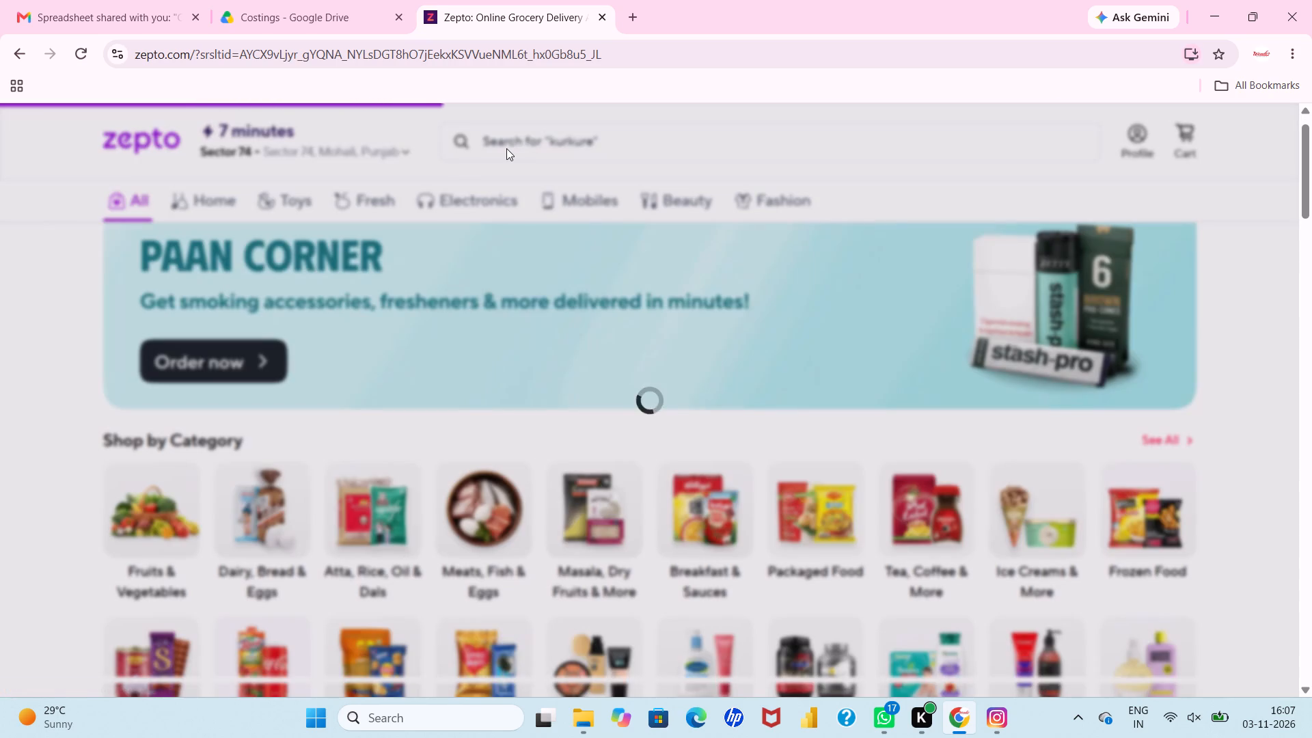
click(510, 141)
text(trolley b)
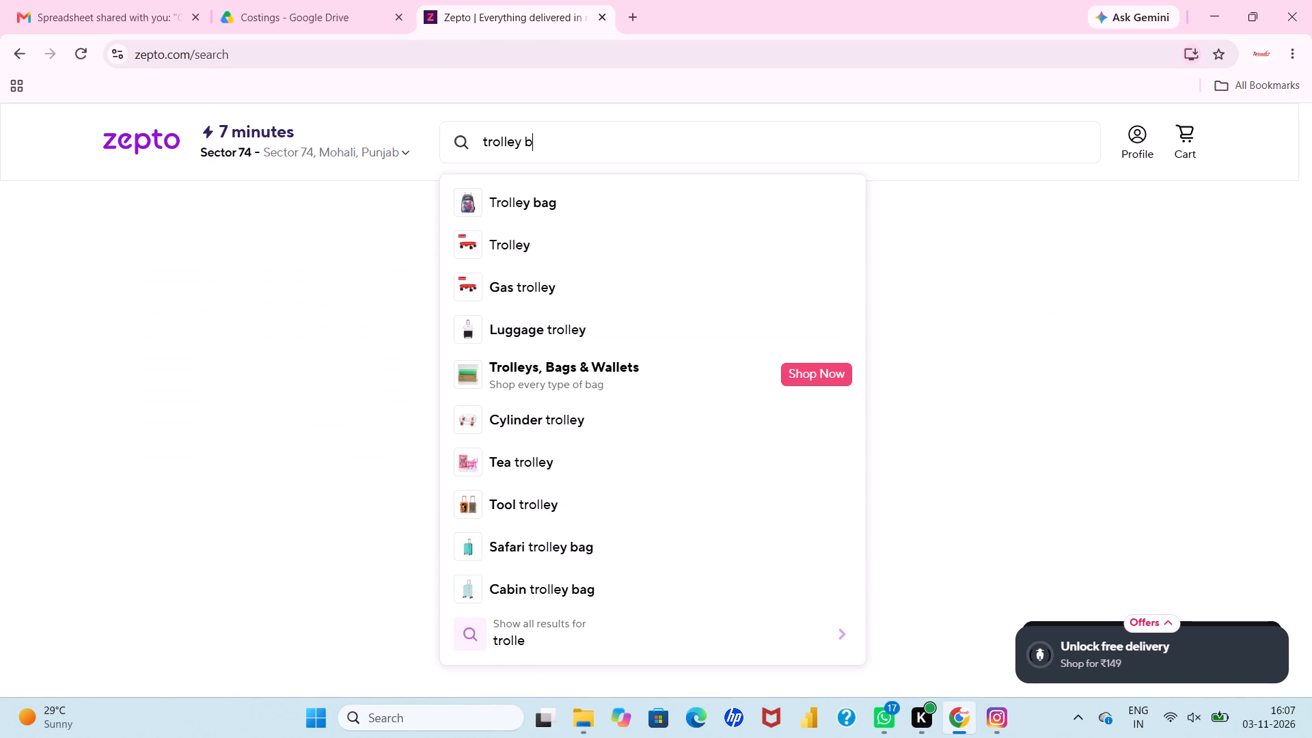
click(523, 234)
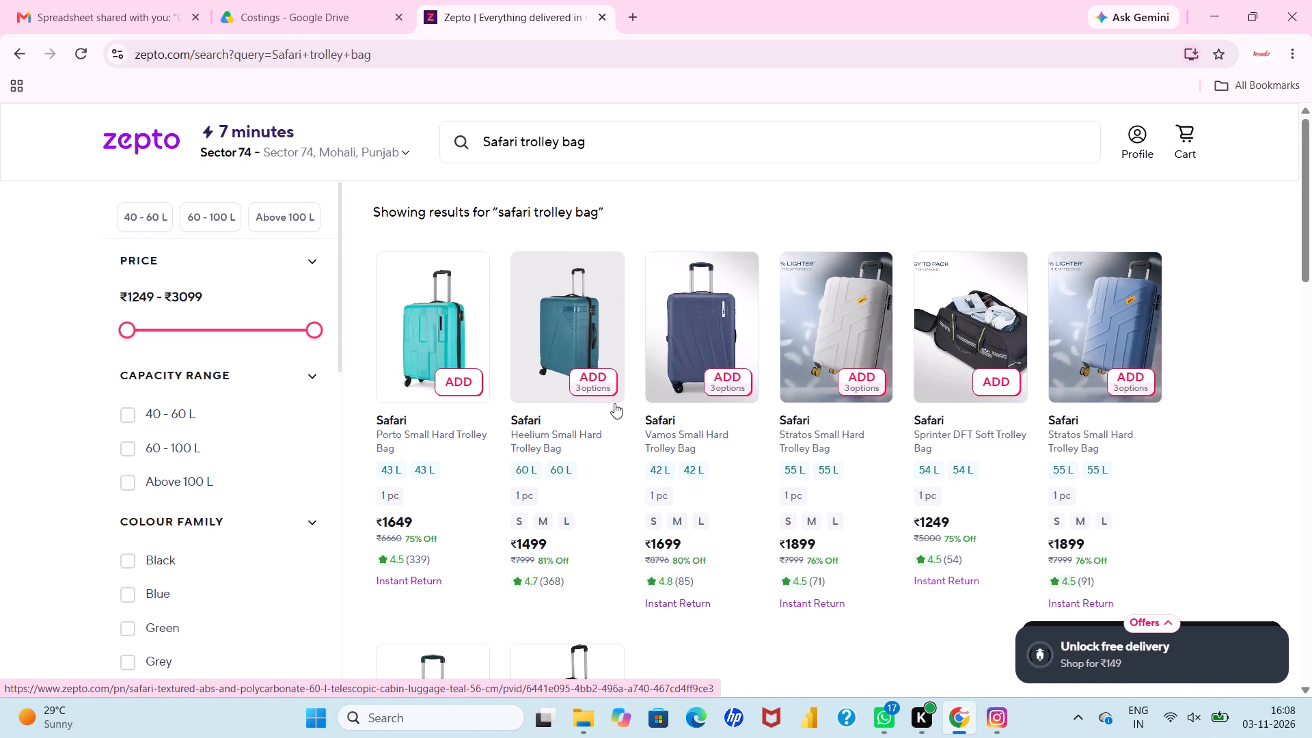
Look through the Safari trolley bag results and the similar products, comparing models, capacities and prices, and return to the first results.
scroll(614, 403, left, 1)
scroll(614, 403, down, 3)
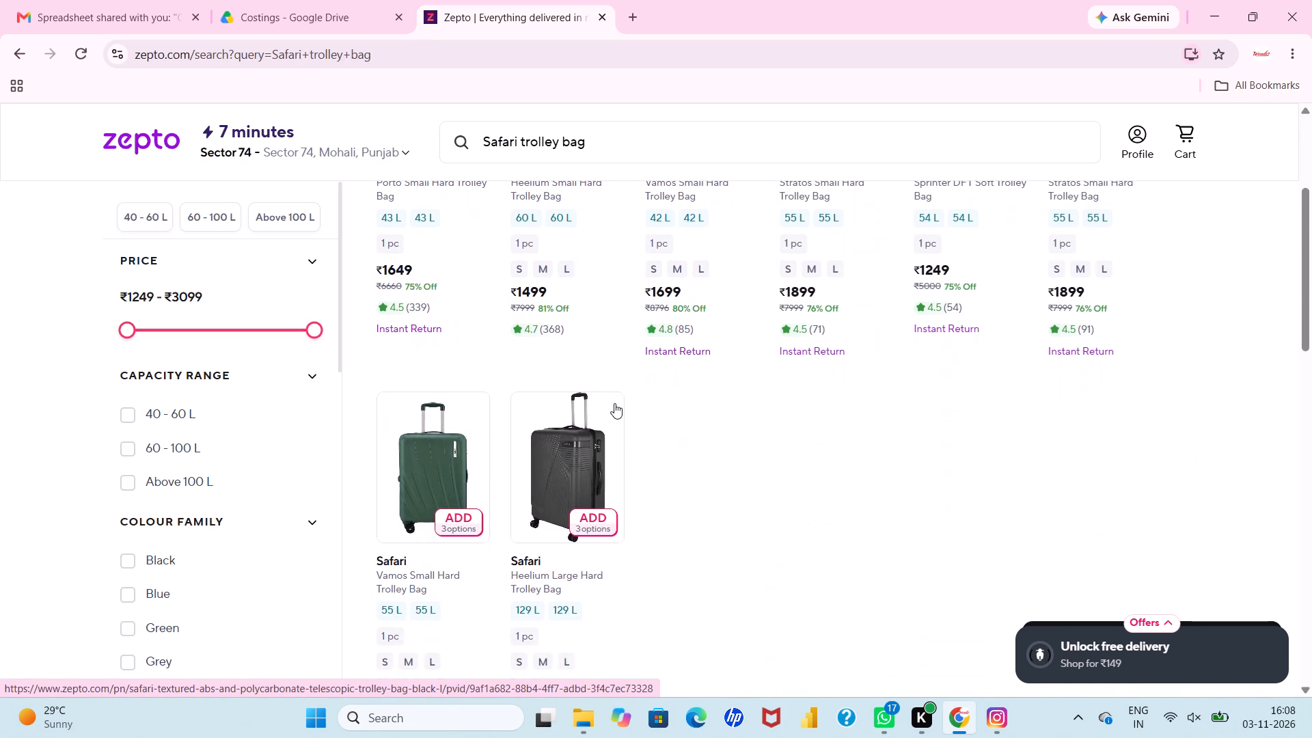
scroll(614, 403, down, 3)
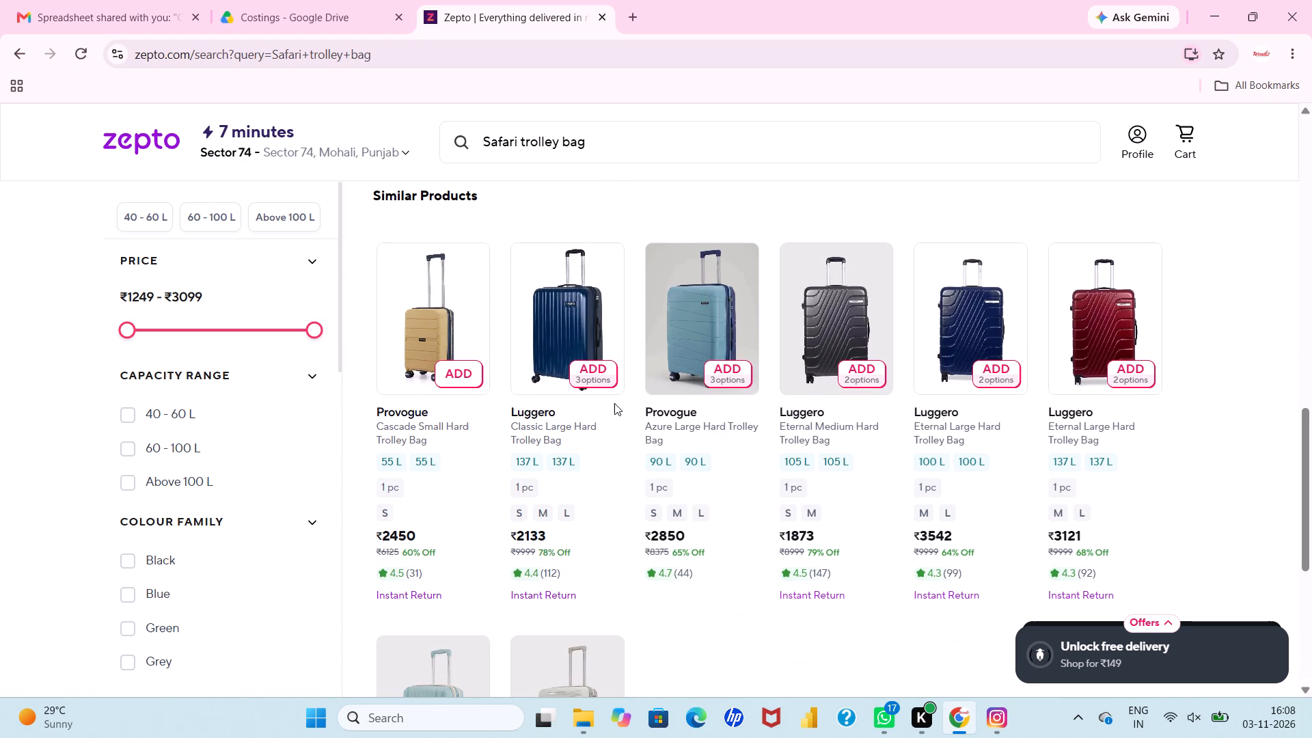
scroll(614, 403, down, 2)
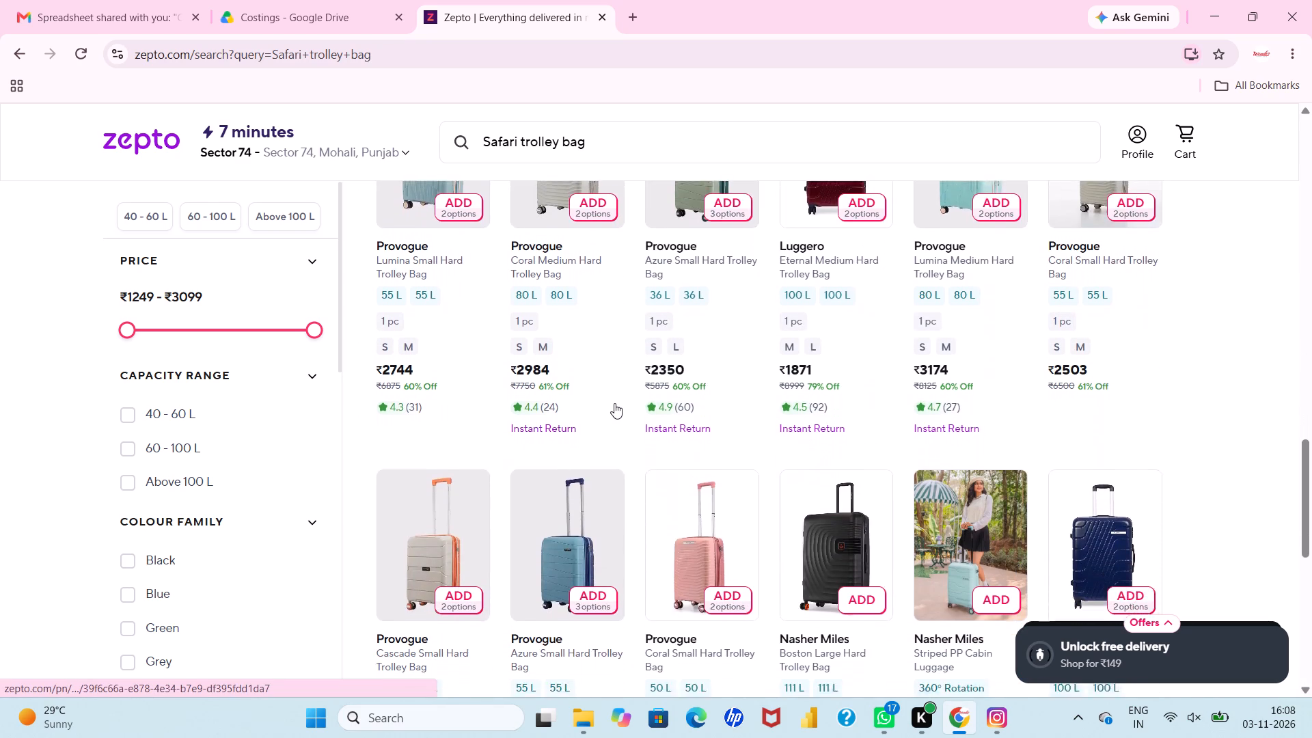
scroll(614, 403, down, 2)
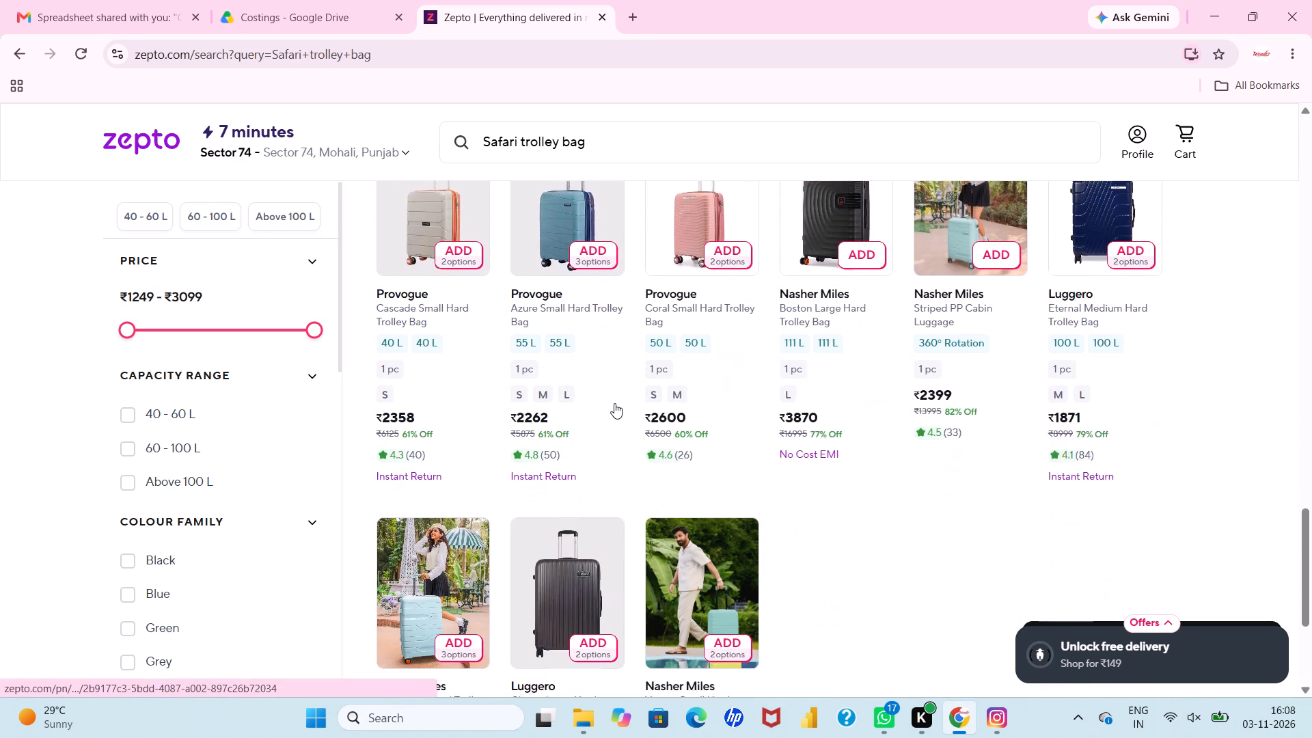
scroll(614, 403, down, 1)
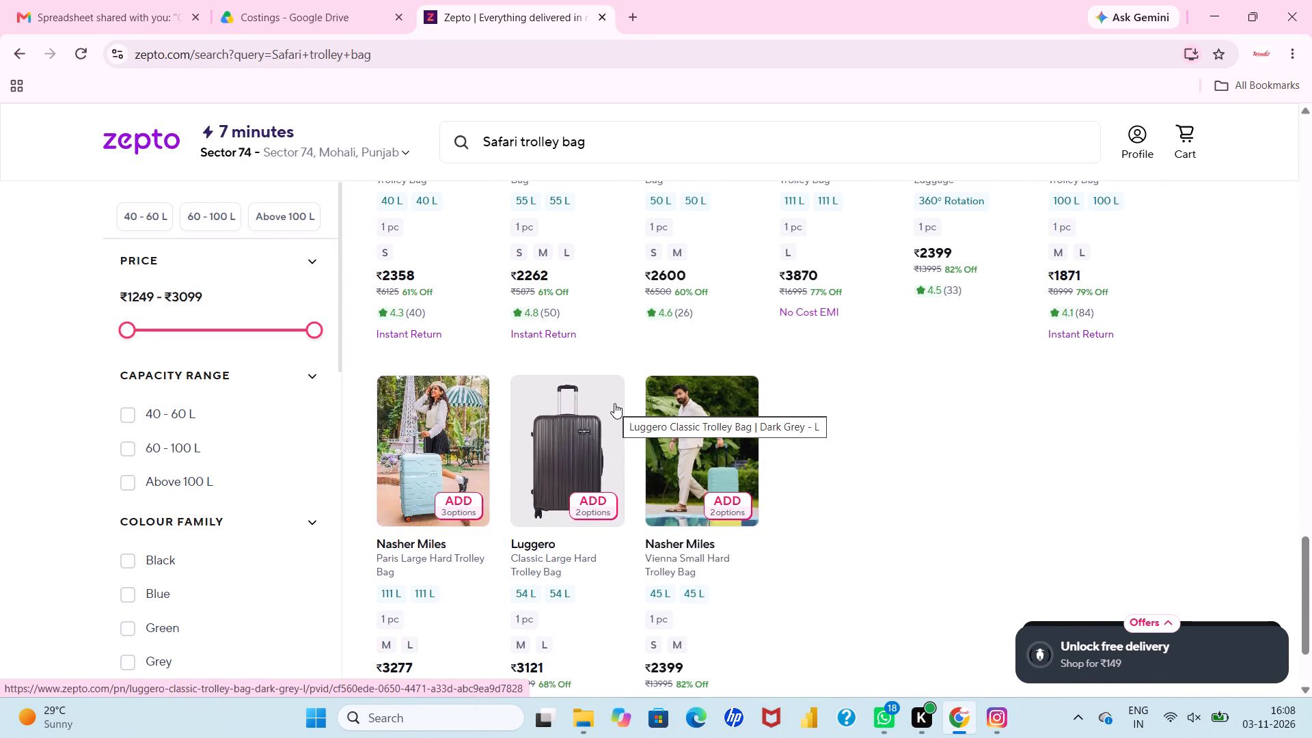
scroll(614, 403, down, 1)
scroll(614, 403, up, 6)
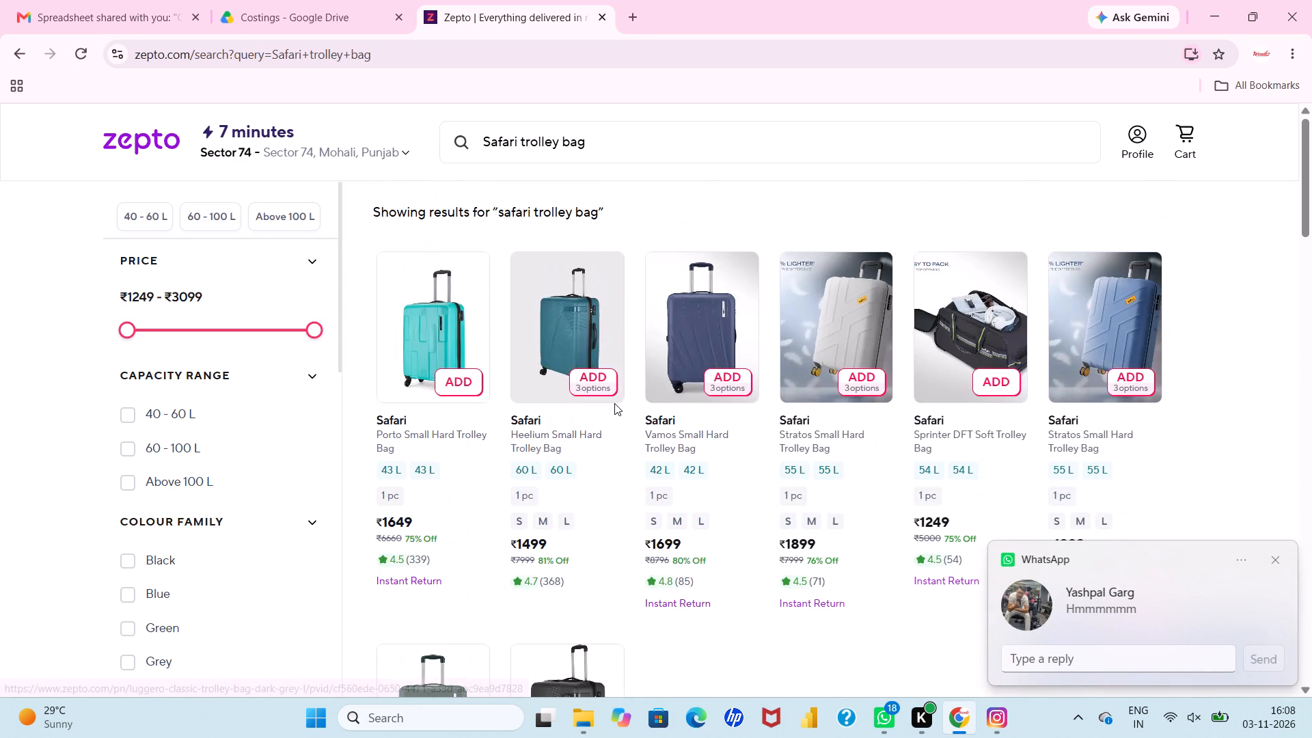
scroll(614, 403, up, 3)
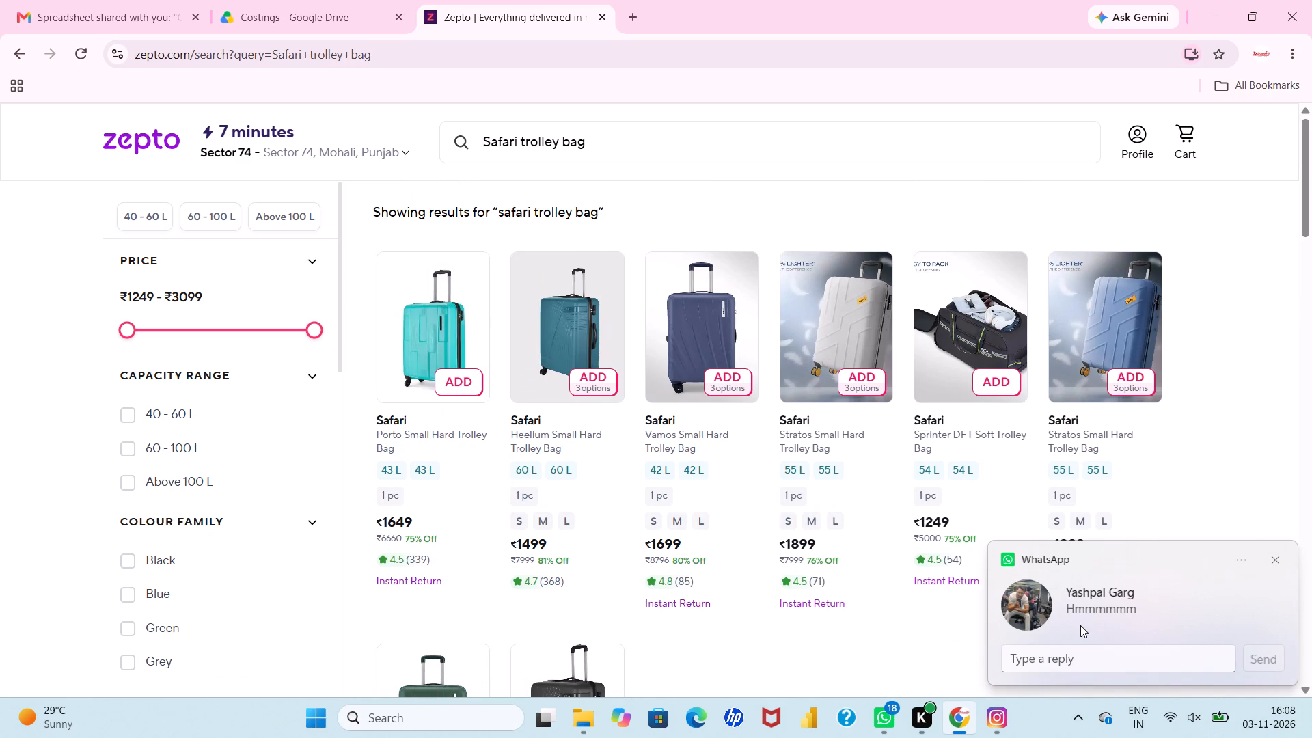
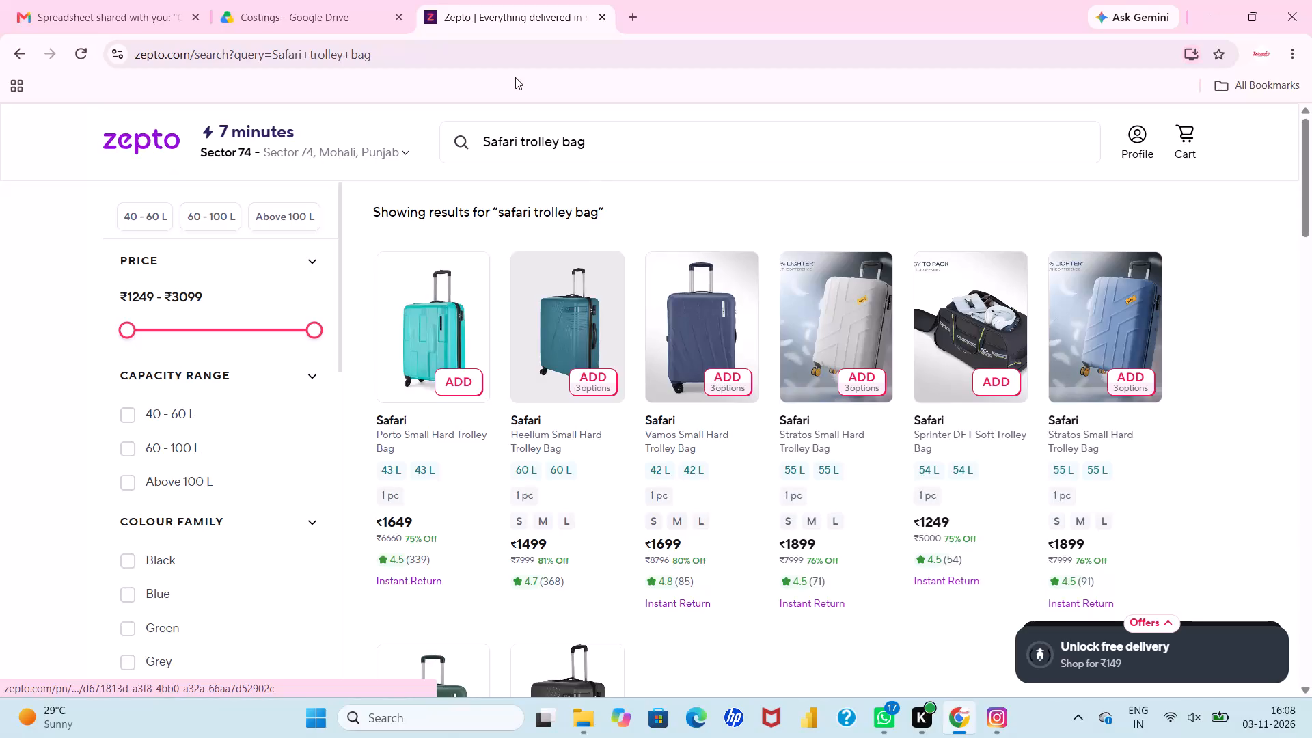
Narrow the Safari trolley bag results to a price range of ₹1249 to ₹1372.
scroll(510, 316, up, 8)
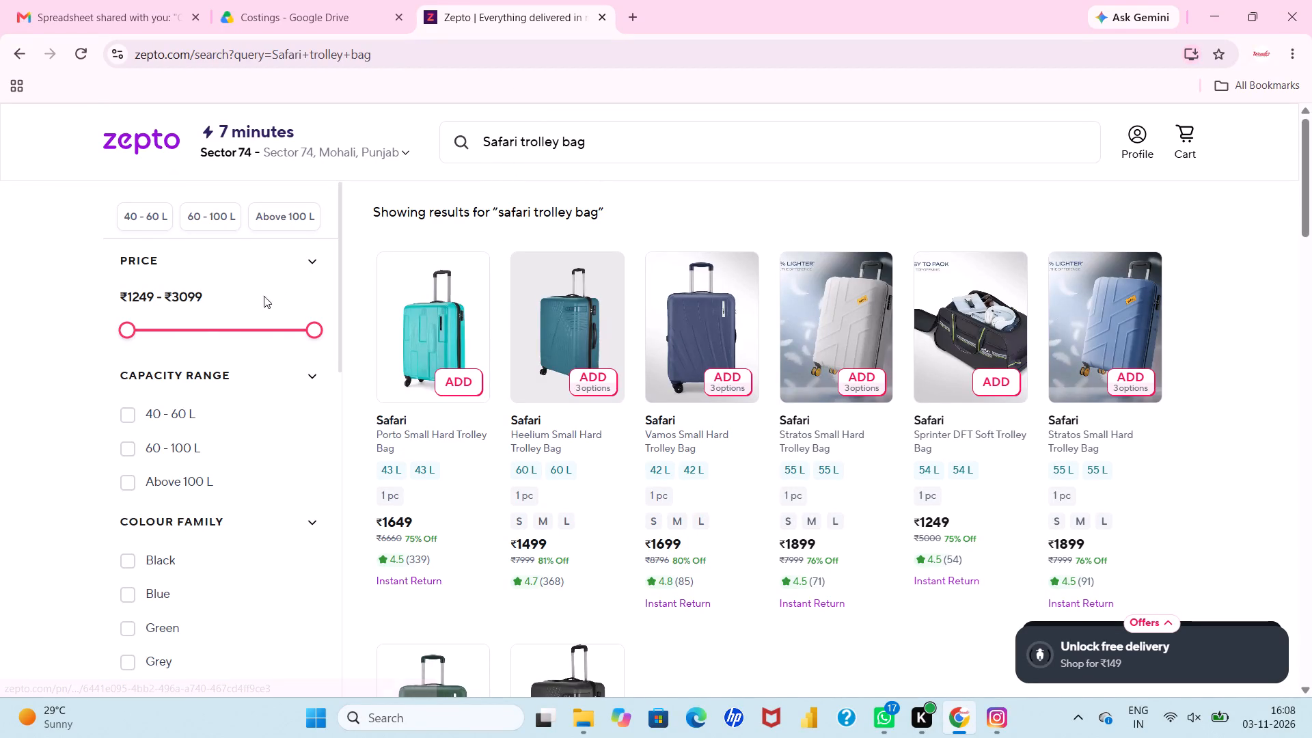
click(188, 326)
drag(314, 330, 139, 325)
scroll(491, 380, up, 2)
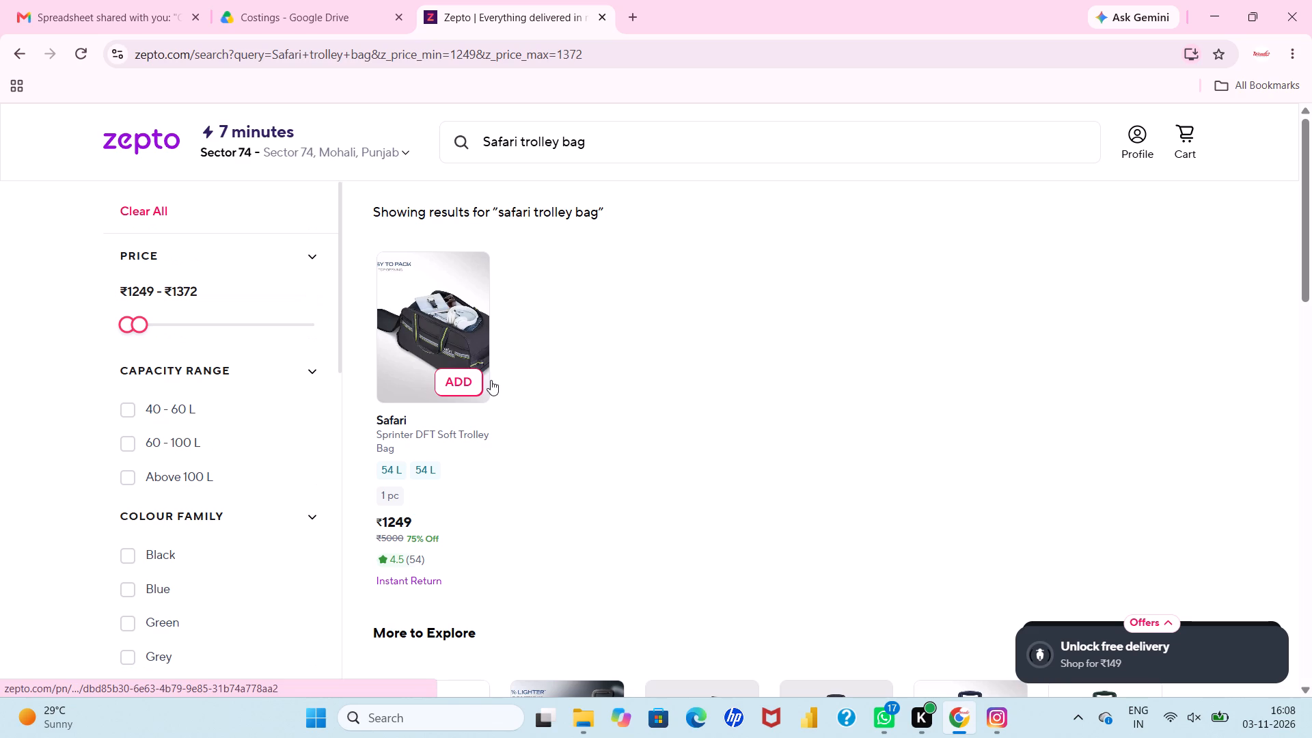
Remove the brand from the search query and search Zepto for "trolley bag".
drag(517, 150, 459, 150)
key(Delete)
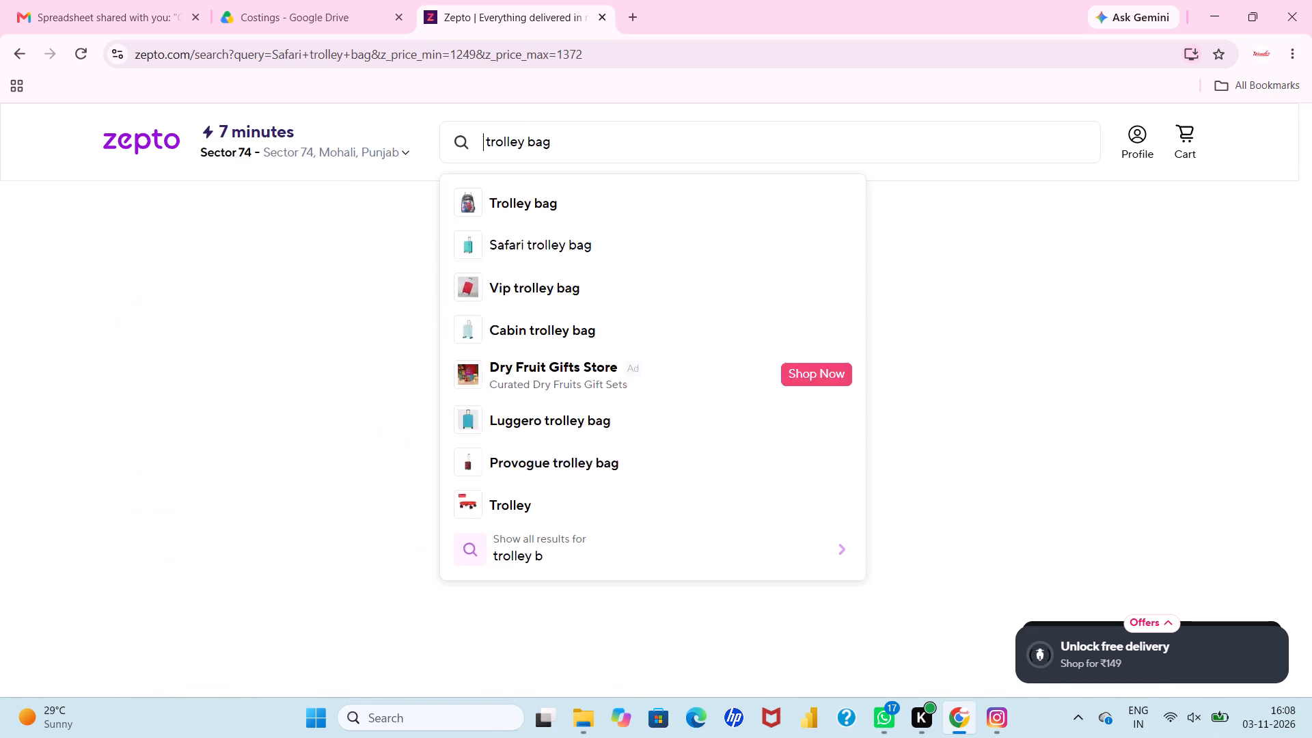
key(Delete)
key(Return)
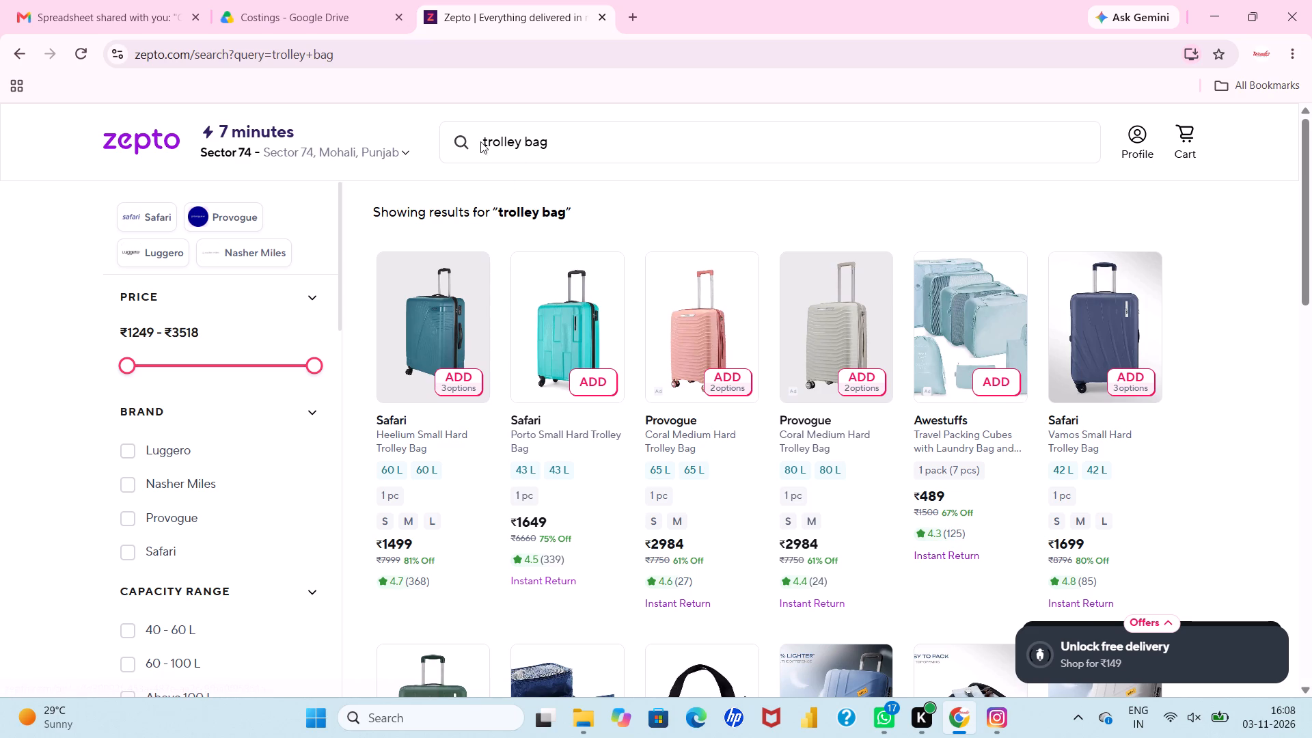
Search Zepto for "trolley bag medium size" and glance over the listed bags and prices.
click(546, 141)
key(space)
text(medium size)
key(Return)
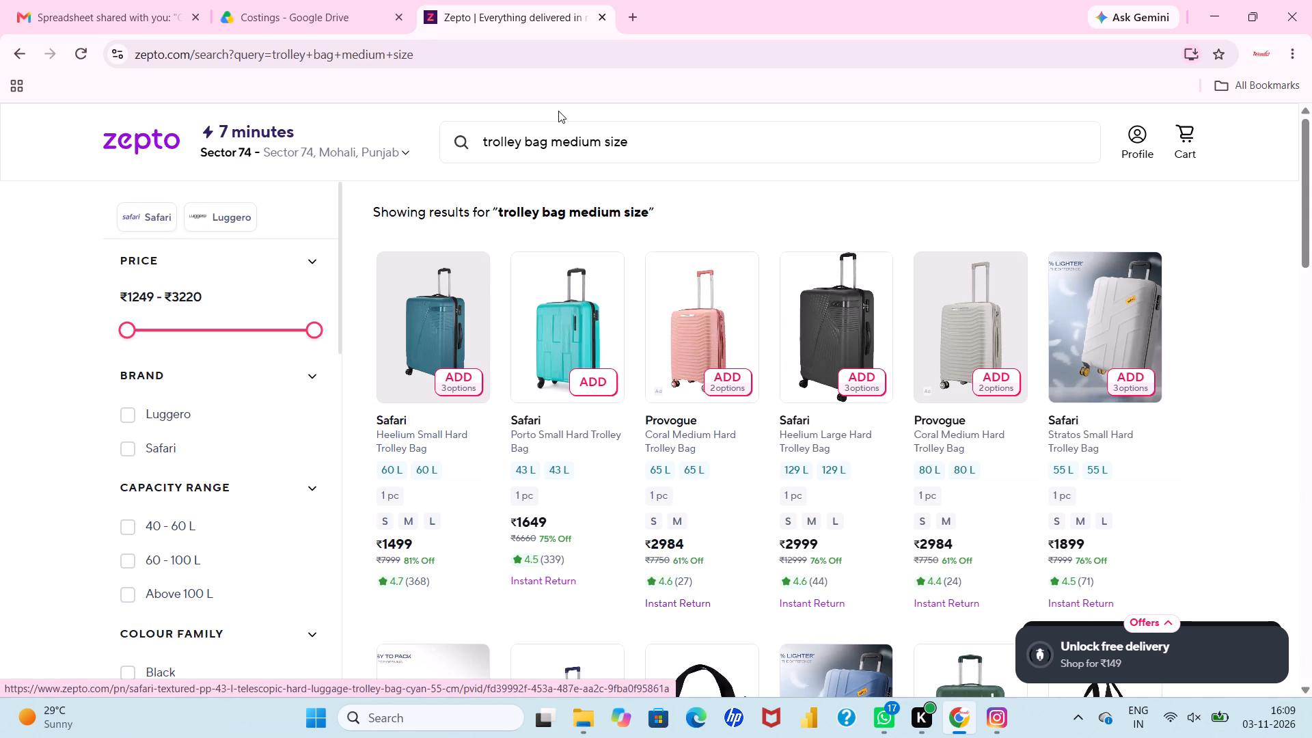
scroll(654, 336, down, 2)
scroll(654, 336, up, 1)
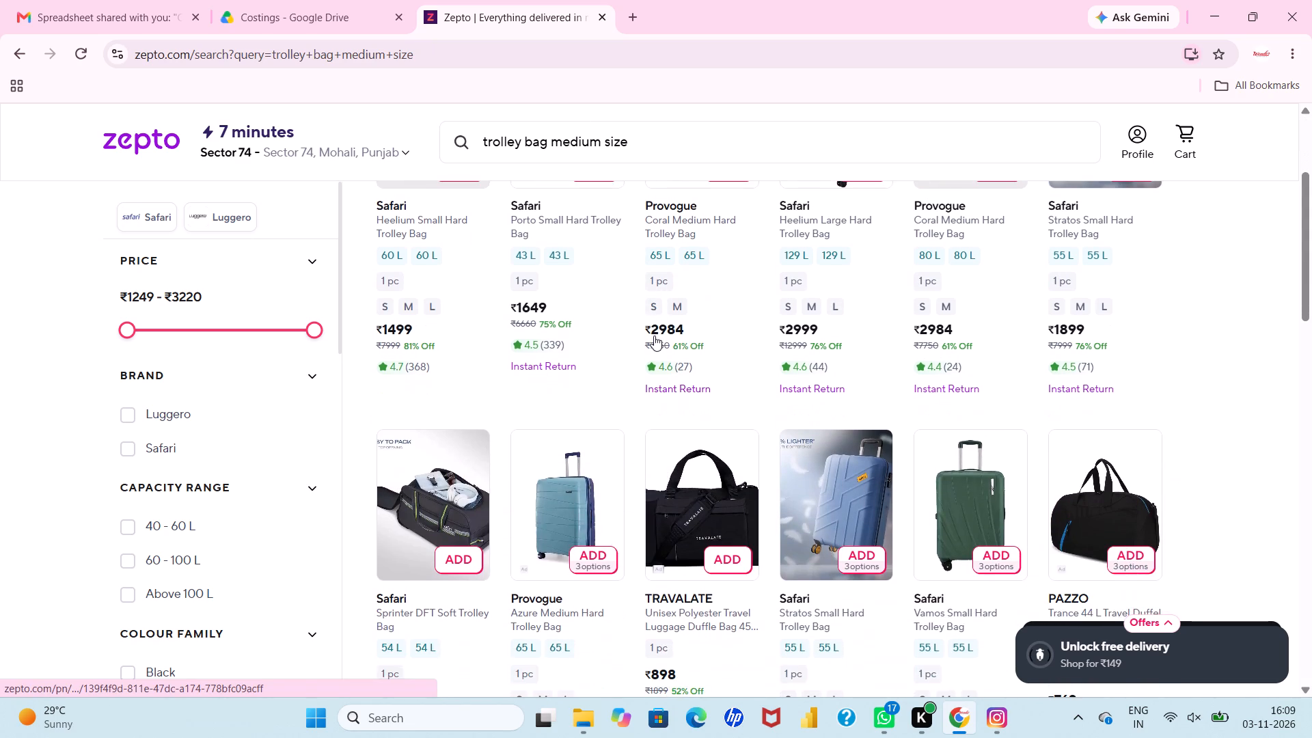
scroll(654, 336, up, 1)
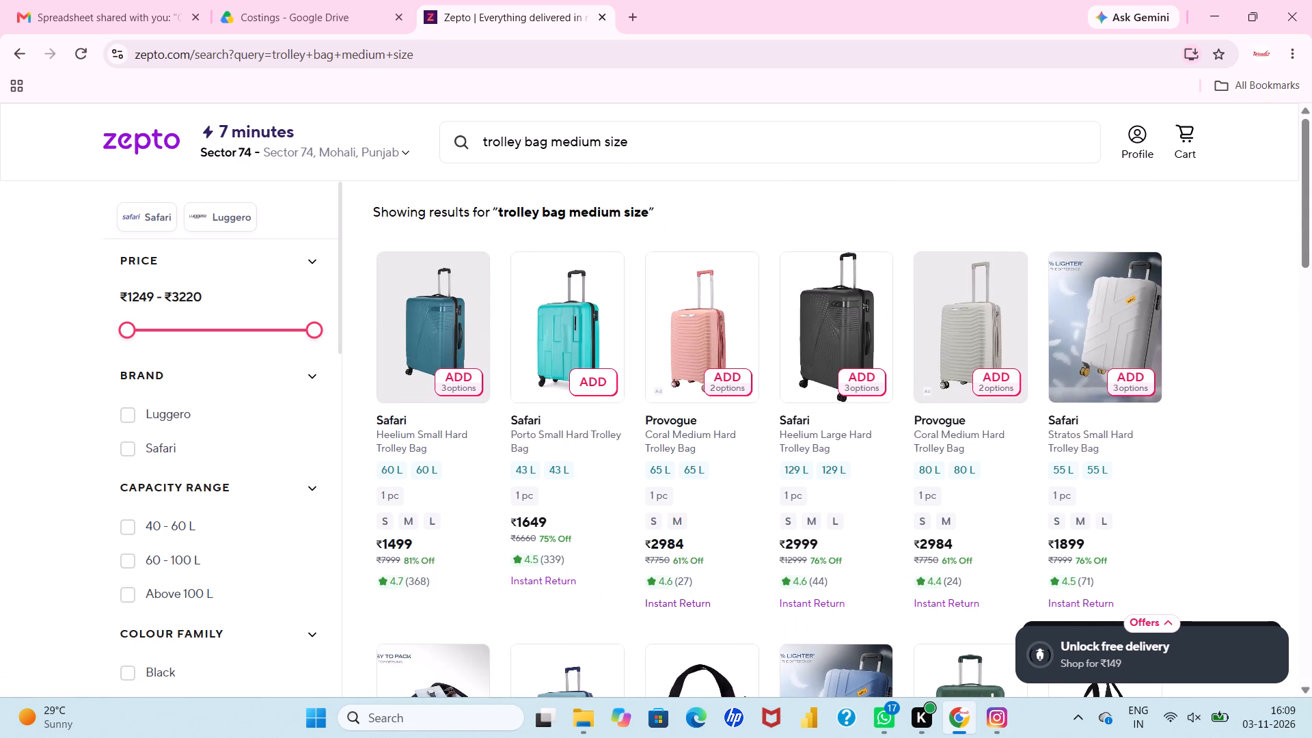
Change the size word in the query and search Zepto for "trolley bag small size".
drag(601, 144, 554, 146)
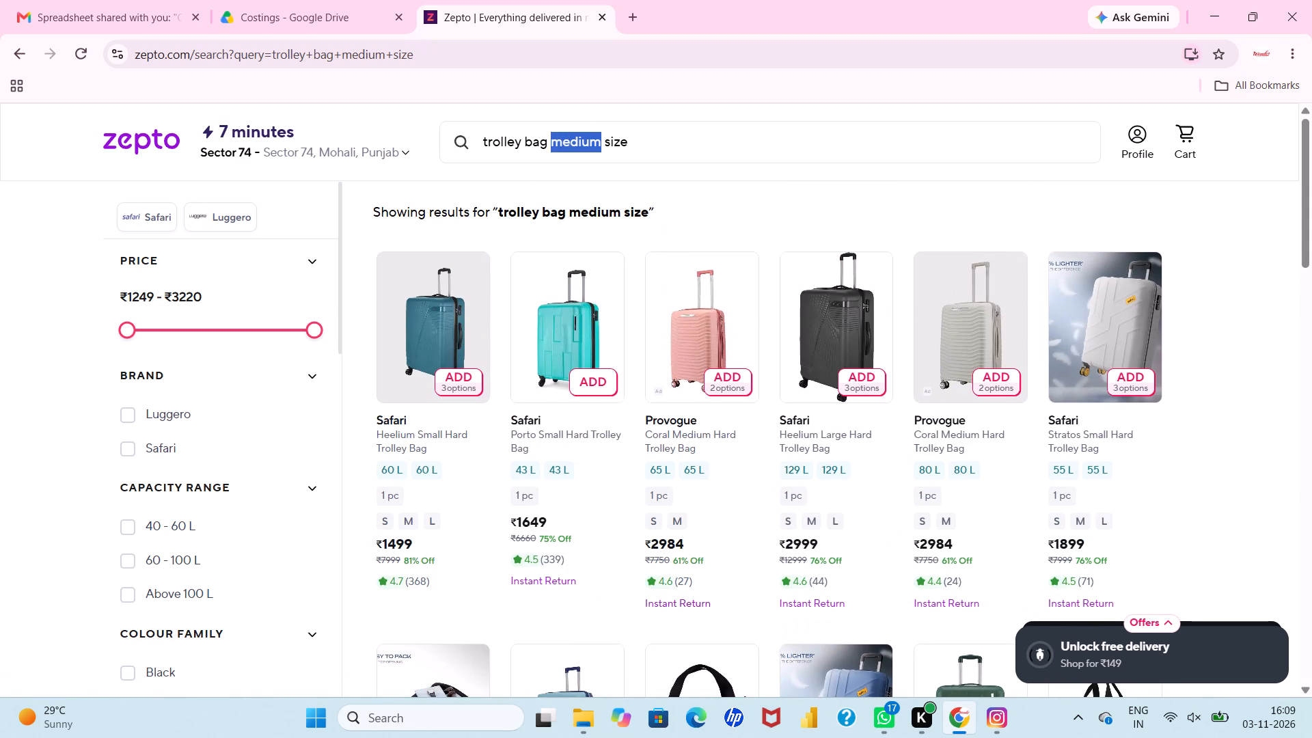
key(s)
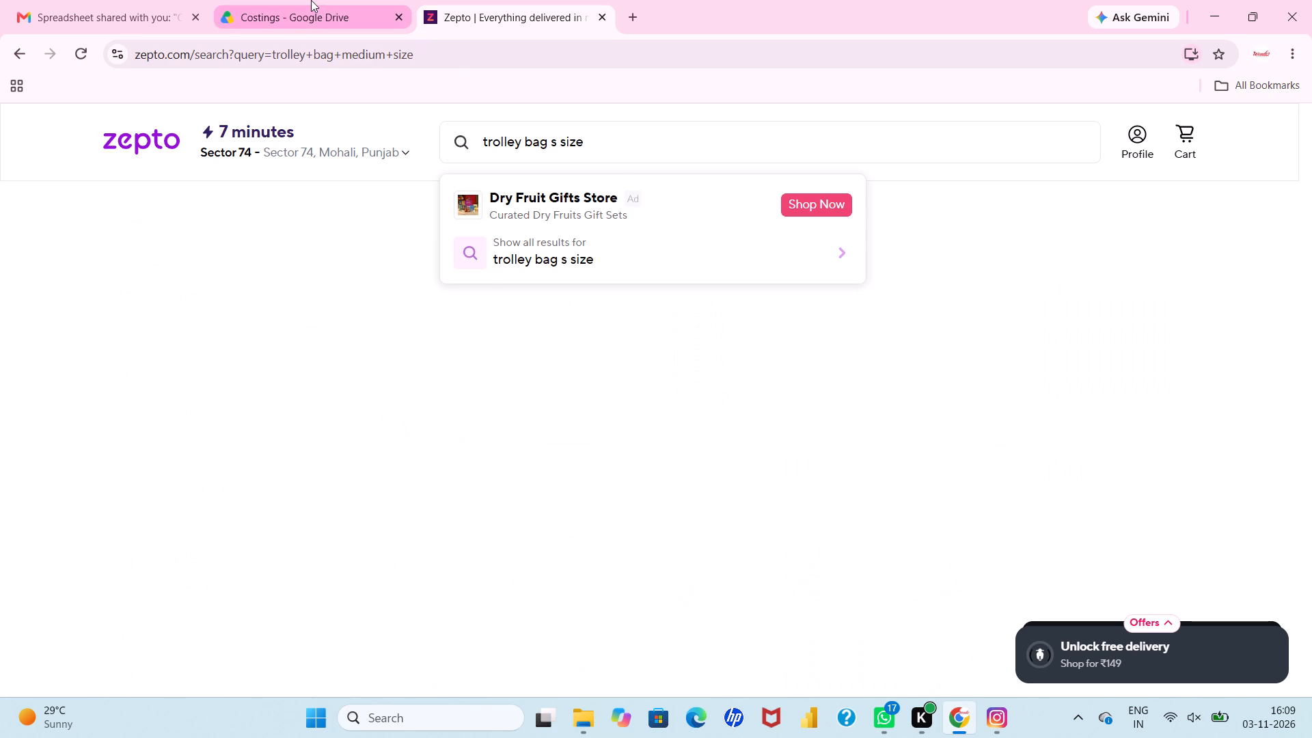
text(mall)
key(Return)
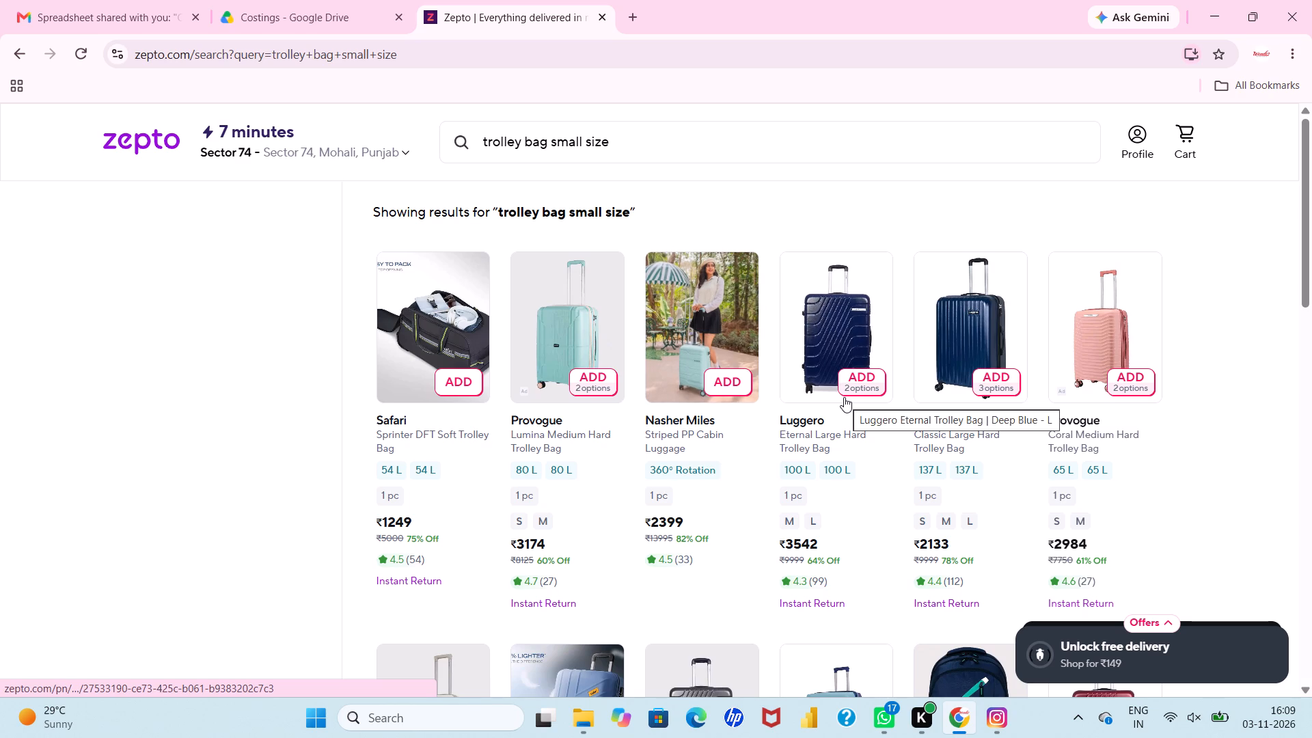
Look through the small-size trolley bag results, comparing brands, capacities, sizes and prices.
scroll(844, 397, down, 3)
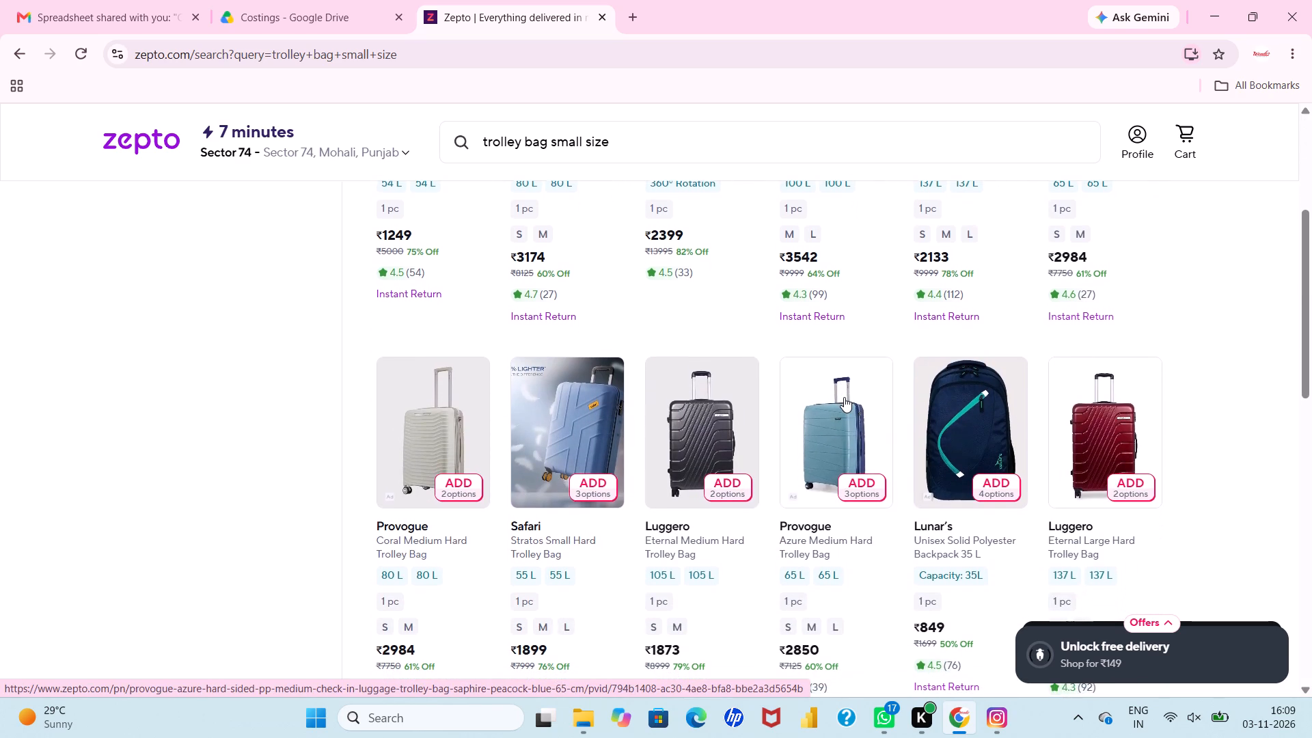
scroll(844, 397, down, 2)
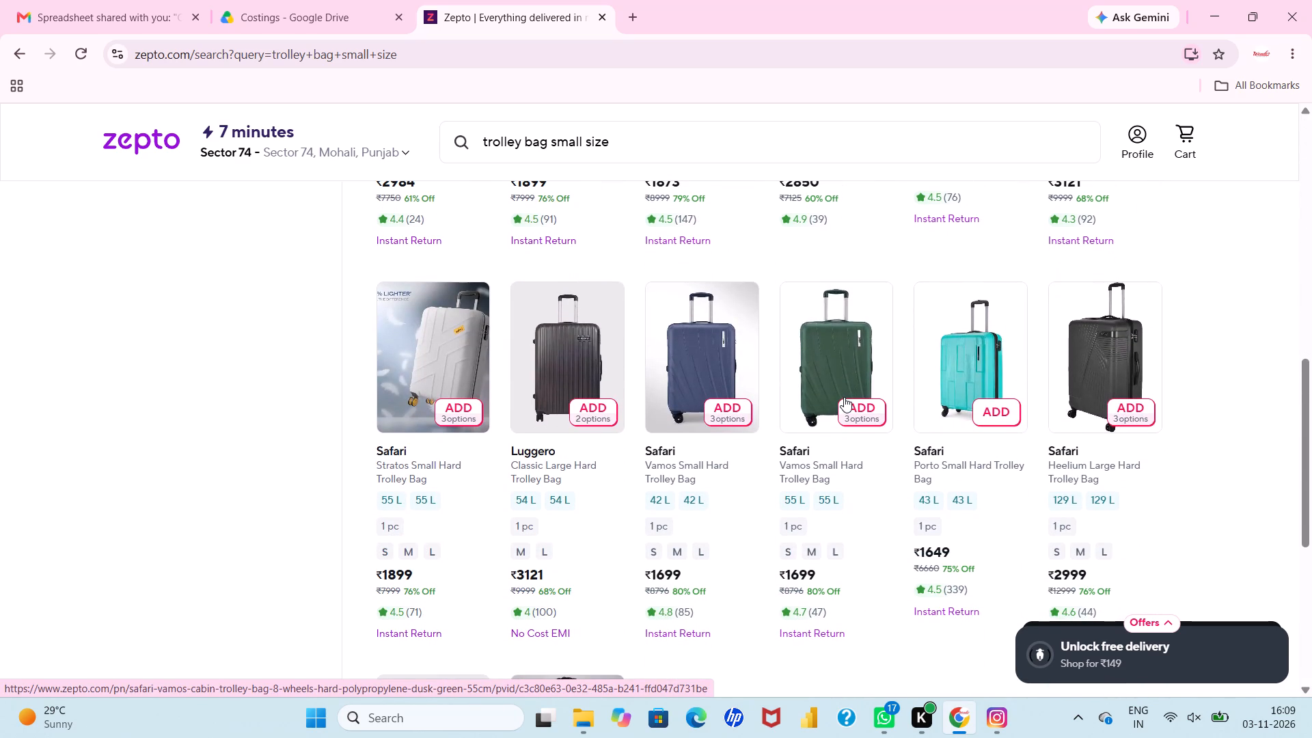
scroll(844, 397, down, 3)
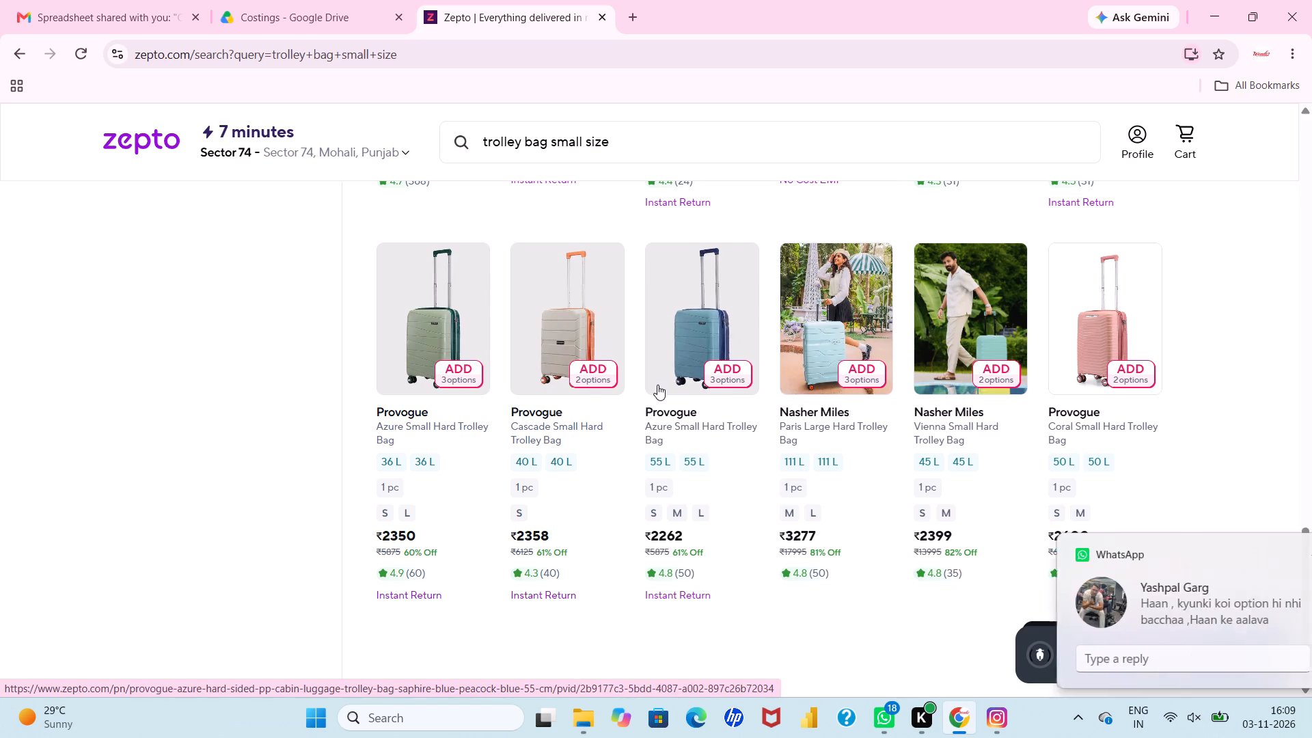
scroll(558, 401, up, 1)
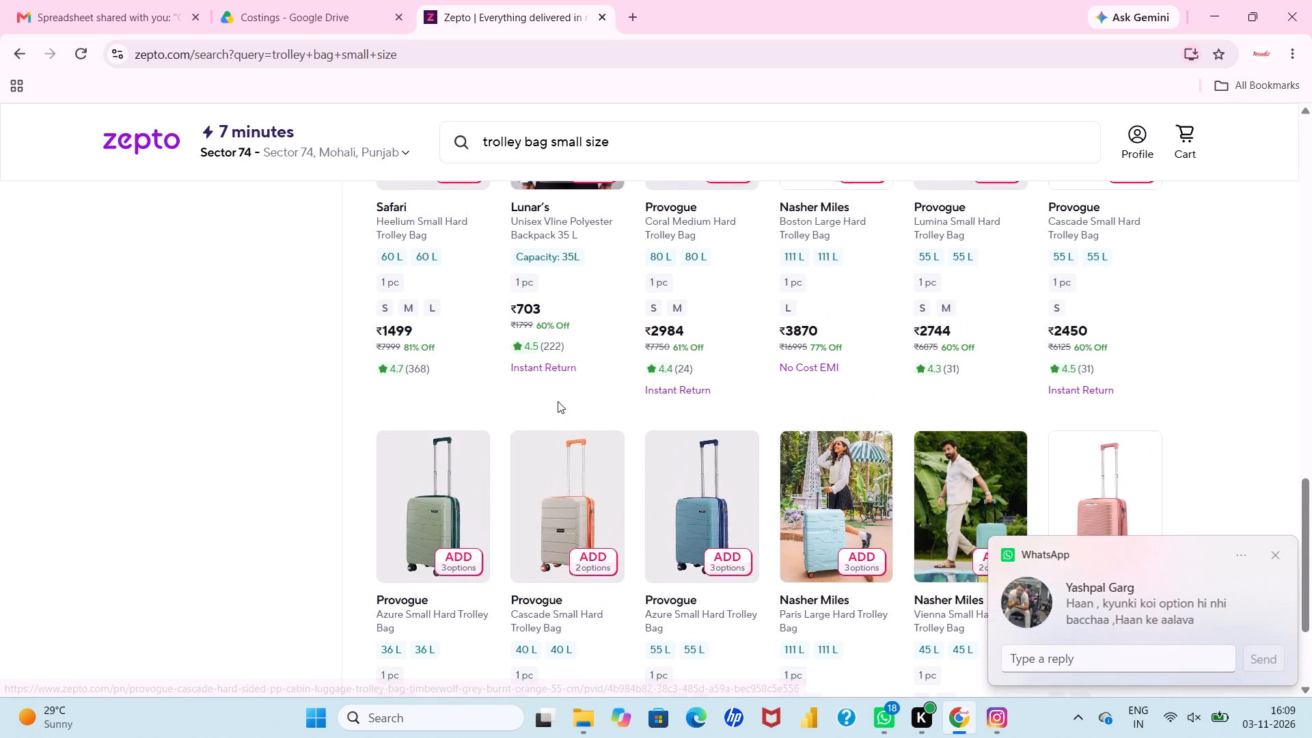
scroll(558, 401, up, 3)
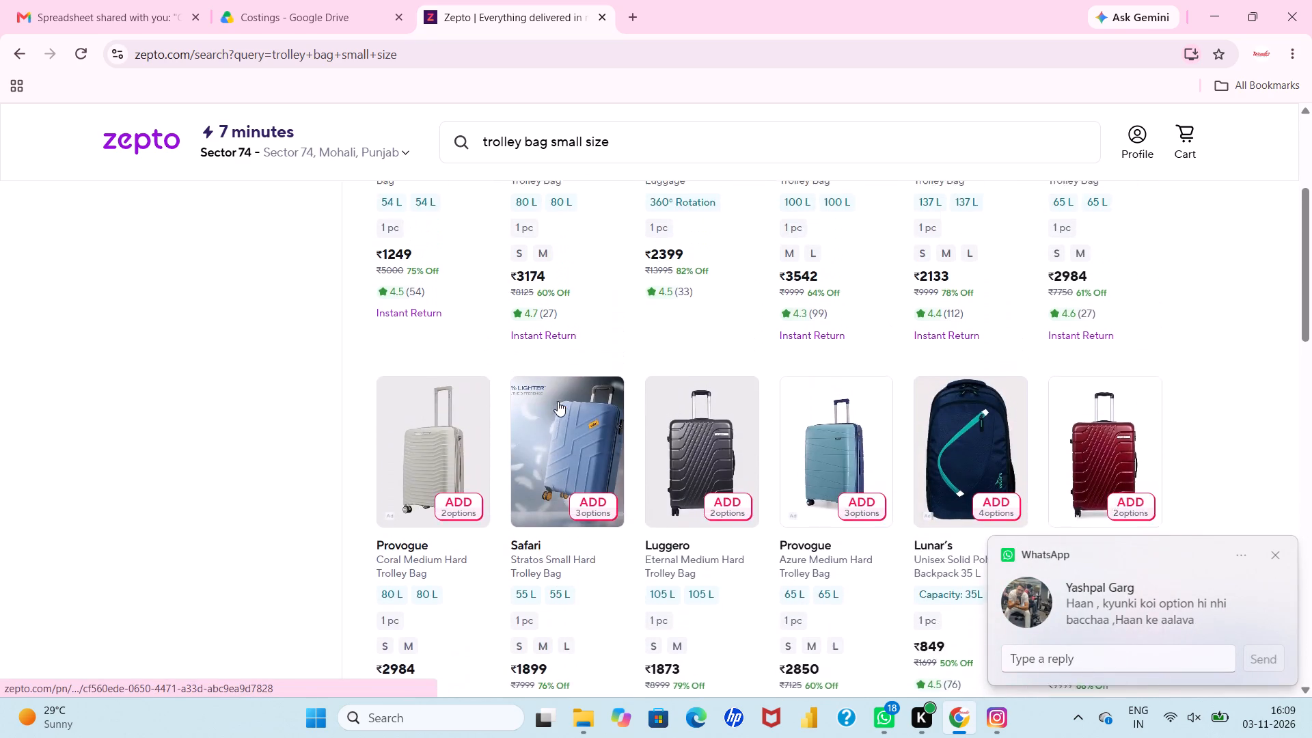
scroll(558, 401, up, 1)
scroll(558, 401, down, 2)
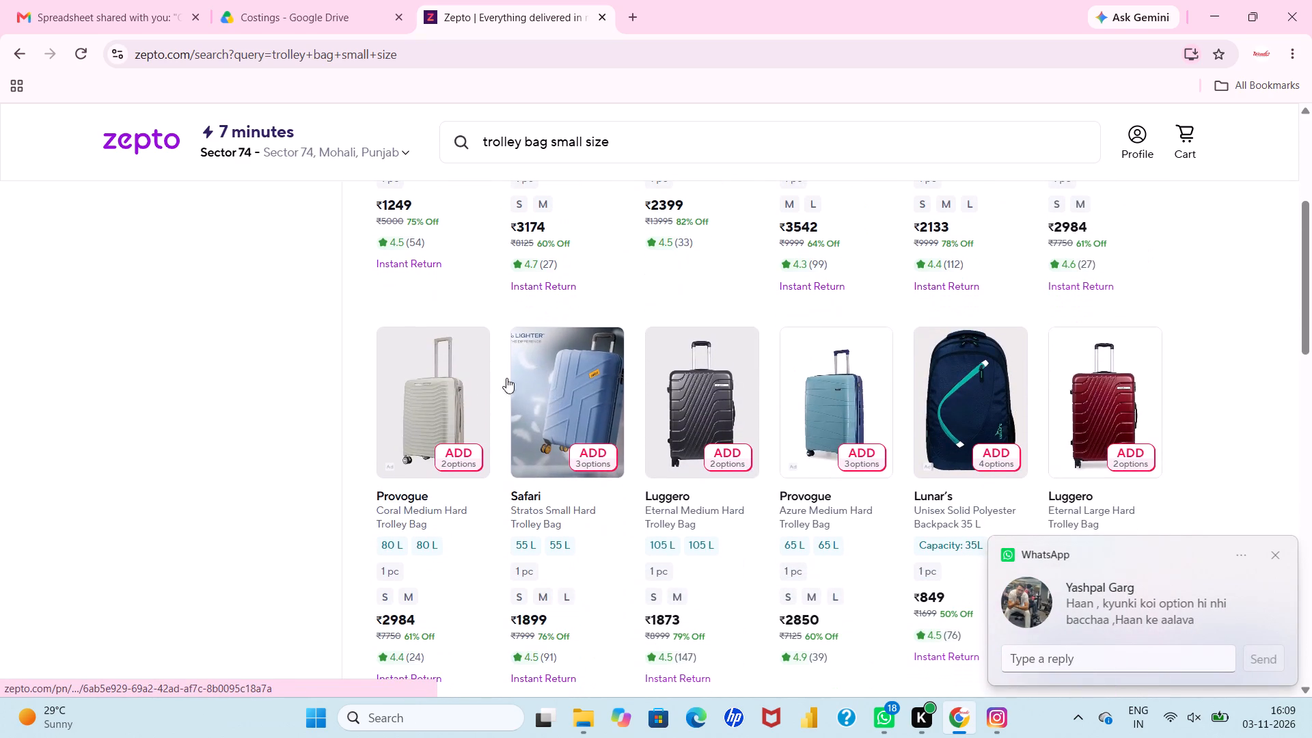
Open the grey 80 L Provogue Coral Medium Hard Trolley Bag and select its size S variant.
click(451, 374)
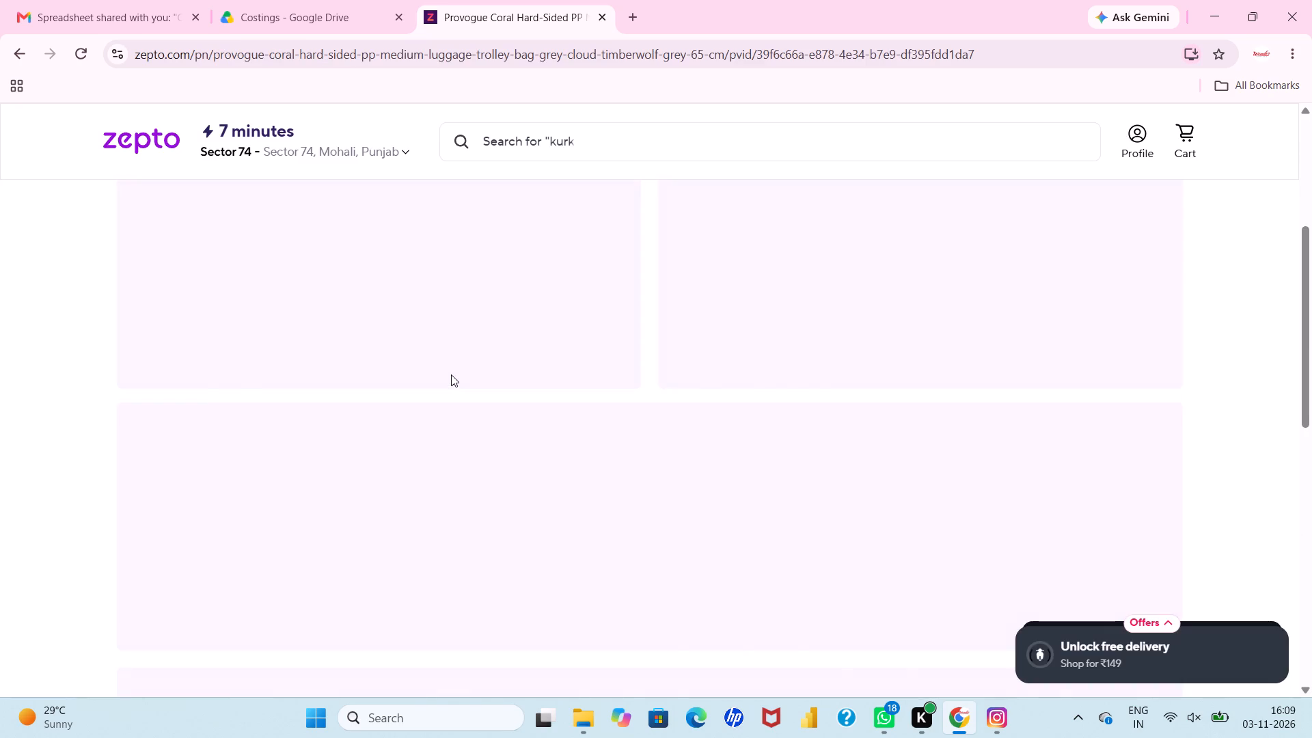
click(701, 586)
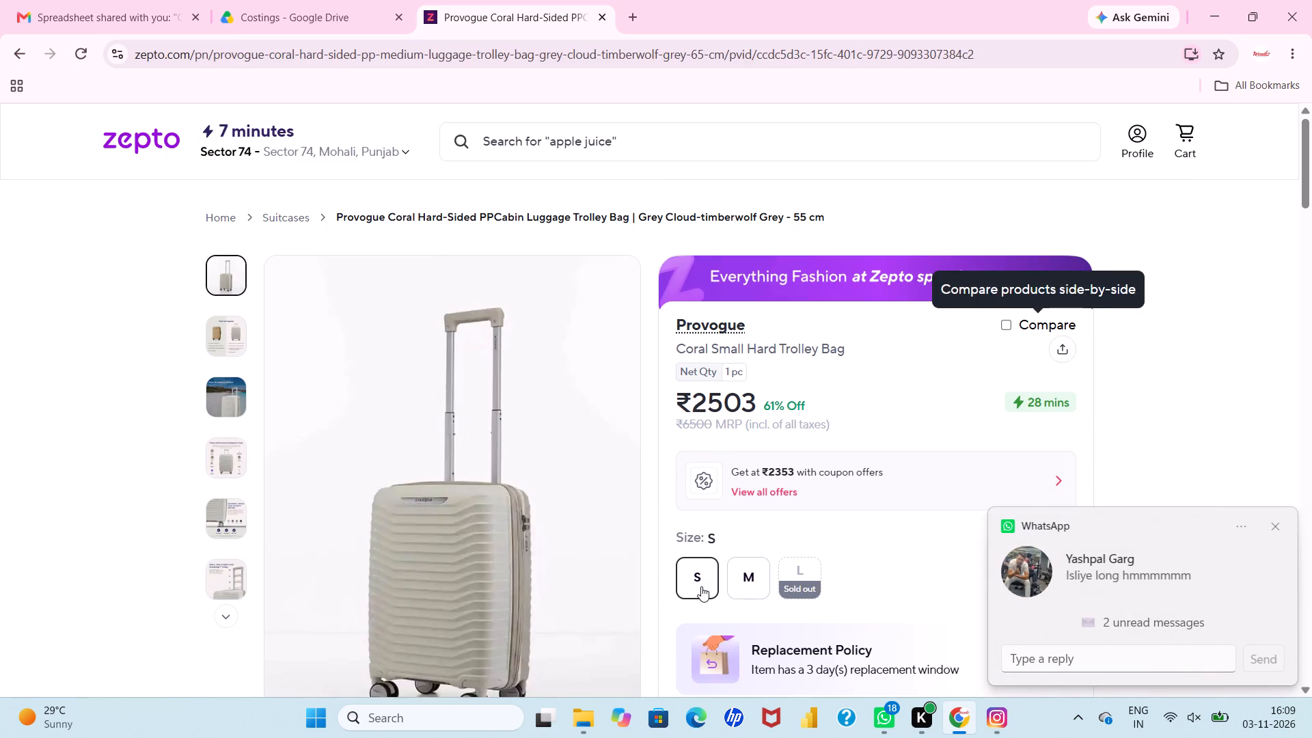
Switch back to the Costings folder in Google Drive.
click(322, 0)
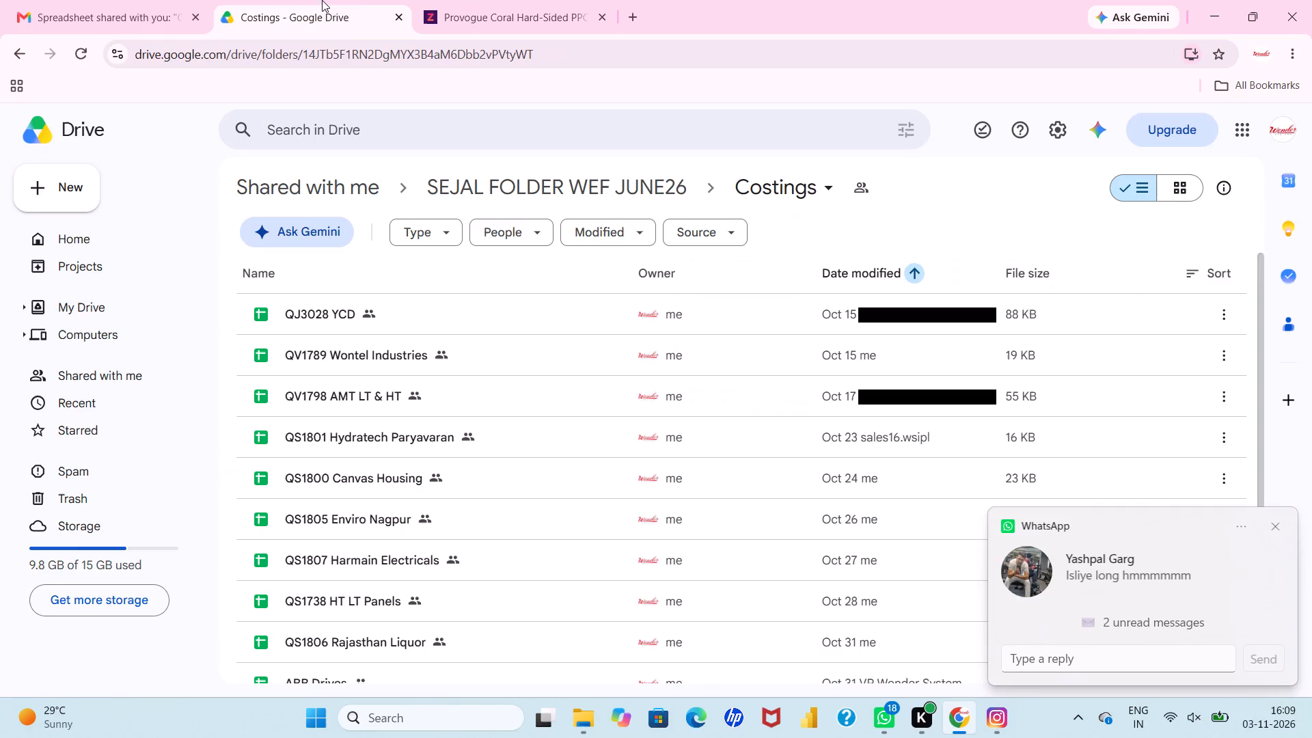
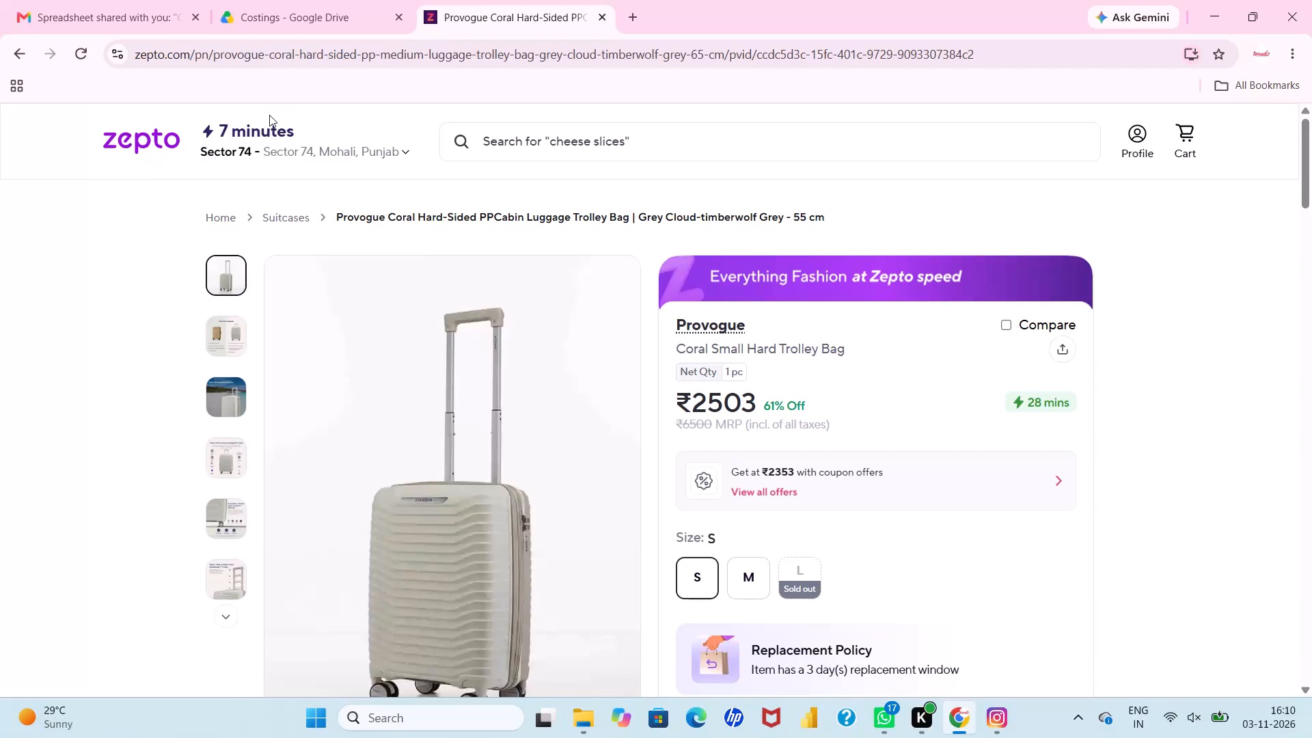
Return to the "trolley bag small size" results on Zepto and look through the remaining bags, comparing brands, capacities, sizes and prices.
click(27, 61)
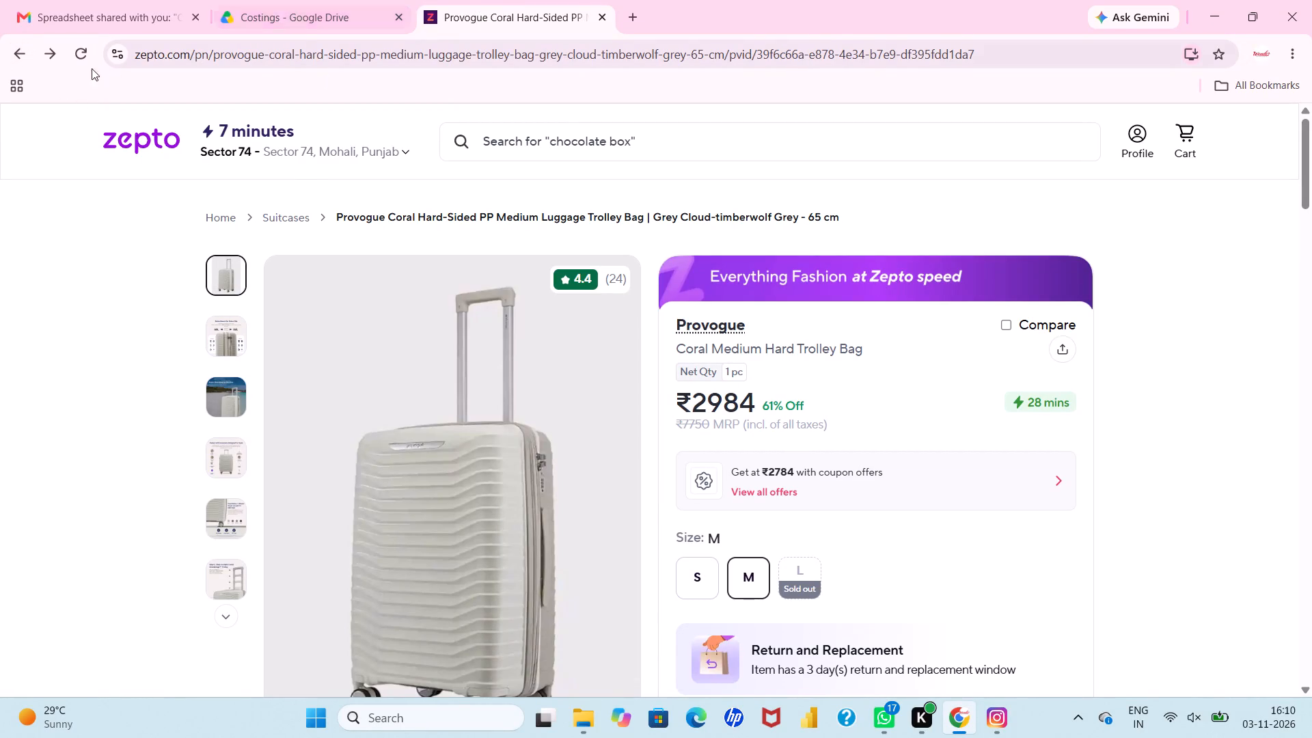
click(10, 57)
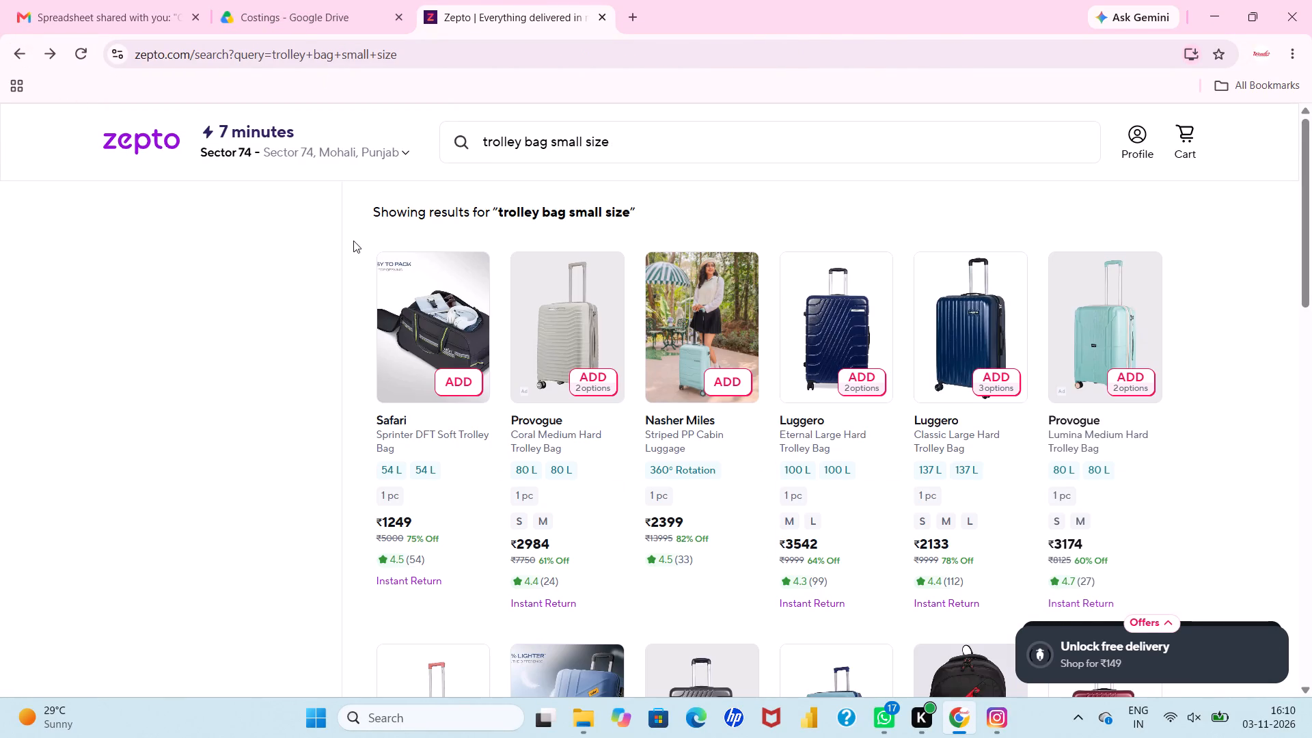
scroll(516, 384, down, 4)
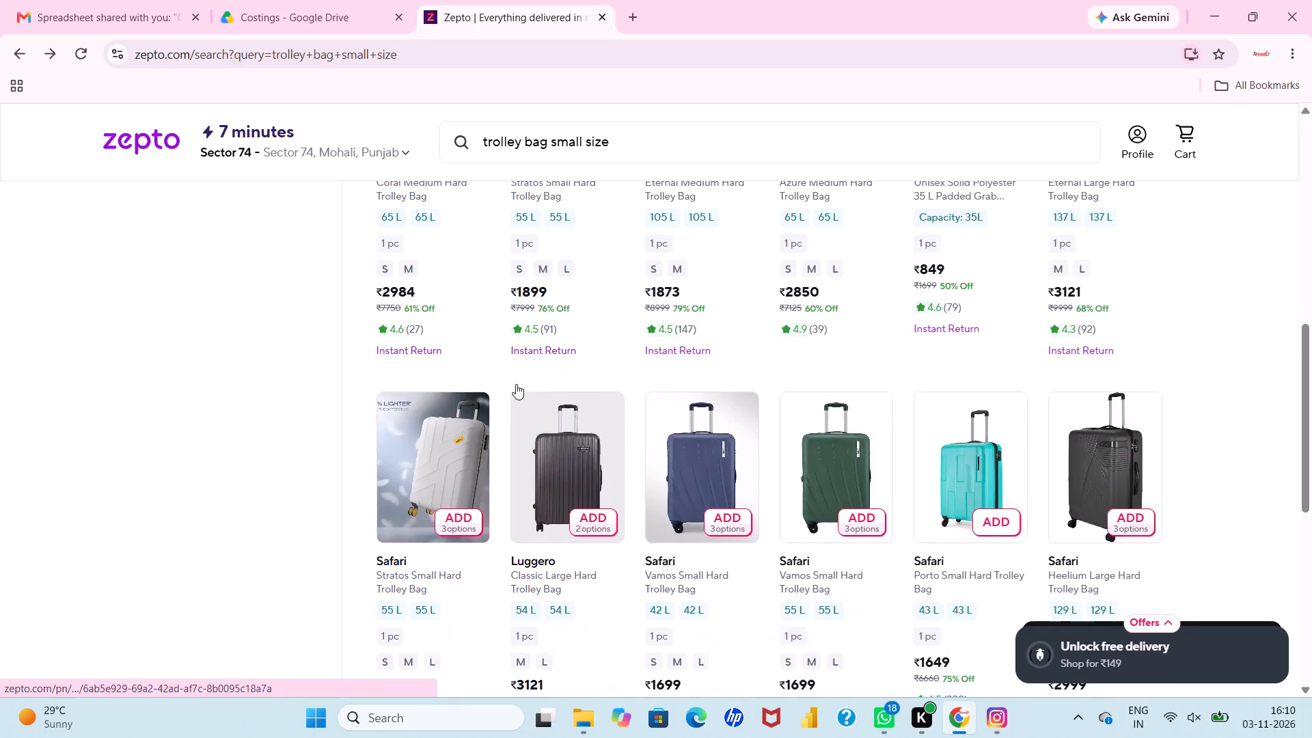
scroll(516, 384, down, 5)
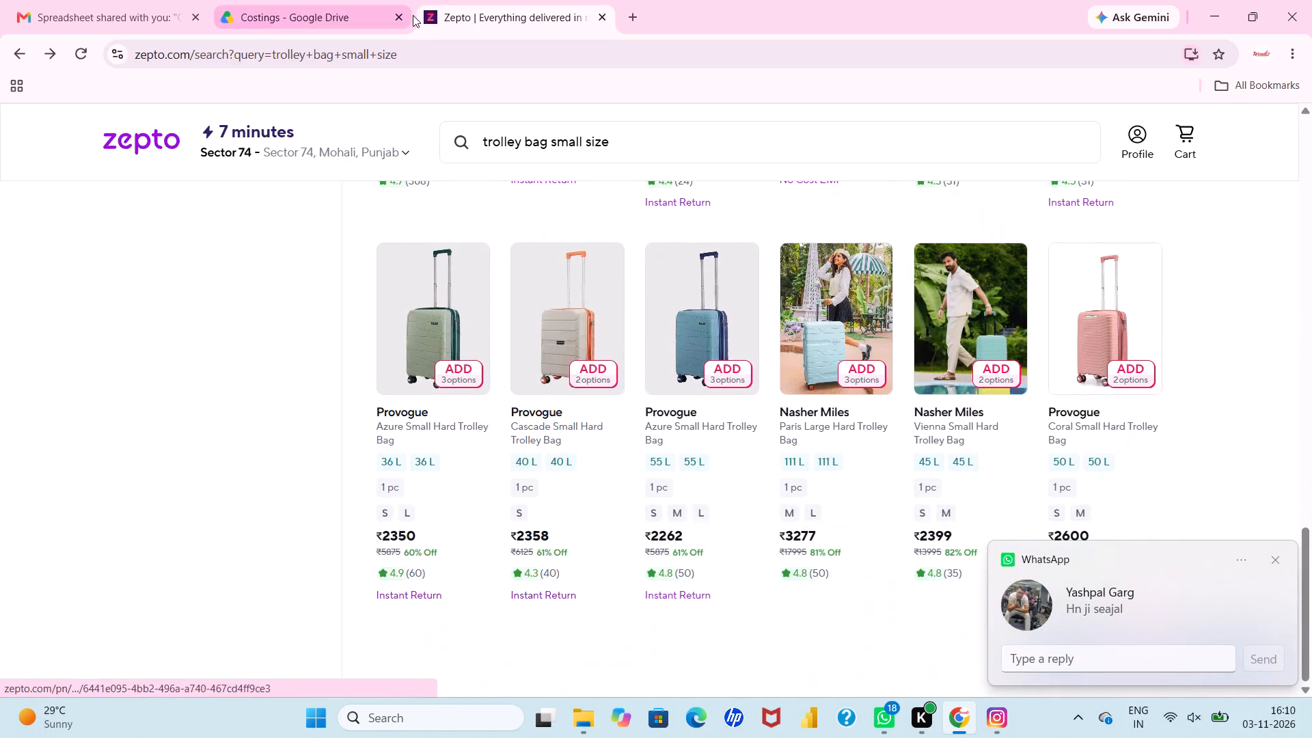
Switch back to the Costings folder in Google Drive.
click(329, 0)
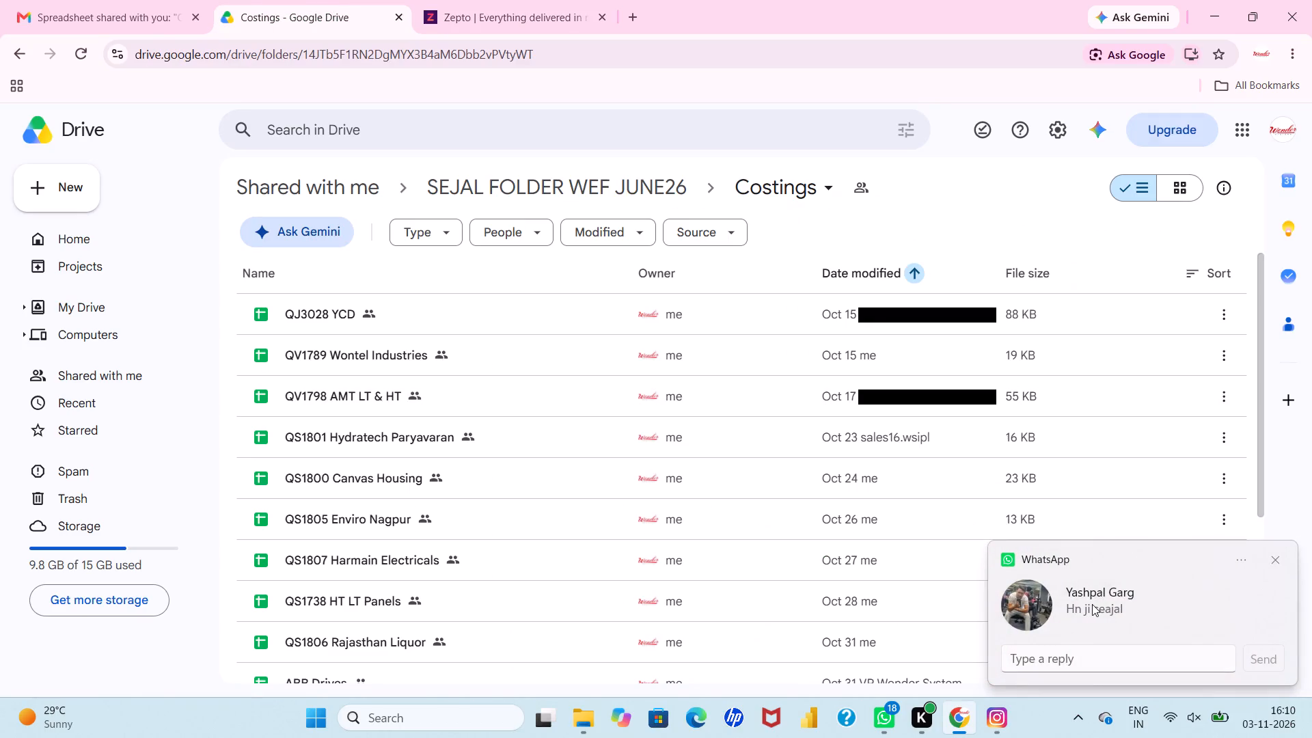
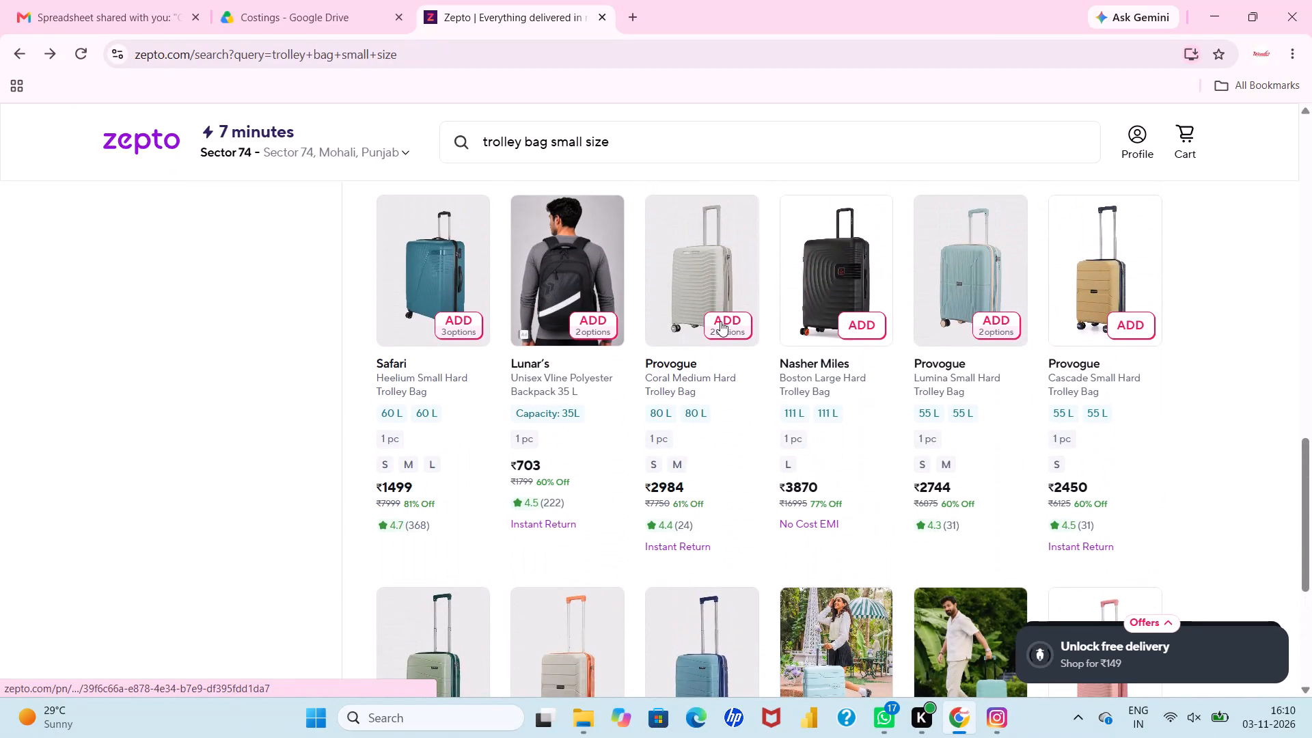
Leave the "trolley bag small size" results on Zepto and return to the earlier "Safari trolley bag" search results.
scroll(720, 321, up, 4)
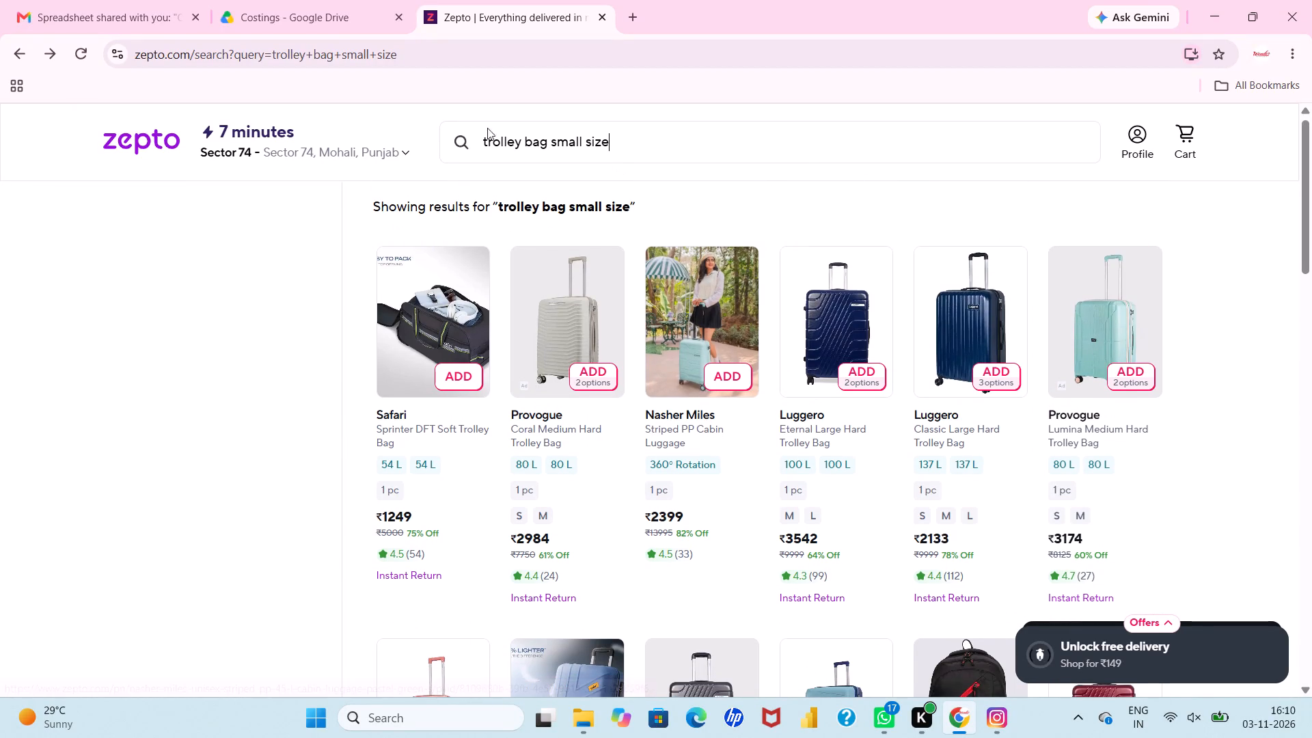
click(26, 53)
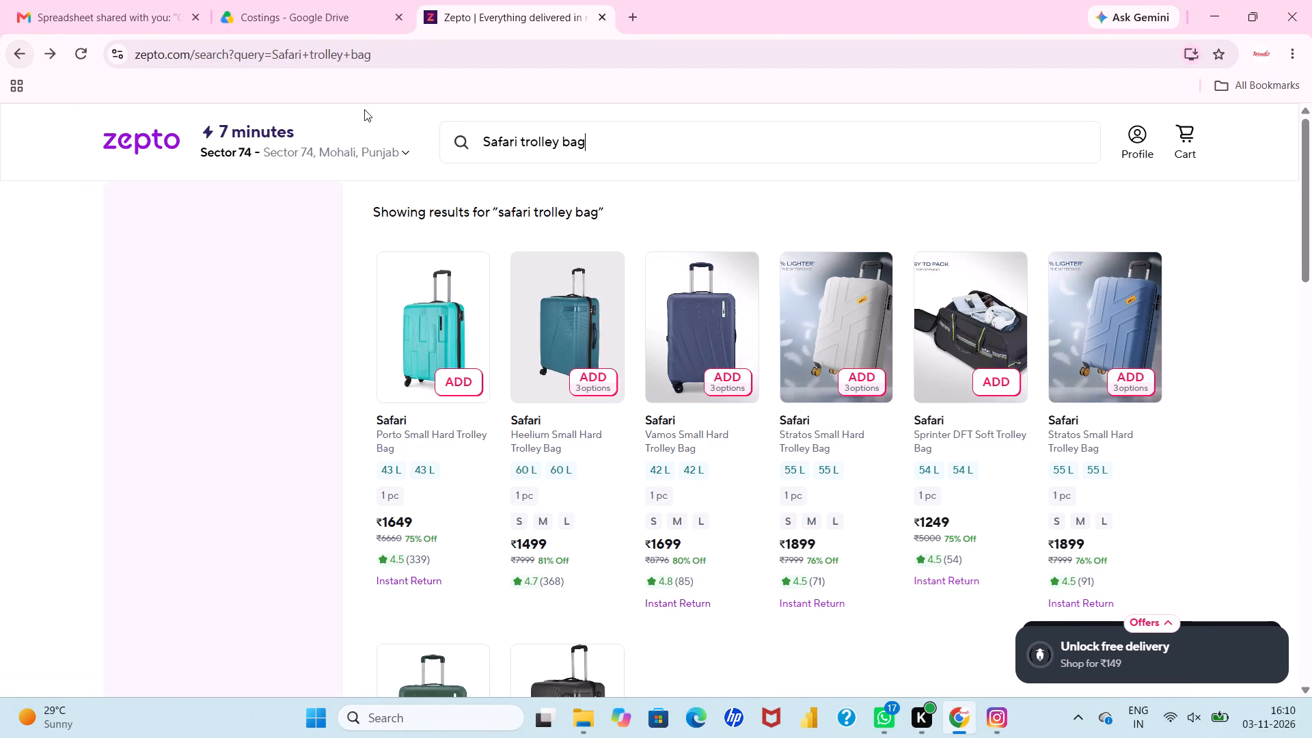
Check the Costings folder in Google Drive briefly, returning to the "Safari trolley bag" results on Zepto.
click(306, 8)
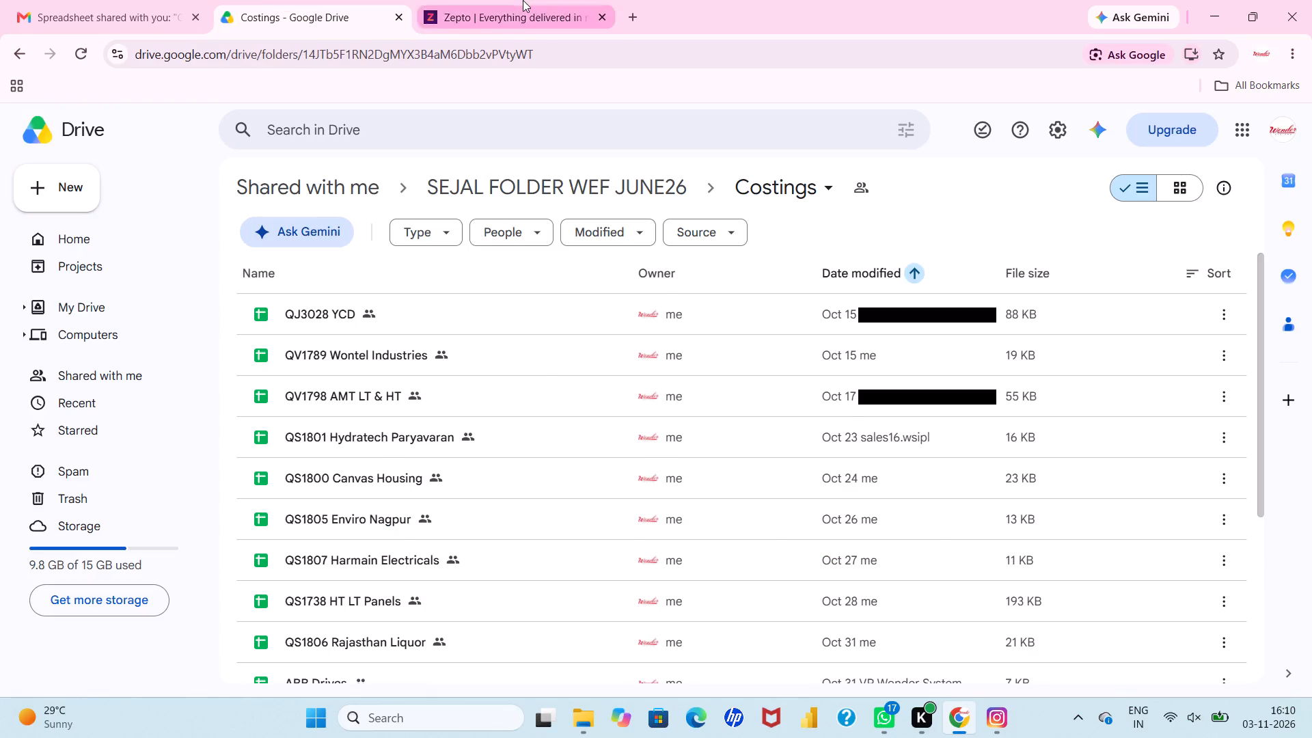
click(523, 0)
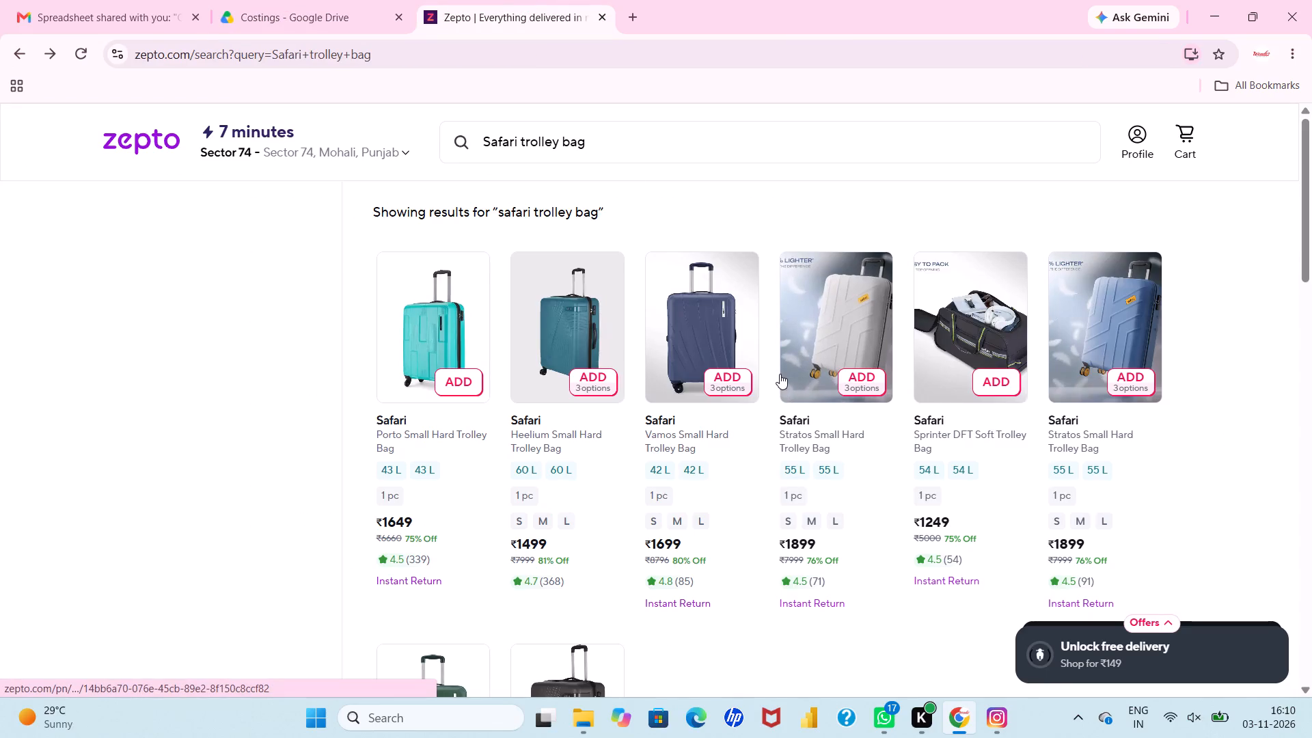
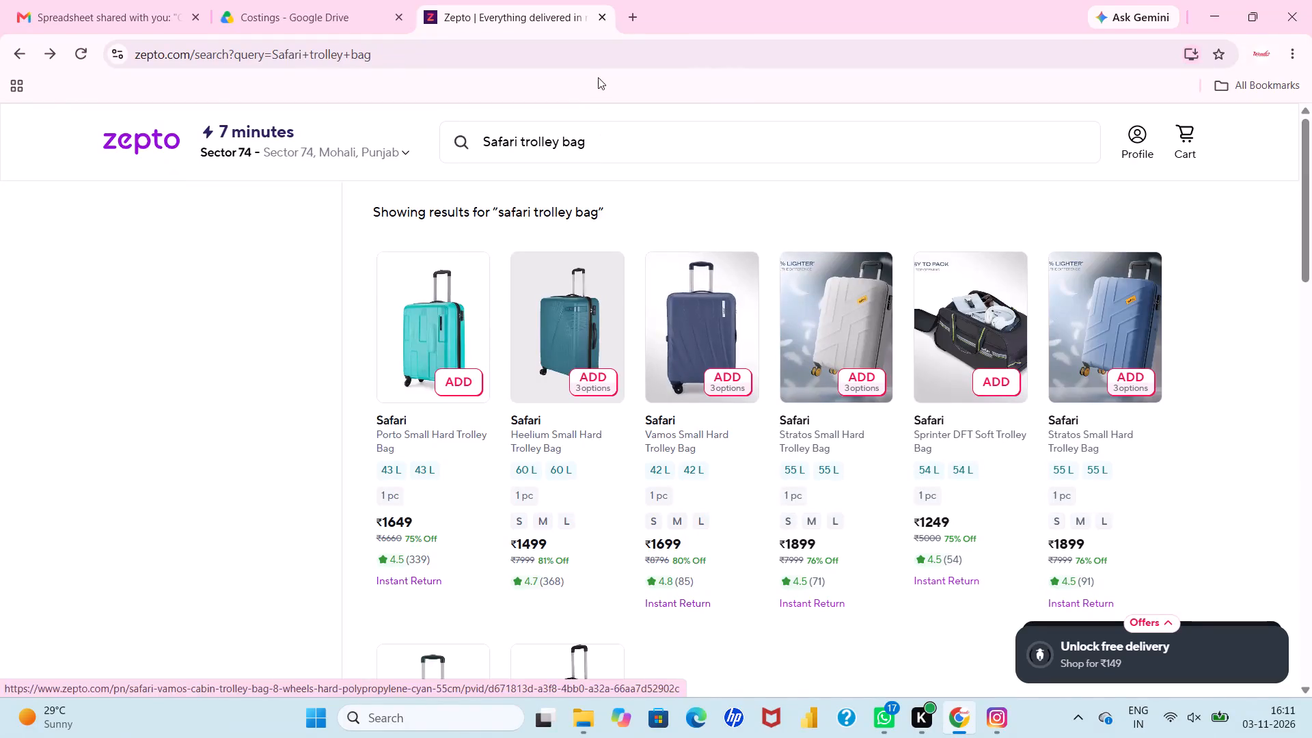
Close the Zepto trolley bag results and return to the Costings folder in Google Drive.
click(599, 13)
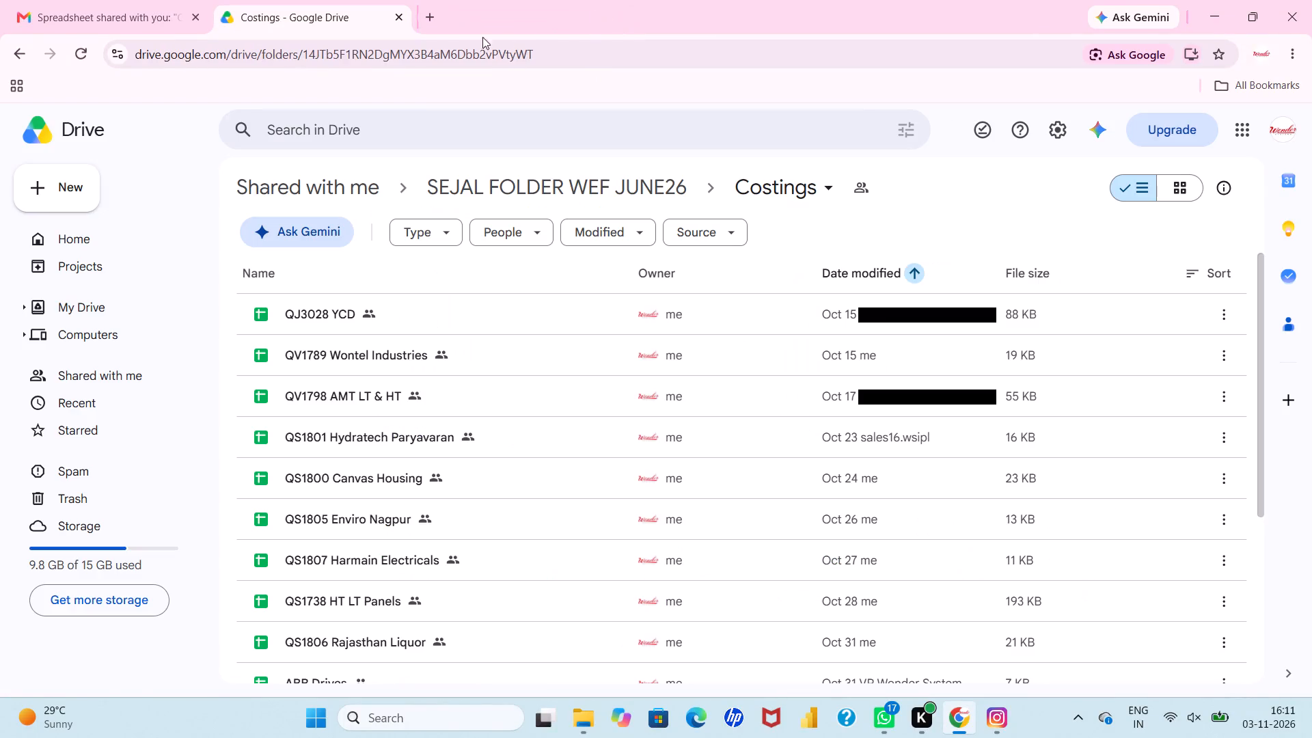
Open a browser window under the other Chrome profile, Seajal, and maximize it.
click(1258, 46)
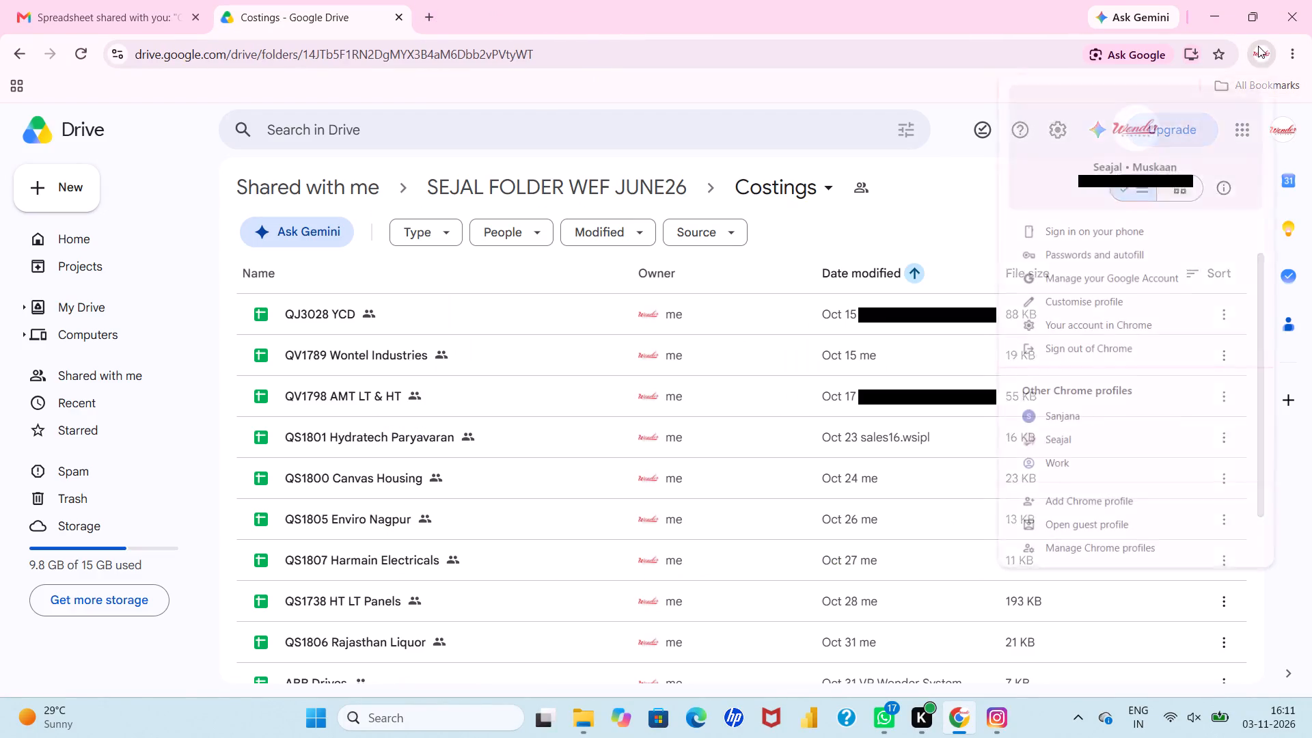
click(1126, 437)
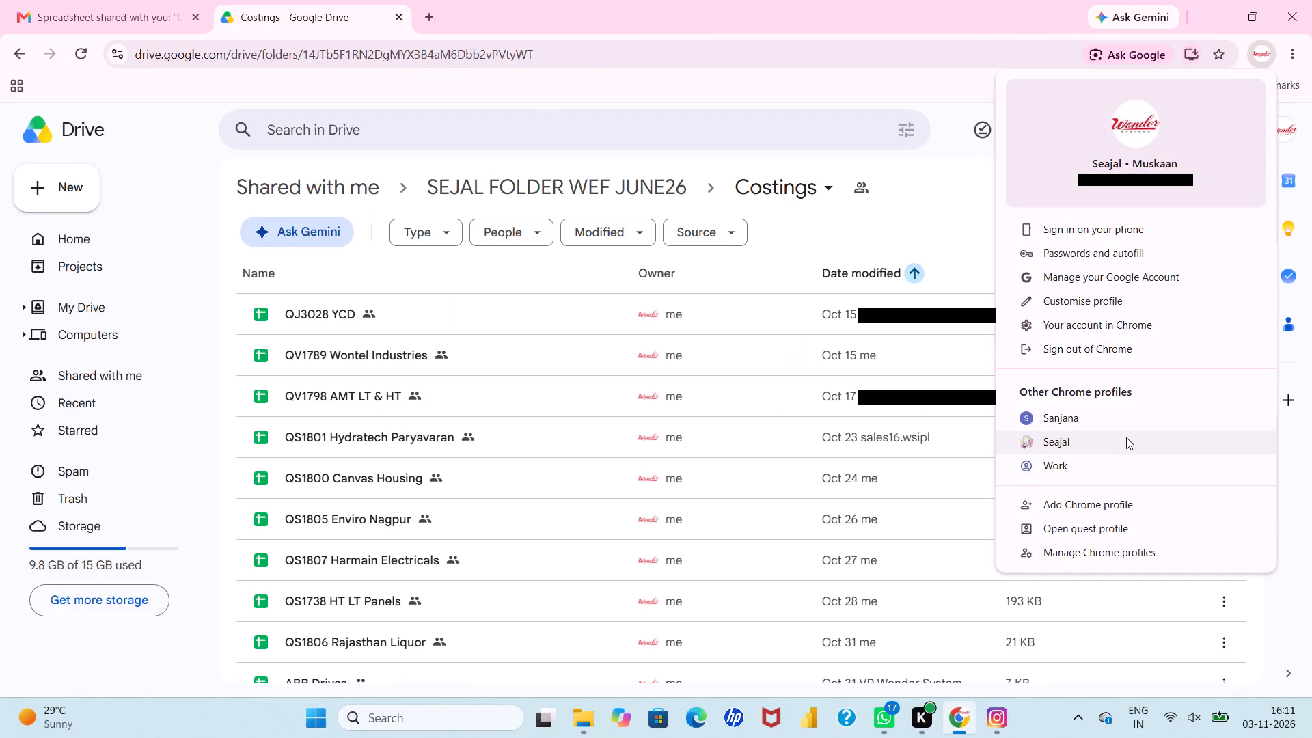
click(1261, 12)
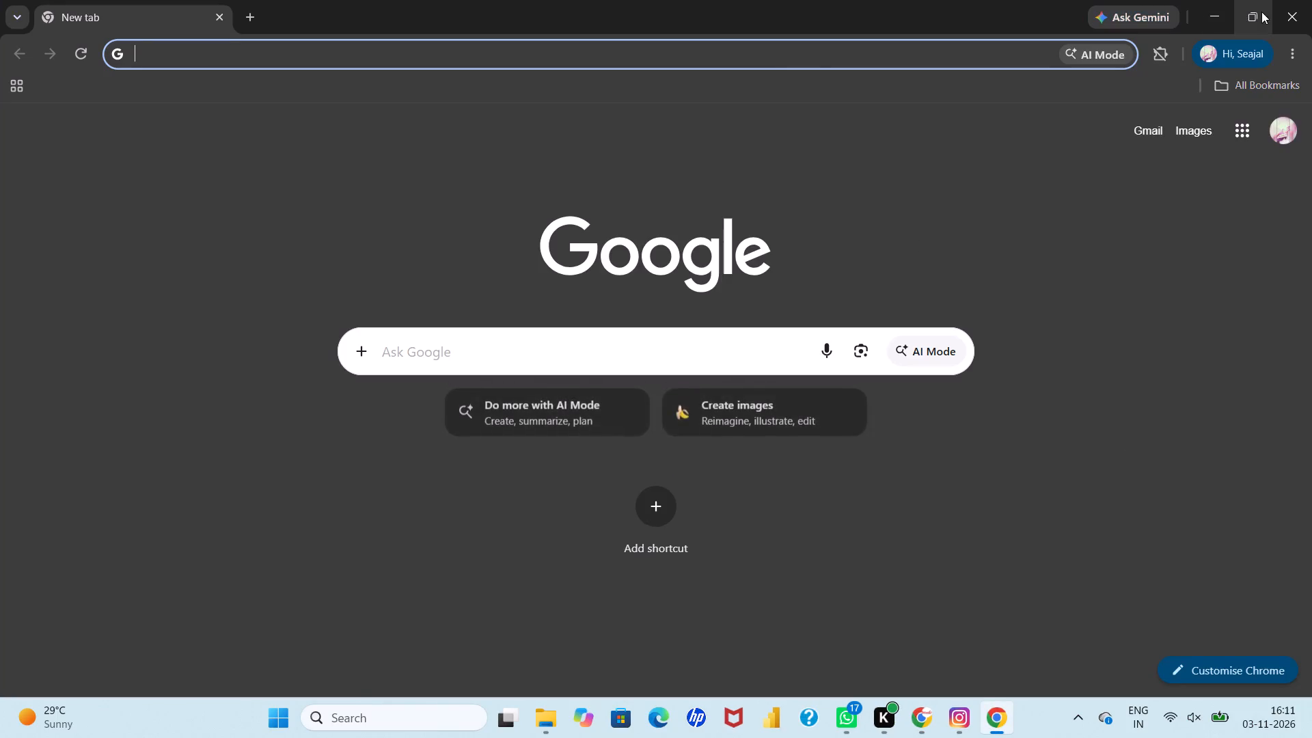
Open the Meesho shopping site and search it for the suggested term "trolley bag".
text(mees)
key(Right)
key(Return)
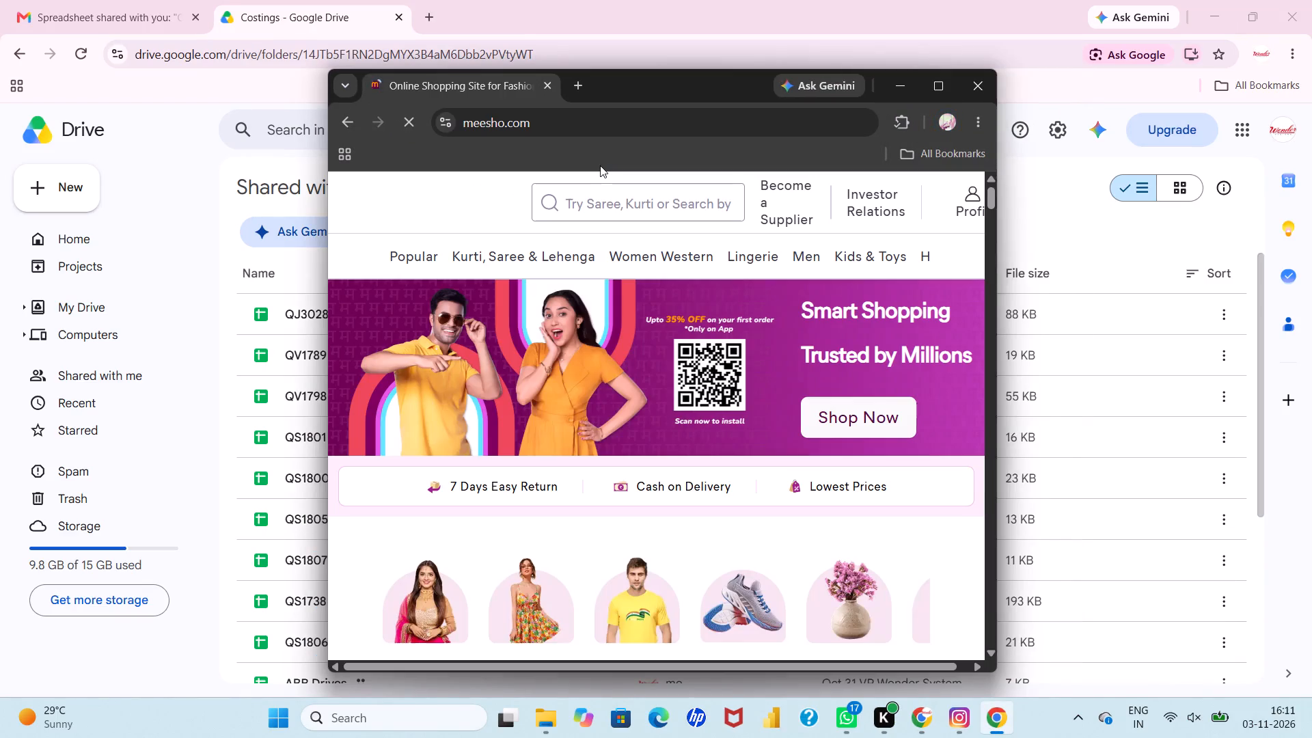
click(623, 210)
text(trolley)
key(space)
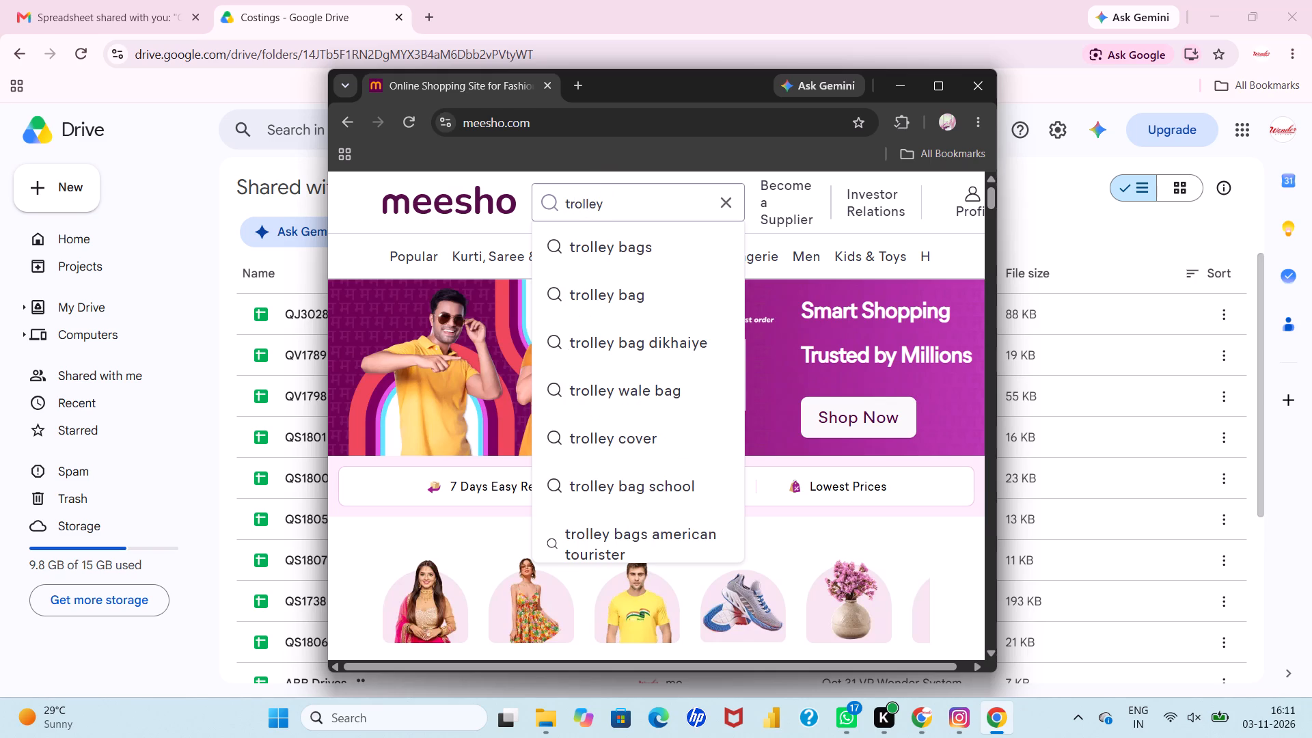
click(631, 303)
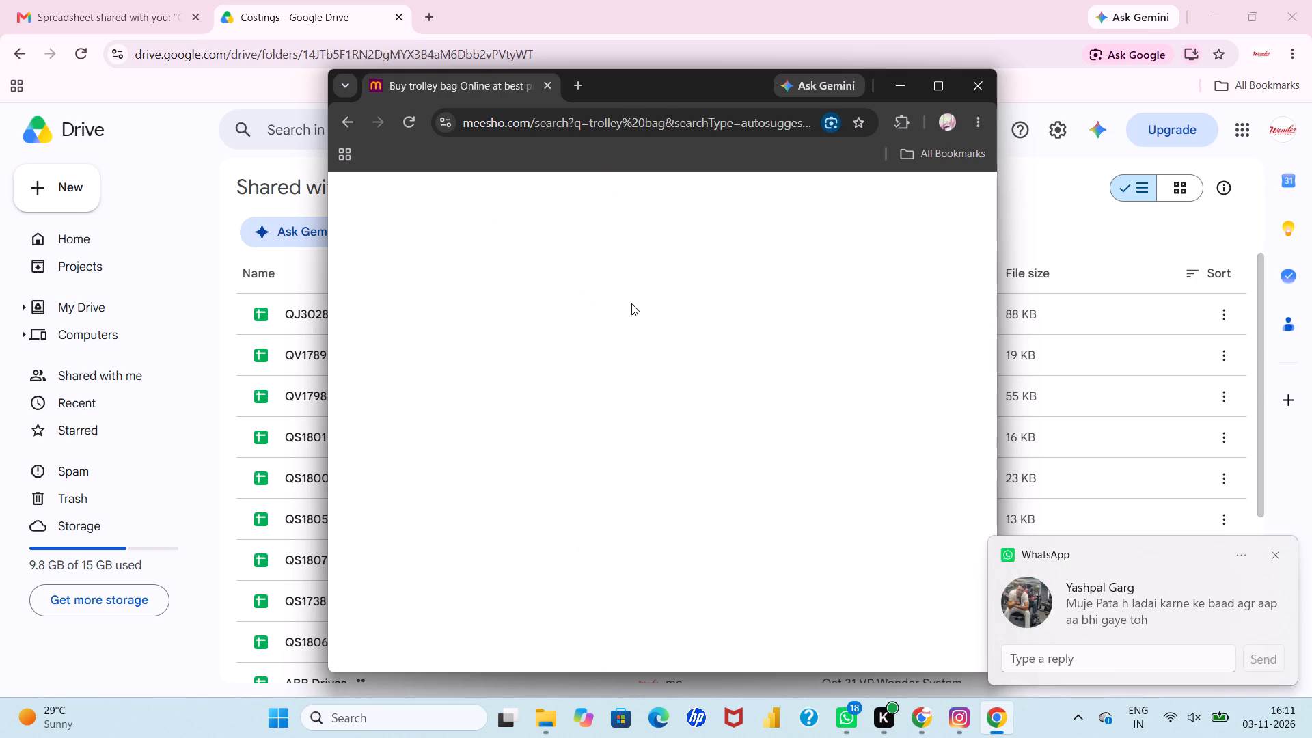
Look through the trolley bags and prices in the Meesho results, and return to the Costings folder in Google Drive.
scroll(646, 396, down, 4)
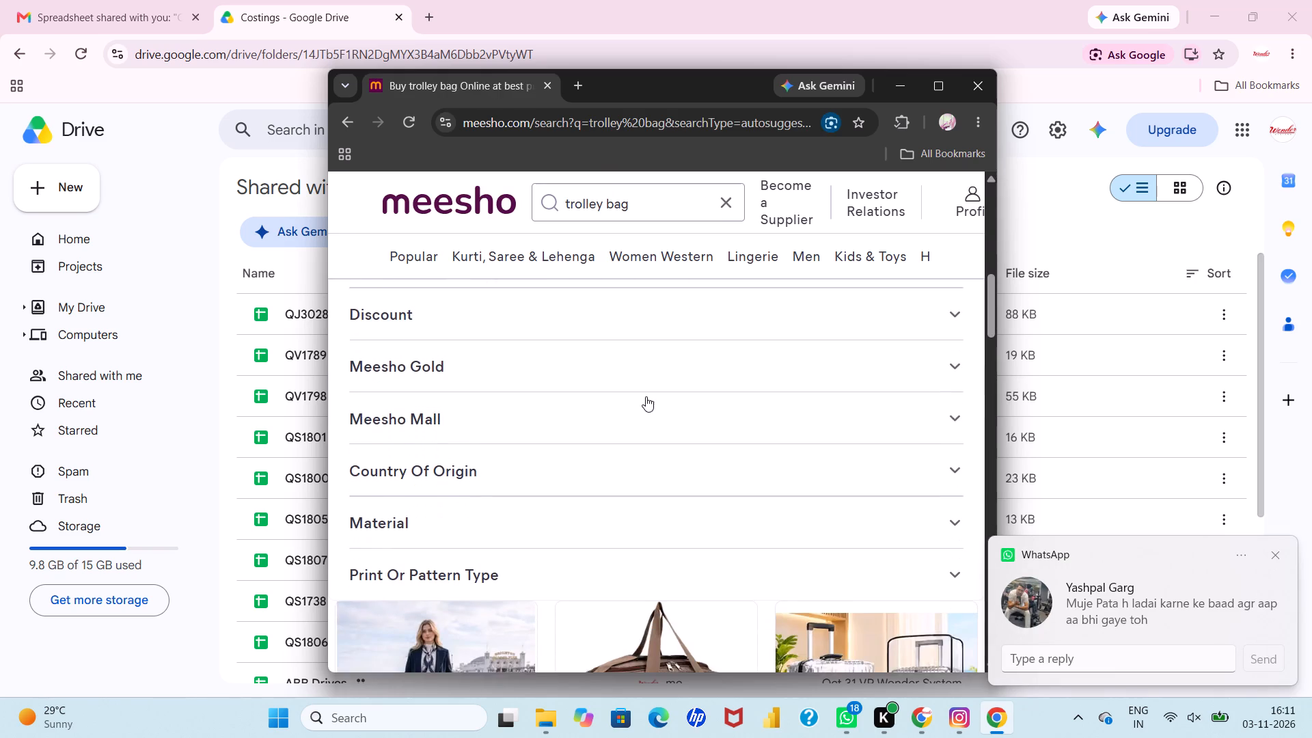
scroll(646, 396, down, 1)
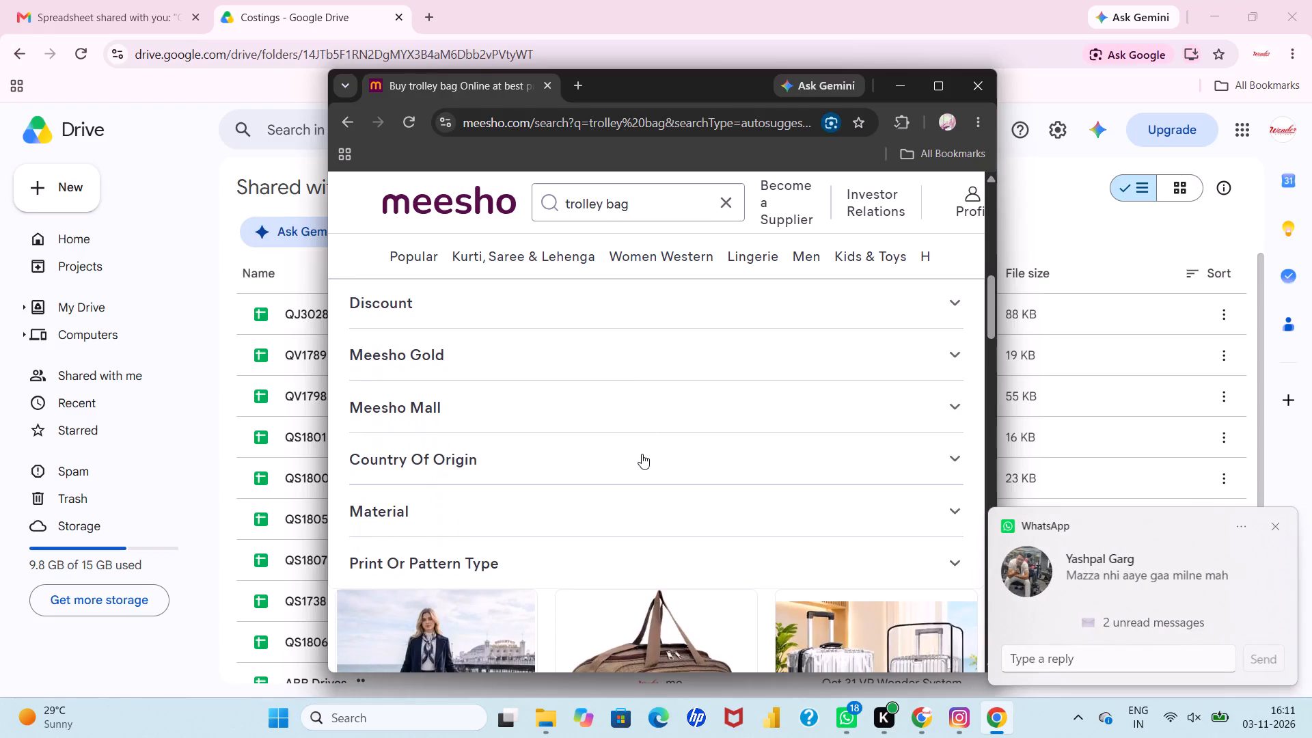
scroll(642, 454, down, 1)
scroll(688, 539, down, 2)
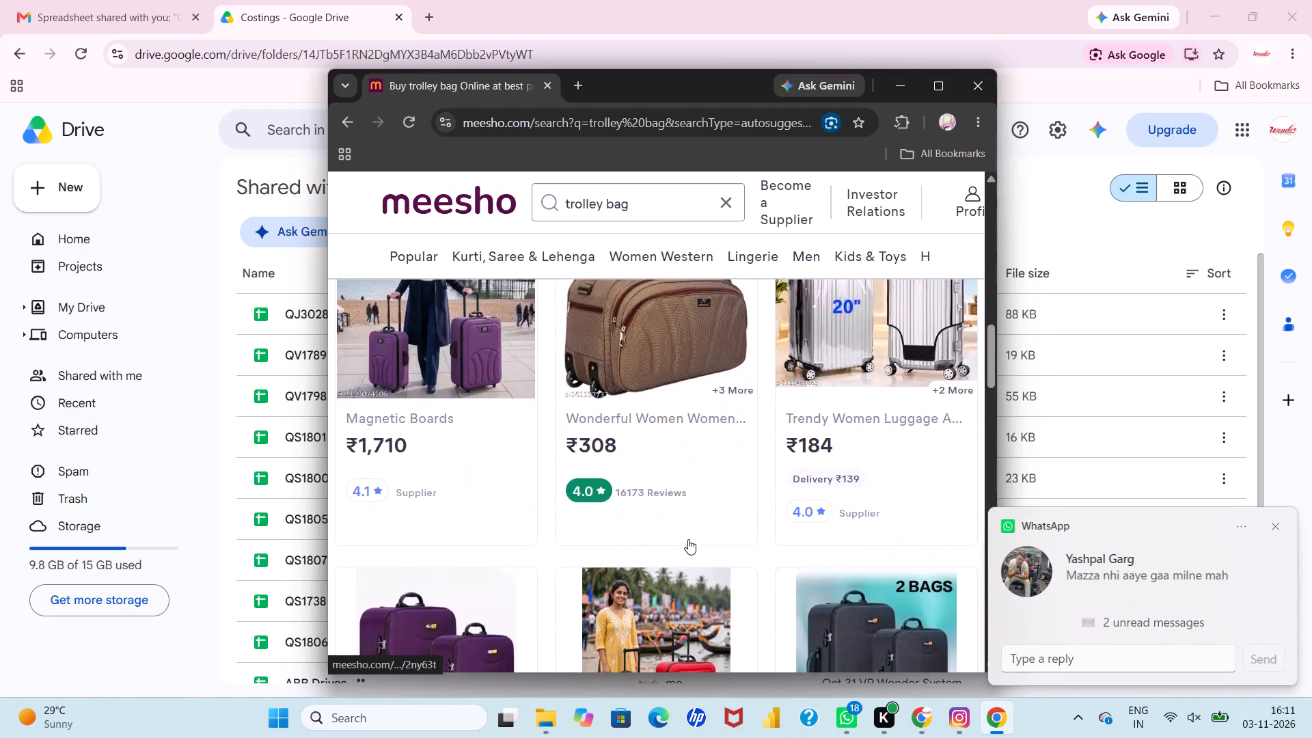
scroll(688, 539, down, 1)
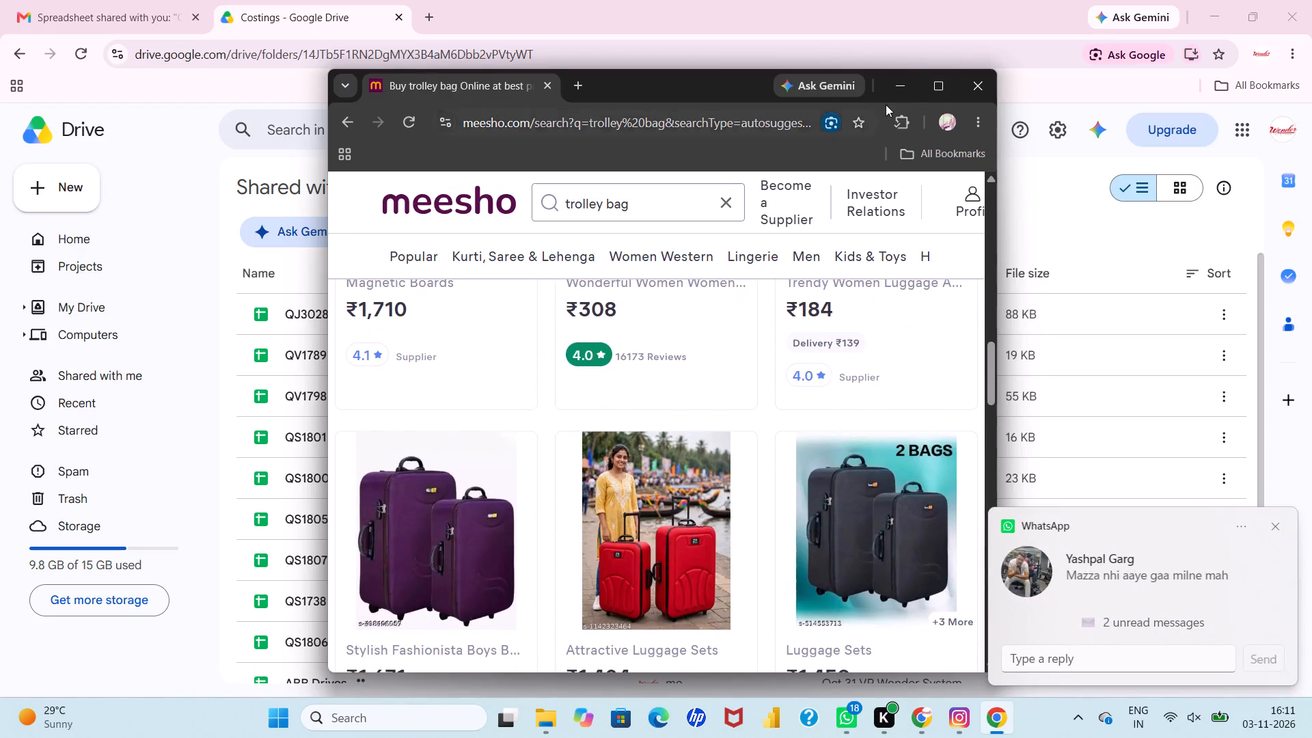
click(901, 85)
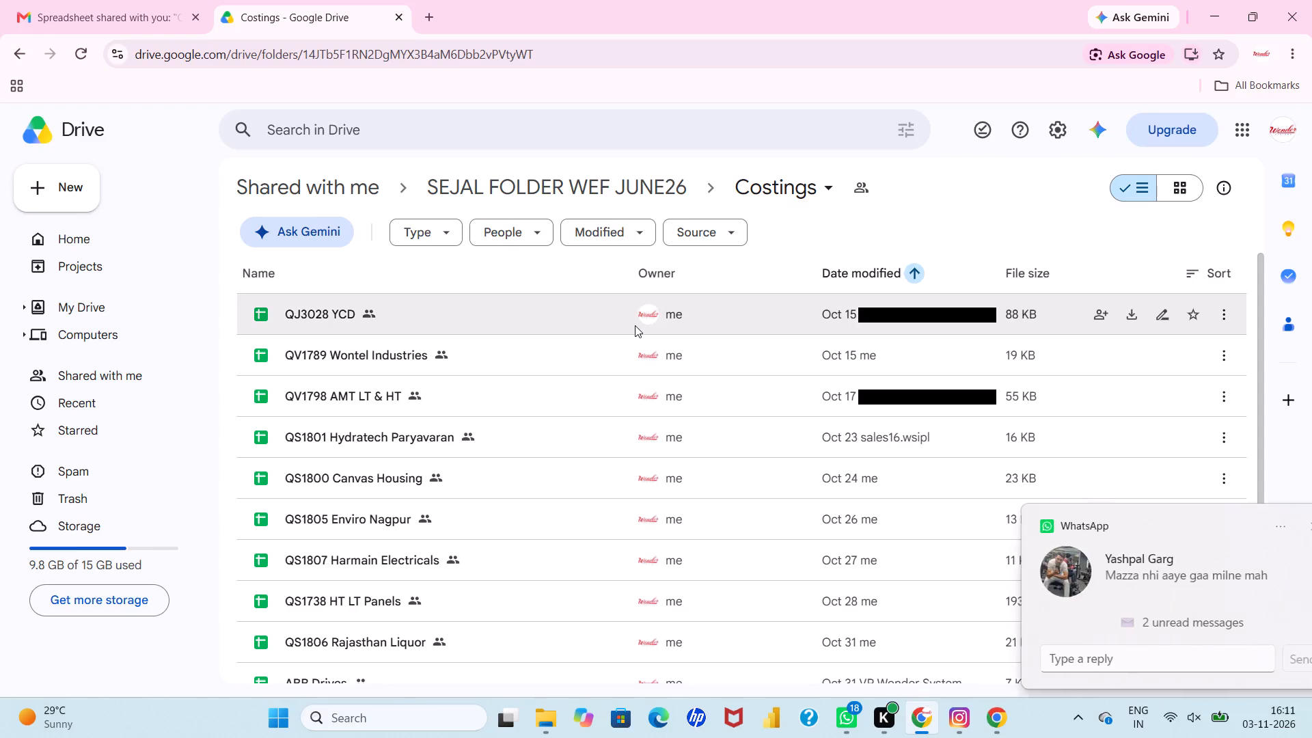
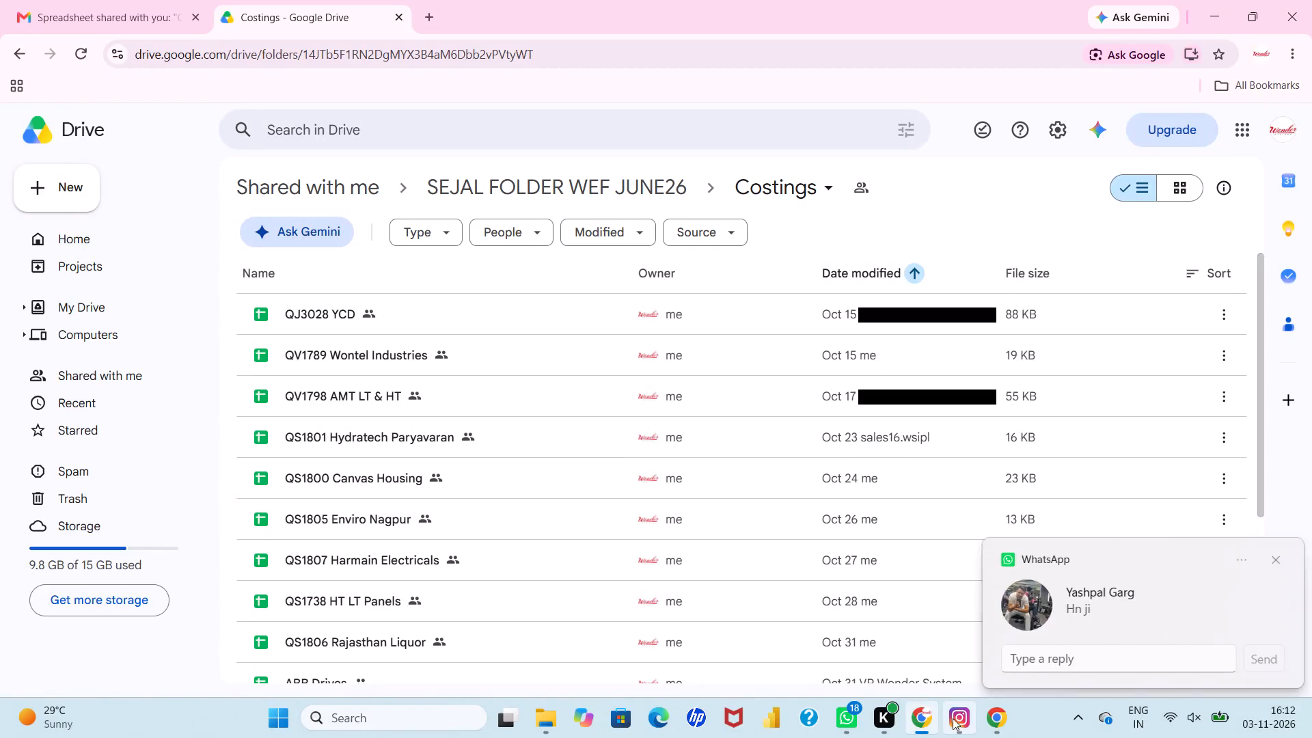
Switch to the Meesho browser window and browse the "trolley bag" search results for bags and their prices.
click(987, 713)
click(987, 713)
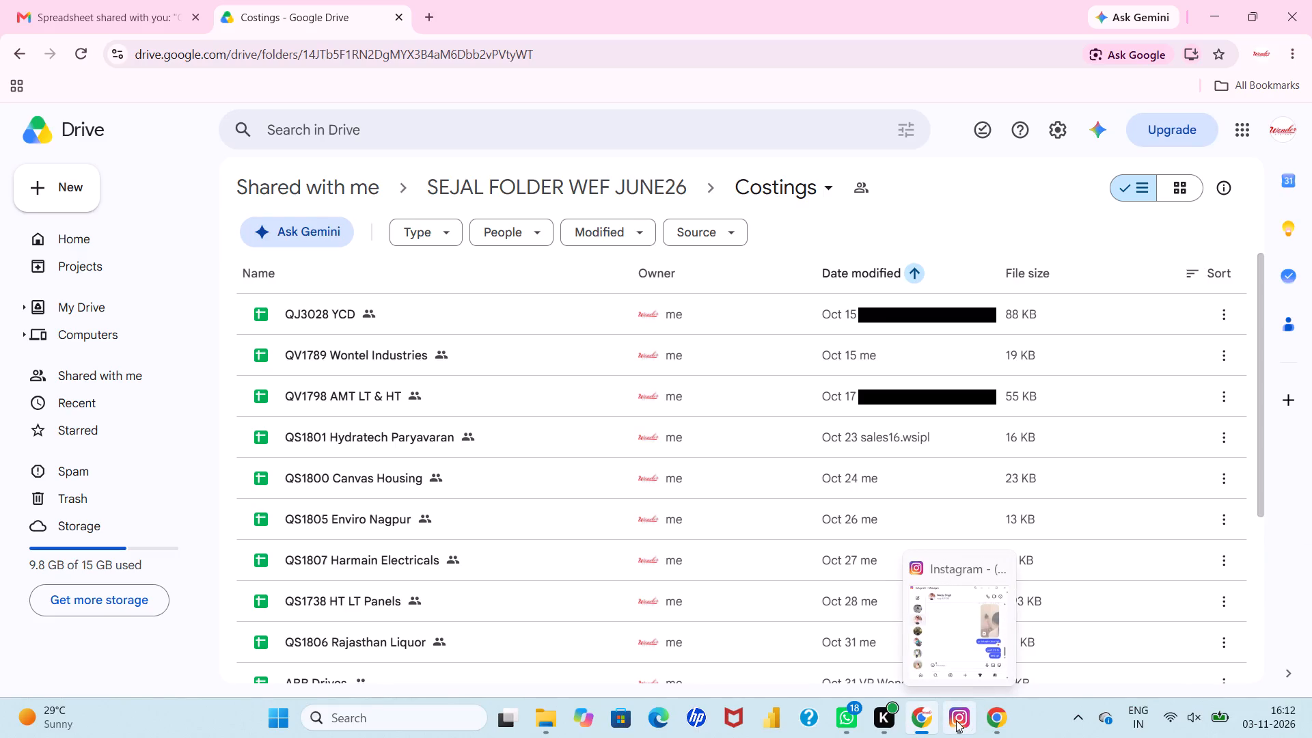
click(992, 719)
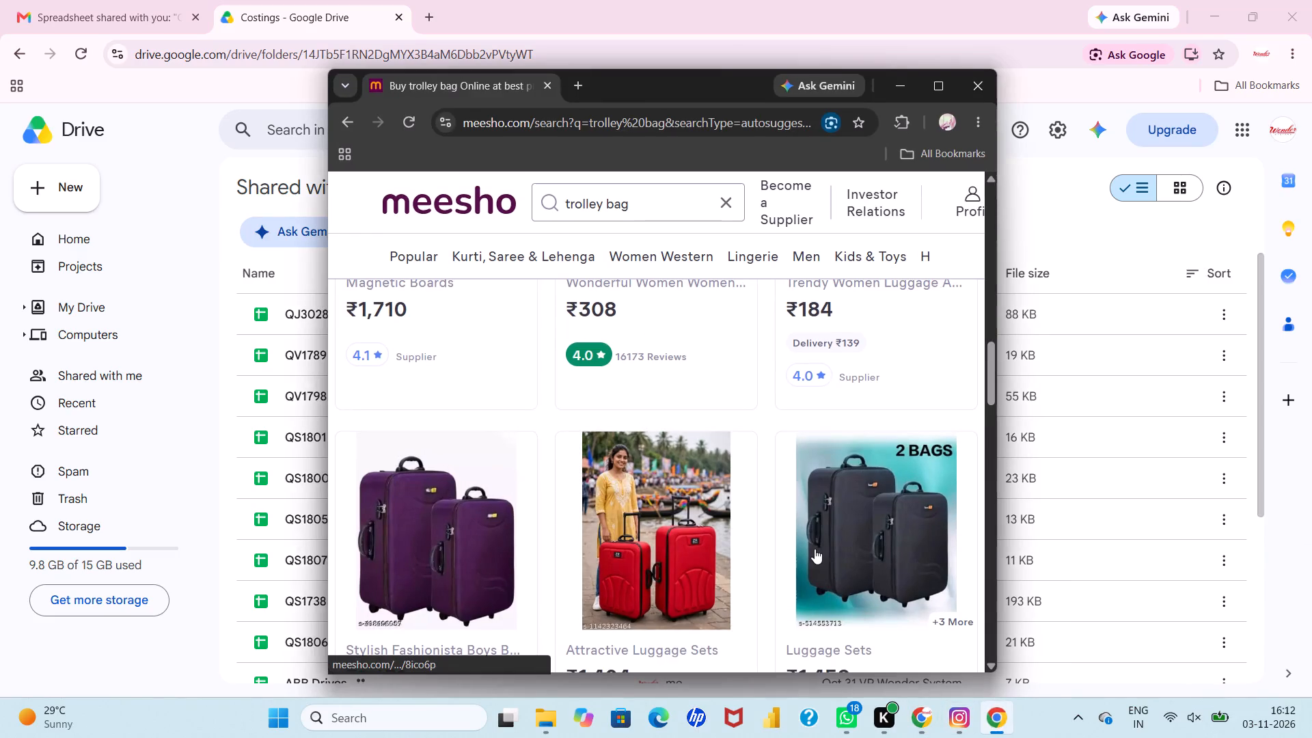
scroll(815, 549, down, 3)
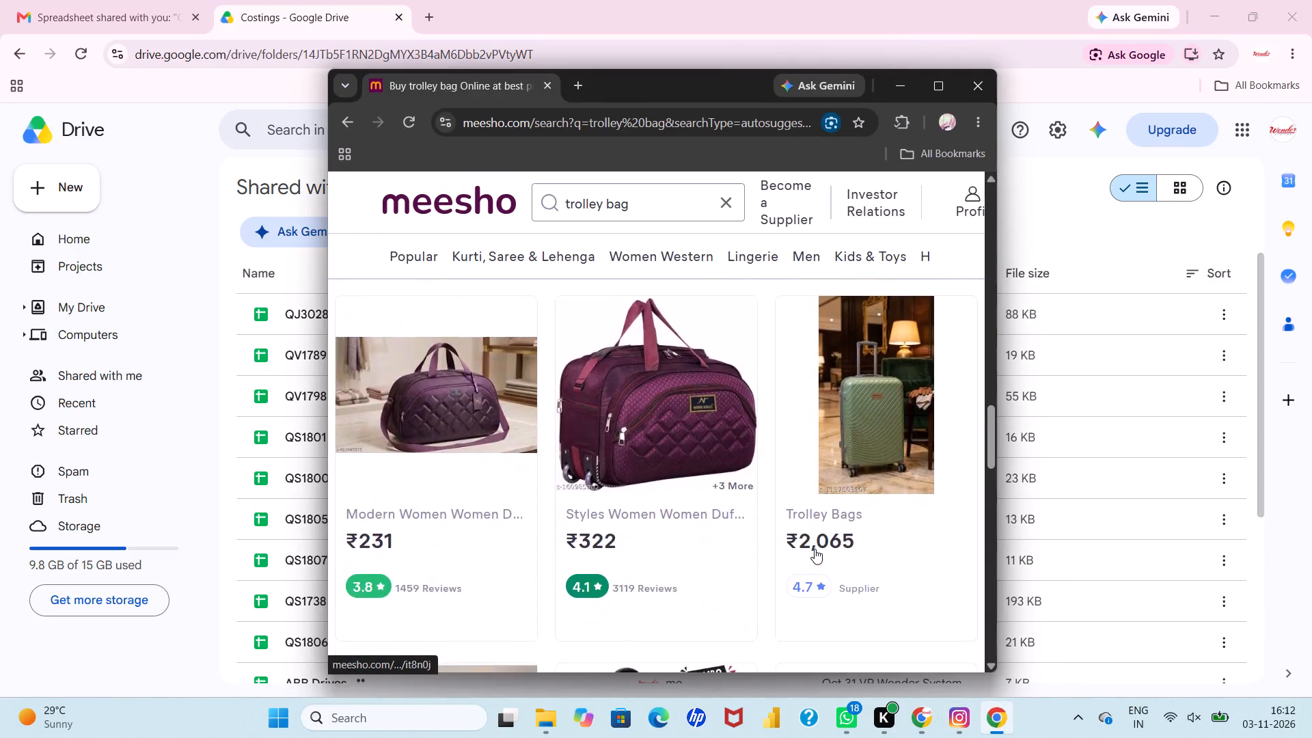
scroll(815, 549, down, 2)
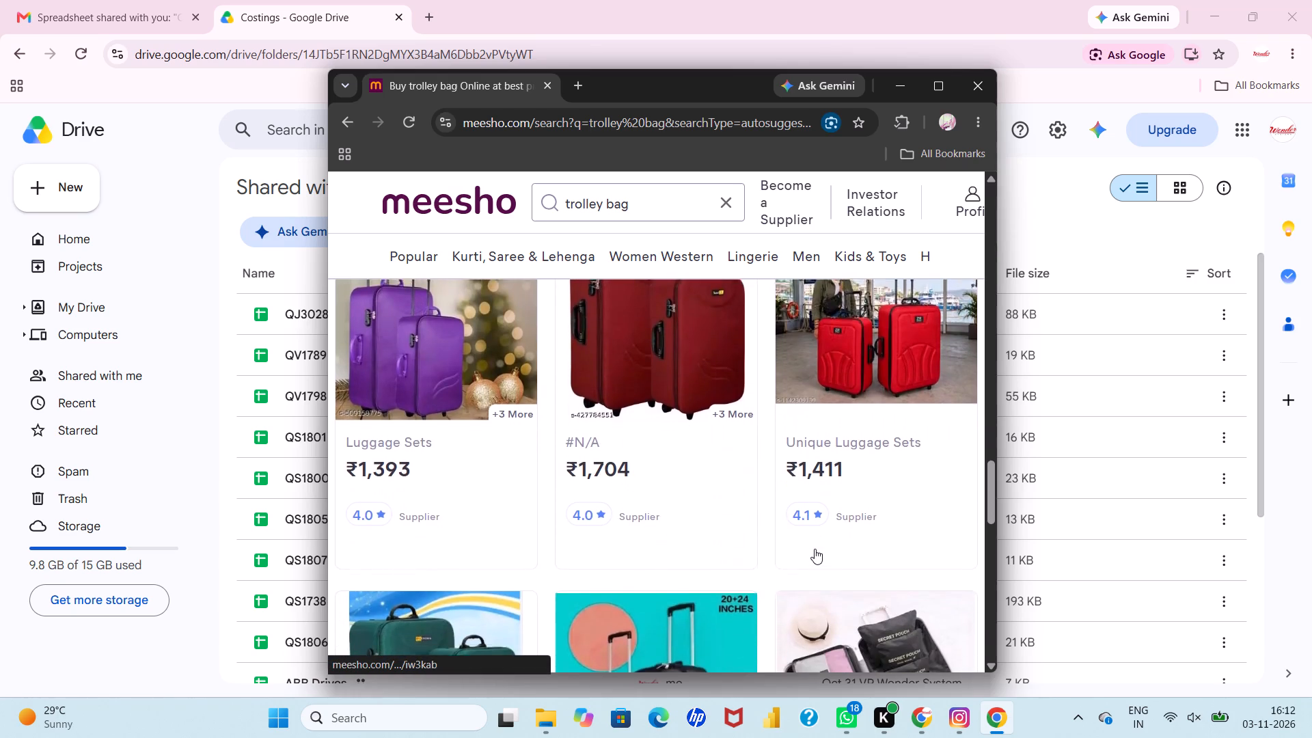
scroll(815, 549, down, 1)
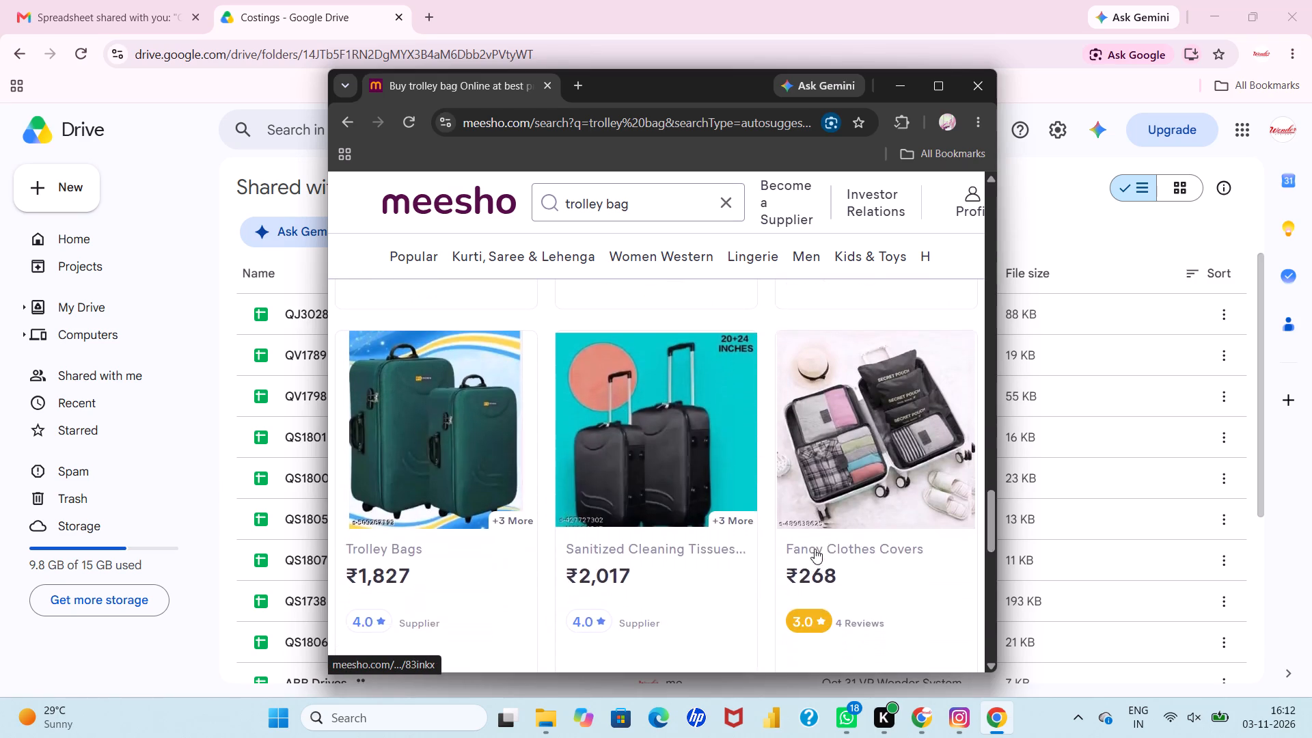
scroll(815, 549, down, 3)
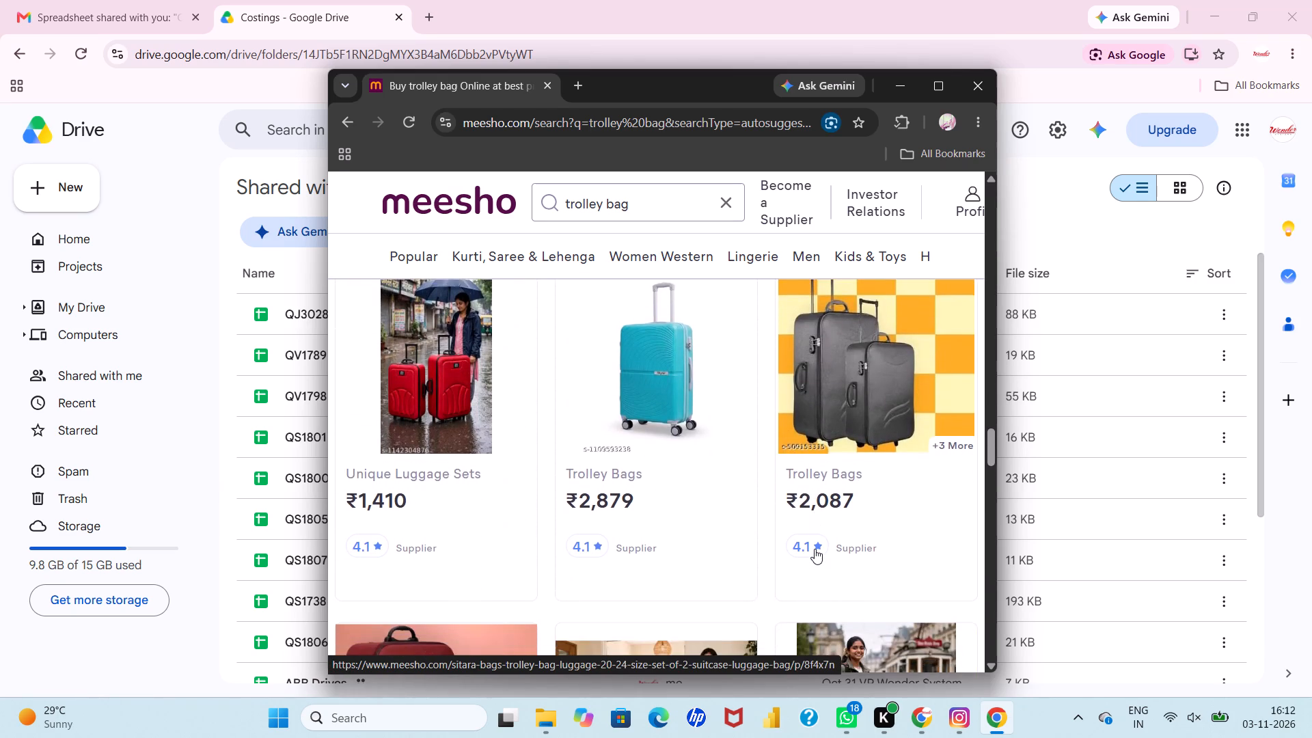
scroll(695, 465, down, 1)
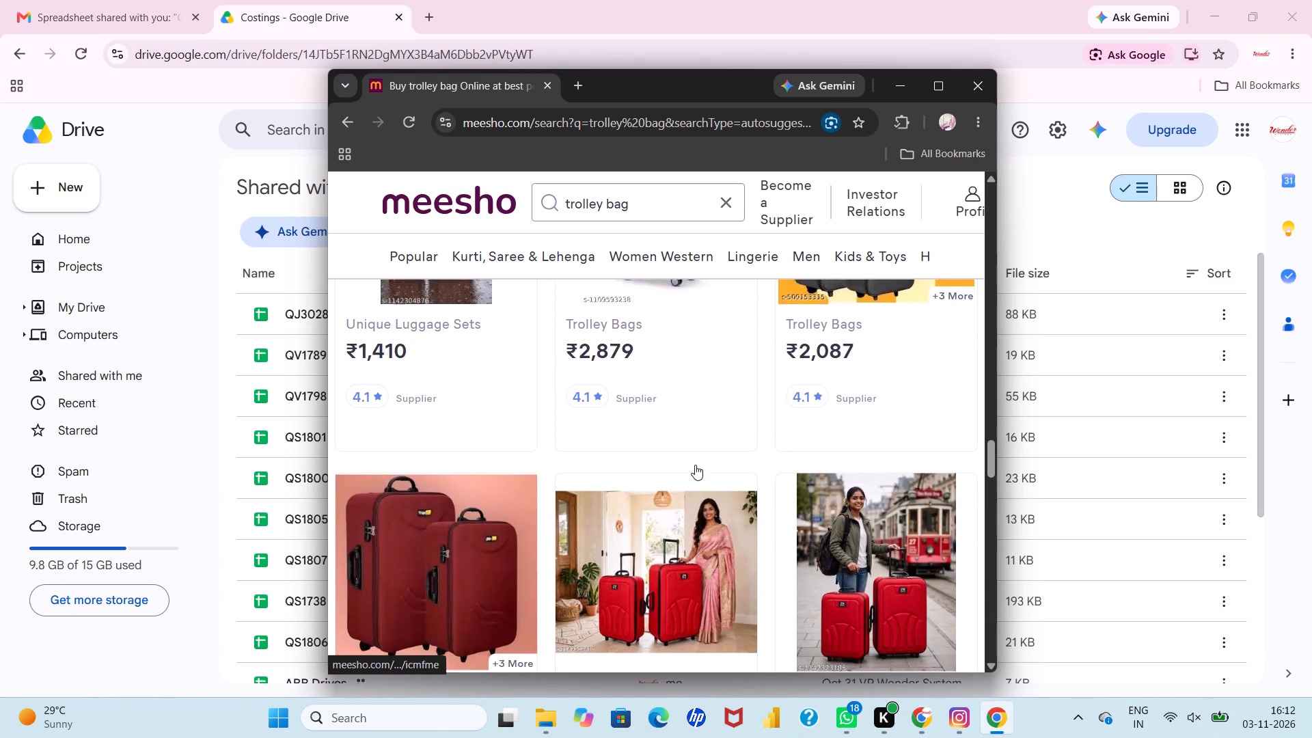
Browse the Meesho search results for trolley bags, comparing the designs, prices and ratings of the listed luggage.
scroll(695, 465, down, 3)
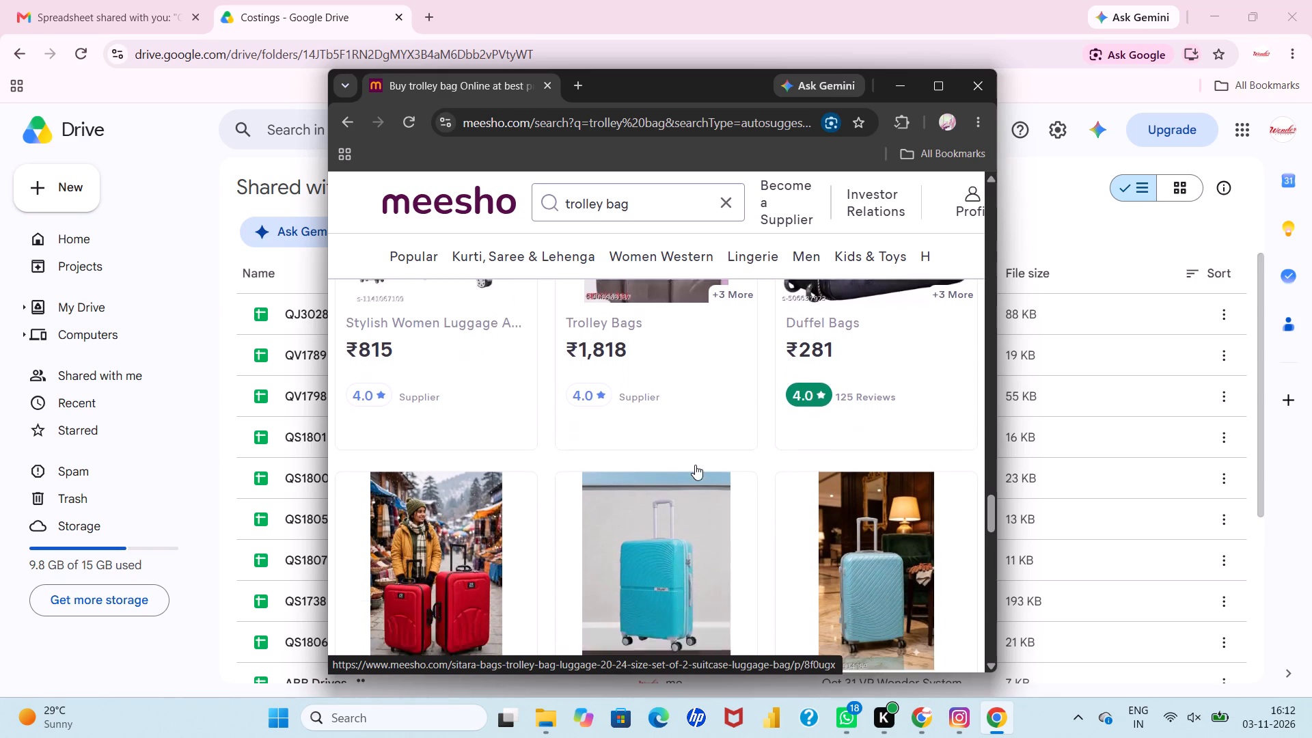
scroll(695, 465, up, 2)
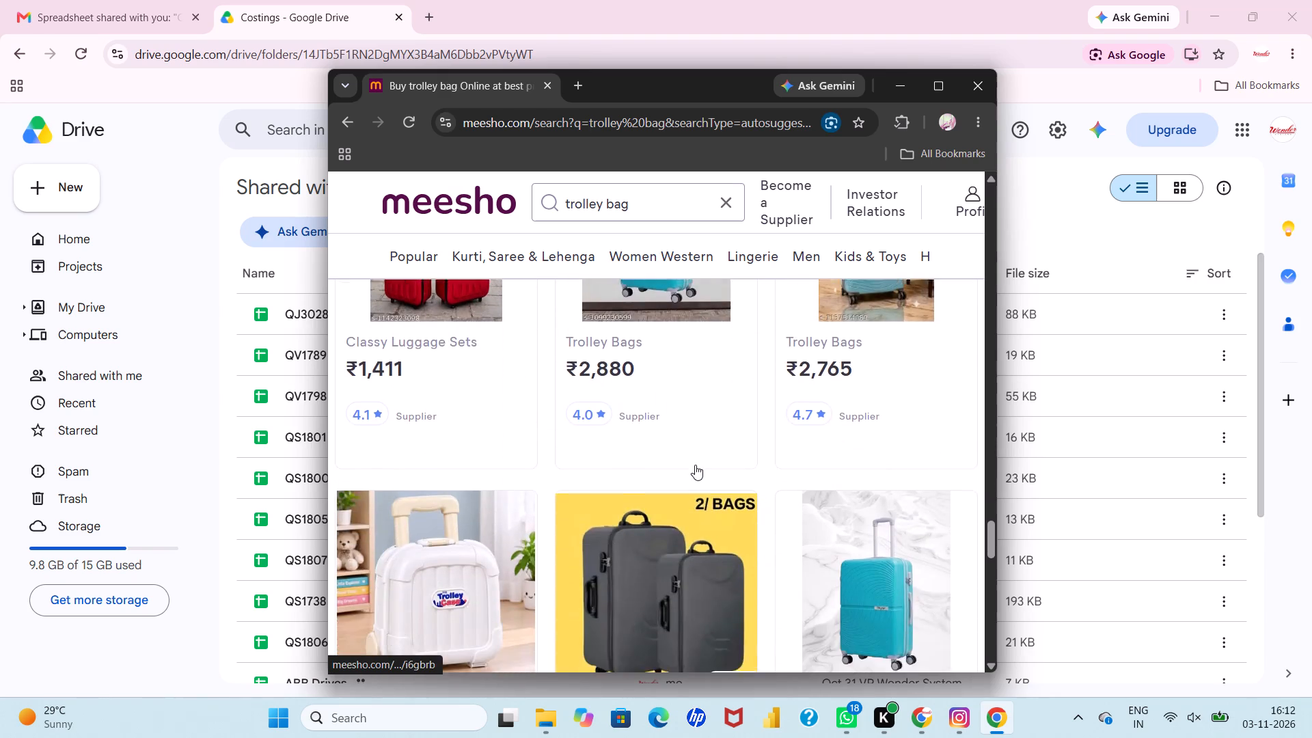
scroll(695, 465, up, 1)
scroll(695, 465, down, 2)
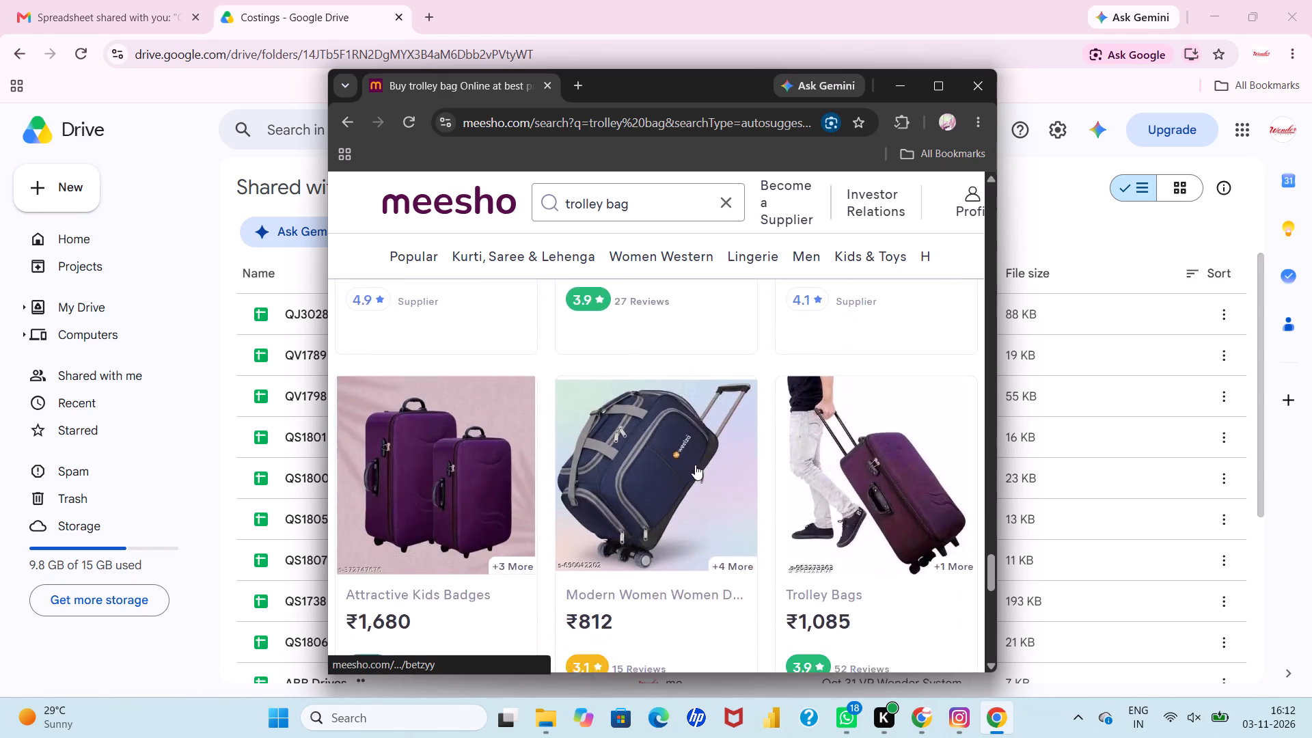
Examine further trolley bag listings in the Meesho search results, comparing their designs, set sizes, prices and ratings.
scroll(695, 465, down, 2)
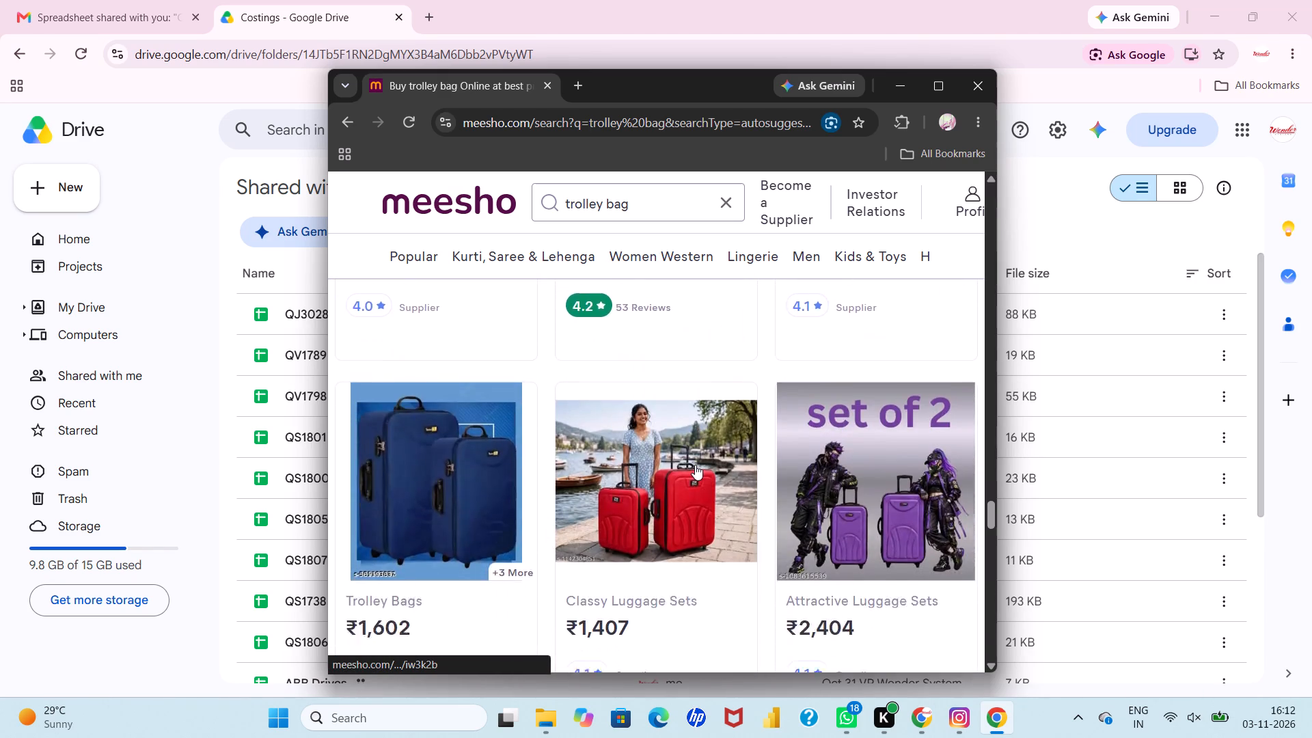
scroll(695, 465, down, 4)
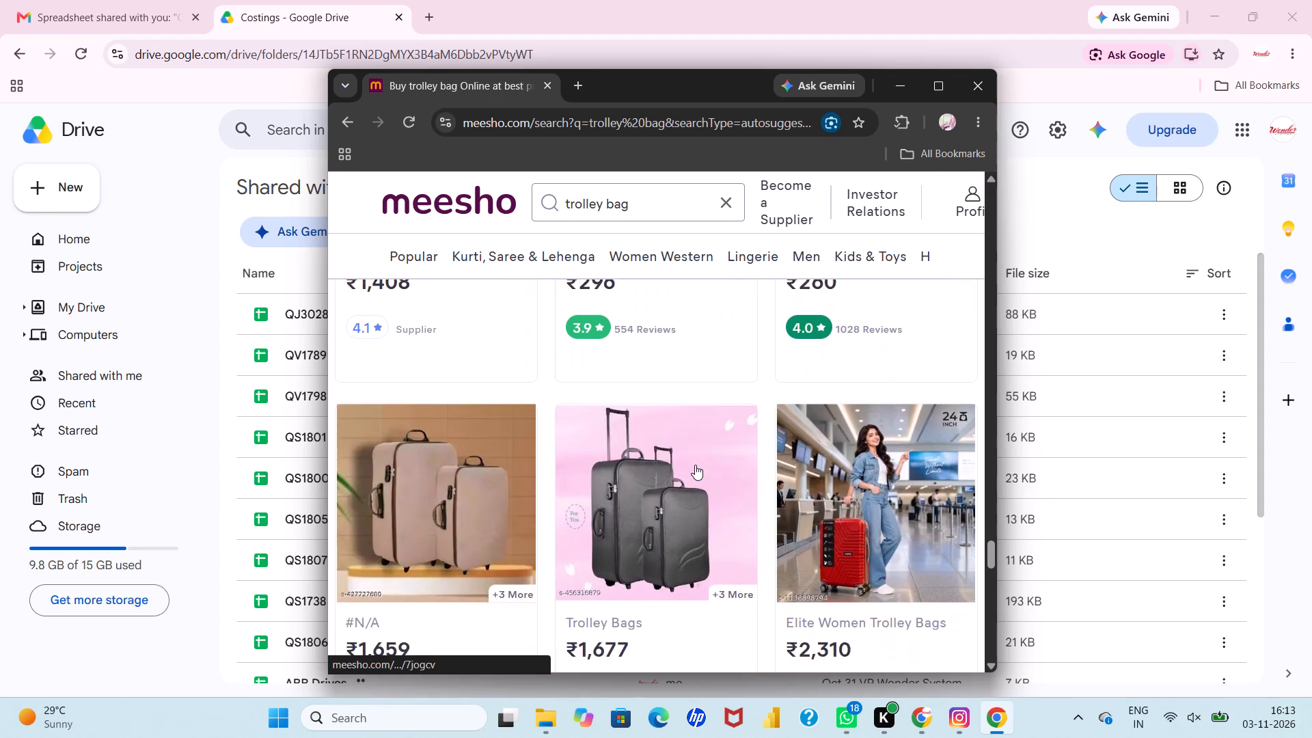
scroll(695, 465, down, 3)
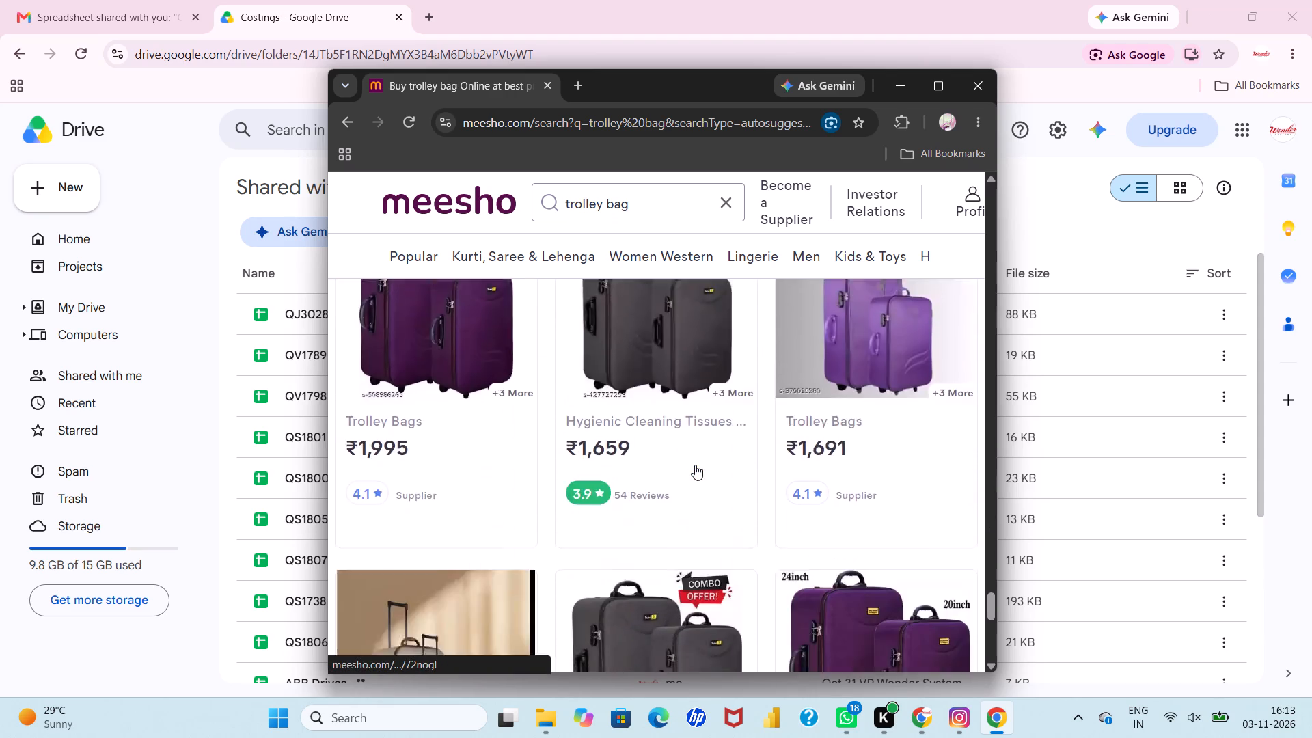
scroll(695, 465, down, 2)
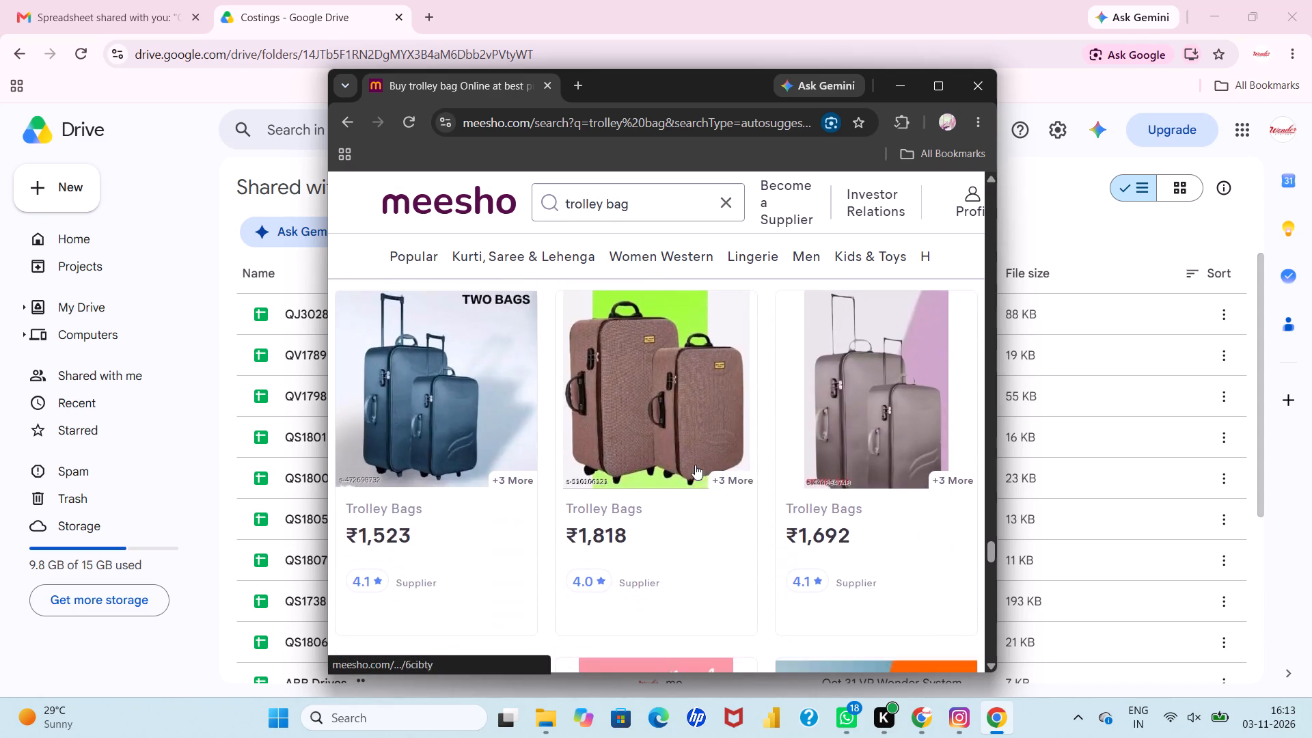
scroll(695, 465, down, 4)
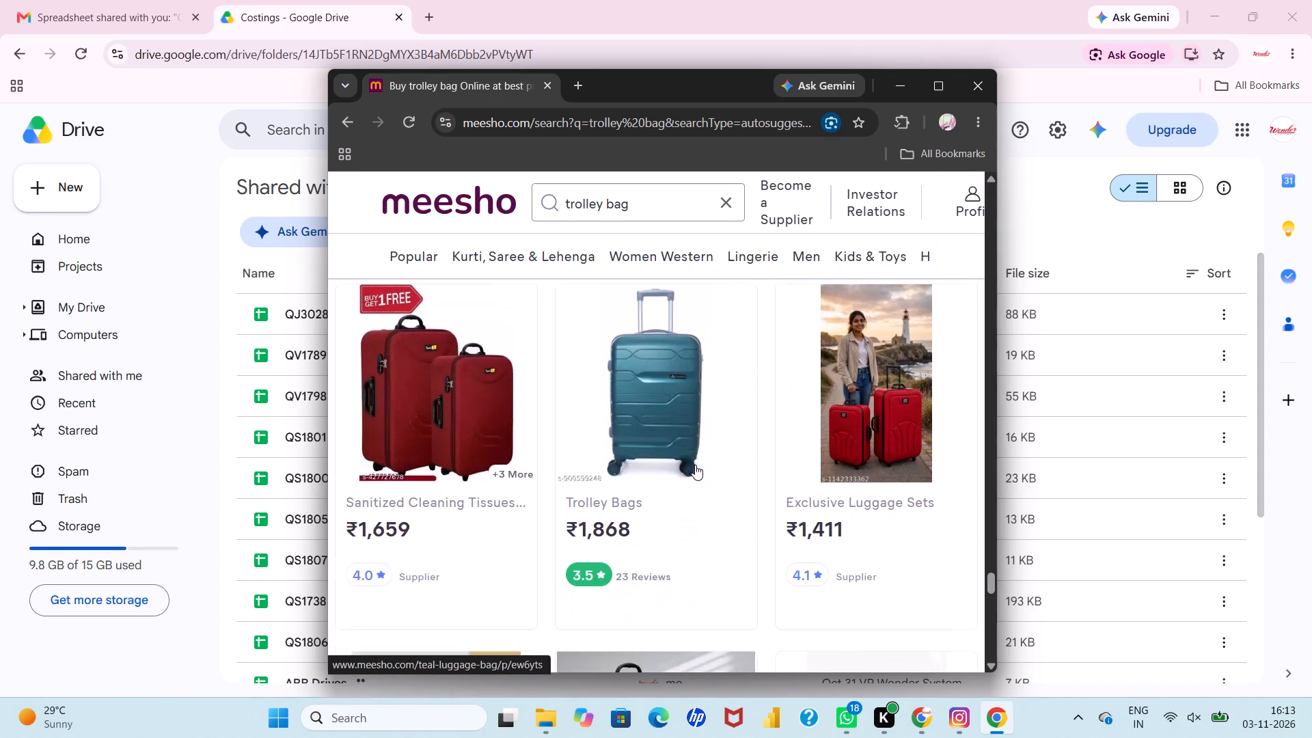
scroll(695, 465, down, 3)
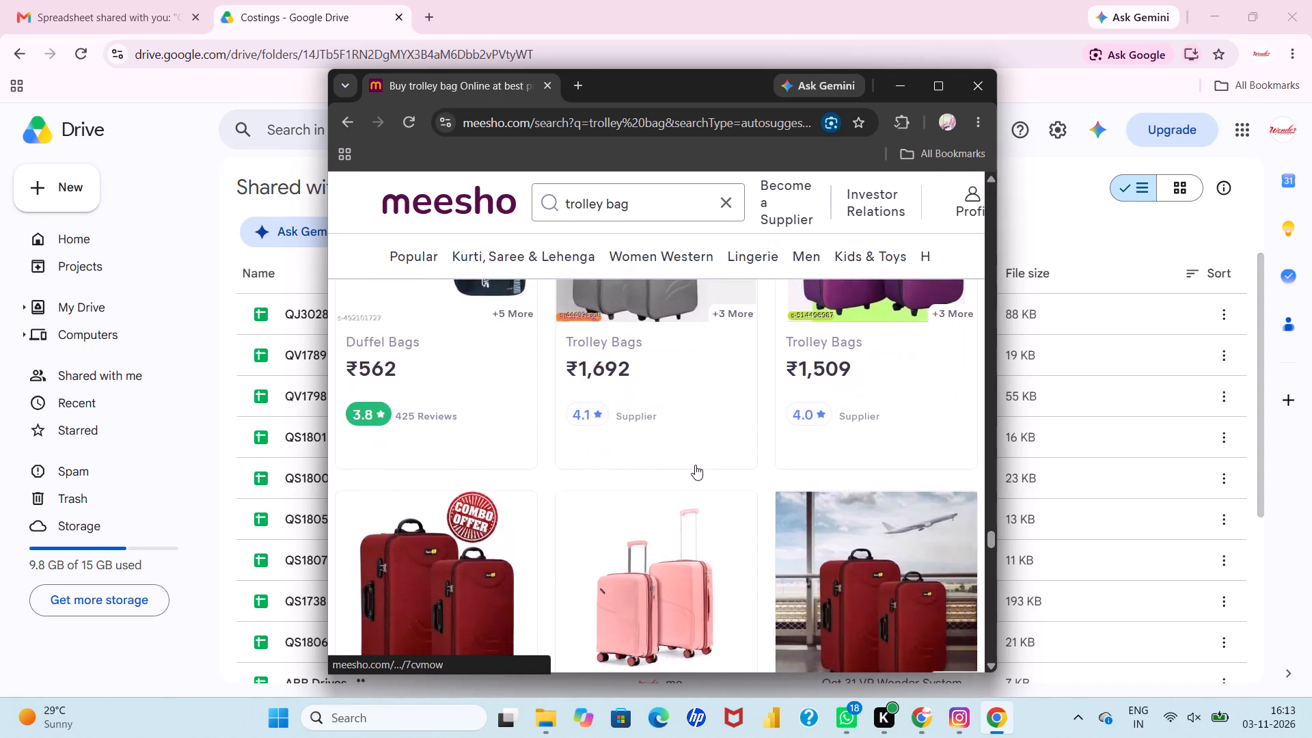
scroll(695, 465, down, 1)
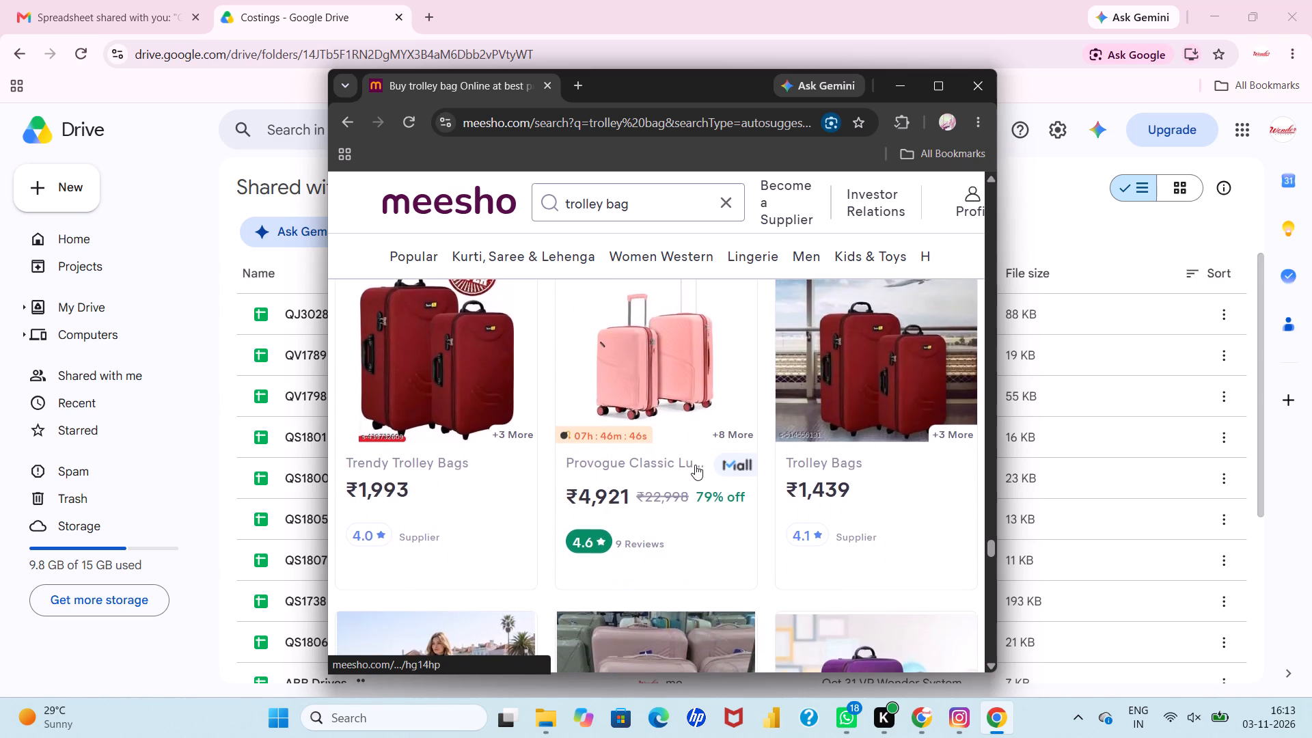
scroll(695, 465, down, 2)
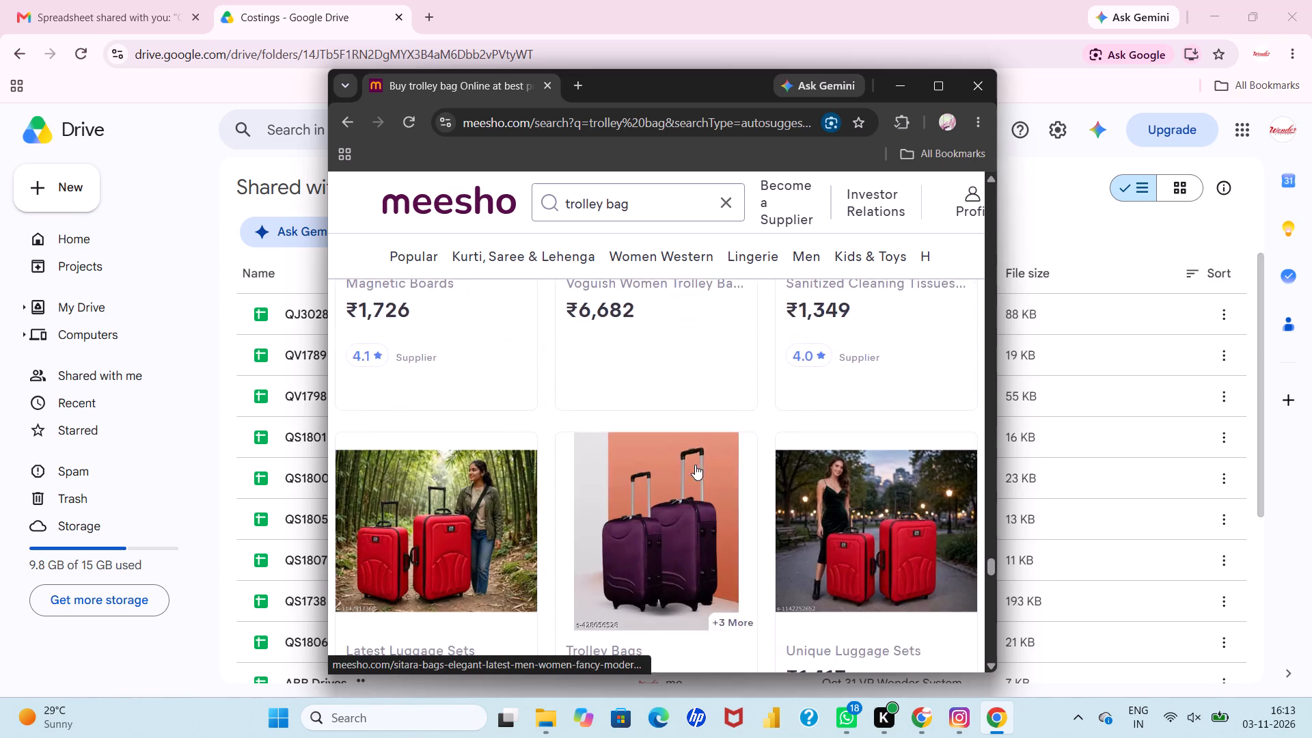
scroll(695, 465, down, 2)
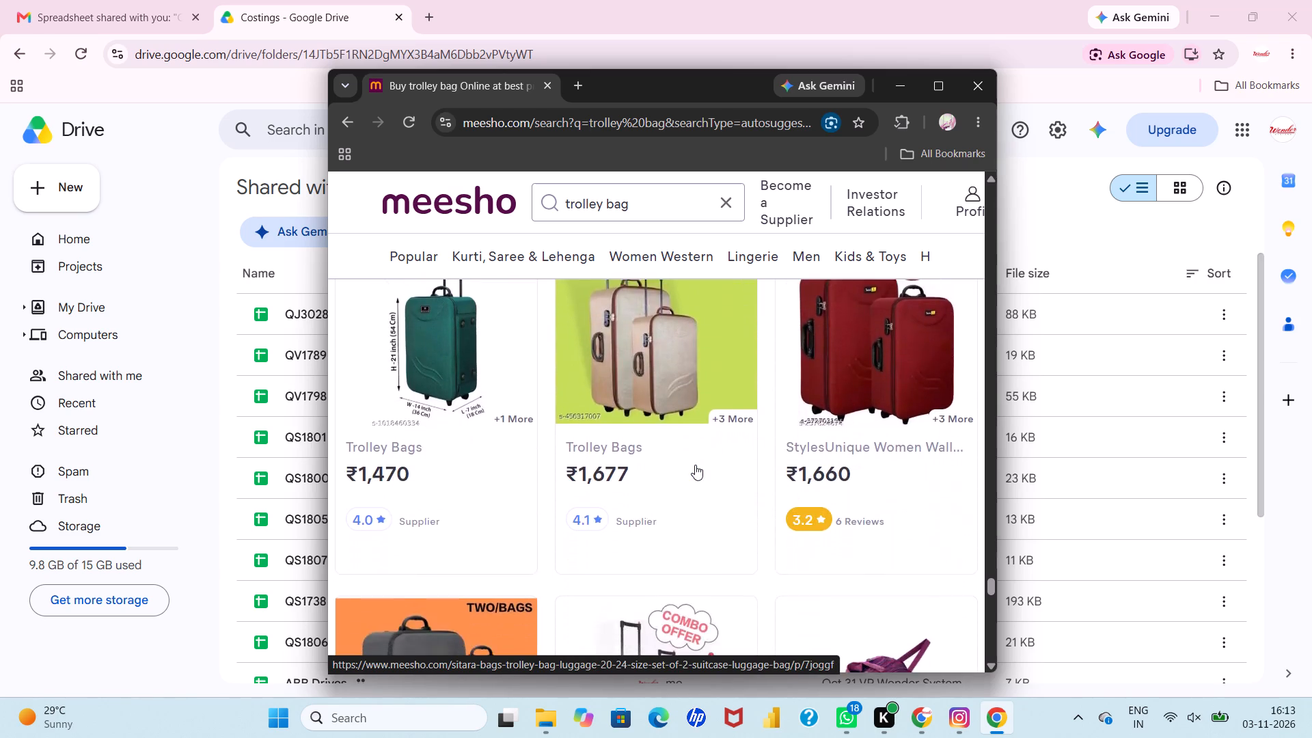
scroll(695, 465, down, 4)
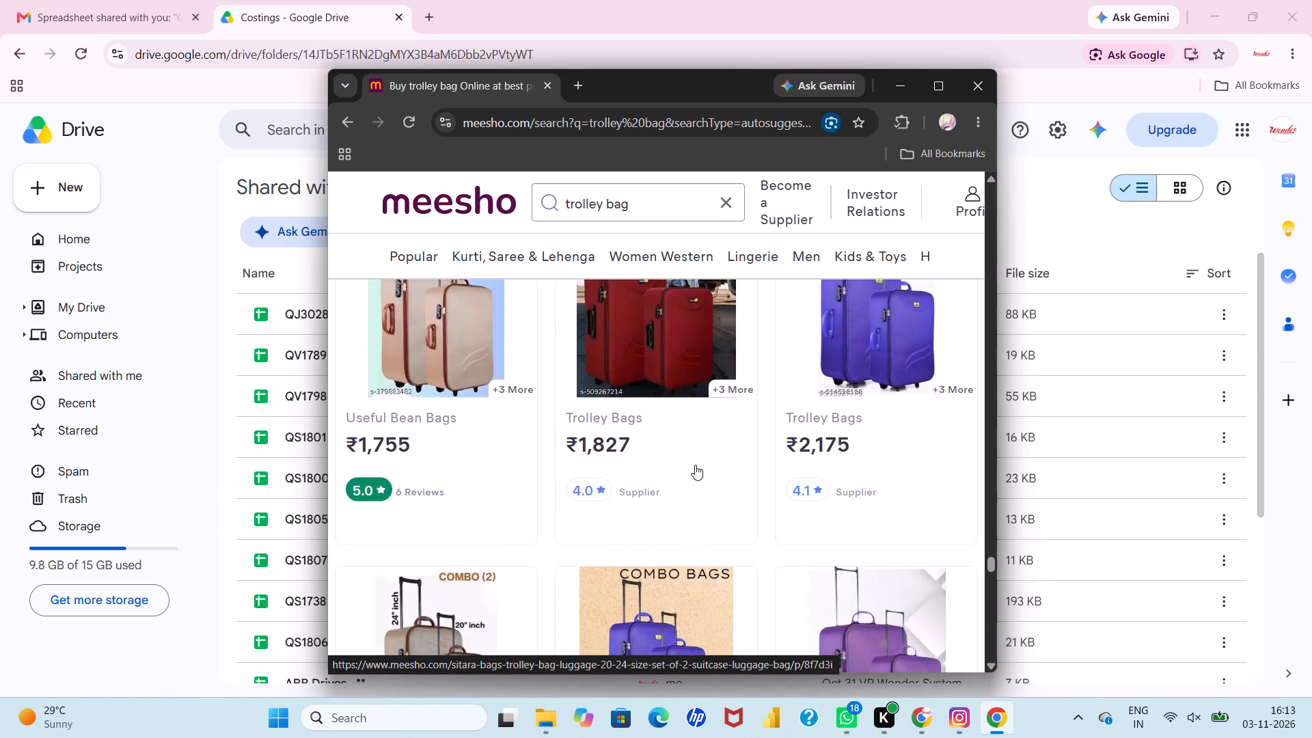
scroll(695, 465, down, 4)
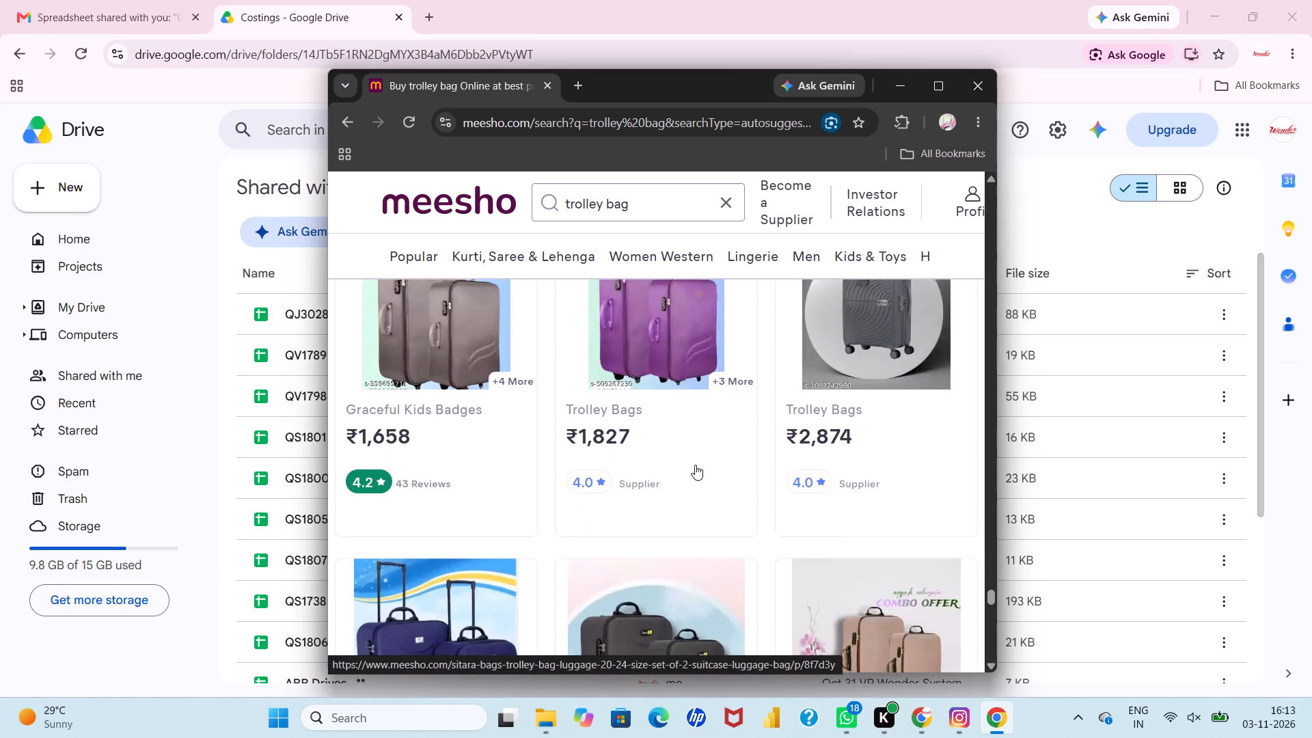
scroll(695, 465, down, 2)
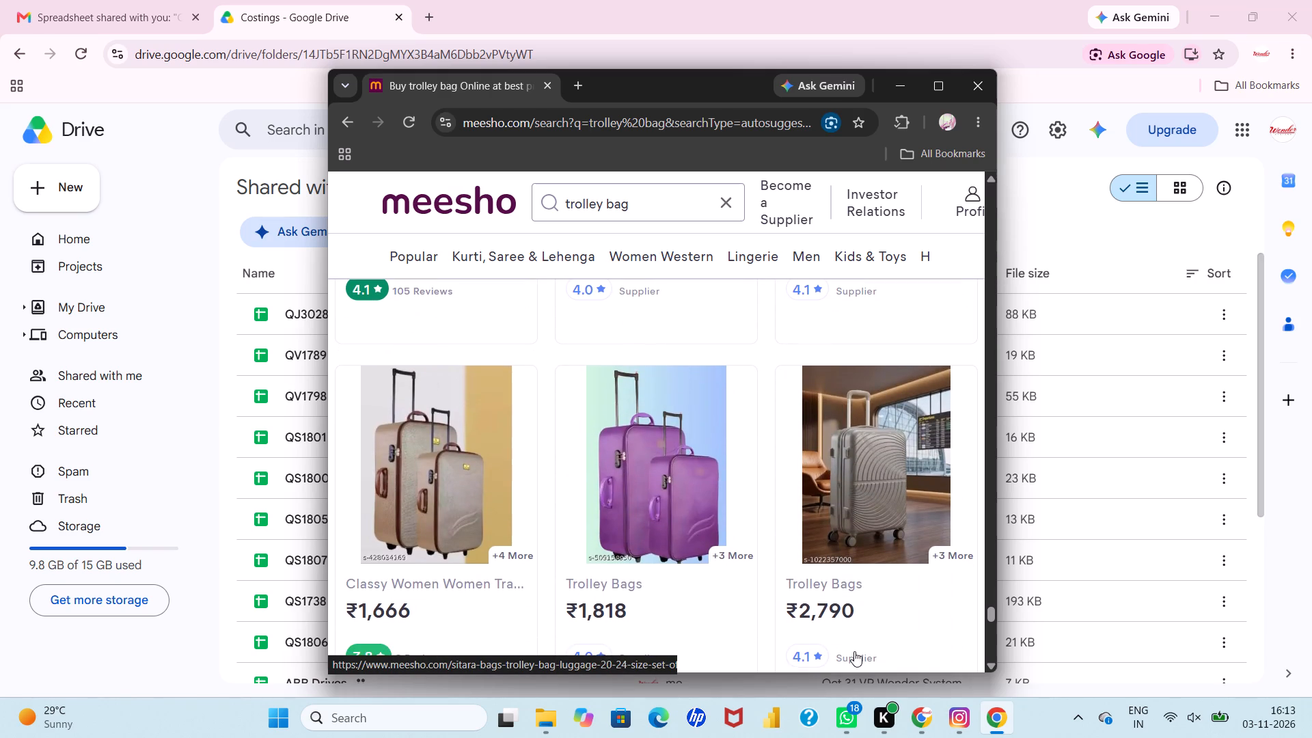
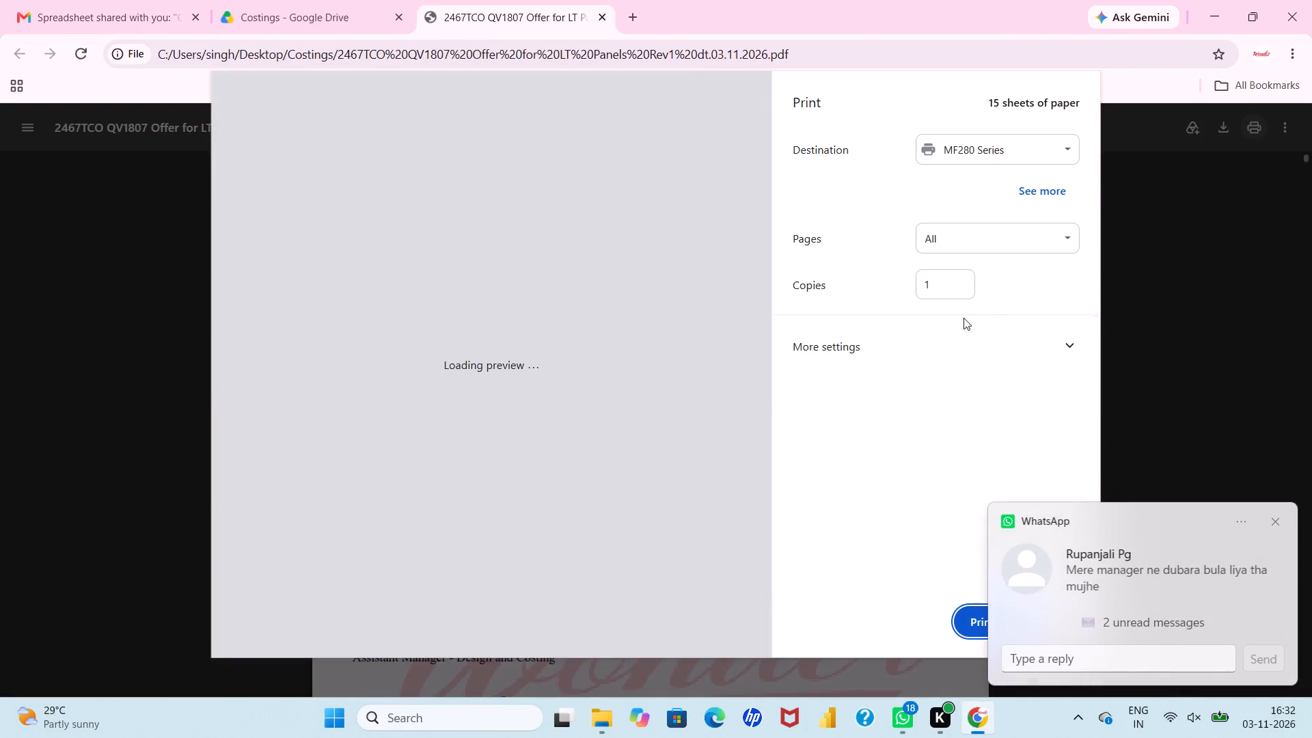
Check the print preview and print one copy of all pages of the QV1807 LT Panels Rev1 offer on the MF280 Series printer.
scroll(675, 432, down, 7)
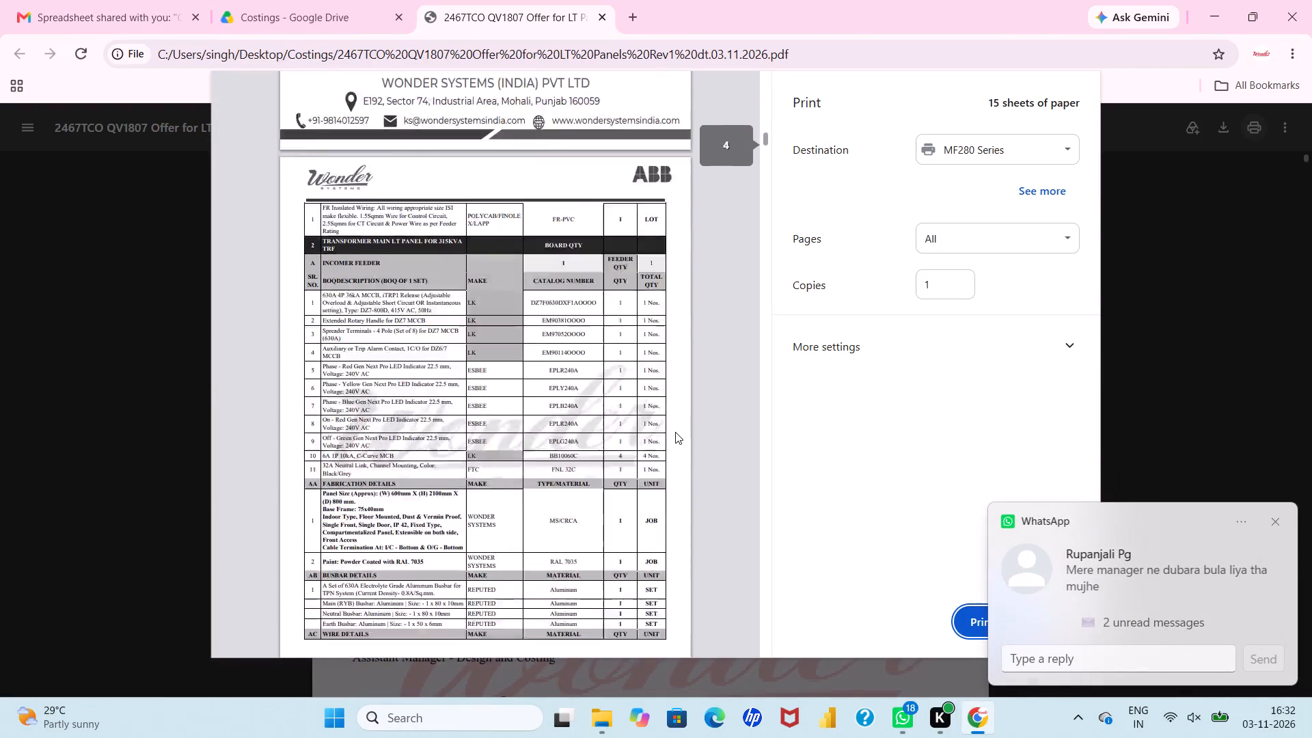
scroll(675, 432, down, 7)
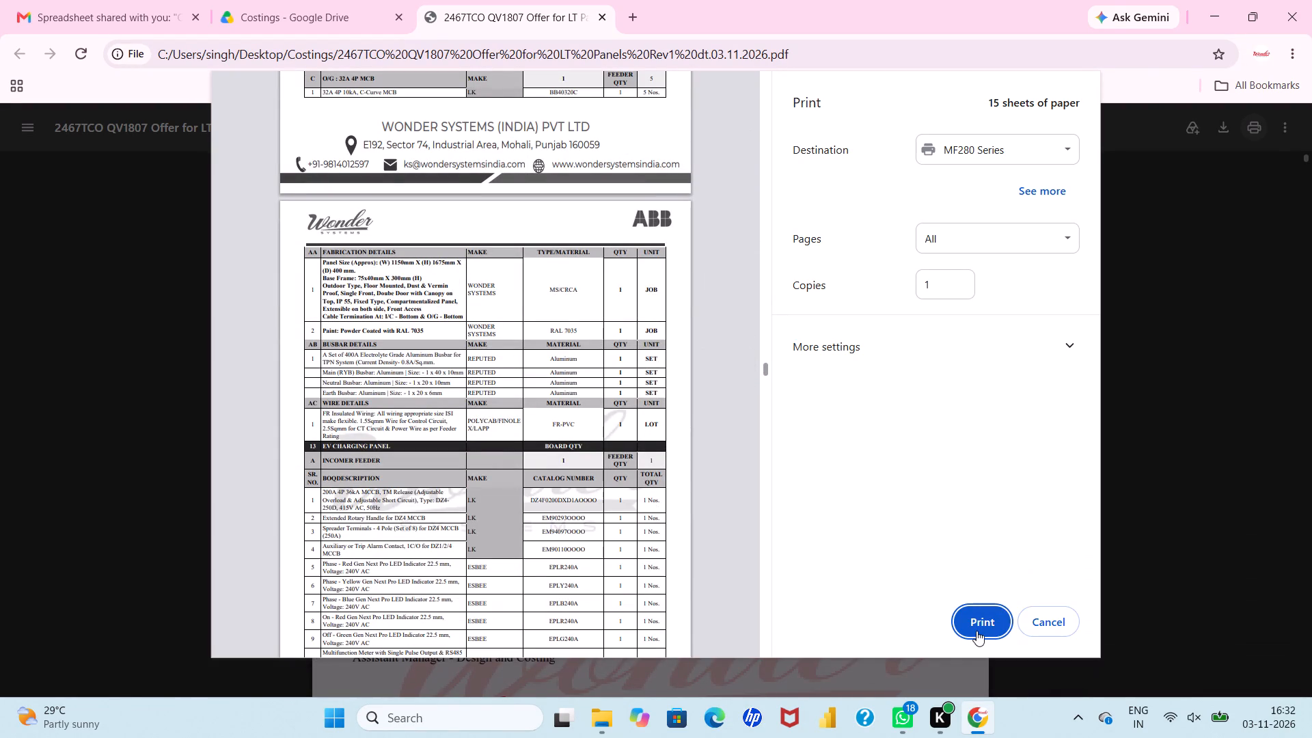
click(976, 631)
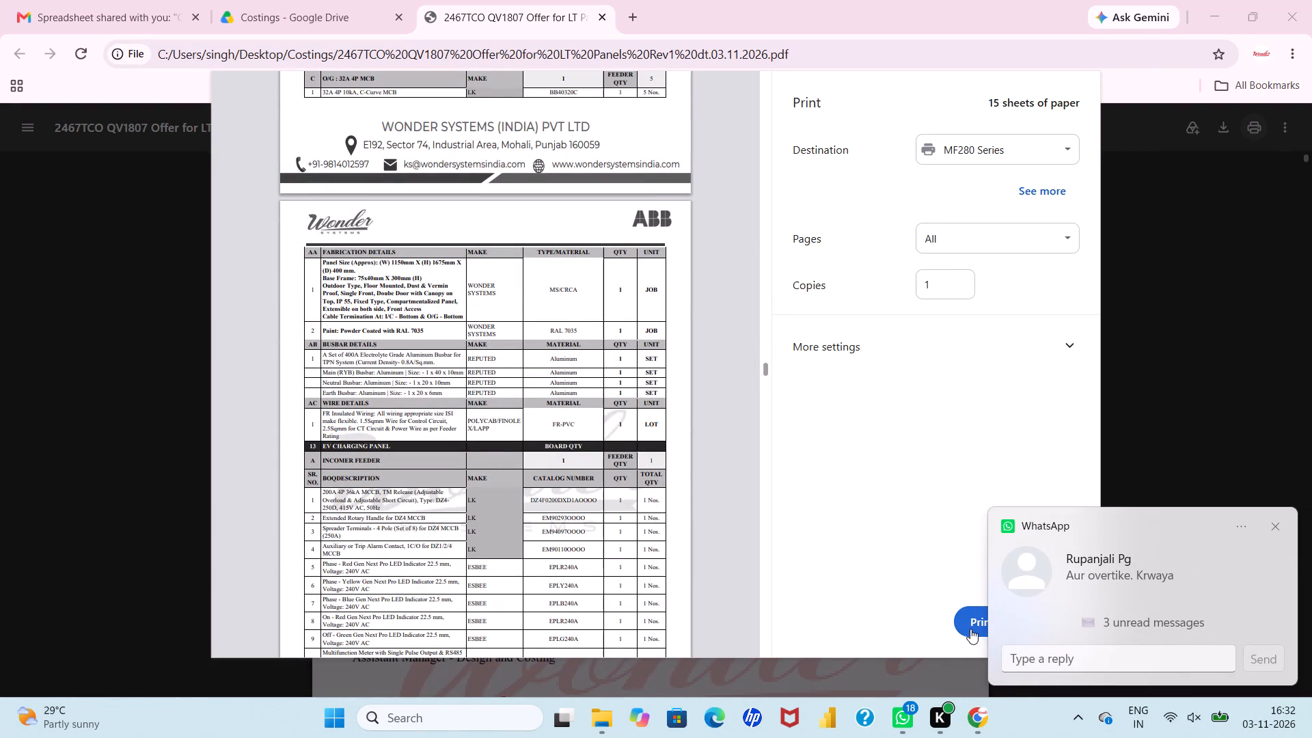
click(970, 629)
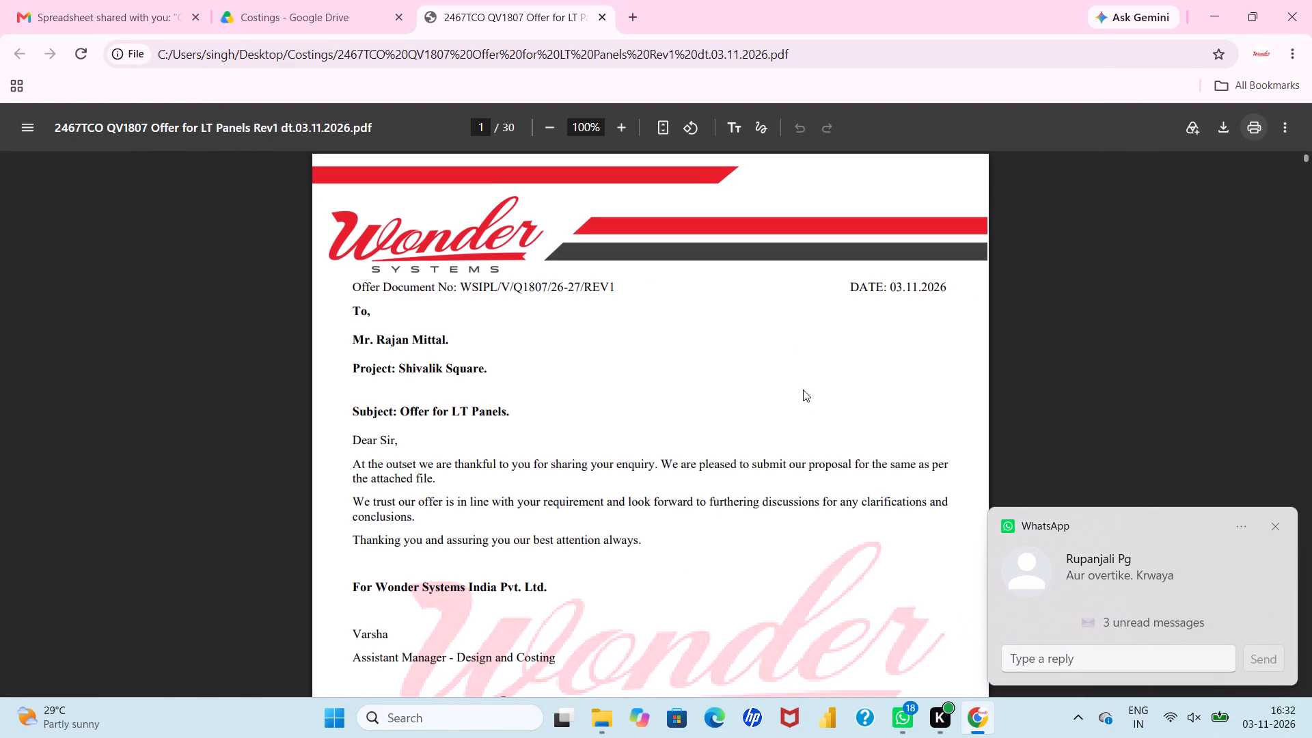
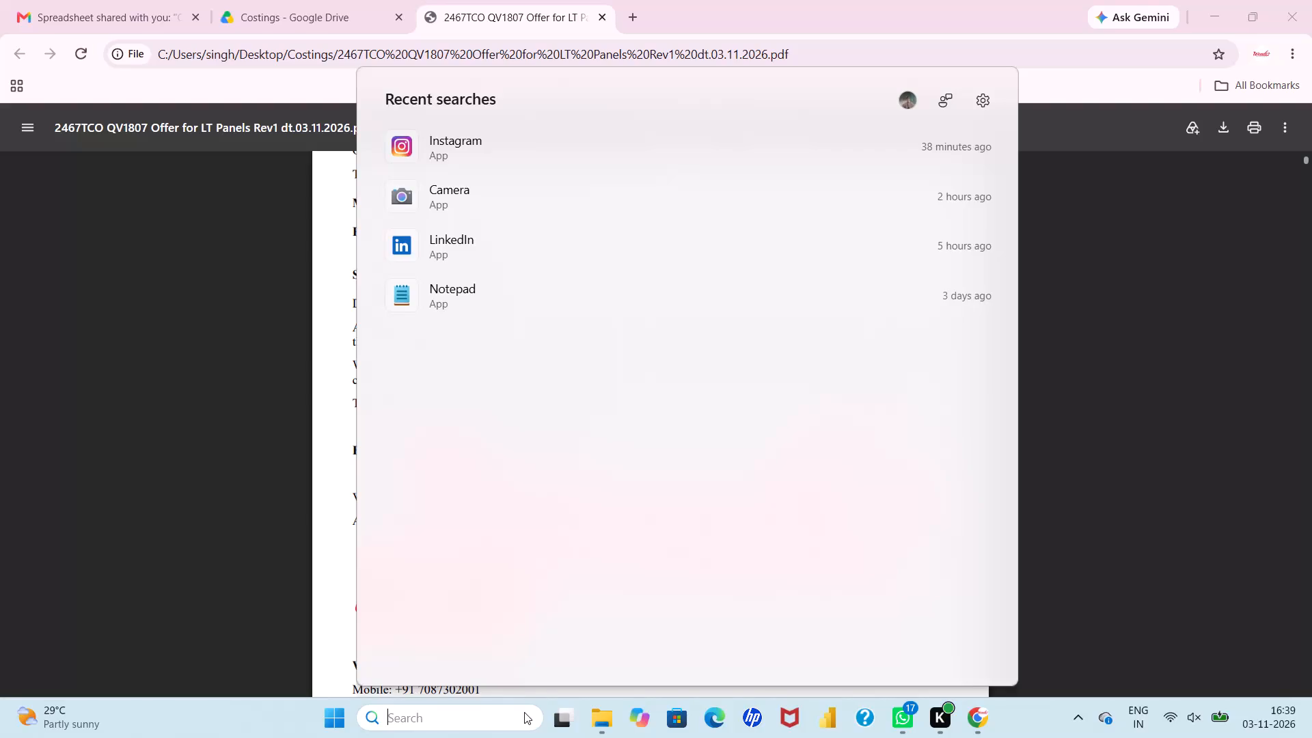
Switch to Calculator, compute 17000 minus 4300 minus 2200, and return to the LT Panels Rev1 offer PDF.
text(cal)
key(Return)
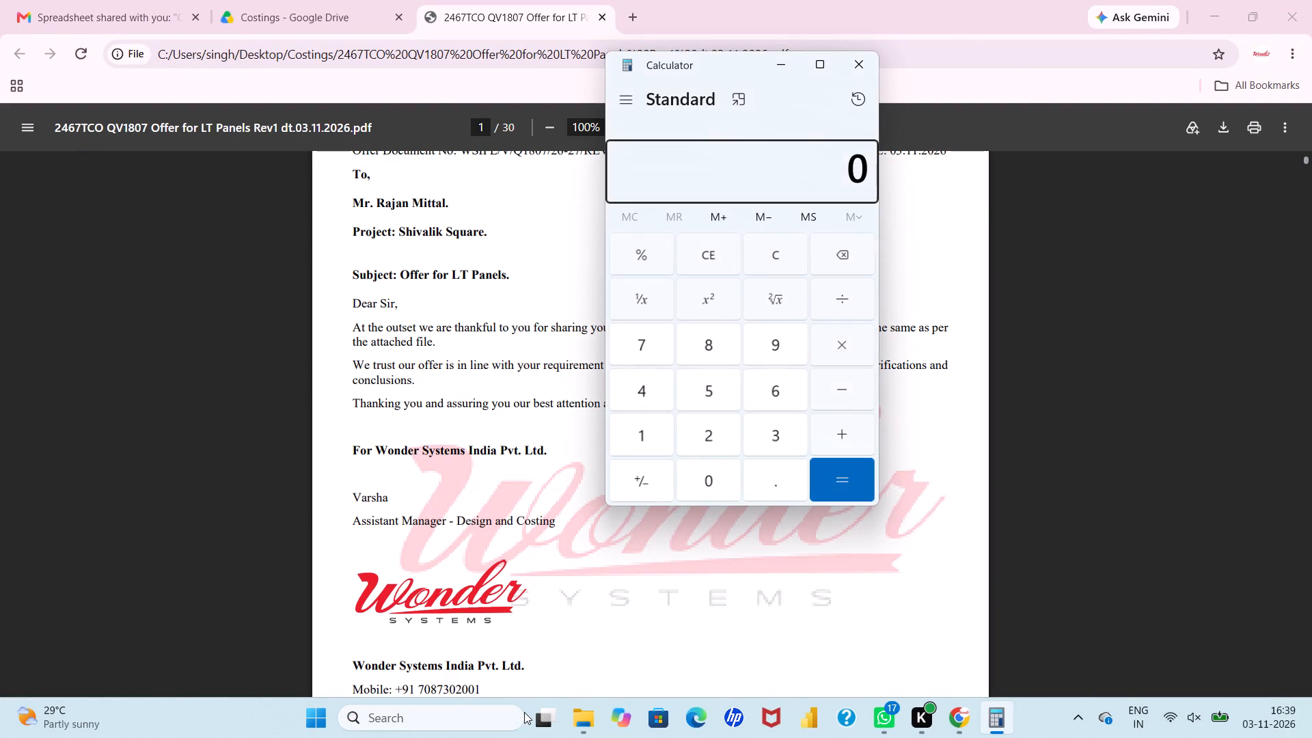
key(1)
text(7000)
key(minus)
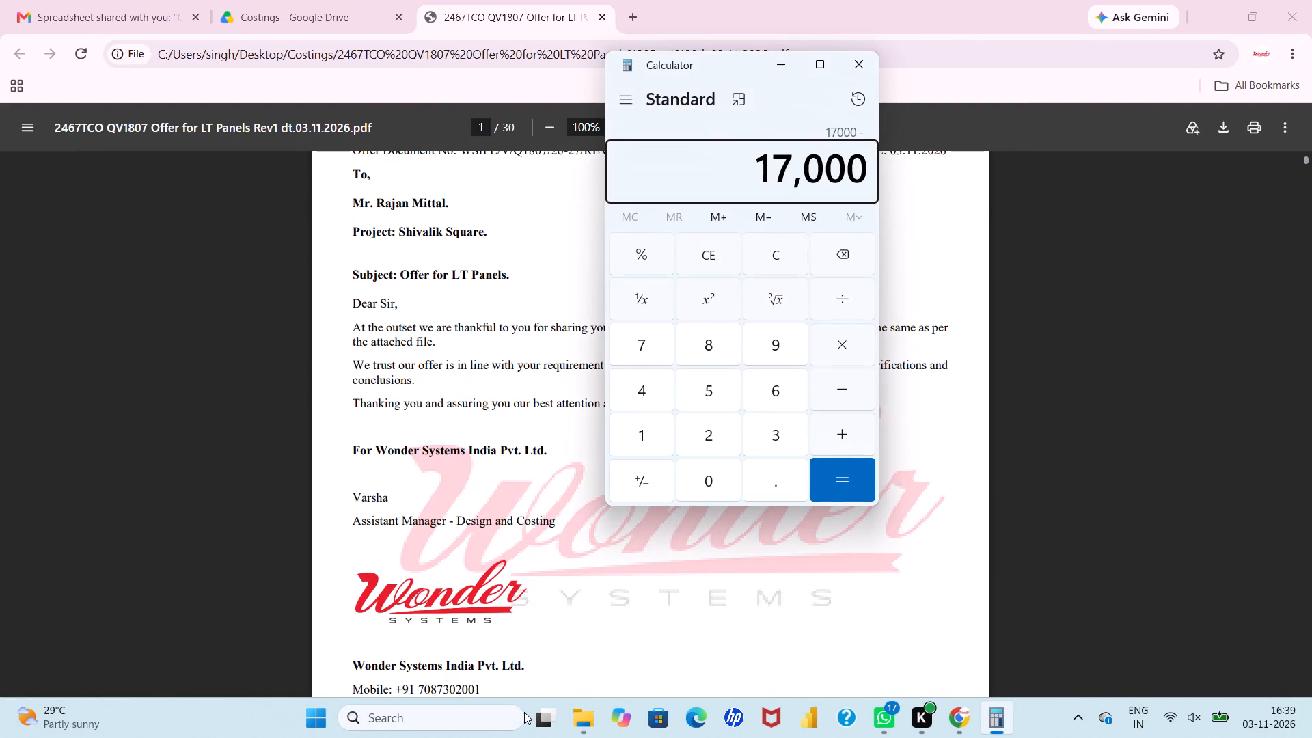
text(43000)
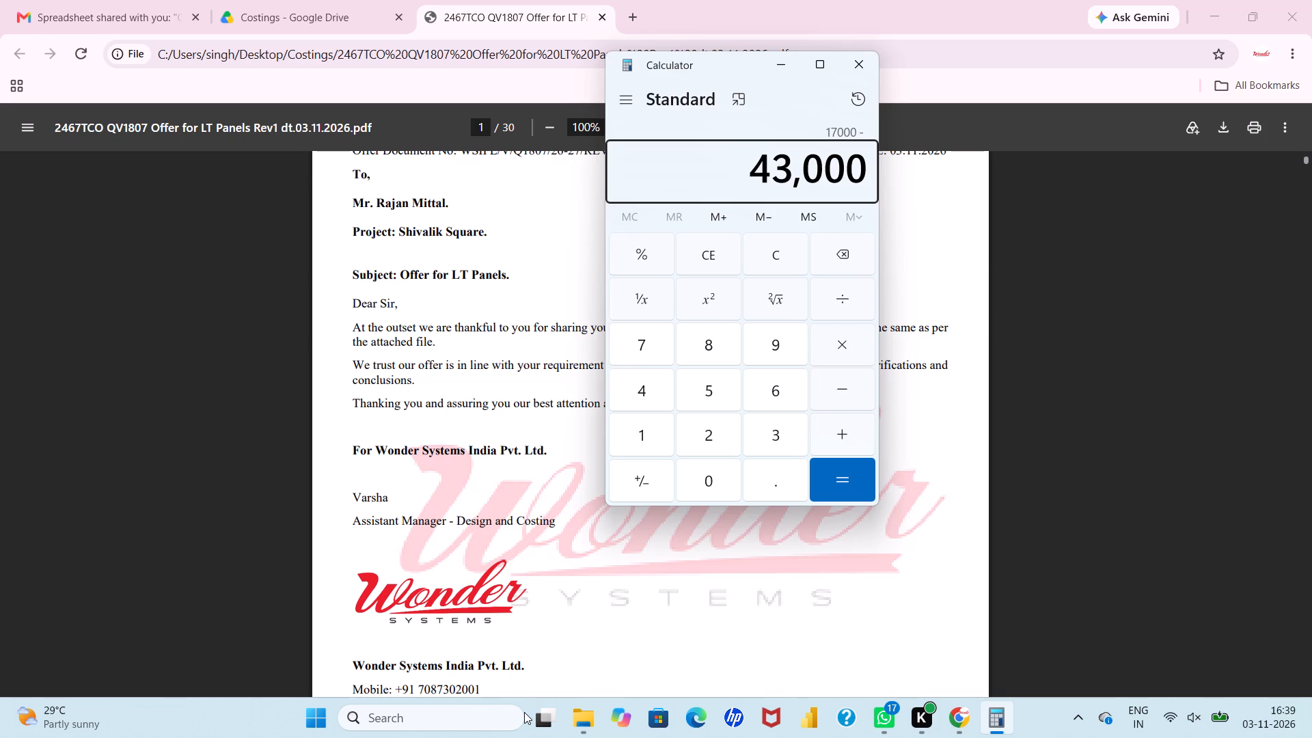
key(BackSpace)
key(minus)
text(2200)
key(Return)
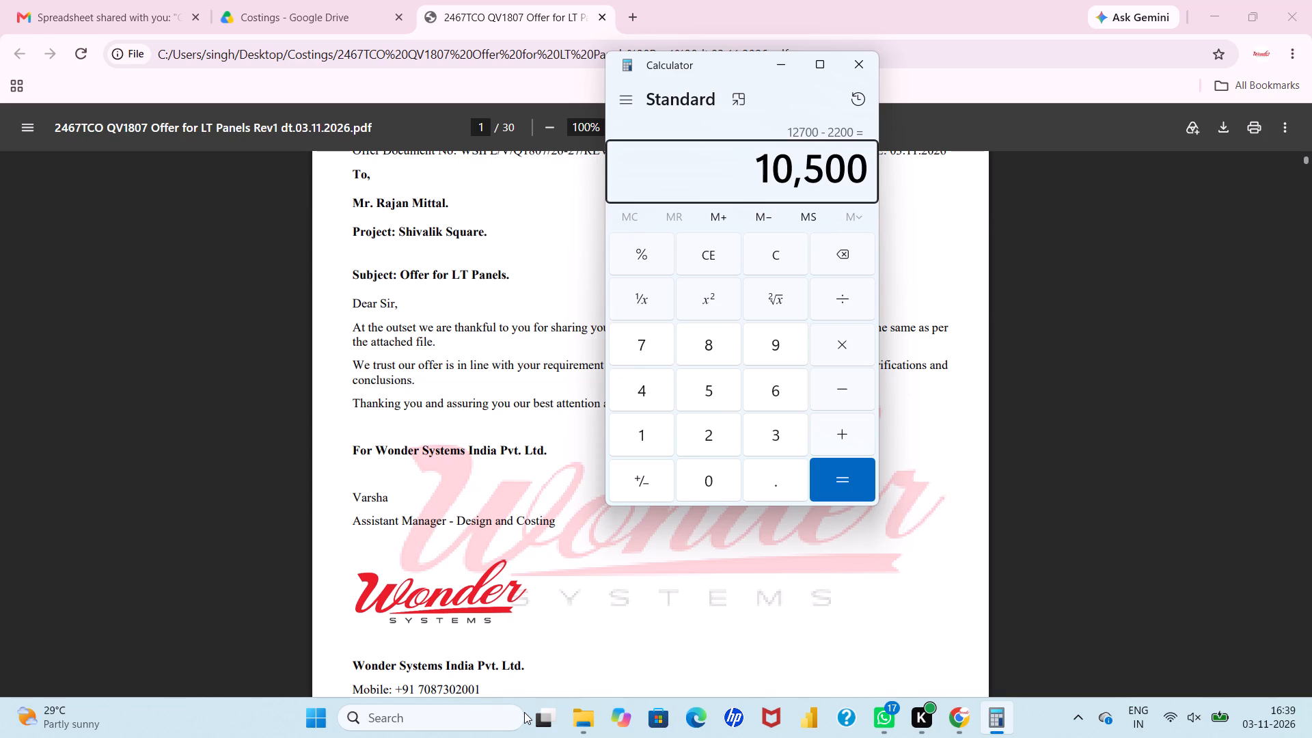
Clear the completed 12700 - 2200 expression above the result in Calculator.
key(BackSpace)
click(868, 61)
click(775, 340)
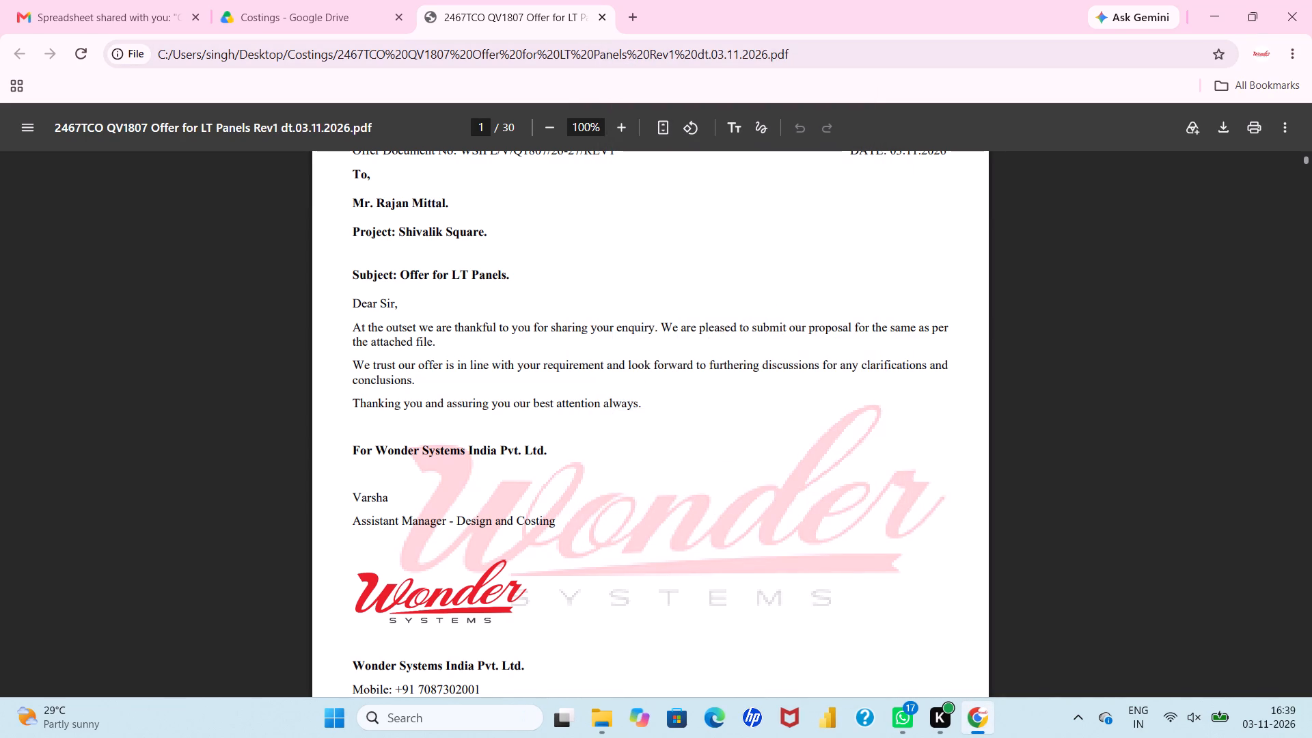
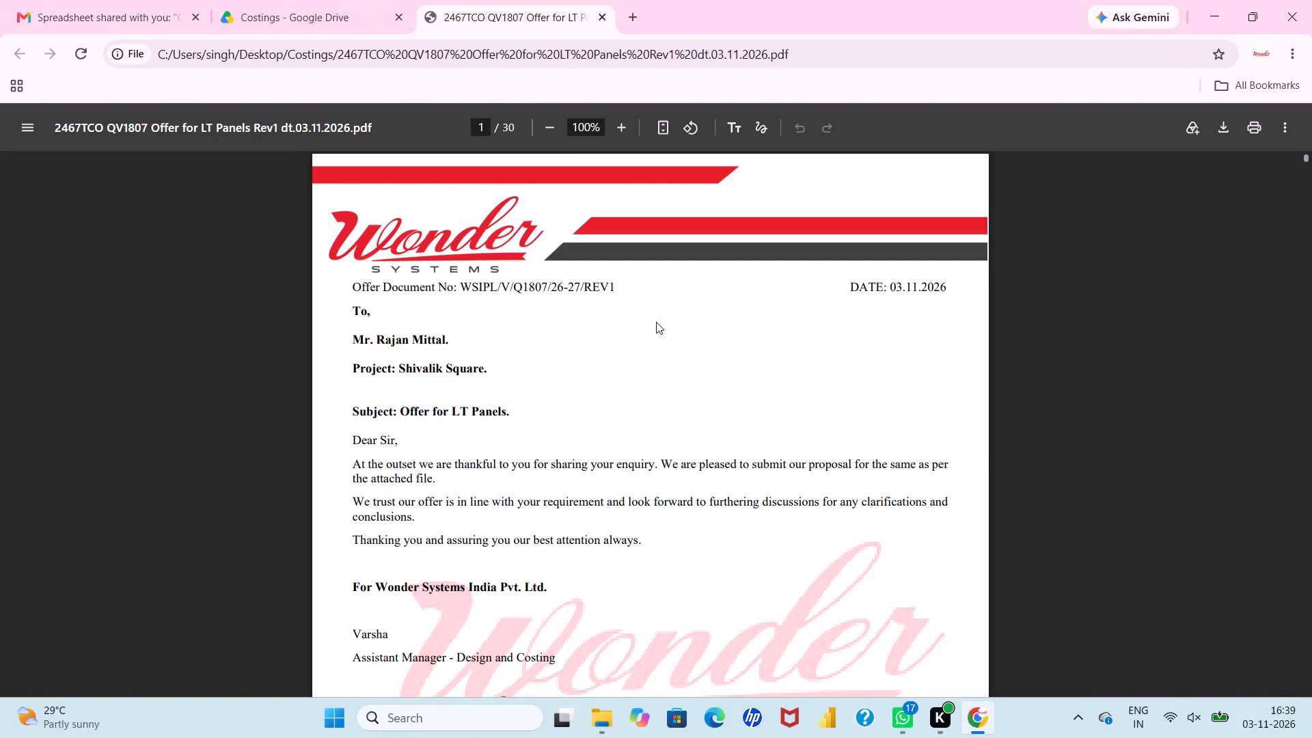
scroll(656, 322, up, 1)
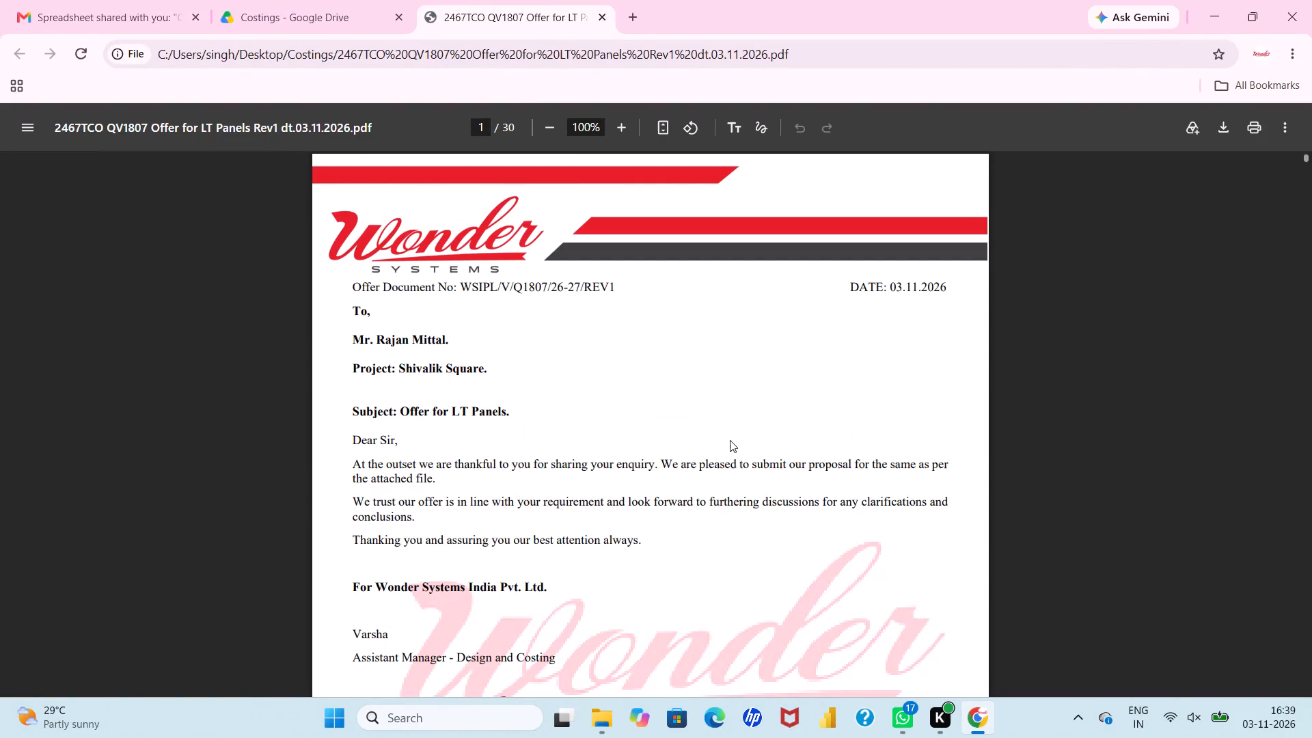
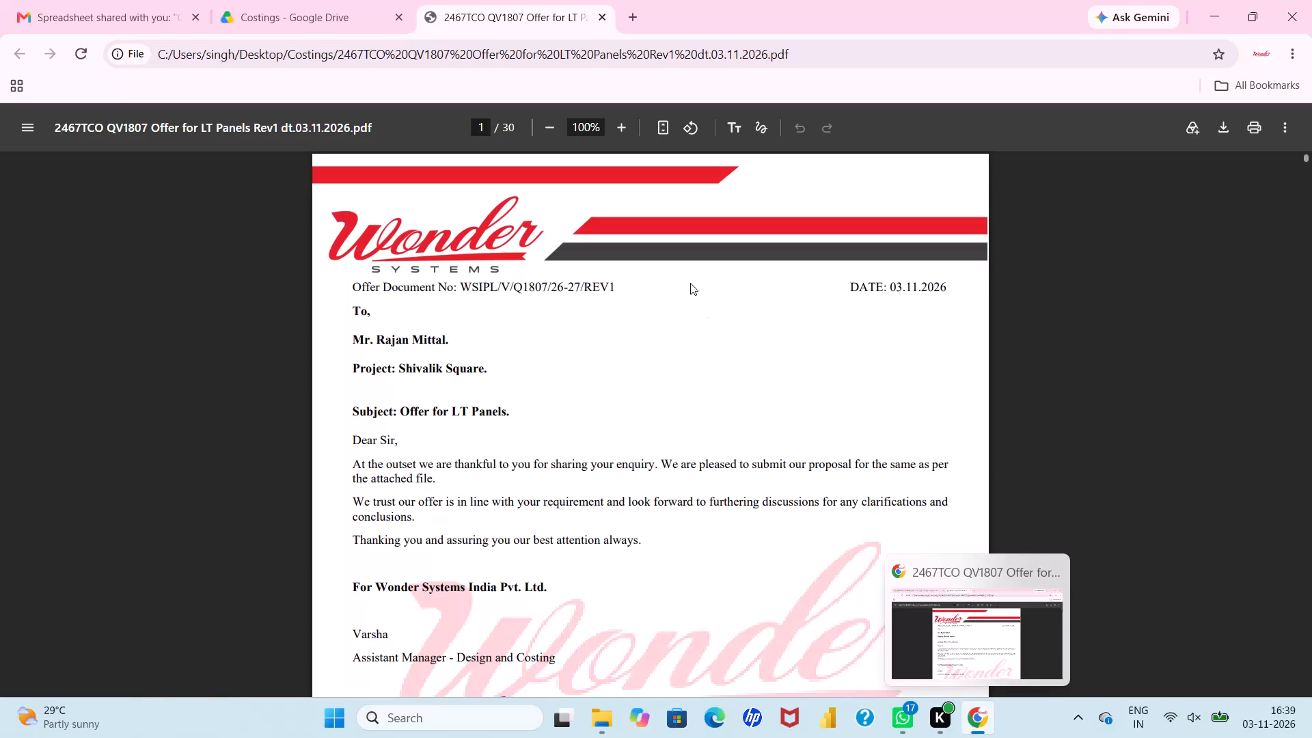
Close the 2467TCO QV1807 Offer for LT Panels Rev1 PDF and return to the Costings folder.
click(606, 18)
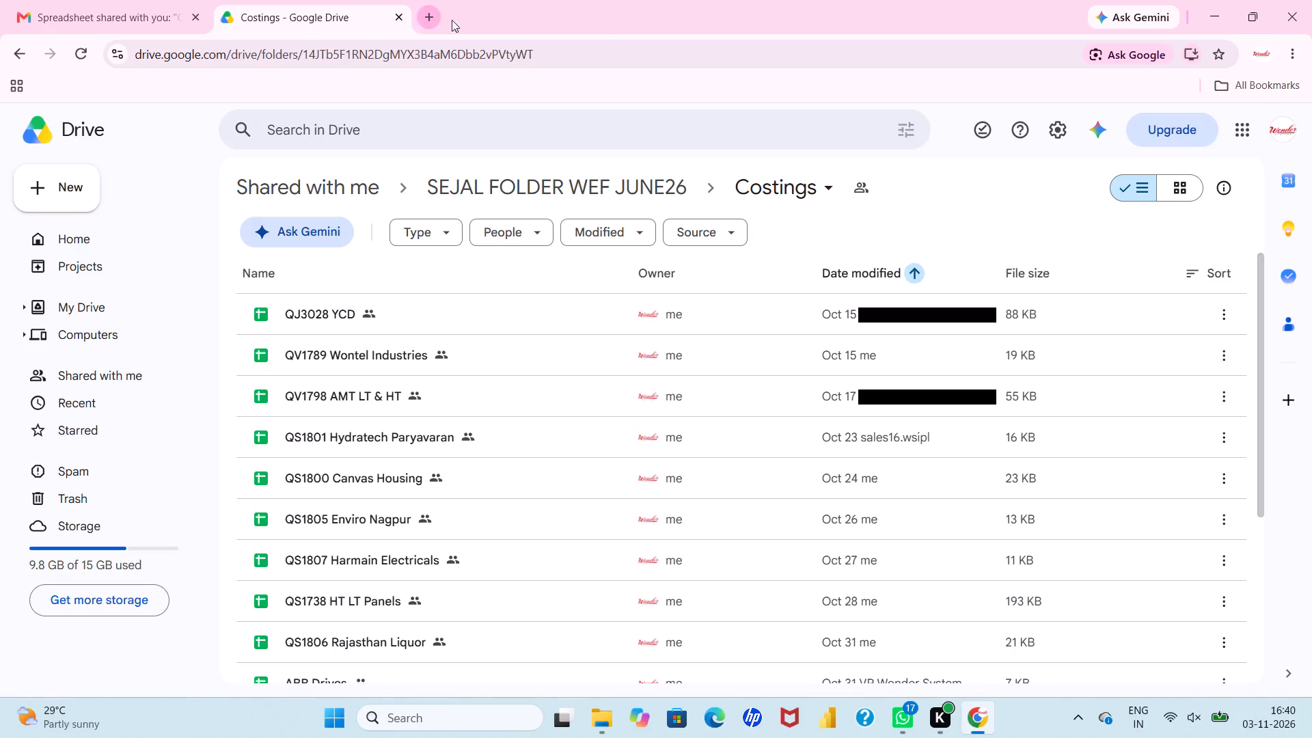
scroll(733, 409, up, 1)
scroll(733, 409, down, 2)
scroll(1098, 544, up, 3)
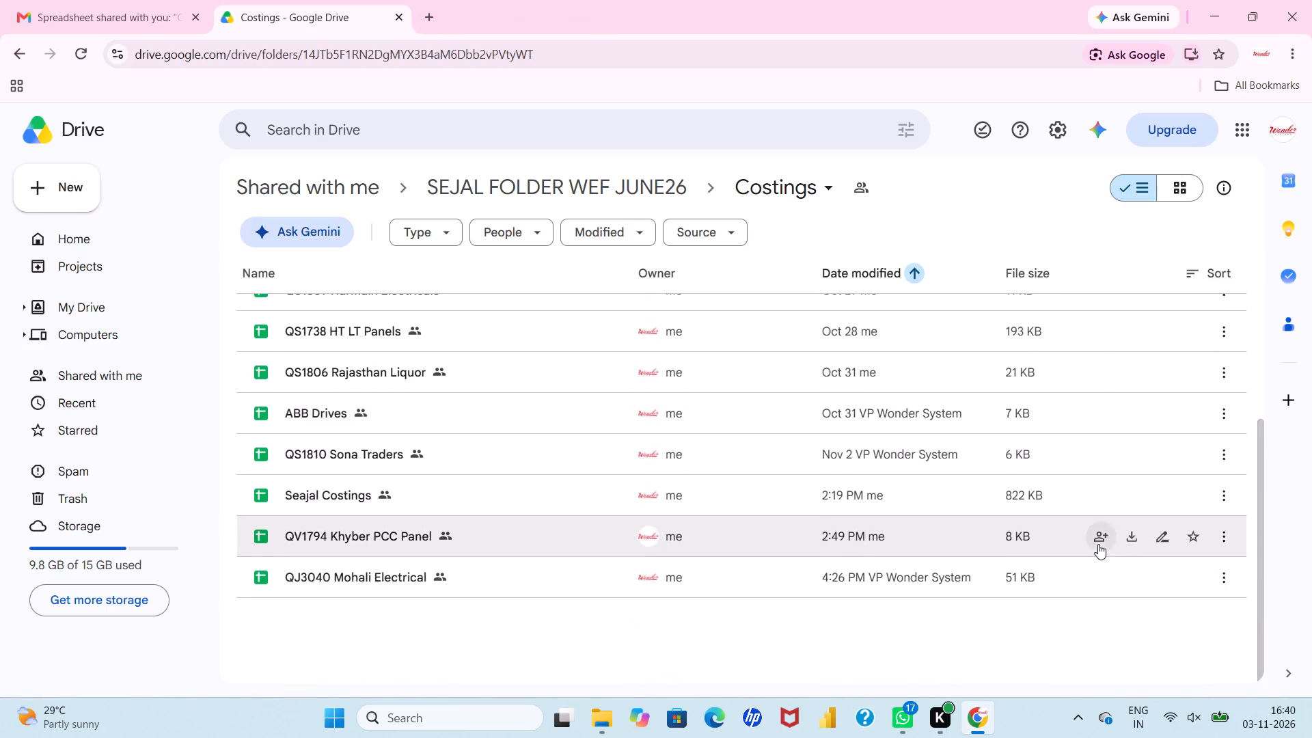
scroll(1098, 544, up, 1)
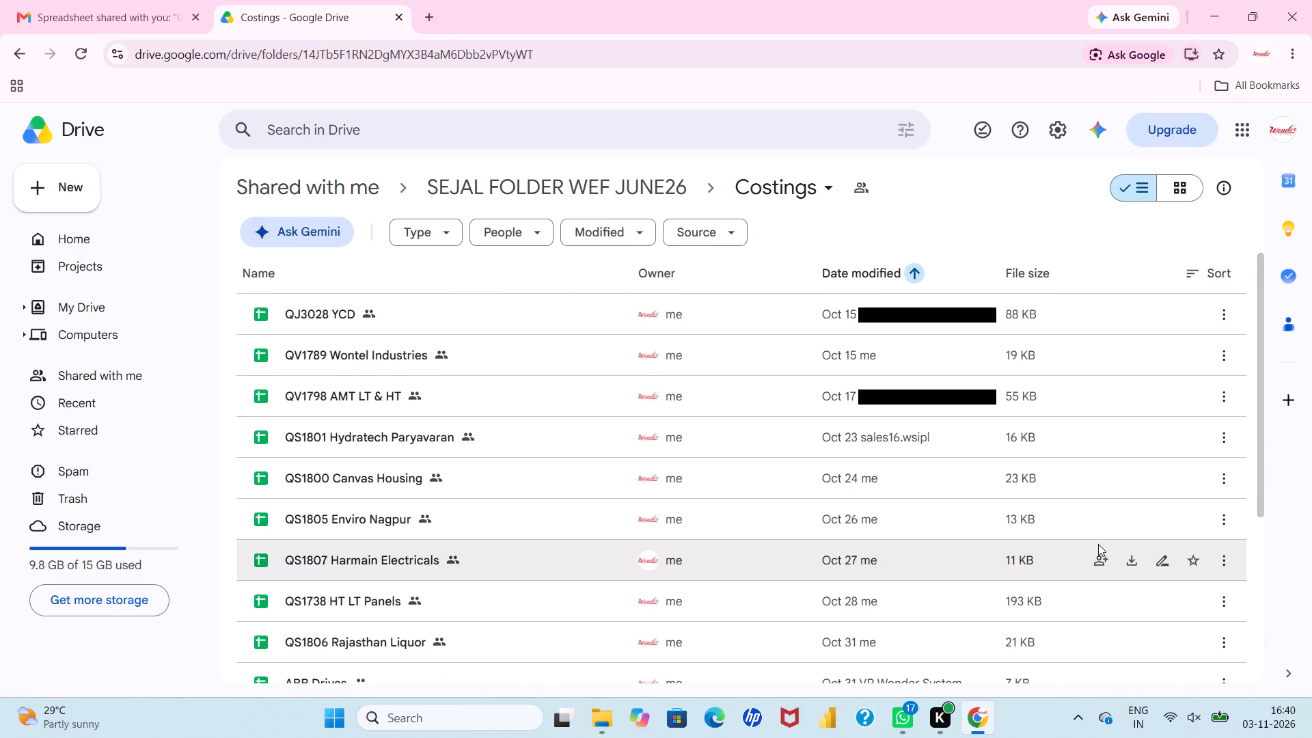
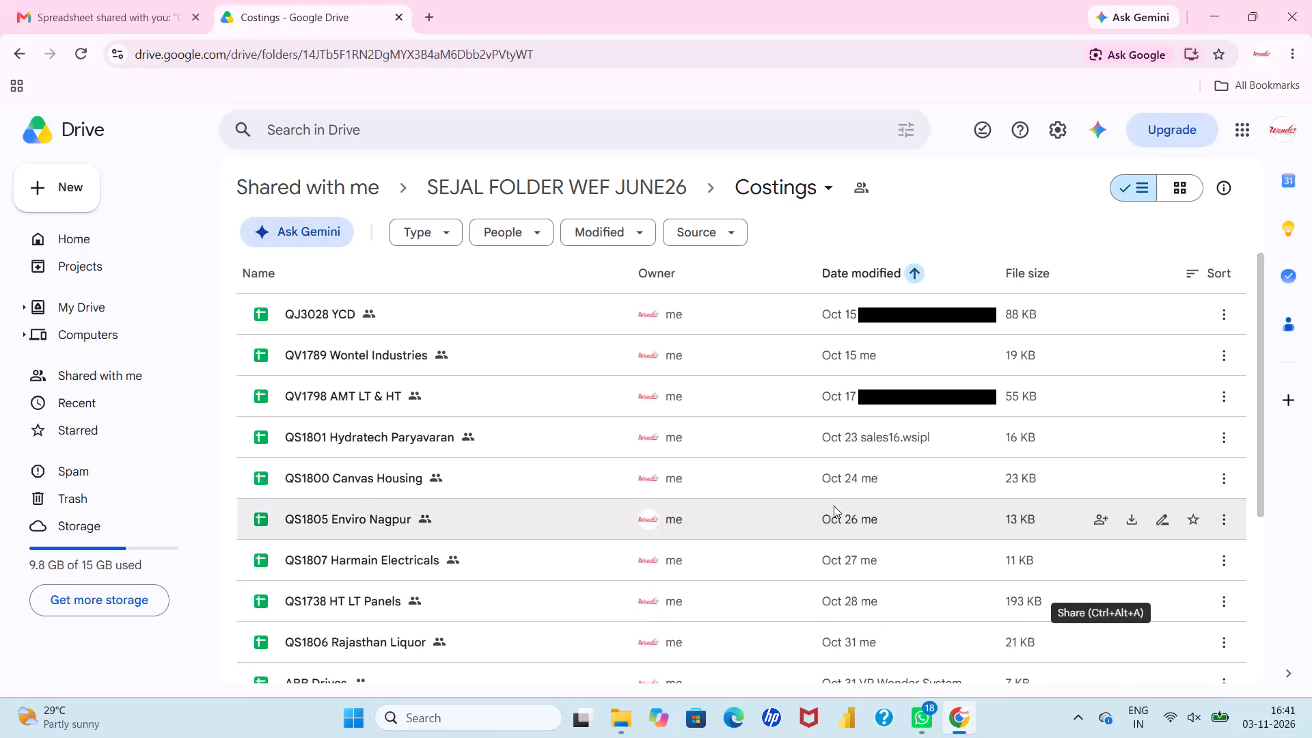
Look through the list of costing sheets in the Costings folder, checking their names and modification dates.
scroll(834, 506, down, 2)
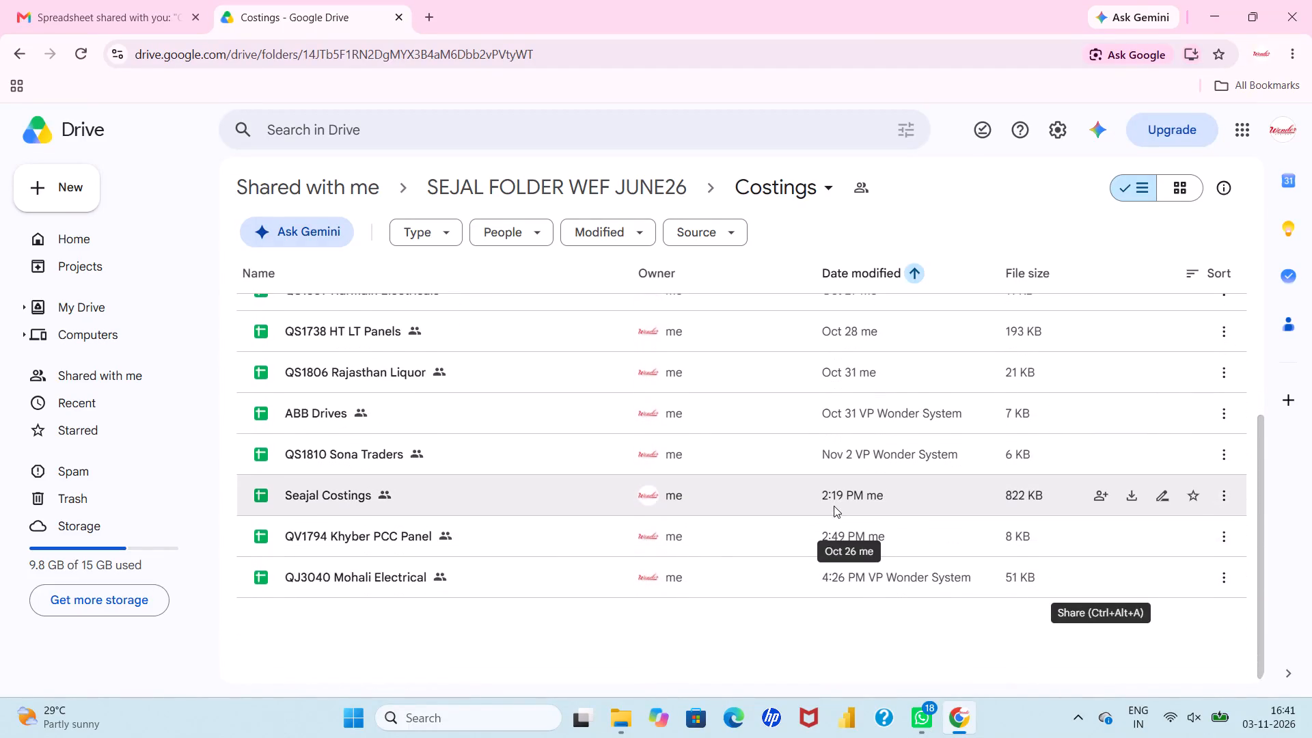
scroll(834, 506, down, 1)
scroll(834, 506, up, 3)
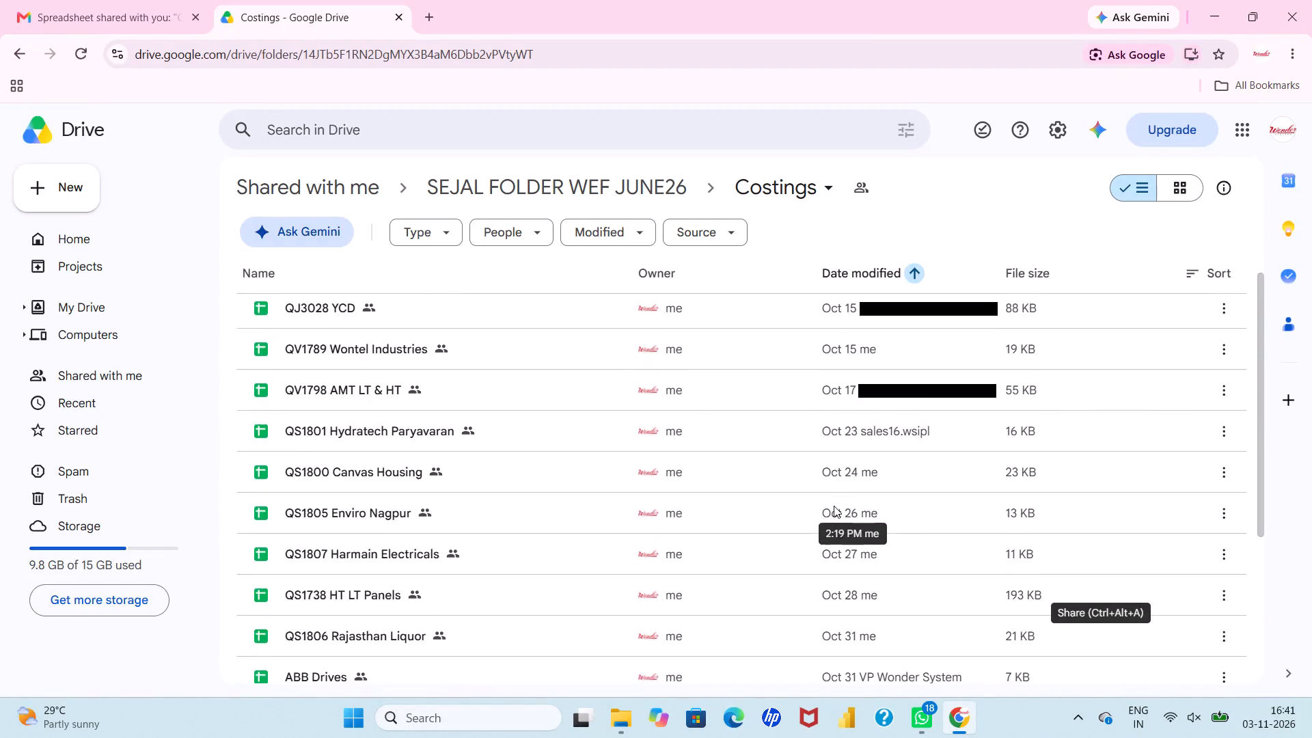
scroll(834, 506, up, 2)
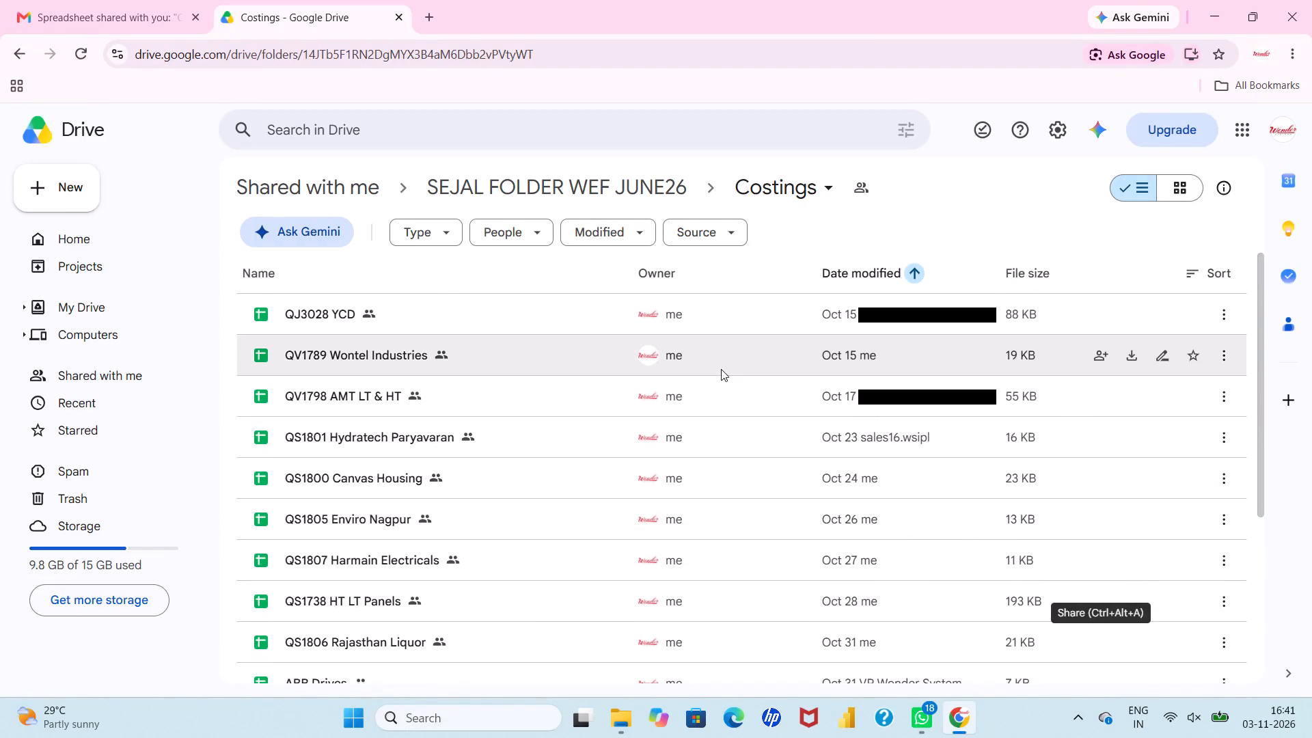
scroll(721, 369, up, 1)
scroll(721, 369, down, 3)
scroll(721, 369, up, 5)
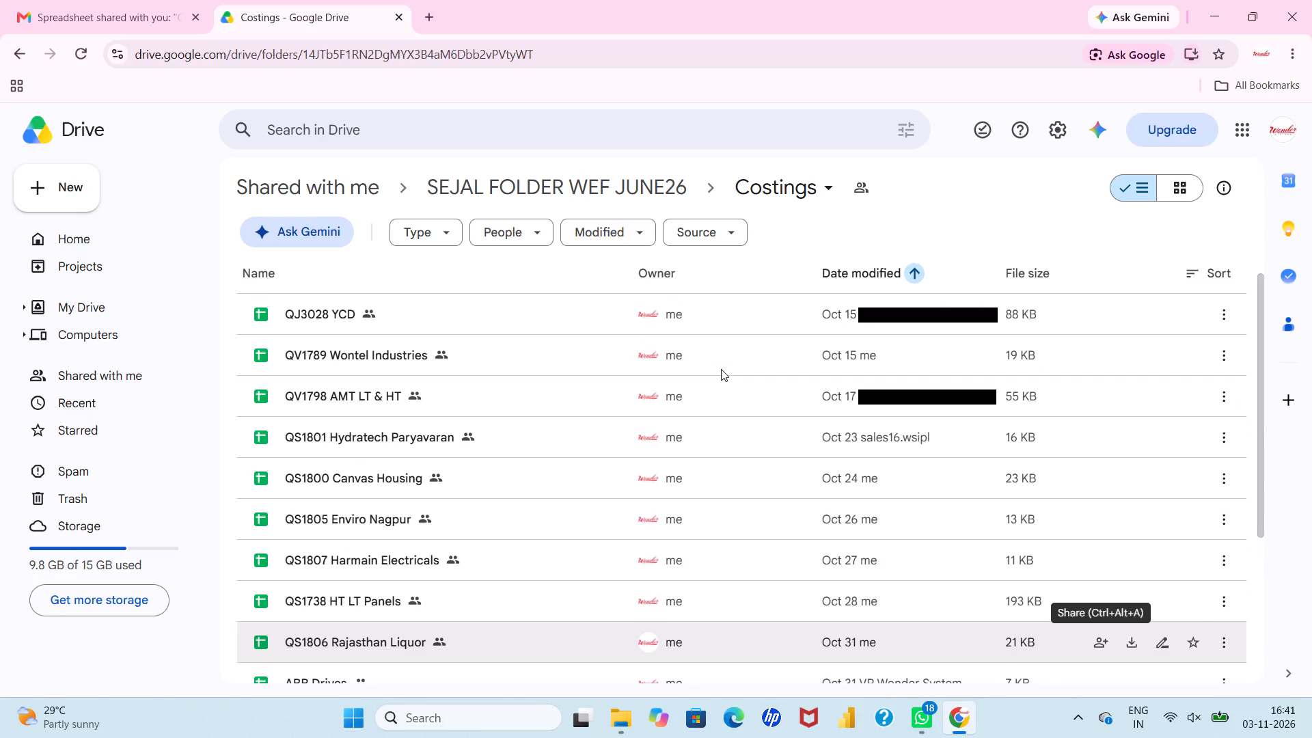
scroll(721, 369, up, 3)
Go up from the Costings folder through SEJAL FOLDER WEF JUNE26 to the Shared with me list.
click(624, 193)
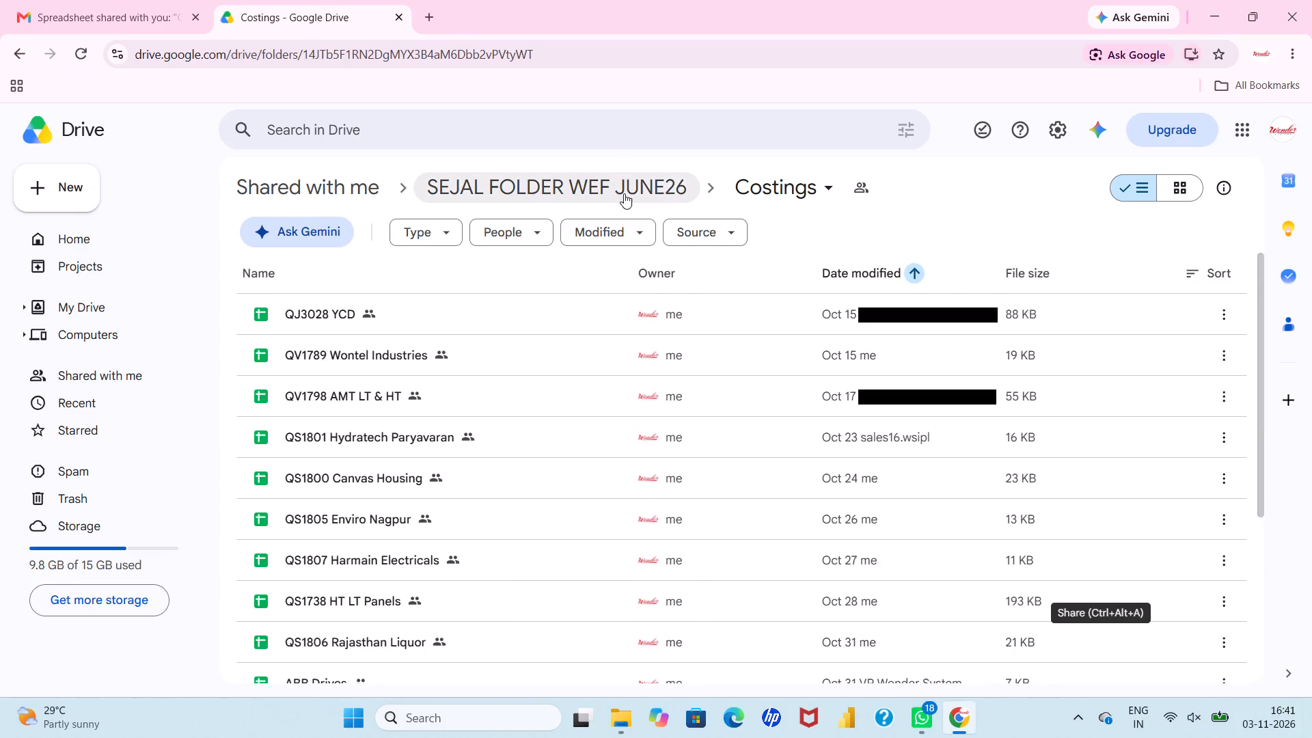
click(371, 179)
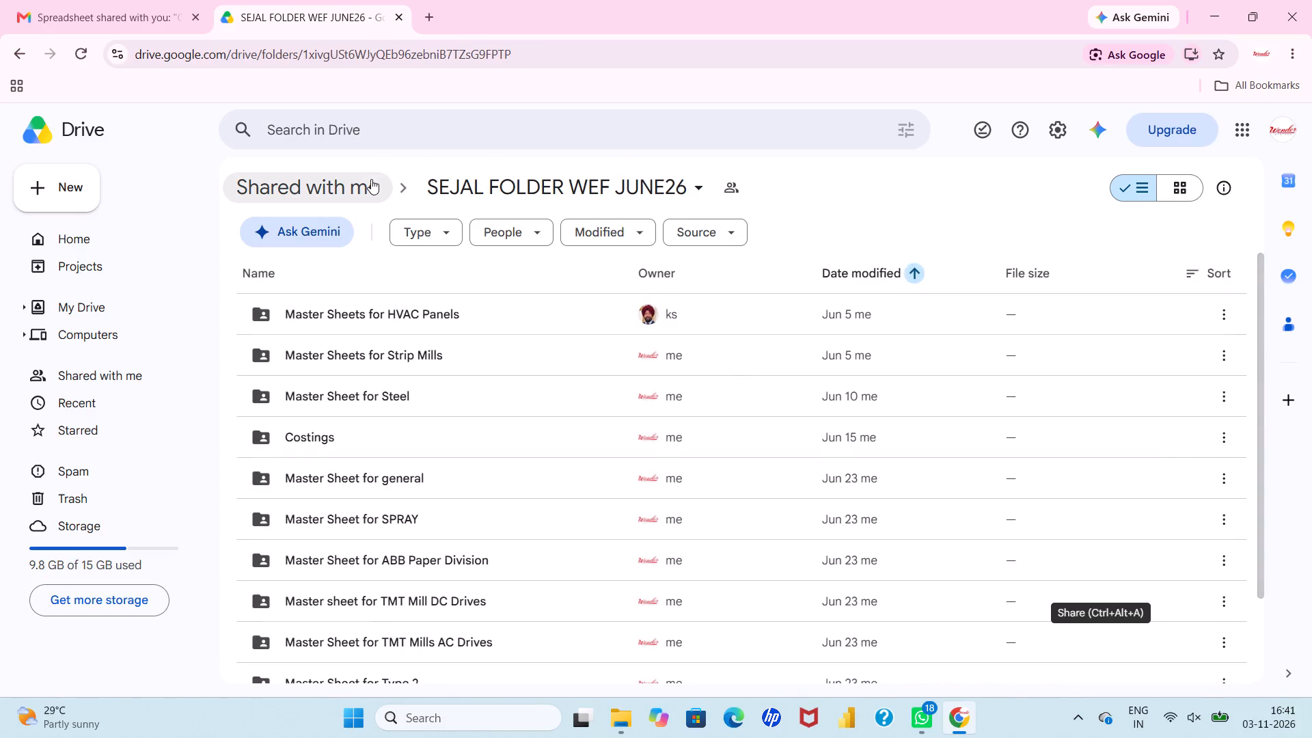